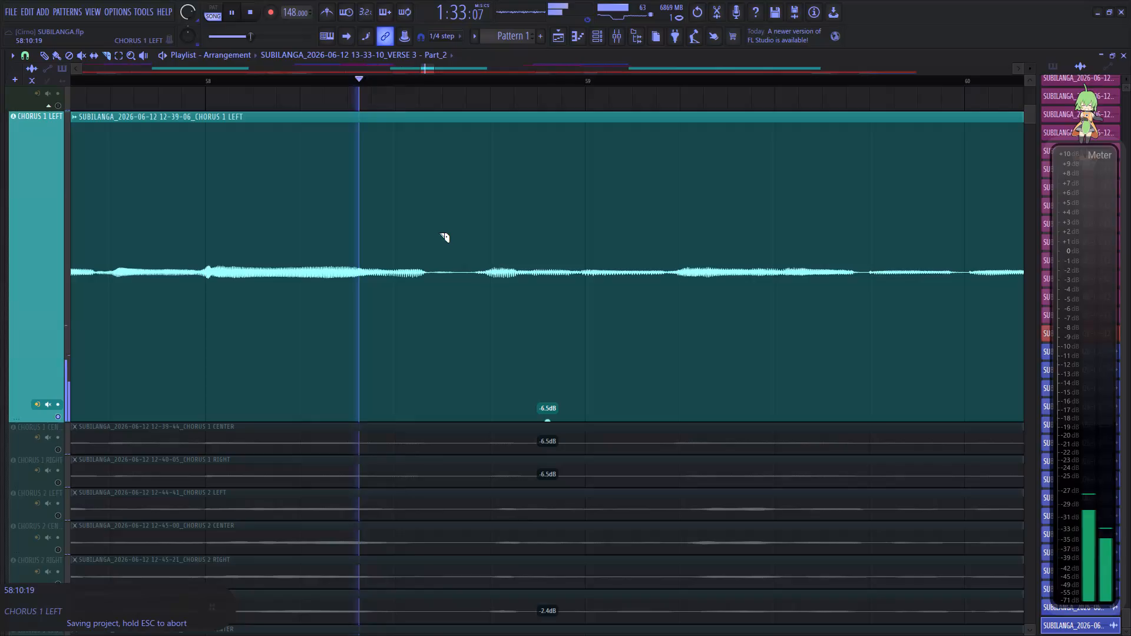
# Slice out the quiet gap between phrases late in bar 58 of CHORUS 1 LEFT and lower its gain to -13.8 dB.
pyautogui.click(429, 263)
pyautogui.click(469, 260)
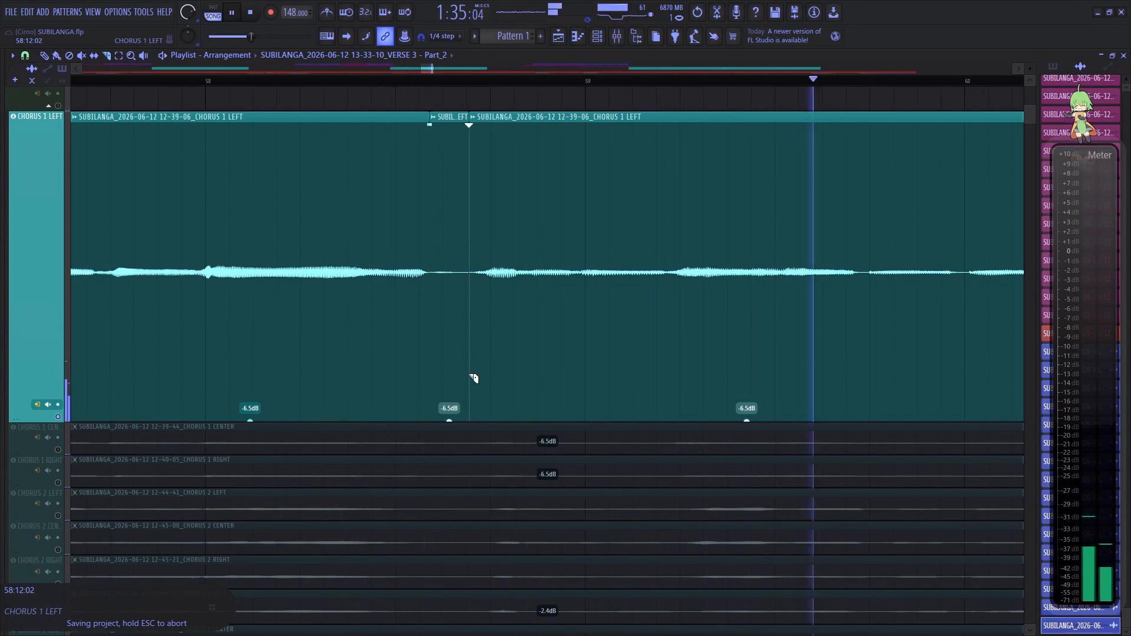
pyautogui.moveTo(449, 419); pyautogui.dragTo(455, 489)
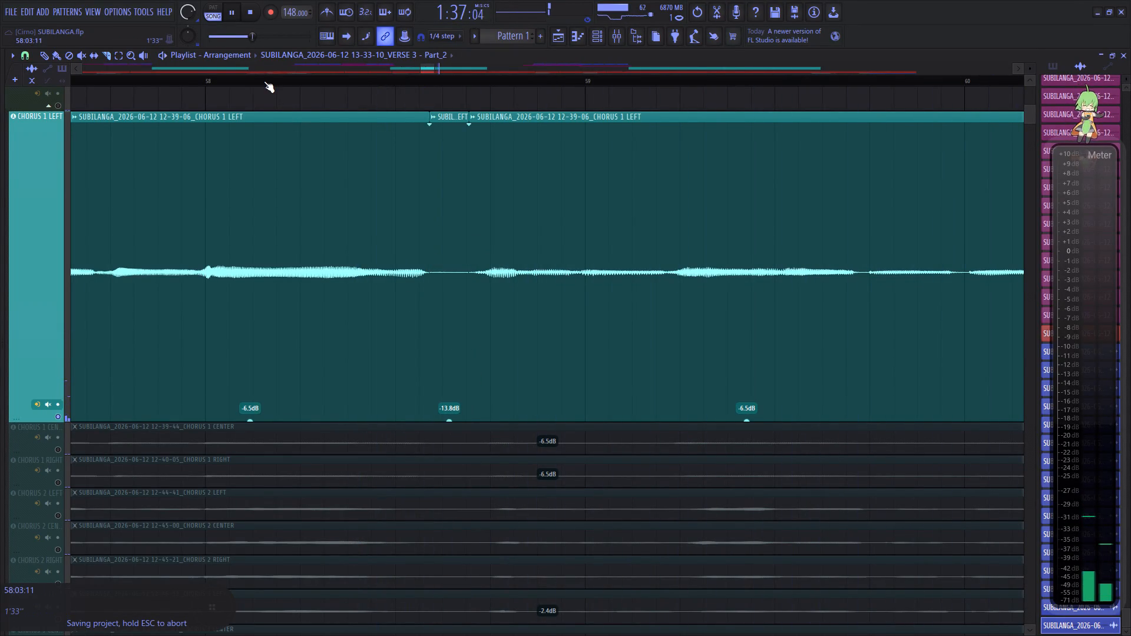
pyautogui.click(262, 78)
# Isolate the quiet gap late in bar 60 of CHORUS 1 LEFT with two slices and set its gain to -15.7 dB.
pyautogui.moveTo(427, 67); pyautogui.dragTo(434, 68)
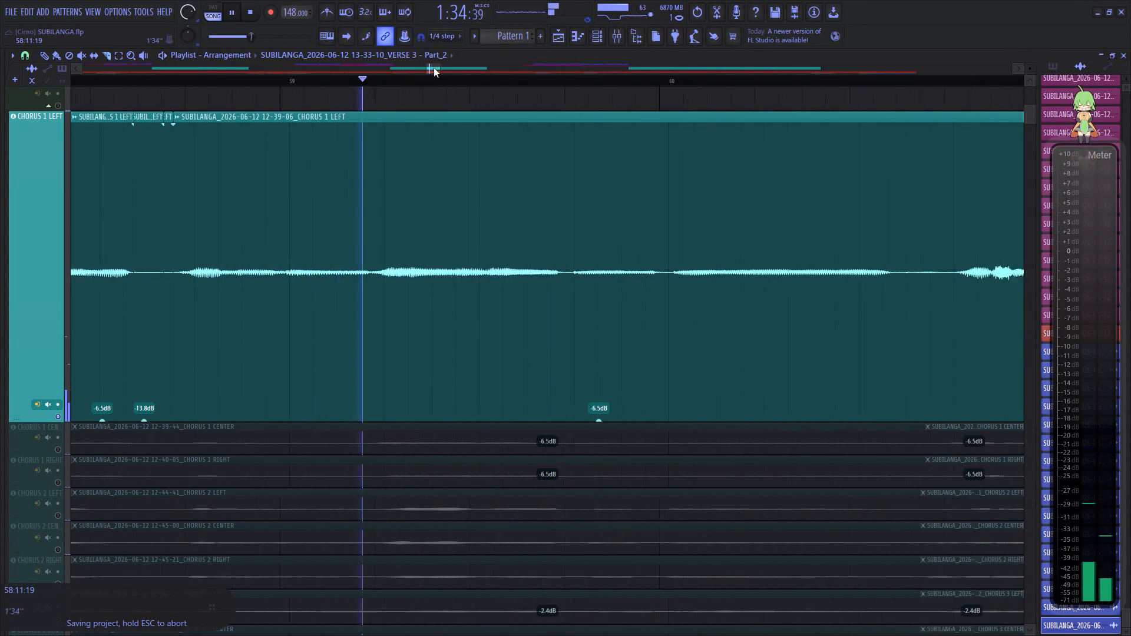
pyautogui.moveTo(434, 68); pyautogui.dragTo(439, 69)
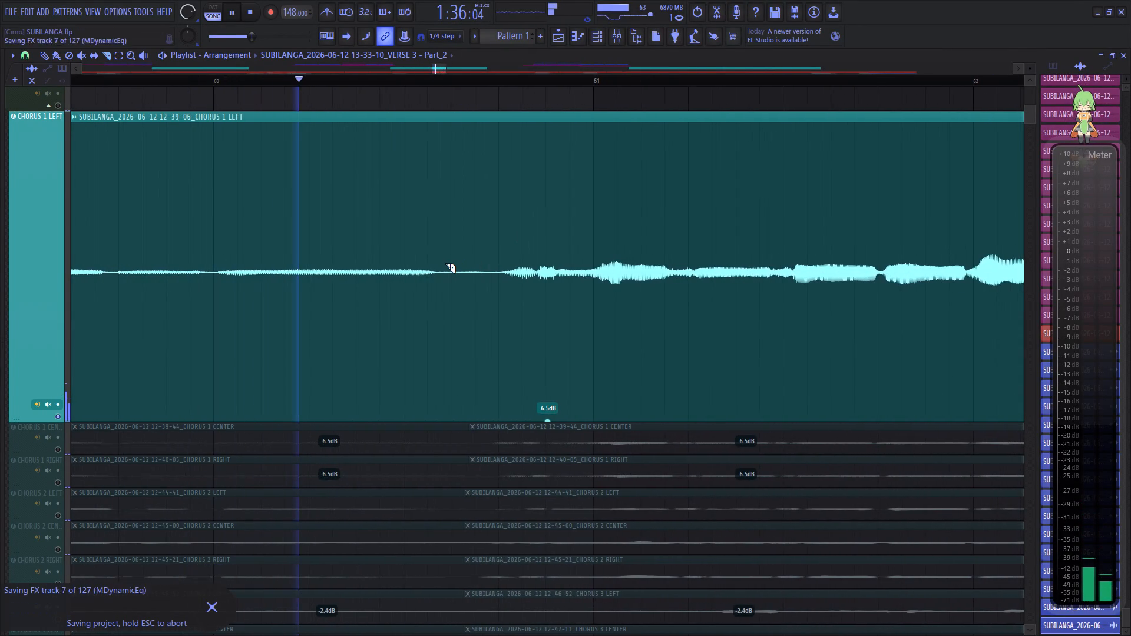
pyautogui.click(445, 263)
pyautogui.click(488, 258)
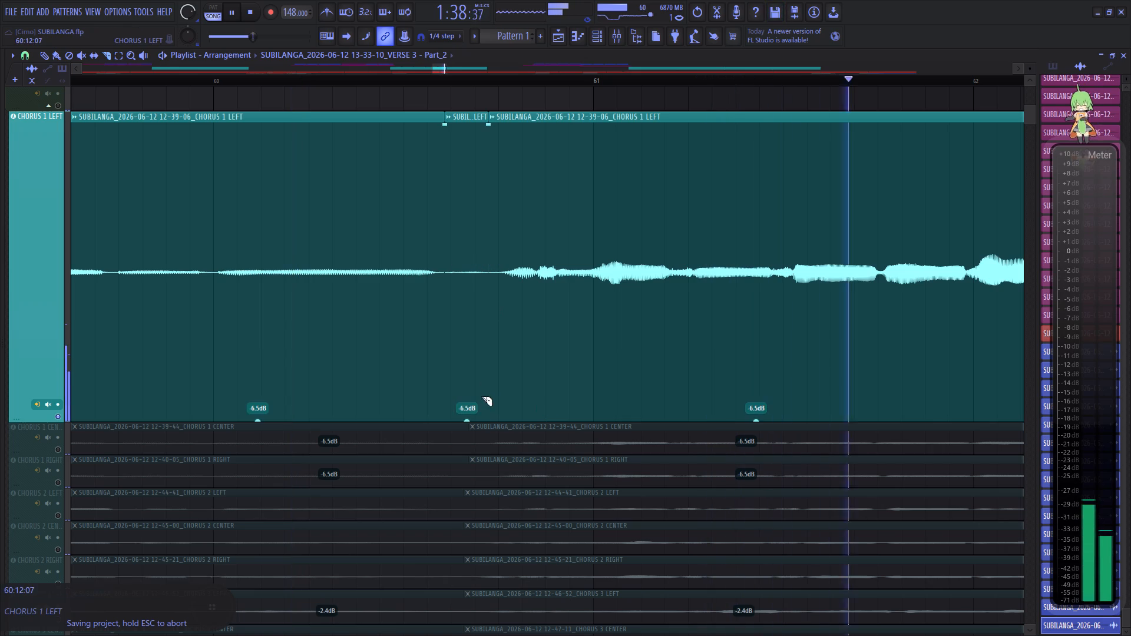
pyautogui.press('space')
pyautogui.press('space')
pyautogui.moveTo(467, 419); pyautogui.dragTo(488, 508)
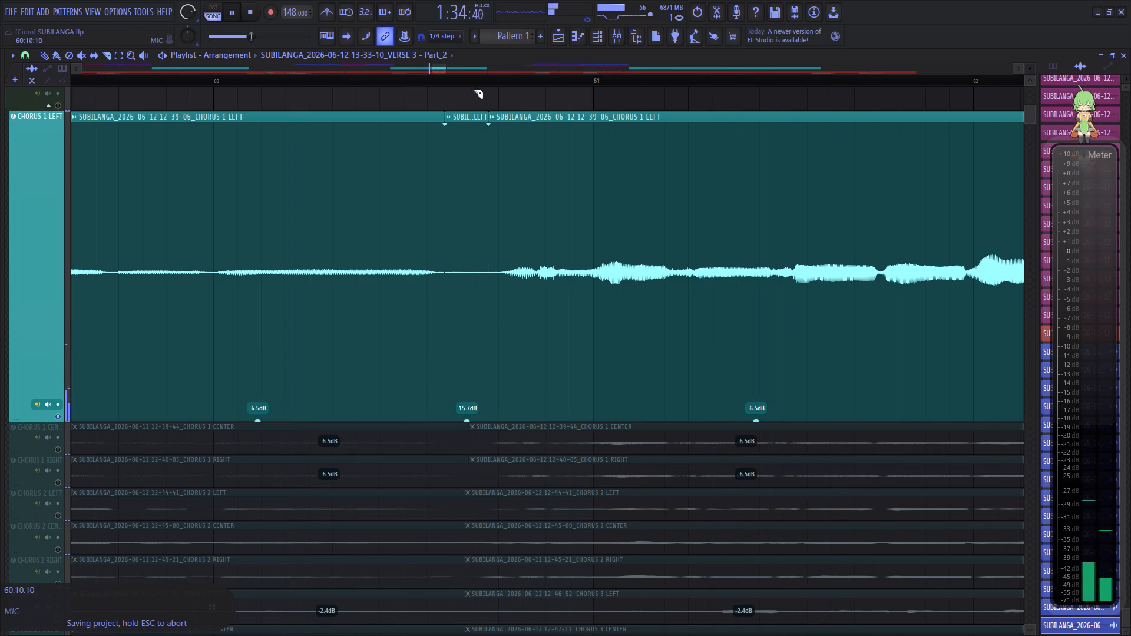
# Slice out the quiet gap in bar 62 of CHORUS 1 LEFT and reduce its gain to -12.9 dB.
pyautogui.moveTo(441, 69); pyautogui.dragTo(451, 71)
pyautogui.click(555, 268)
pyautogui.click(606, 263)
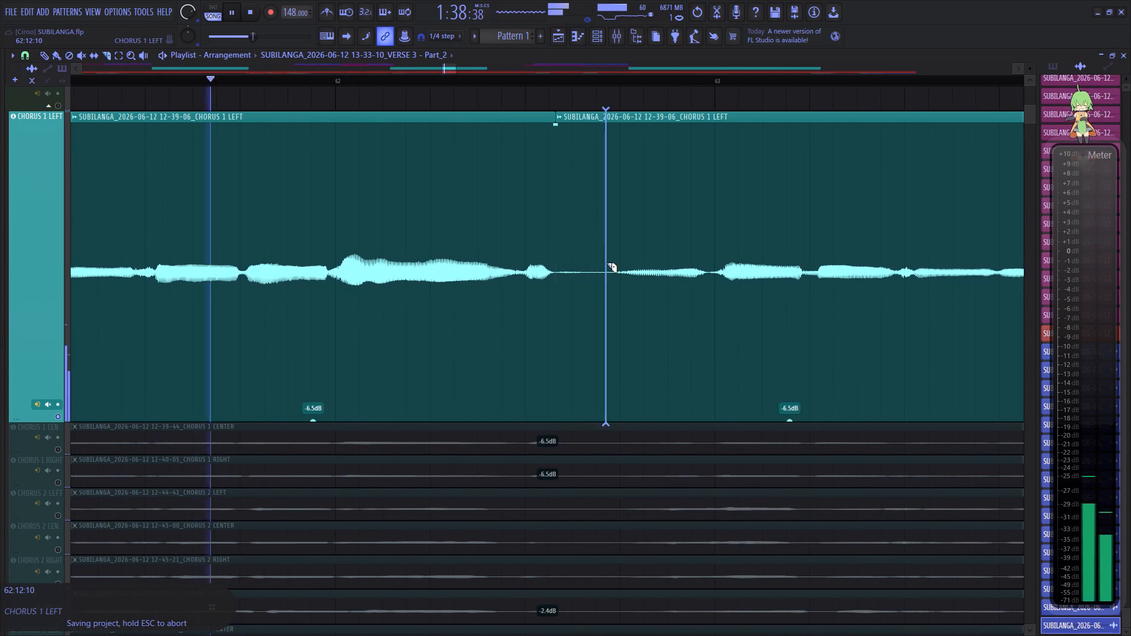
pyautogui.moveTo(580, 418); pyautogui.dragTo(585, 480)
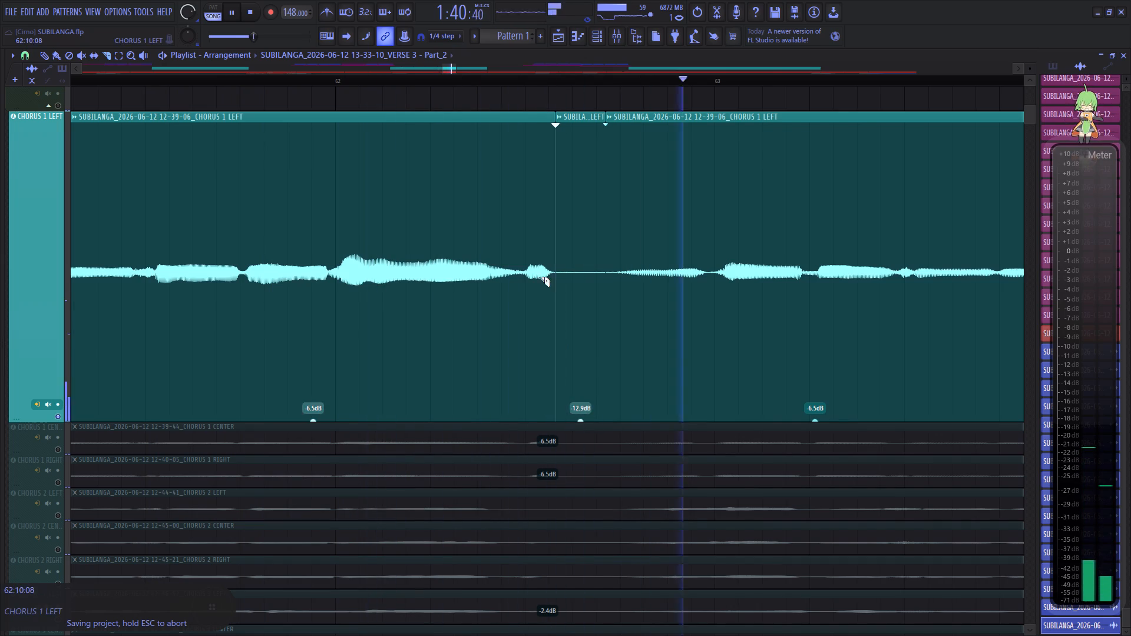
# Slice out the quiet gap in bar 64 of CHORUS 1 LEFT, lower its gain to -17.5 dB, and replay the passage.
pyautogui.moveTo(448, 67); pyautogui.dragTo(464, 71)
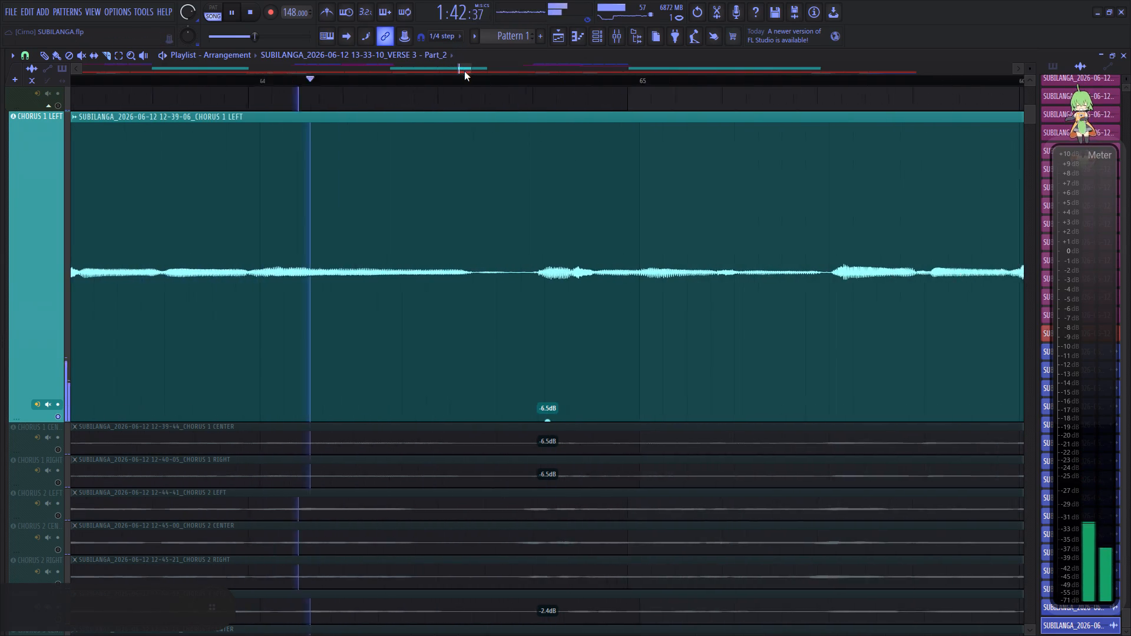
pyautogui.moveTo(464, 71); pyautogui.dragTo(464, 71)
pyautogui.click(334, 261)
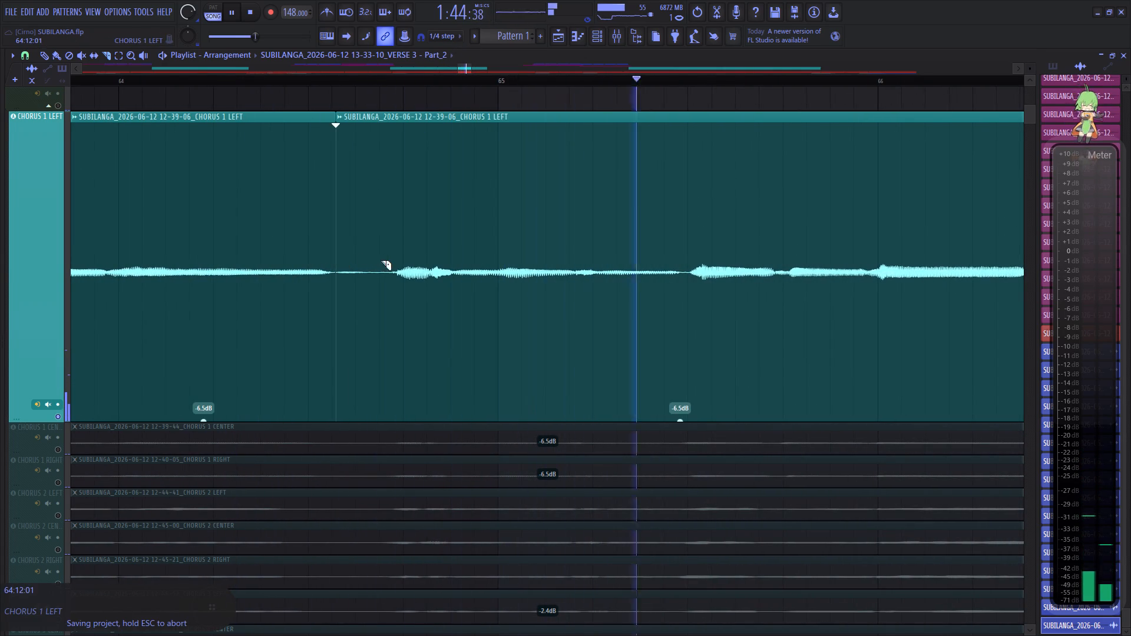
pyautogui.click(382, 260)
pyautogui.moveTo(361, 420); pyautogui.dragTo(362, 524)
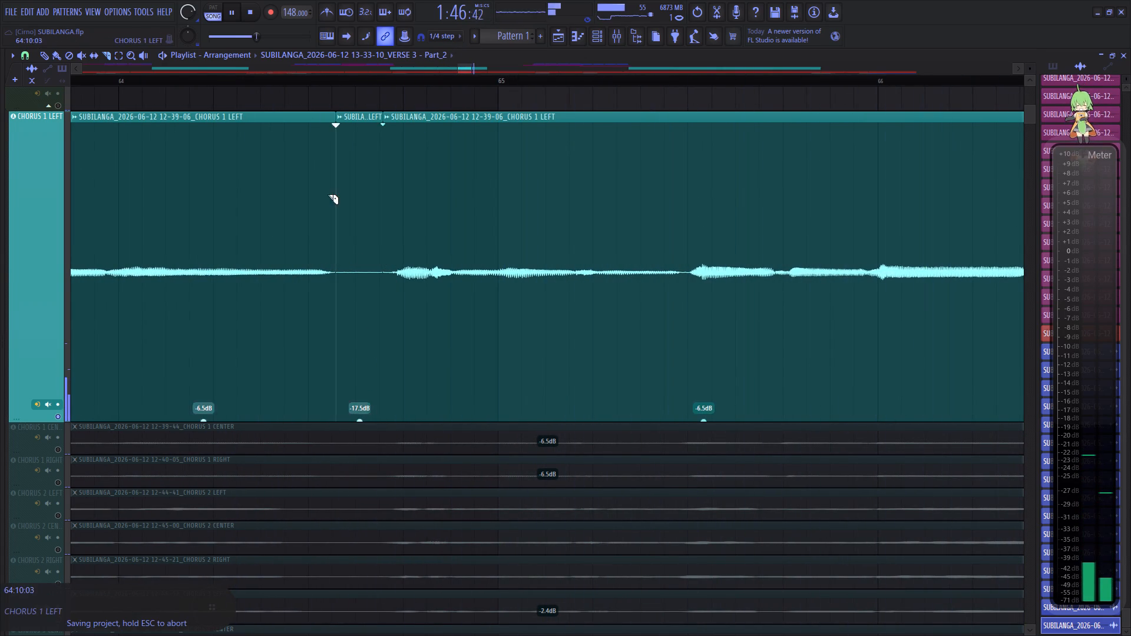
pyautogui.click(244, 79)
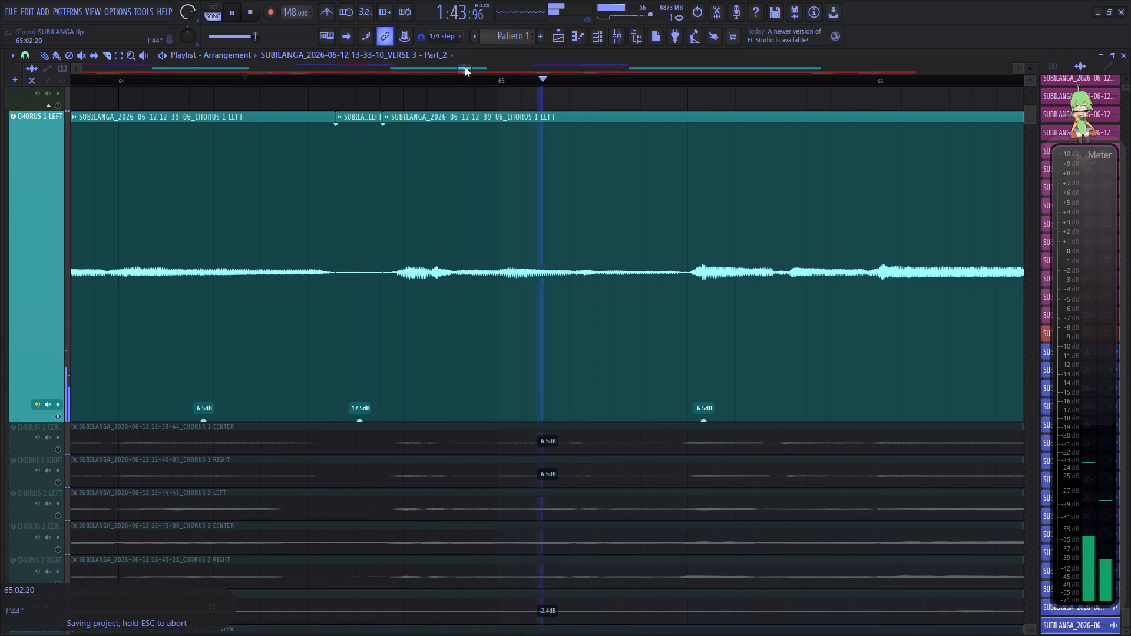
# Slice out the quiet gap in bar 66 of CHORUS 1 LEFT and lower its gain to -14.6 dB.
pyautogui.moveTo(465, 67); pyautogui.dragTo(475, 71)
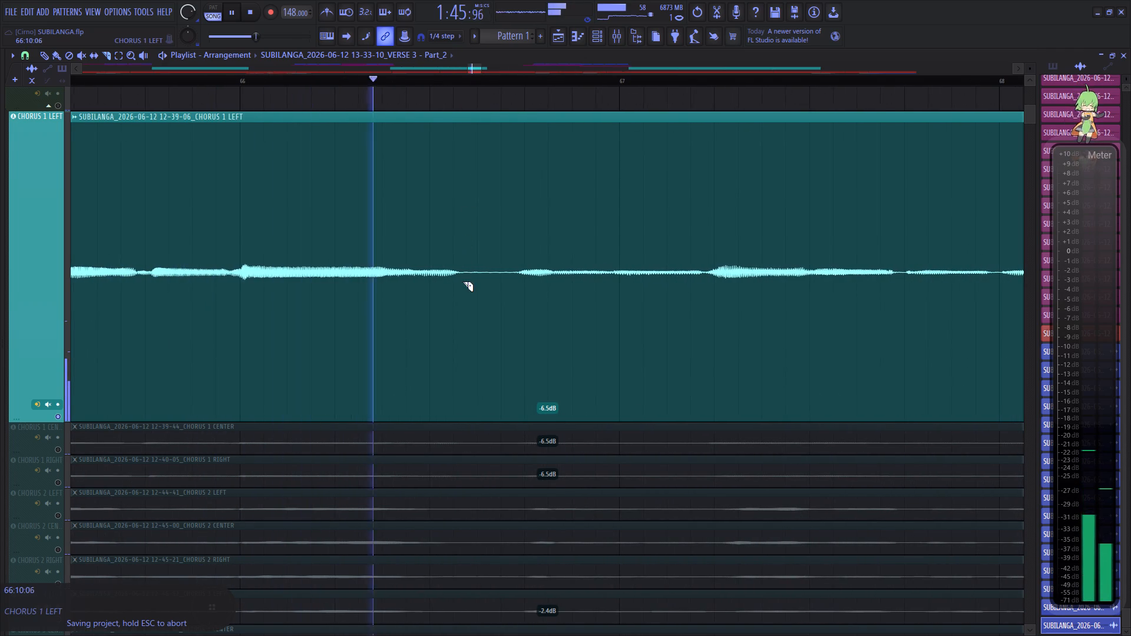
pyautogui.moveTo(465, 276); pyautogui.dragTo(472, 279)
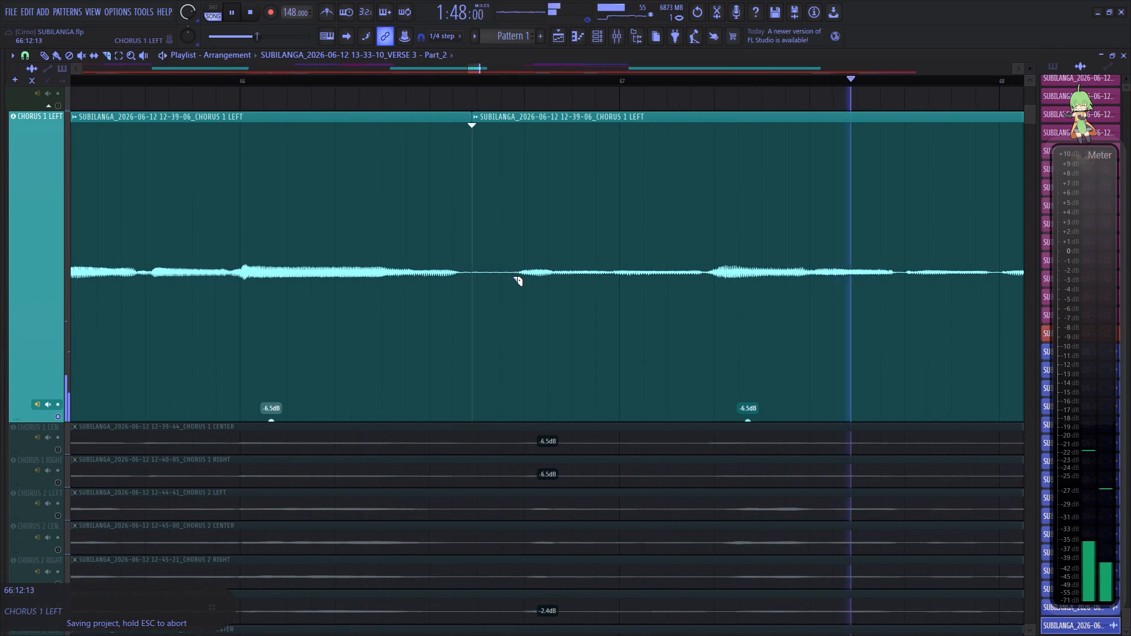
pyautogui.click(512, 276)
pyautogui.moveTo(492, 420); pyautogui.dragTo(488, 499)
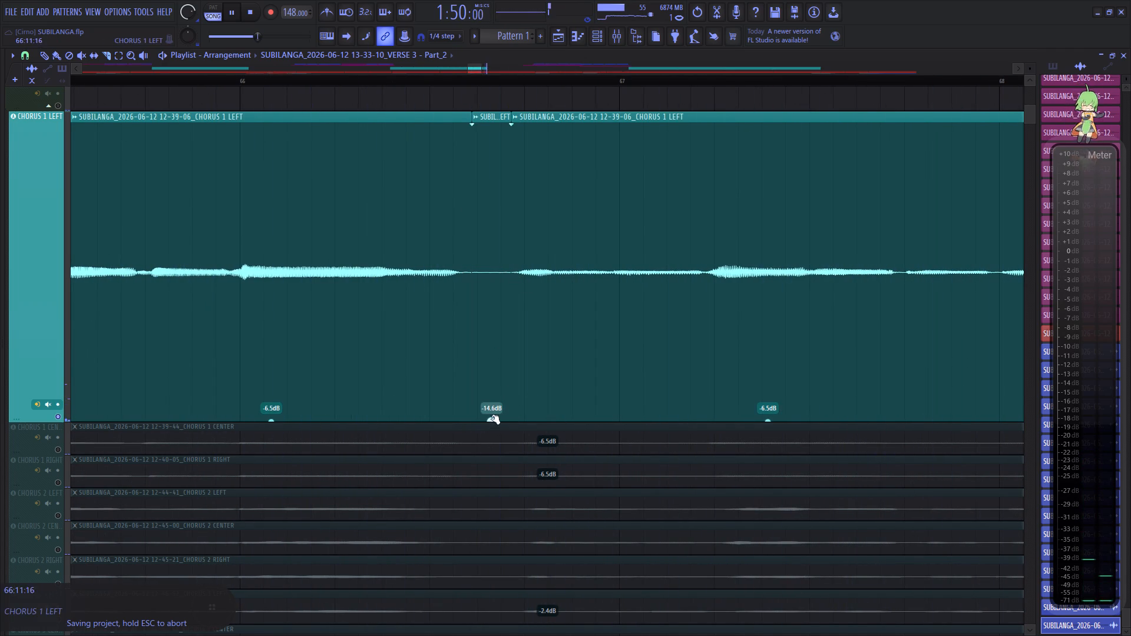
pyautogui.press('space')
pyautogui.press('space')
# Shrink the CHORUS 1 LEFT track back to a compact height like the other chorus tracks.
pyautogui.scroll(-13, 432, 75)
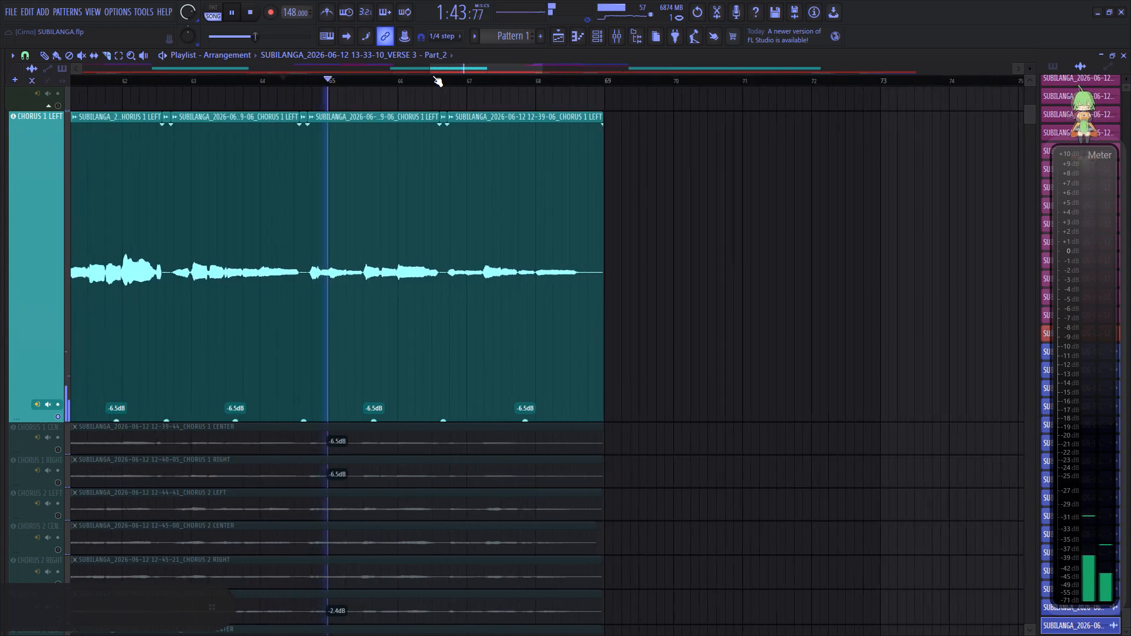
pyautogui.scroll(-5, 432, 75)
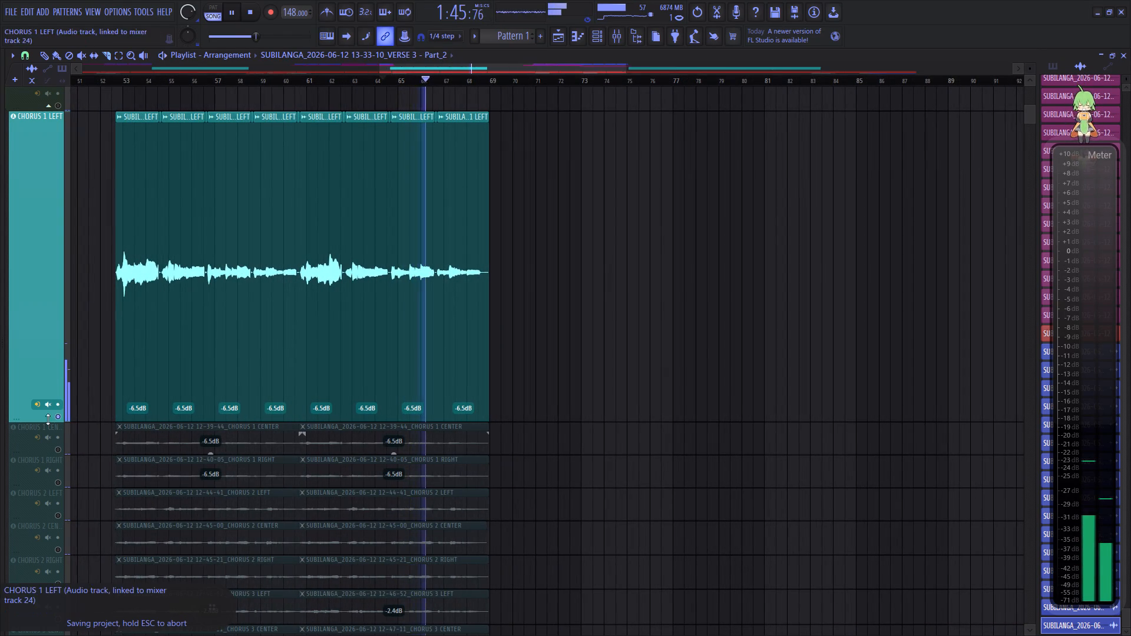
pyautogui.press('space')
pyautogui.press('space')
pyautogui.moveTo(39, 419); pyautogui.dragTo(48, 146)
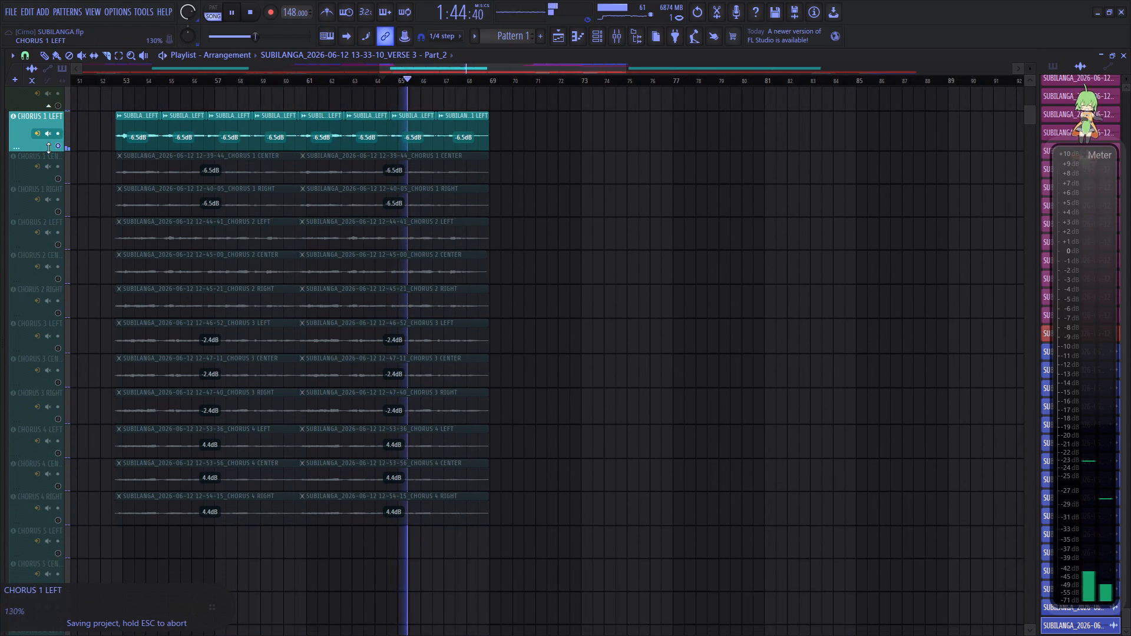
pyautogui.moveTo(48, 146); pyautogui.dragTo(50, 141)
# Solo the CHORUS 1 CENTER track and enlarge its height for detailed waveform editing.
pyautogui.rightClick(58, 167)
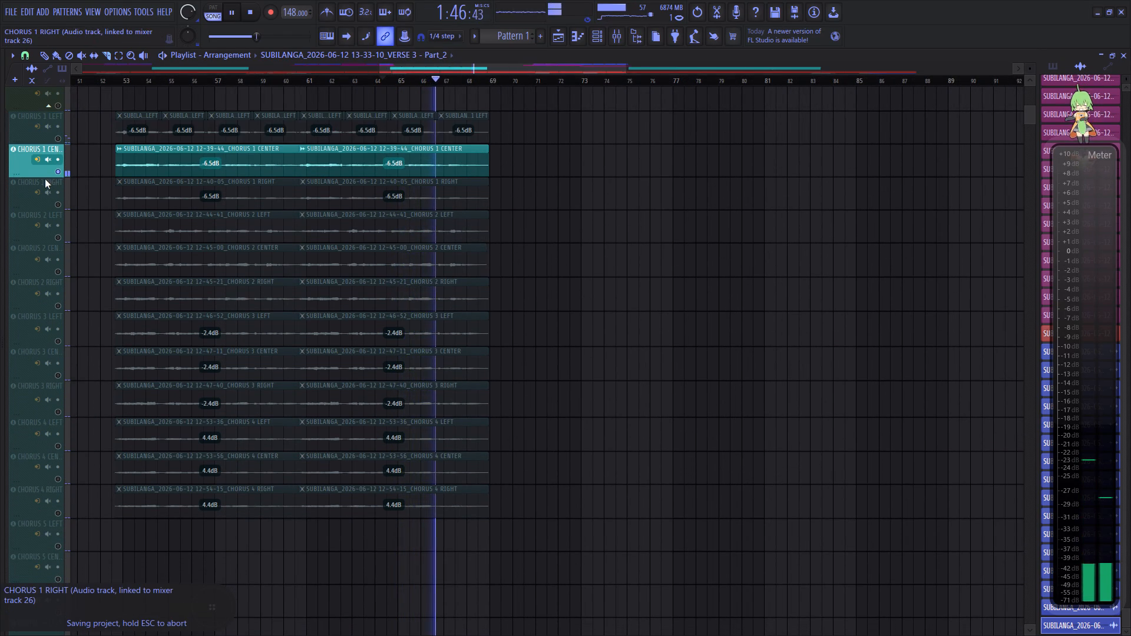
pyautogui.moveTo(45, 175); pyautogui.dragTo(38, 624)
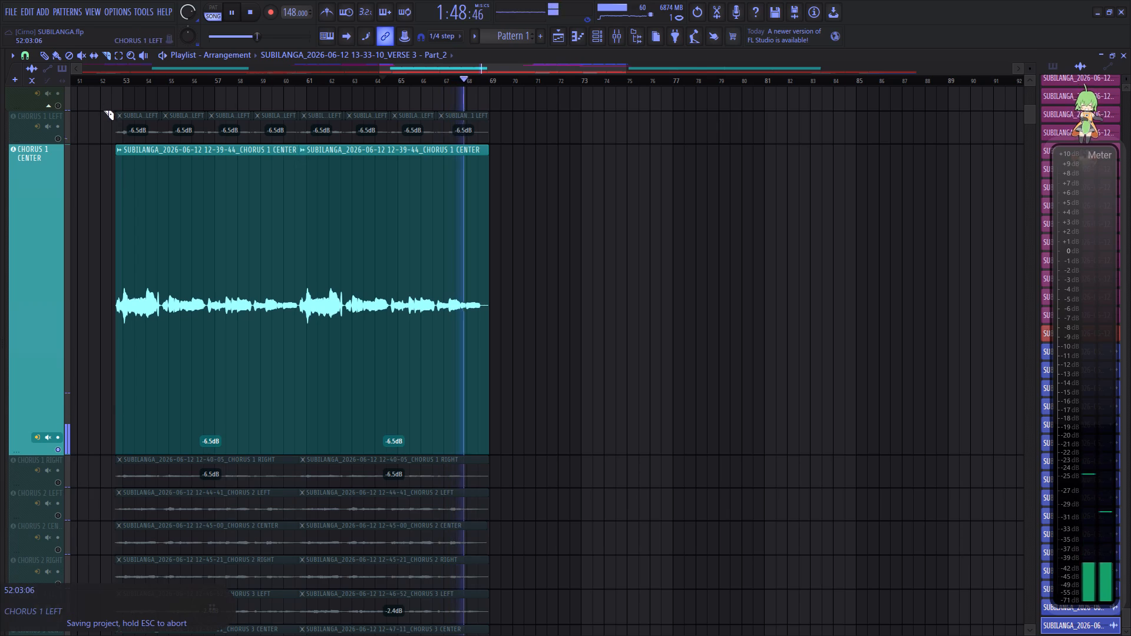
# Play CHORUS 1 CENTER from the chorus start, slice out the quiet gap in bar 54, and lower that slice's gain.
pyautogui.press('space')
pyautogui.click(111, 81)
pyautogui.scroll(11, 133, 79)
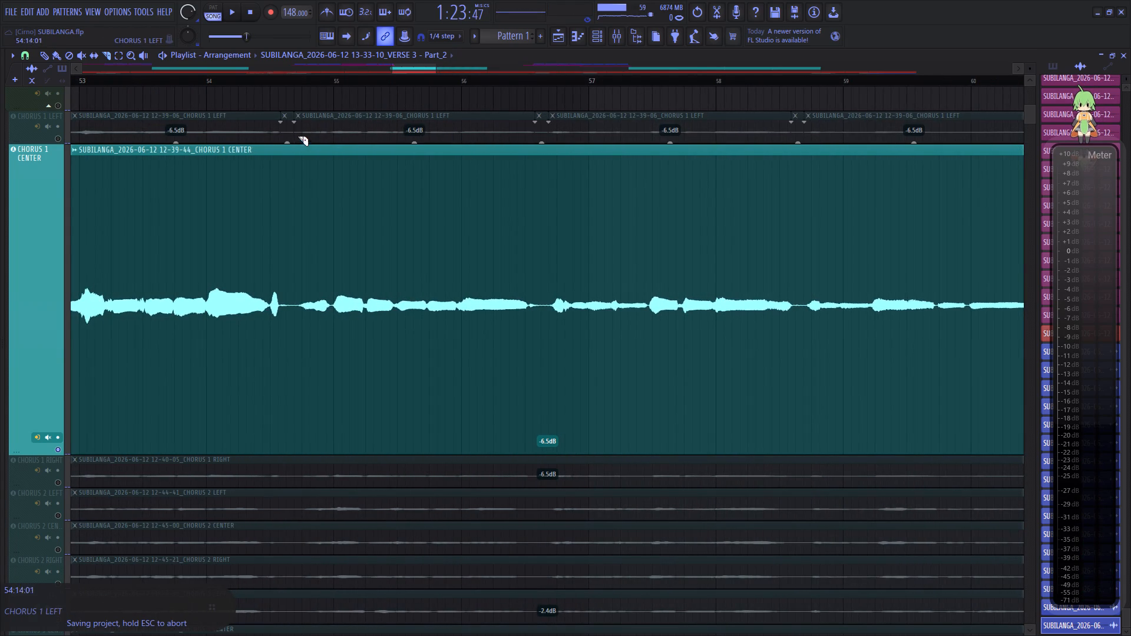
pyautogui.press('space')
pyautogui.press('space')
pyautogui.press('space')
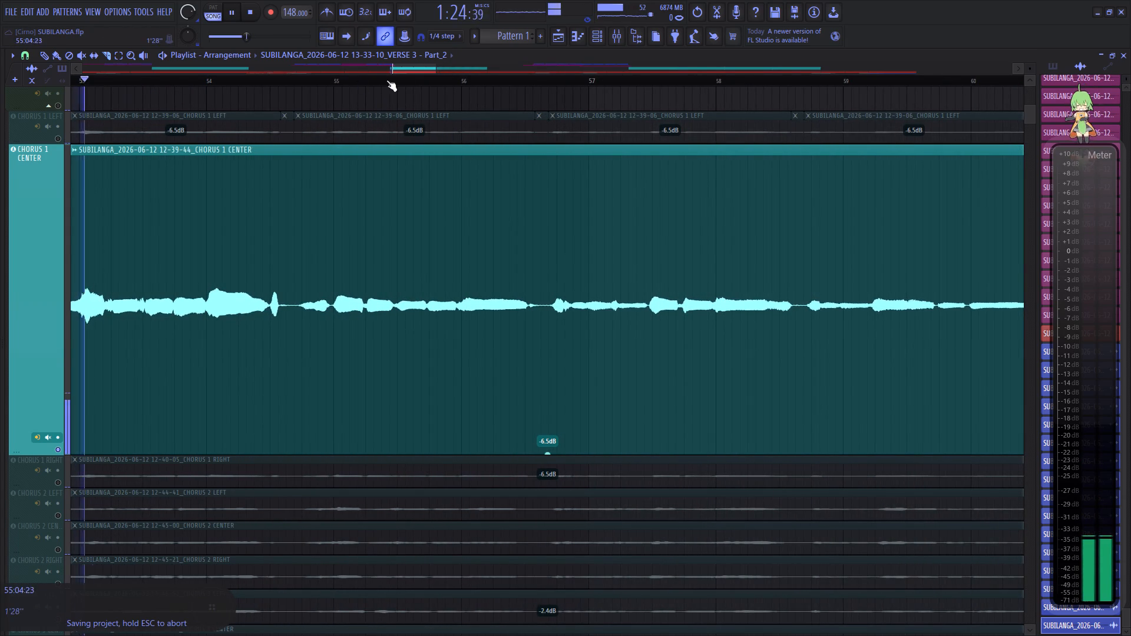
pyautogui.scroll(8, 303, 85)
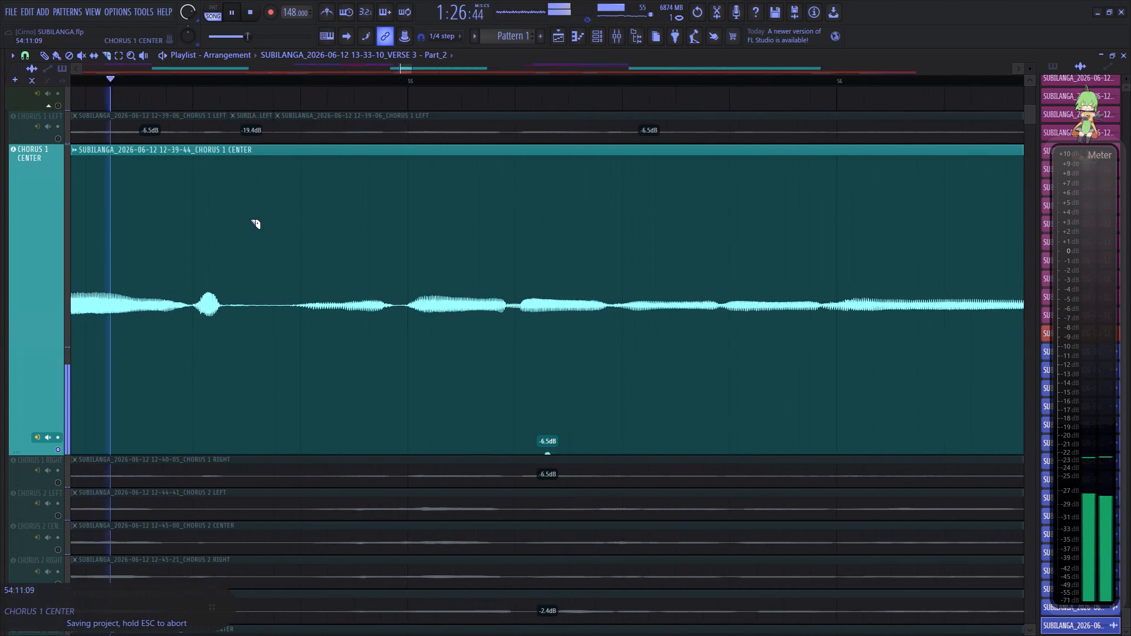
pyautogui.press('space')
pyautogui.press('space')
pyautogui.click(222, 309)
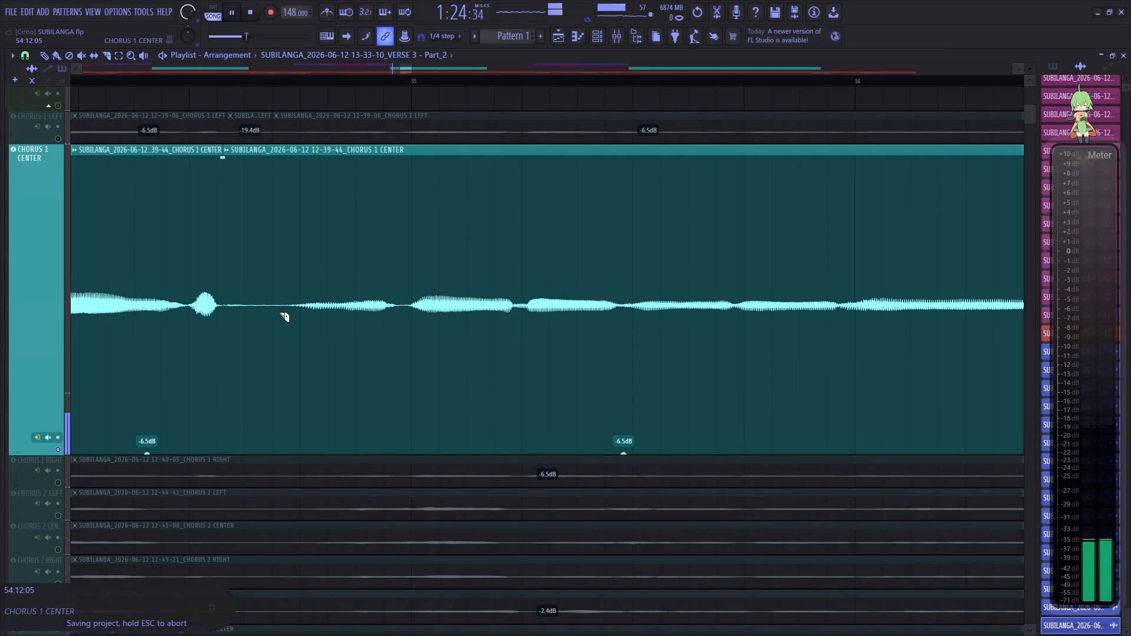
pyautogui.click(287, 312)
pyautogui.moveTo(254, 452); pyautogui.dragTo(283, 539)
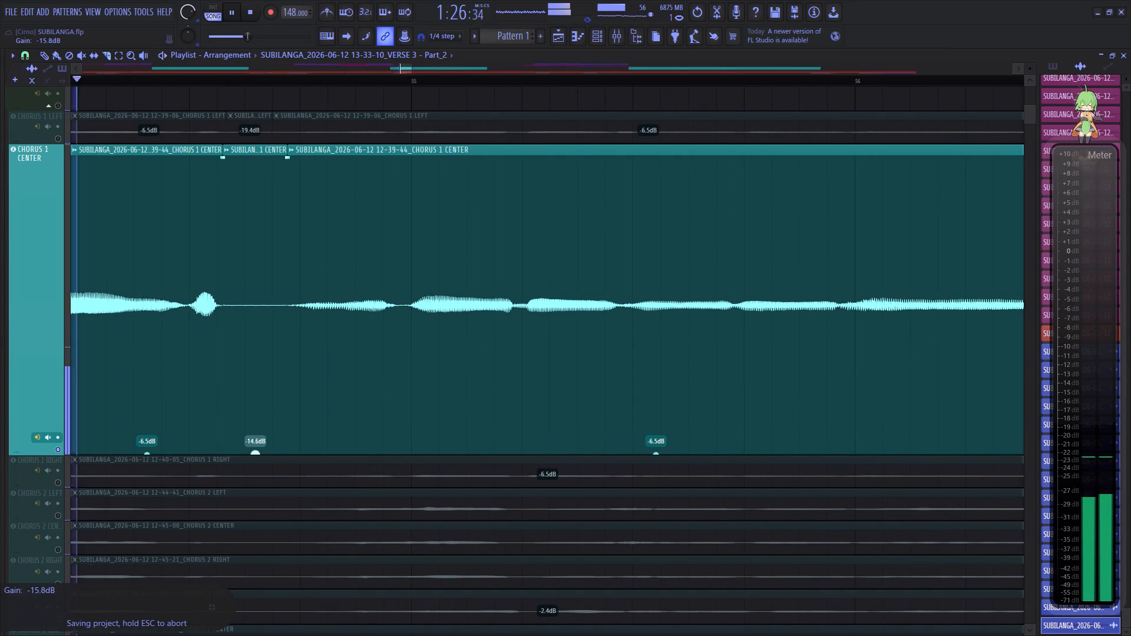
pyautogui.moveTo(283, 539); pyautogui.dragTo(293, 604)
# Slice out the quiet gap late in bar 56 of CHORUS 1 CENTER and lower its gain to -16.7 dB.
pyautogui.moveTo(405, 72); pyautogui.dragTo(421, 72)
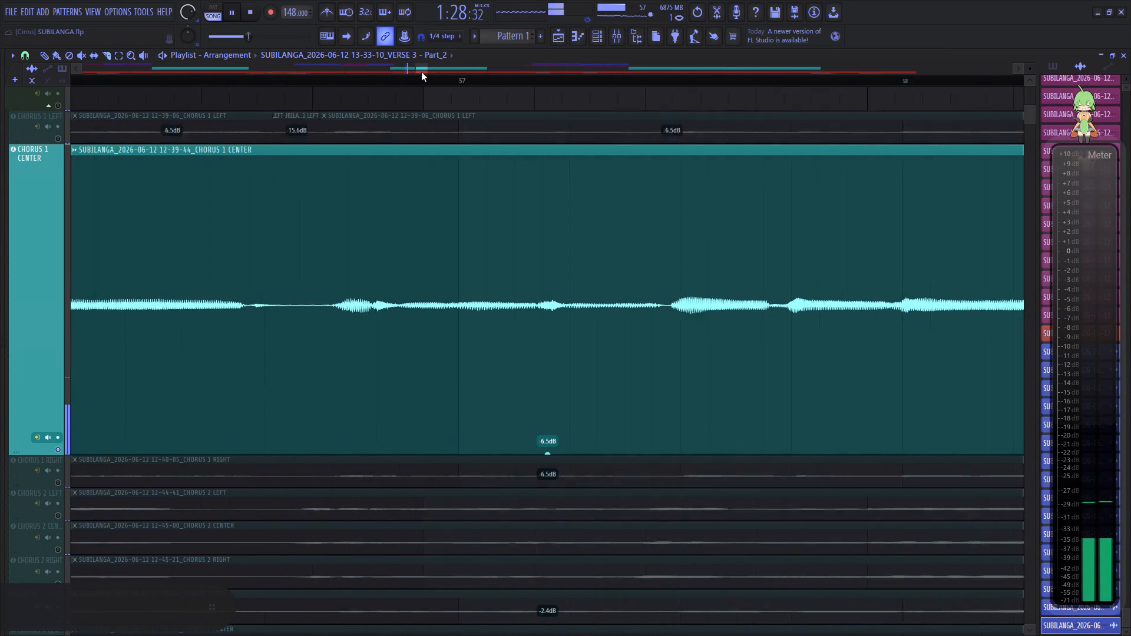
pyautogui.moveTo(421, 72); pyautogui.dragTo(416, 72)
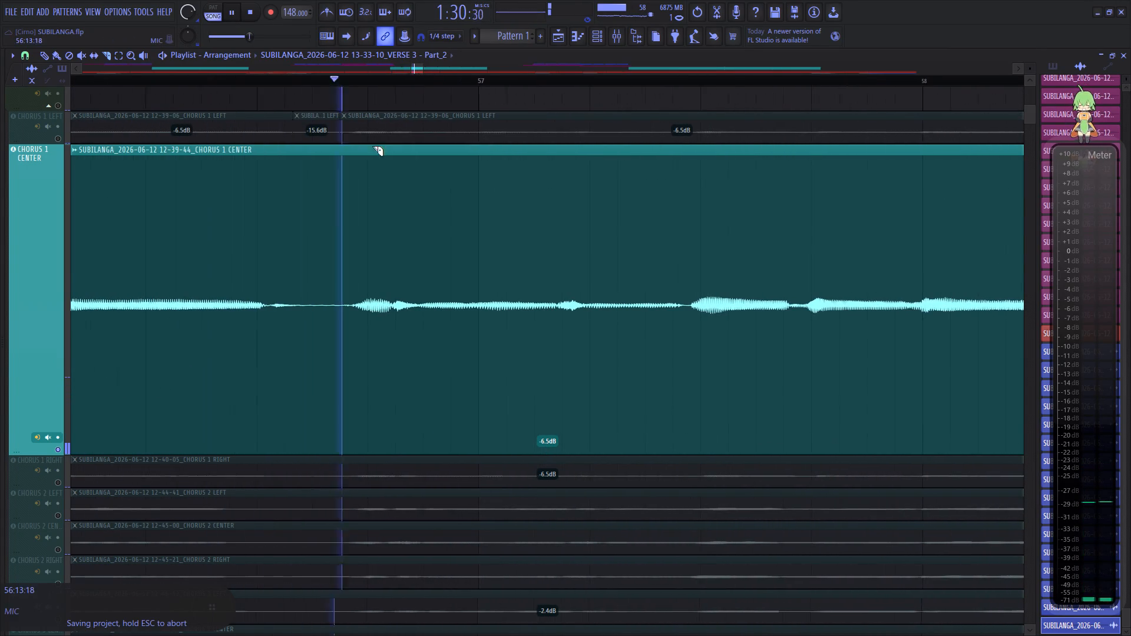
pyautogui.press('space')
pyautogui.press('space')
pyautogui.click(224, 79)
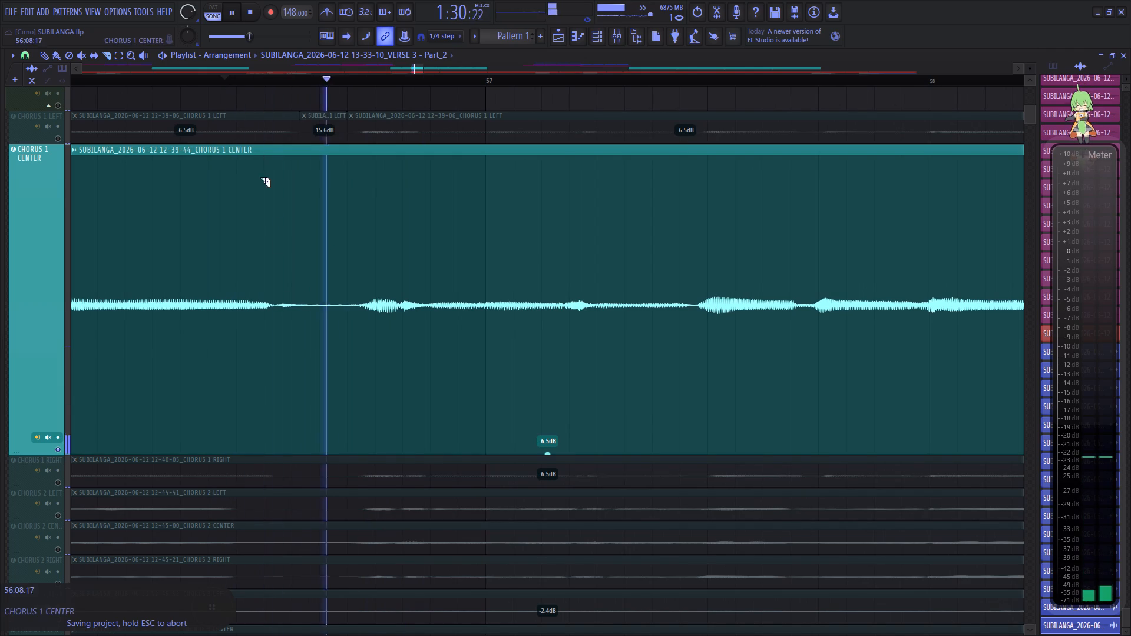
pyautogui.press('space')
pyautogui.press('space')
pyautogui.press('space')
pyautogui.click(312, 309)
pyautogui.press('space')
pyautogui.press('space')
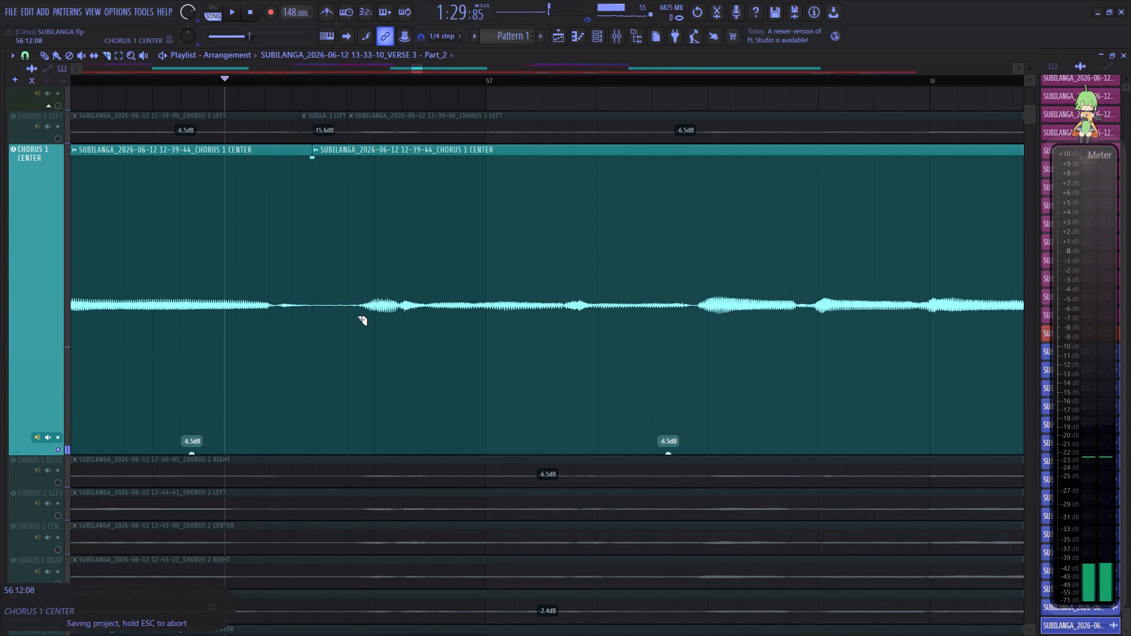
pyautogui.press('space')
pyautogui.click(357, 314)
pyautogui.press('space')
pyautogui.press('space')
pyautogui.moveTo(336, 452); pyautogui.dragTo(370, 558)
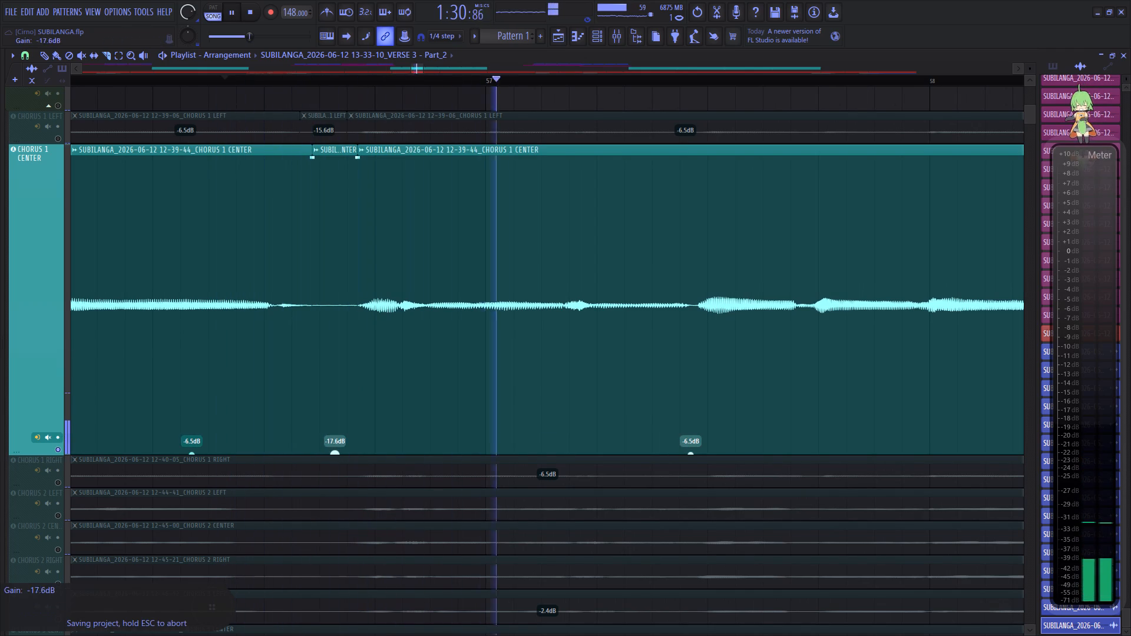
pyautogui.moveTo(370, 558); pyautogui.dragTo(369, 549)
# Replay the passage around the attenuated gap in bar 56 of CHORUS 1 CENTER several times to check the transition.
pyautogui.press('space')
pyautogui.press('space')
pyautogui.press('space')
pyautogui.press('space')
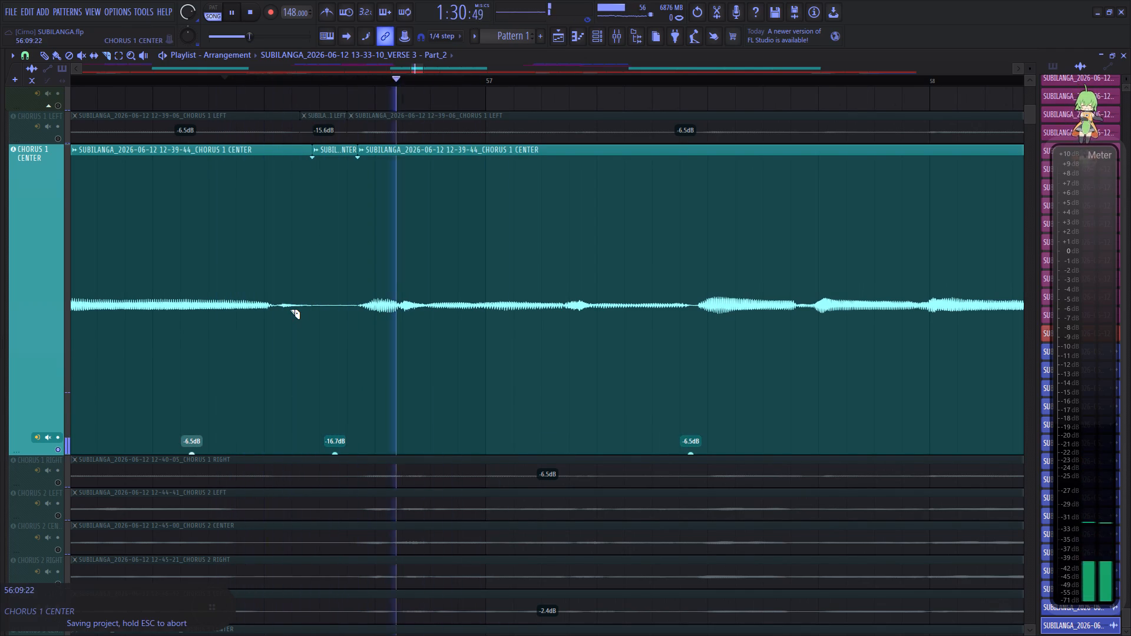
pyautogui.press('space')
pyautogui.press('space')
pyautogui.press('space')
pyautogui.press('space')
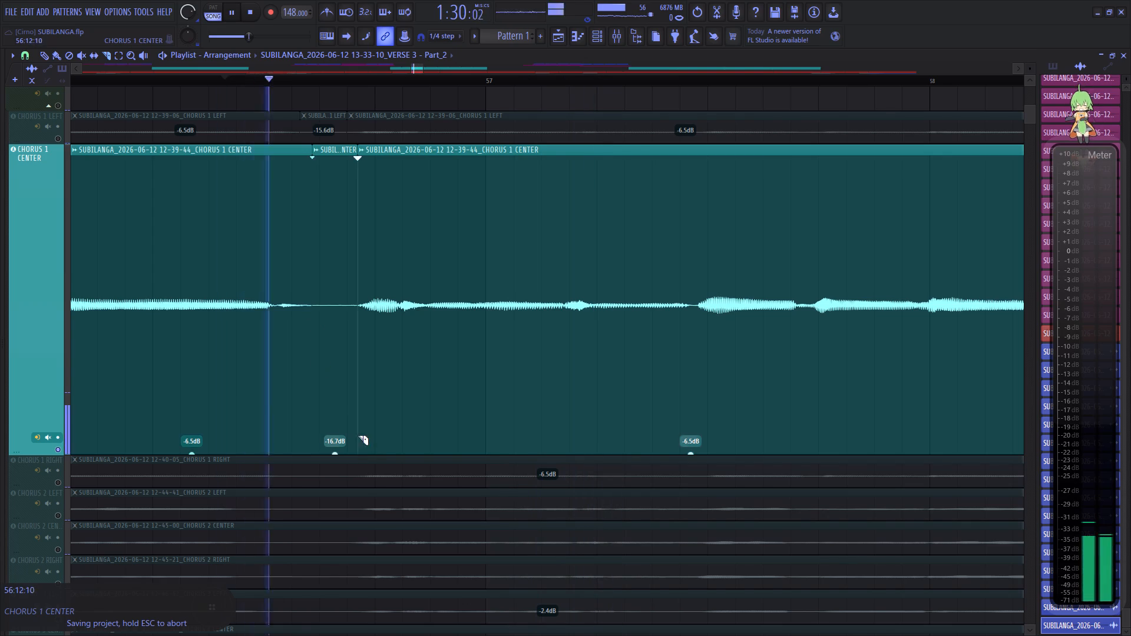
pyautogui.press('space')
pyautogui.press('space')
pyautogui.press('space')
pyautogui.press('space')
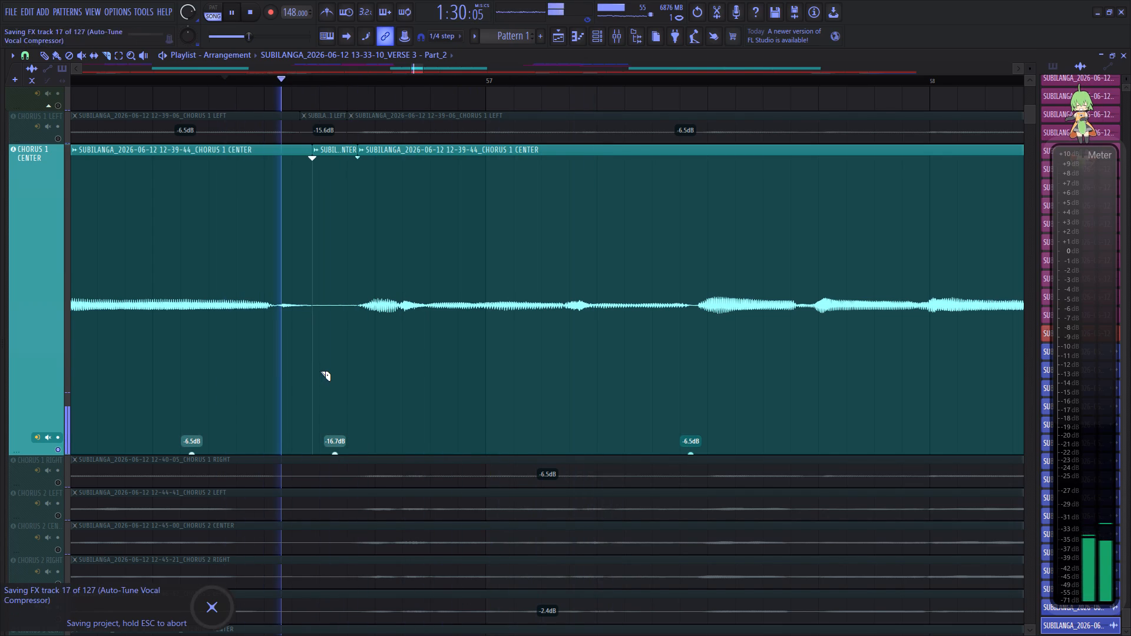
pyautogui.press('space')
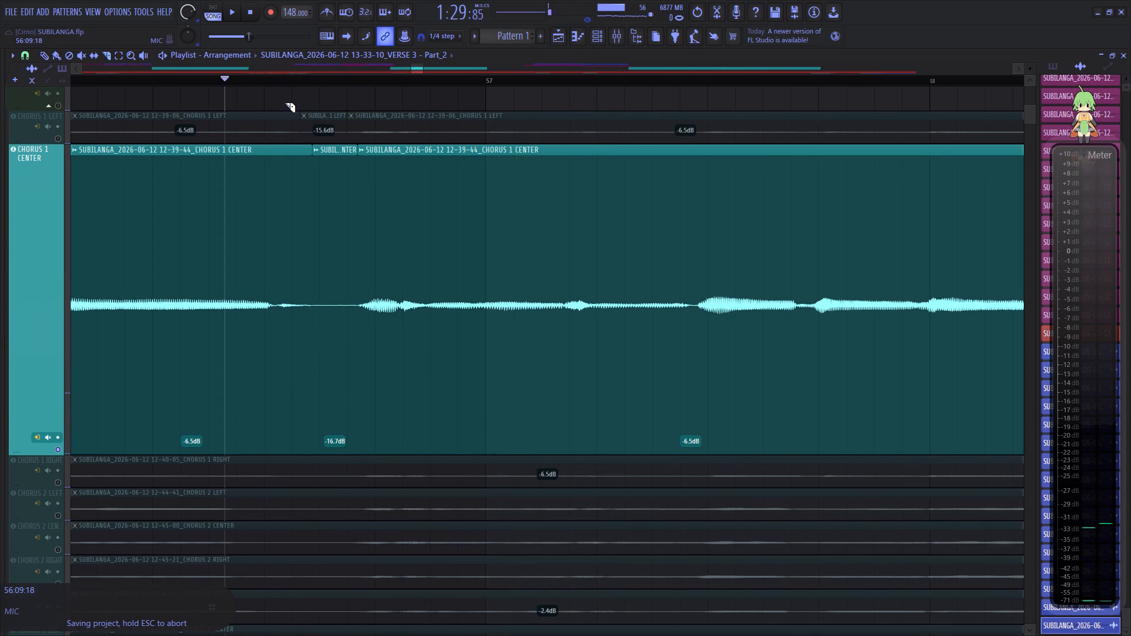
pyautogui.click(275, 81)
pyautogui.press('space')
pyautogui.press('space')
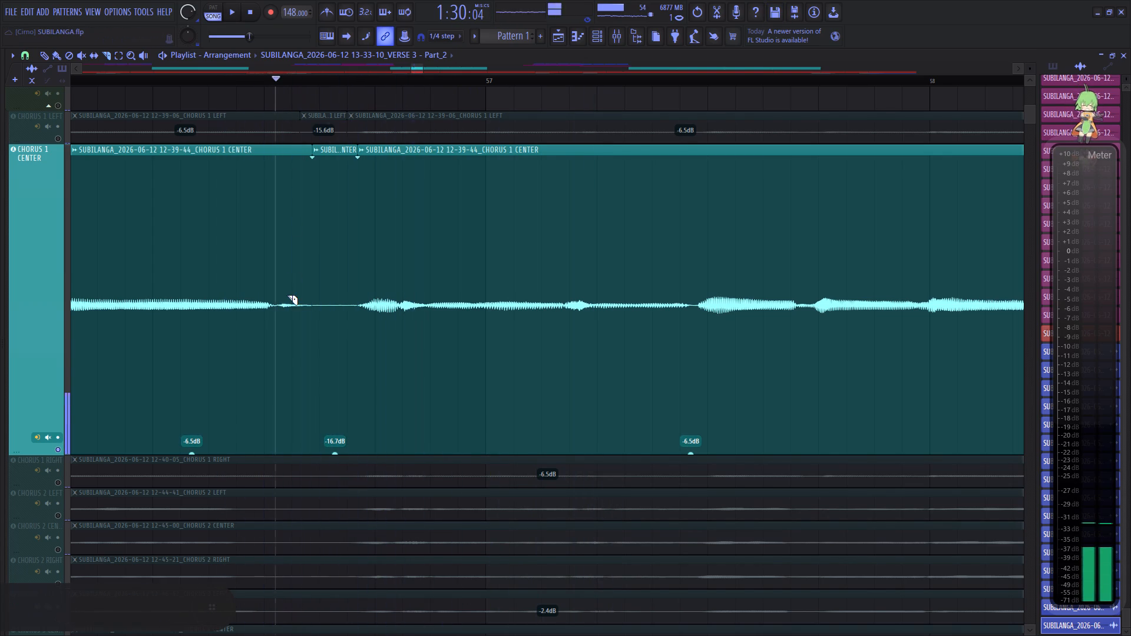
# Slice off the faint sound just before the attenuated gap in bar 56 of CHORUS 1 CENTER, lower its gain to -21.3 dB, and replay.
pyautogui.click(276, 288)
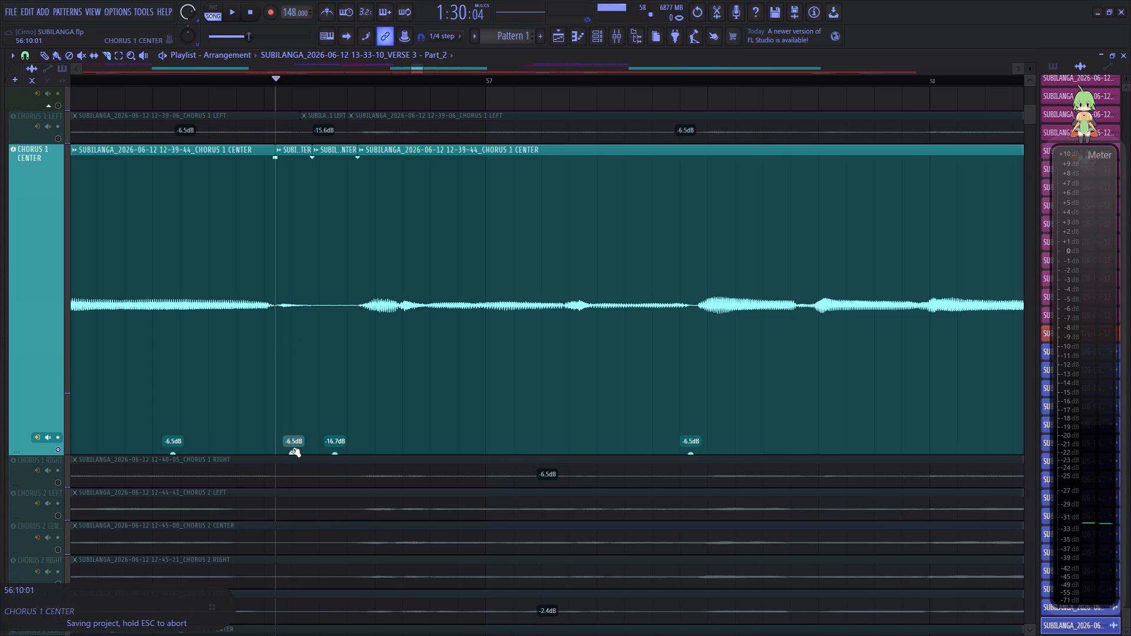
pyautogui.moveTo(293, 450); pyautogui.dragTo(298, 593)
pyautogui.click(114, 355)
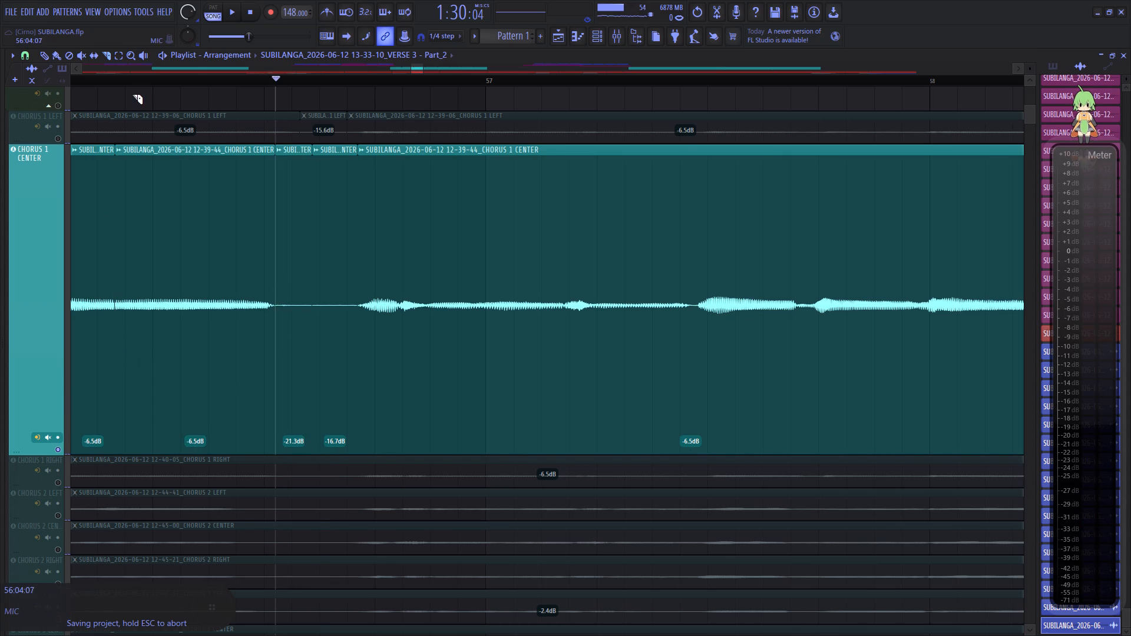
pyautogui.click(128, 76)
pyautogui.hotkey('ctrl', 'z')
pyautogui.press('space')
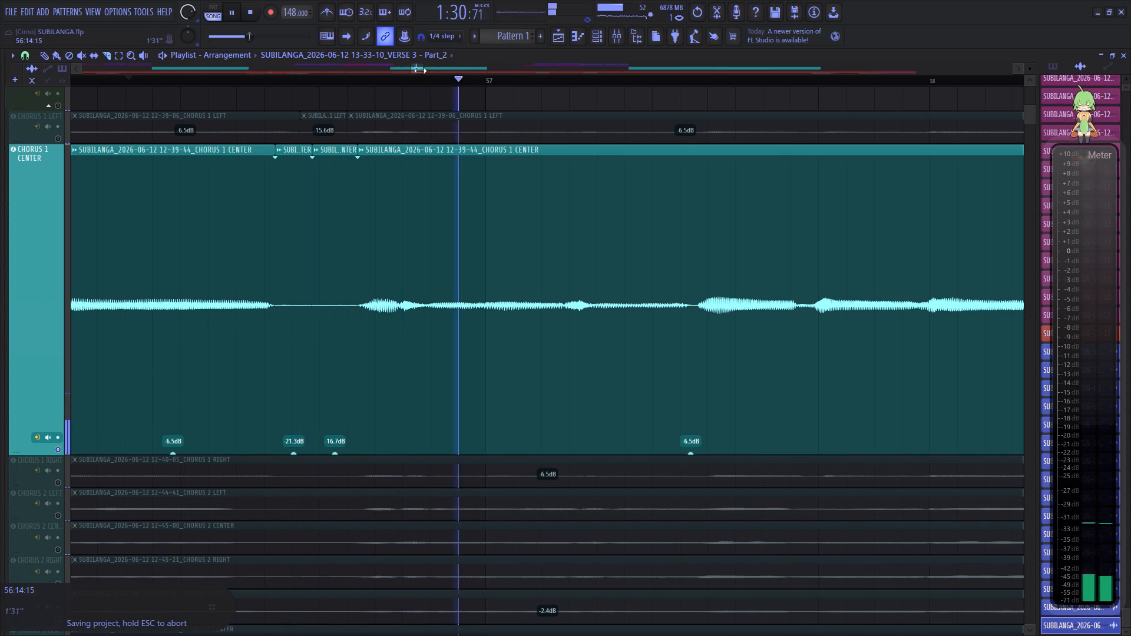
# Play CHORUS 1 CENTER on from bar 57 and trim the overlapping clip ends to a single cut at the join late in bar 60.
pyautogui.moveTo(416, 68); pyautogui.dragTo(427, 71)
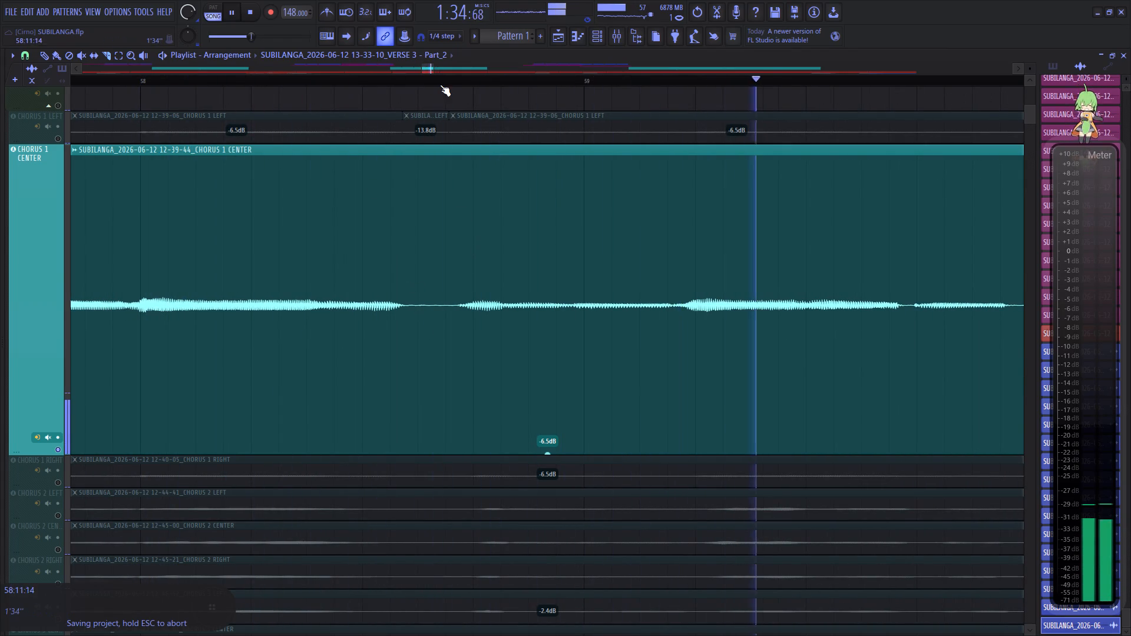
pyautogui.scroll(-6, 445, 78)
pyautogui.scroll(3, 445, 78)
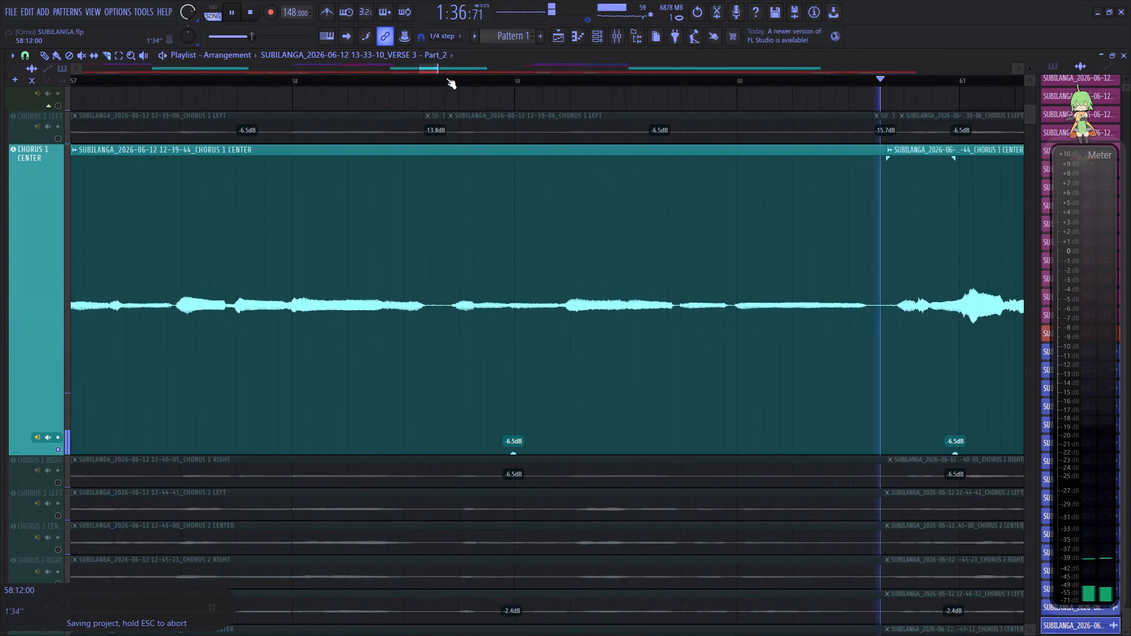
pyautogui.moveTo(431, 72); pyautogui.dragTo(443, 73)
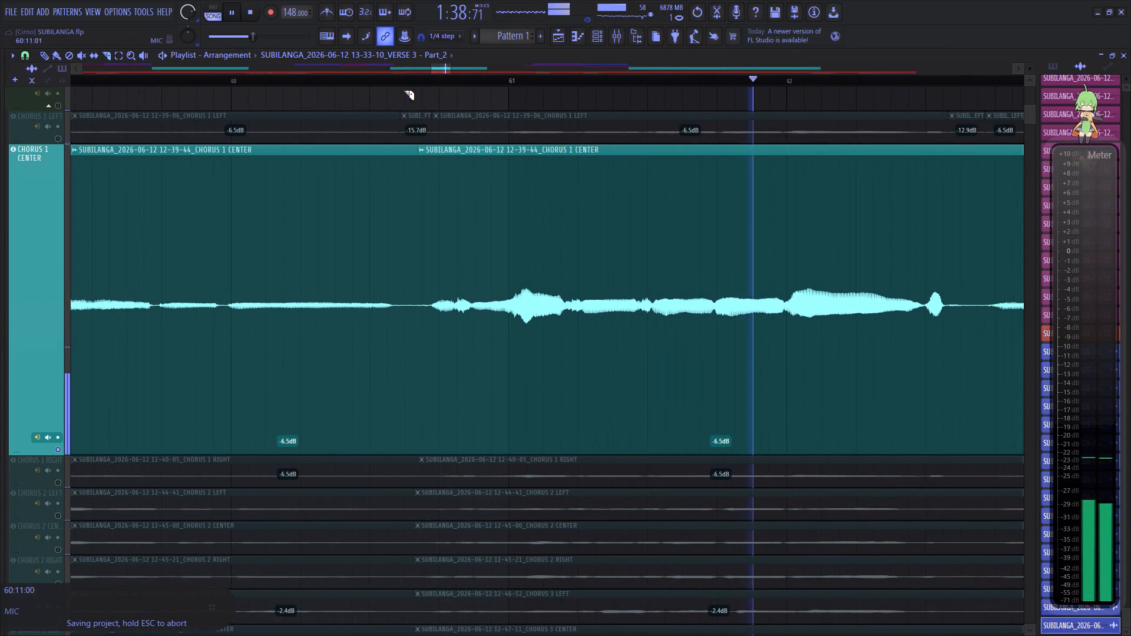
pyautogui.click(344, 82)
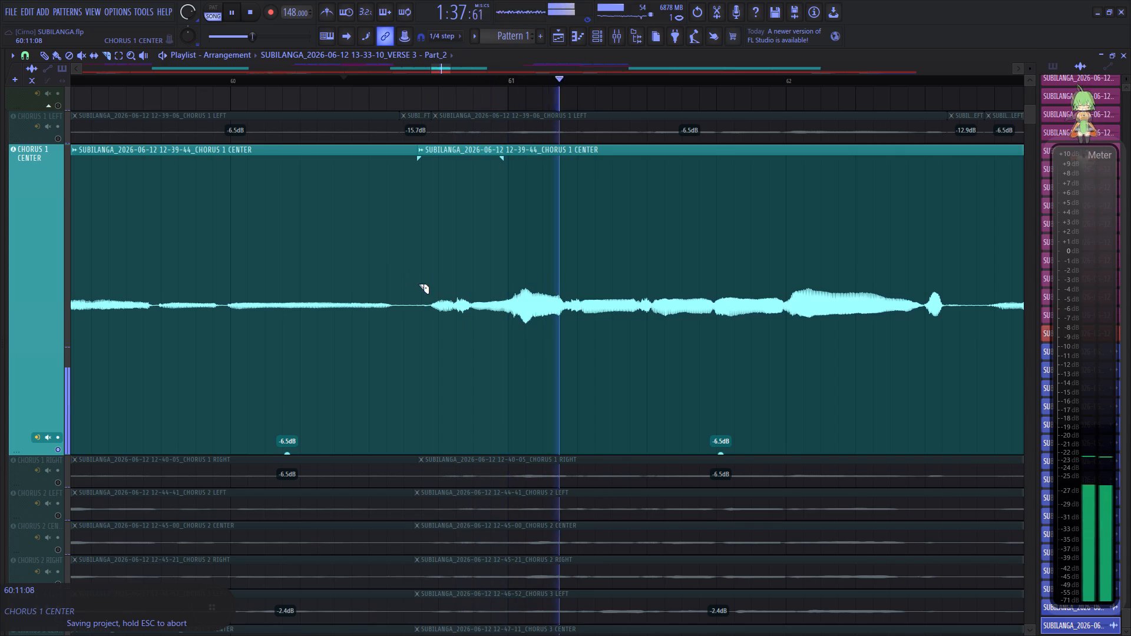
pyautogui.rightClick(423, 291)
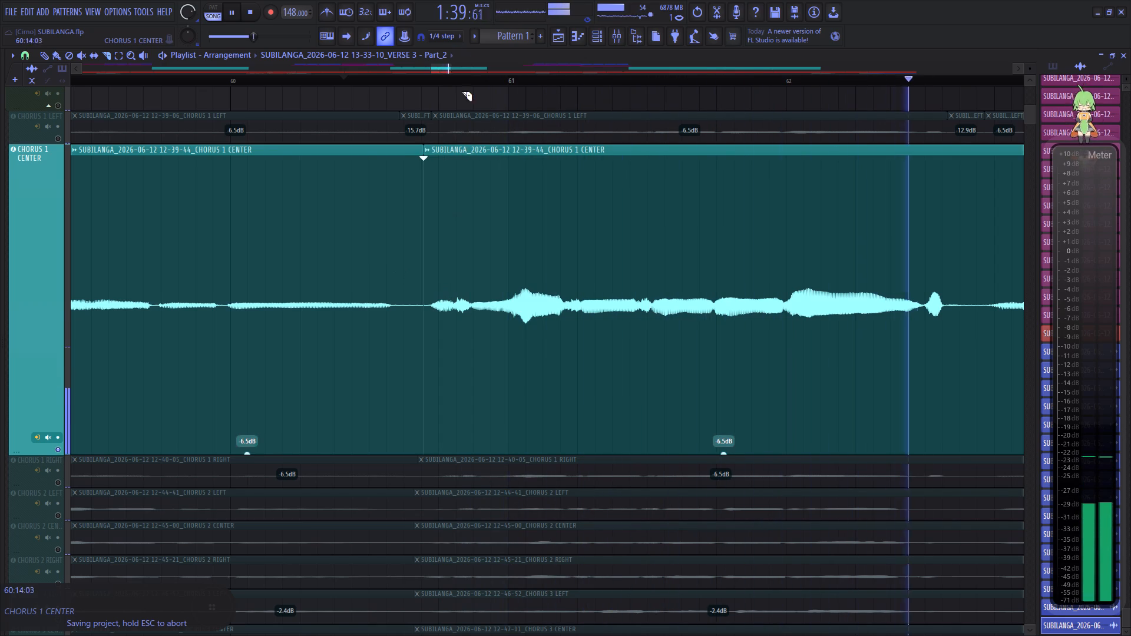
pyautogui.click(340, 81)
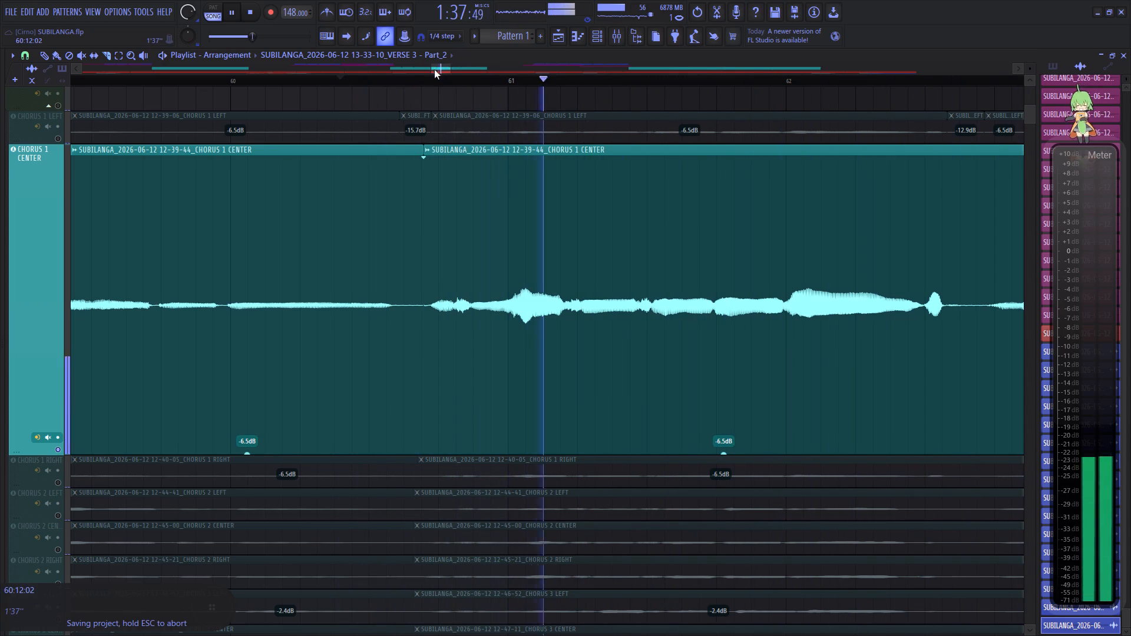
# Slice out the quiet gap in bar 62 of CHORUS 1 CENTER, lower its gain to -12.8 dB, and replay the transition.
pyautogui.moveTo(435, 68); pyautogui.dragTo(446, 69)
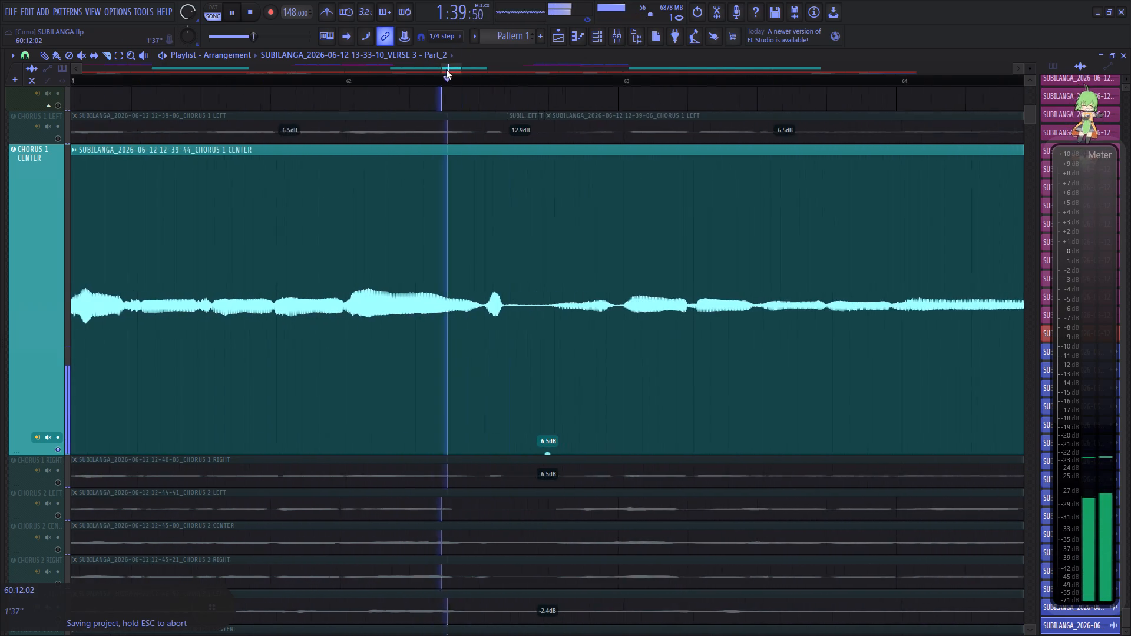
pyautogui.moveTo(446, 69); pyautogui.dragTo(448, 70)
pyautogui.click(342, 293)
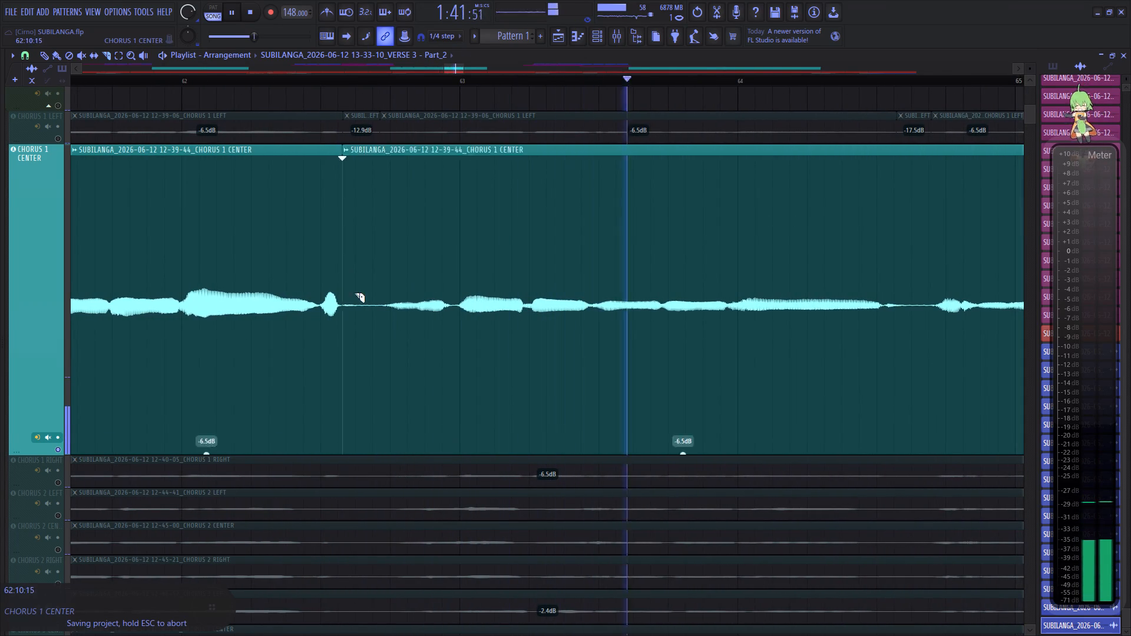
pyautogui.click(374, 296)
pyautogui.moveTo(359, 454); pyautogui.dragTo(362, 470)
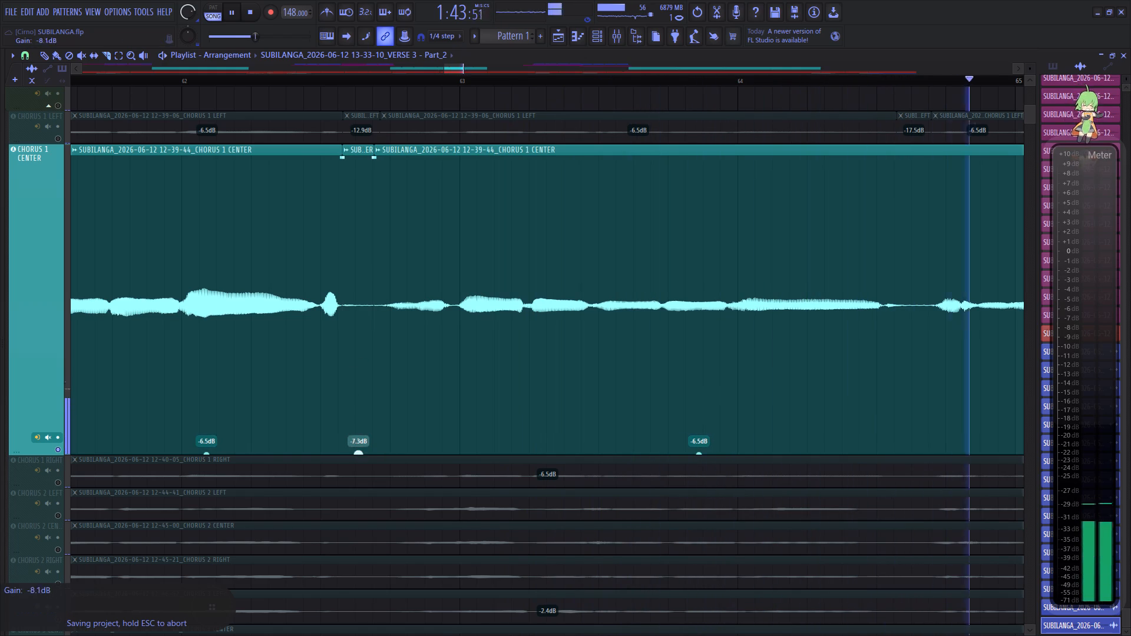
pyautogui.moveTo(362, 470); pyautogui.dragTo(365, 514)
pyautogui.click(247, 82)
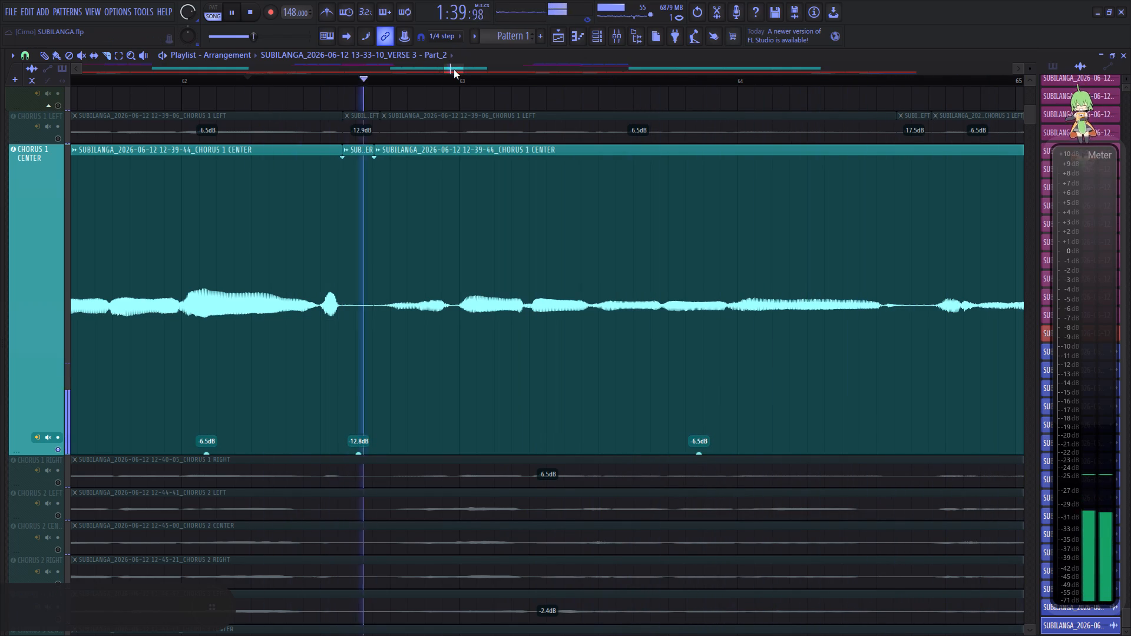
# Slice out the quiet gap in bar 64 of CHORUS 1 CENTER and lower its gain to -19.9 dB, replaying the transition.
pyautogui.moveTo(454, 69); pyautogui.dragTo(467, 78)
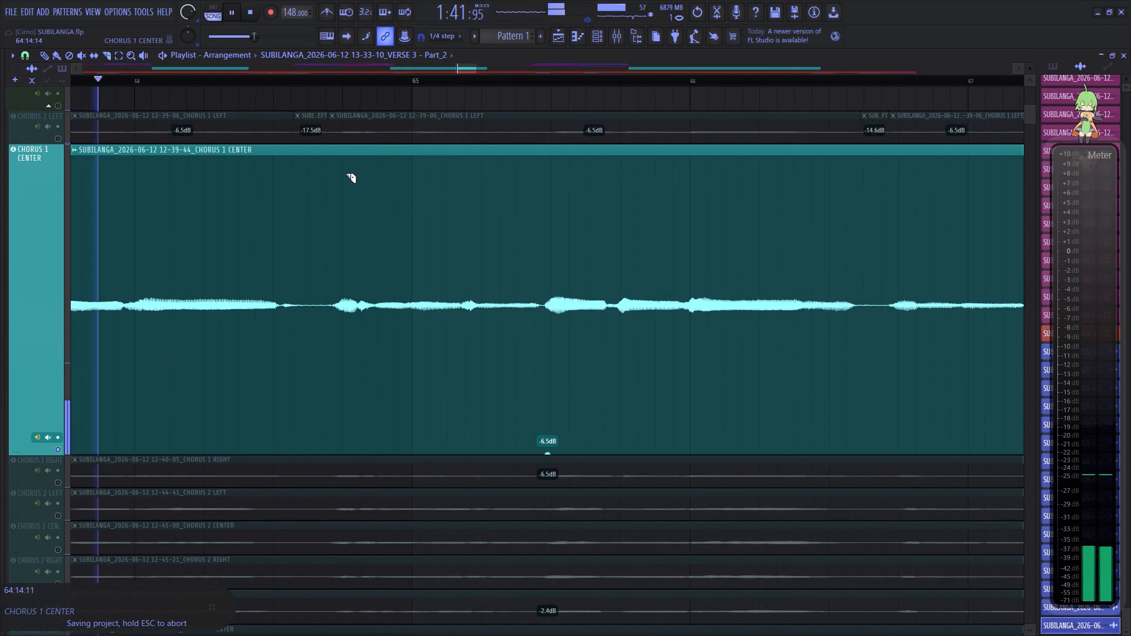
pyautogui.click(280, 296)
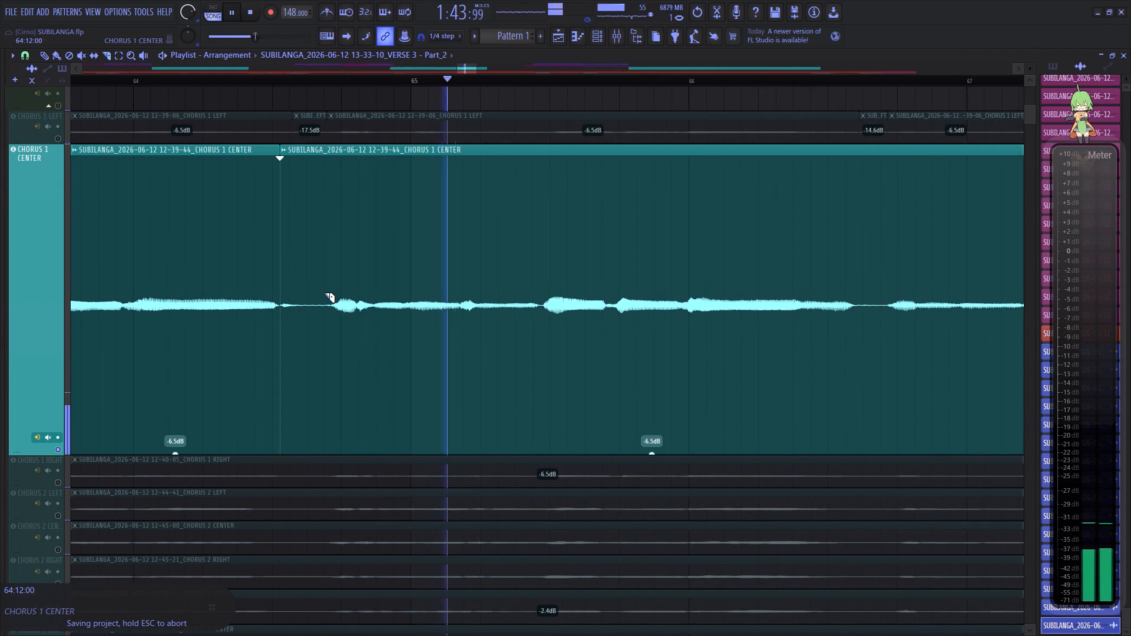
pyautogui.click(324, 293)
pyautogui.moveTo(300, 452); pyautogui.dragTo(298, 541)
pyautogui.click(201, 81)
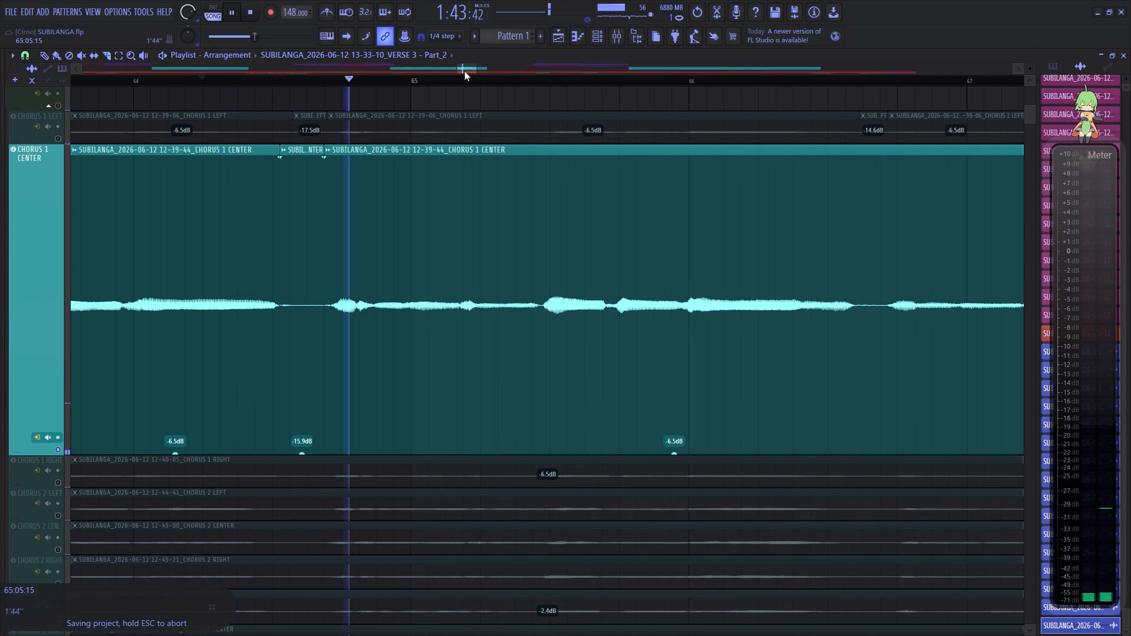
pyautogui.click(467, 71)
pyautogui.press('space')
pyautogui.press('space')
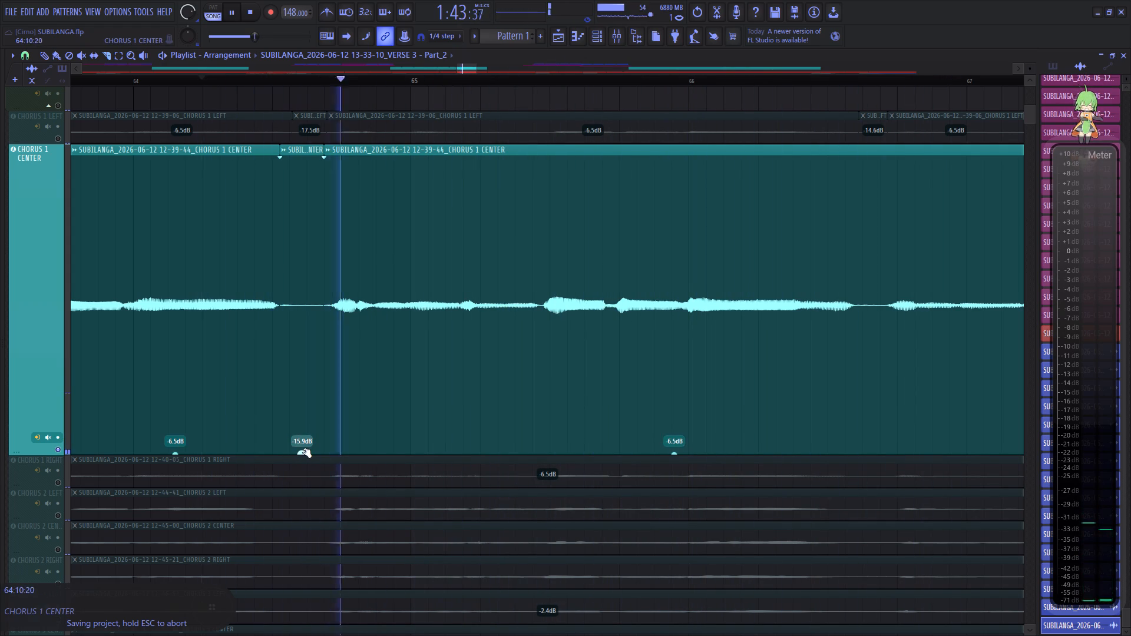
pyautogui.press('space')
pyautogui.moveTo(303, 451); pyautogui.dragTo(309, 489)
pyautogui.press('space')
pyautogui.press('space')
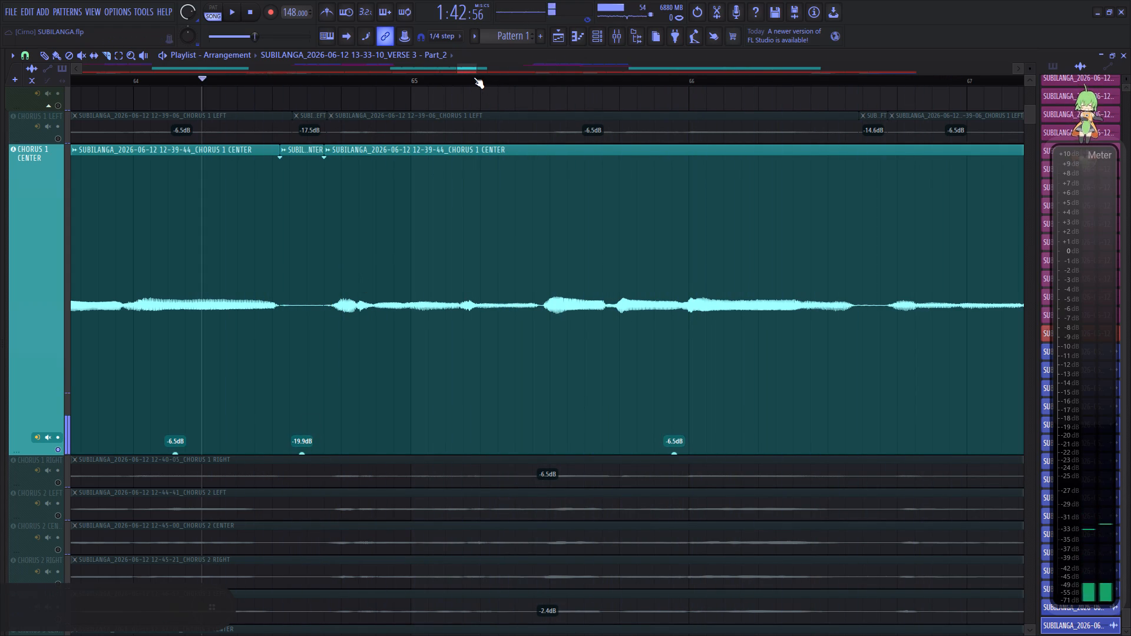
pyautogui.press('space')
# Listen through the rest of CHORUS 1 CENTER to its end and look over the whole chorus waveform.
pyautogui.moveTo(470, 69); pyautogui.dragTo(480, 72)
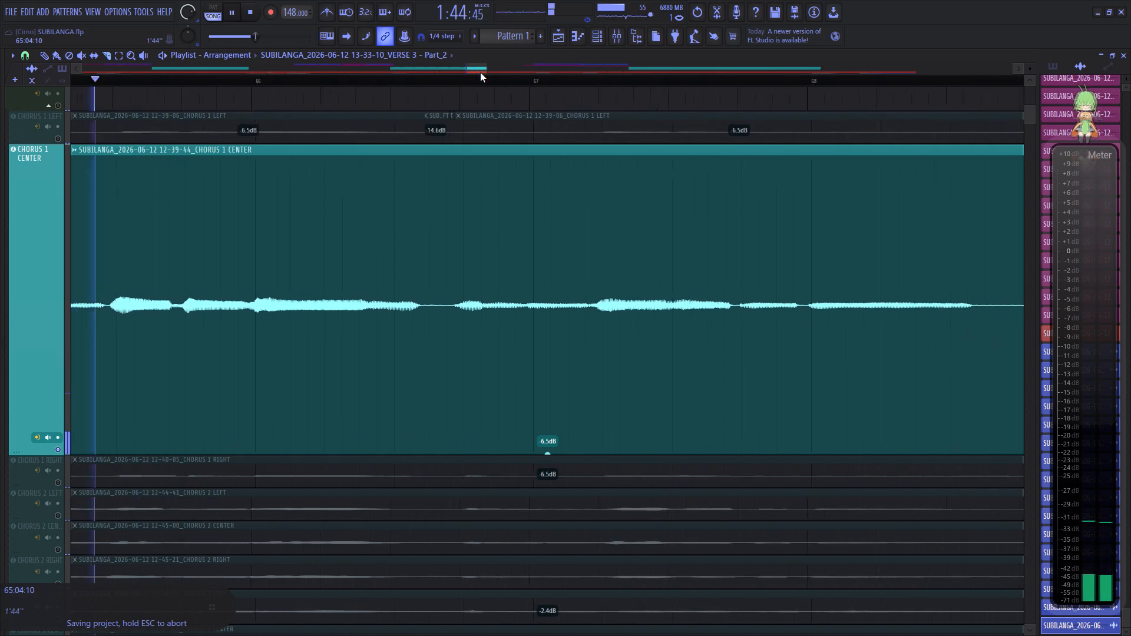
pyautogui.moveTo(480, 72); pyautogui.dragTo(482, 72)
pyautogui.scroll(-4, 492, 78)
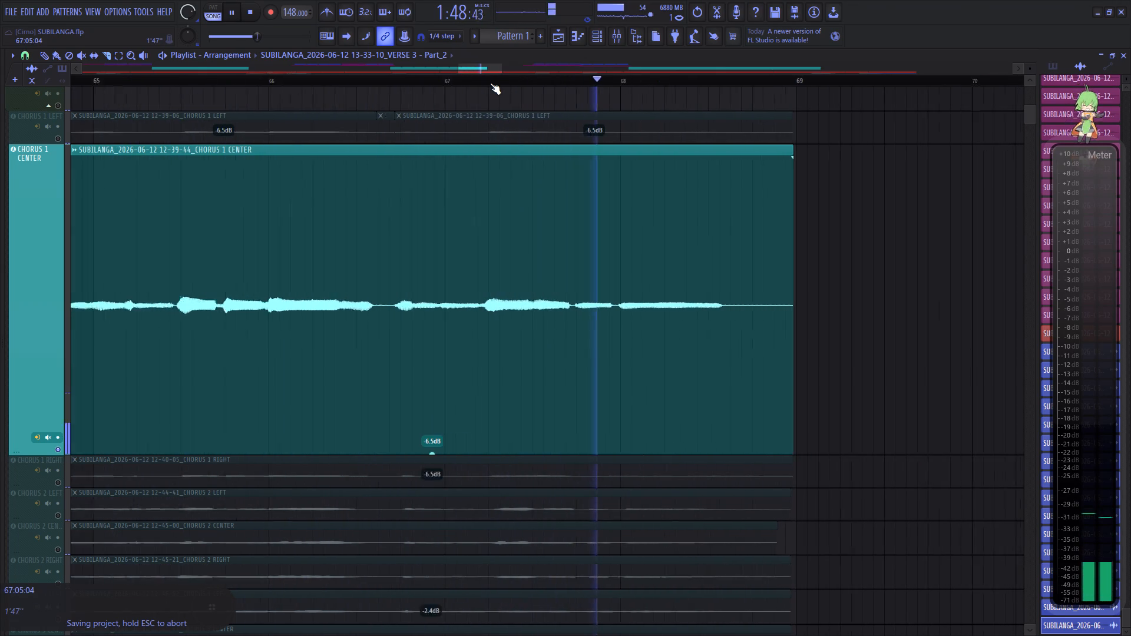
pyautogui.scroll(-12, 490, 83)
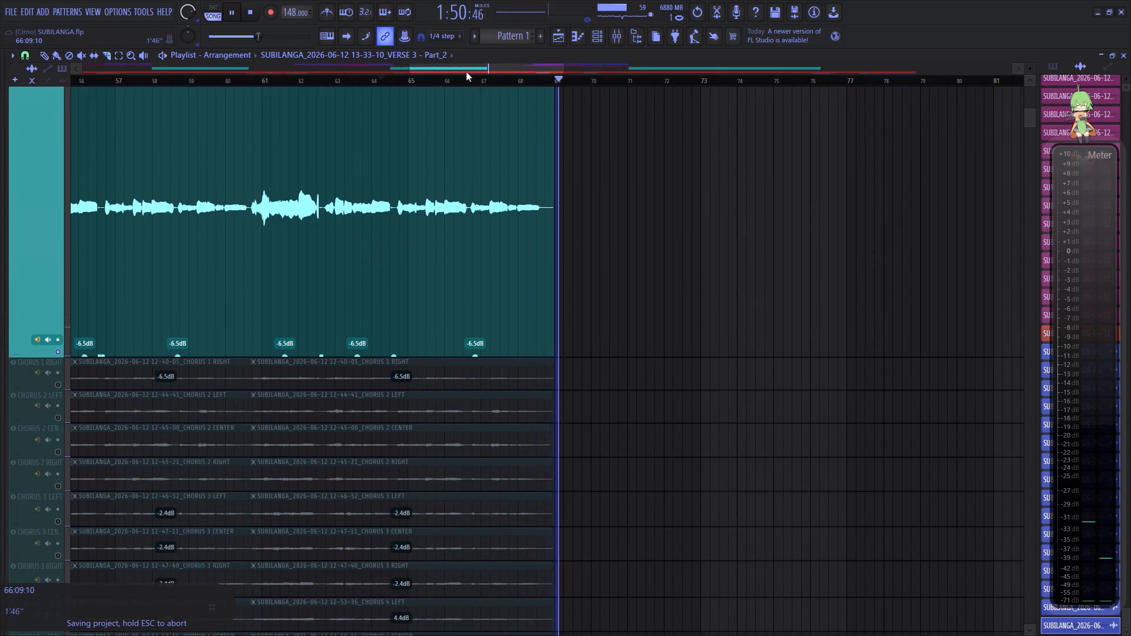
pyautogui.moveTo(466, 70); pyautogui.dragTo(417, 73)
pyautogui.press('space')
pyautogui.press('space')
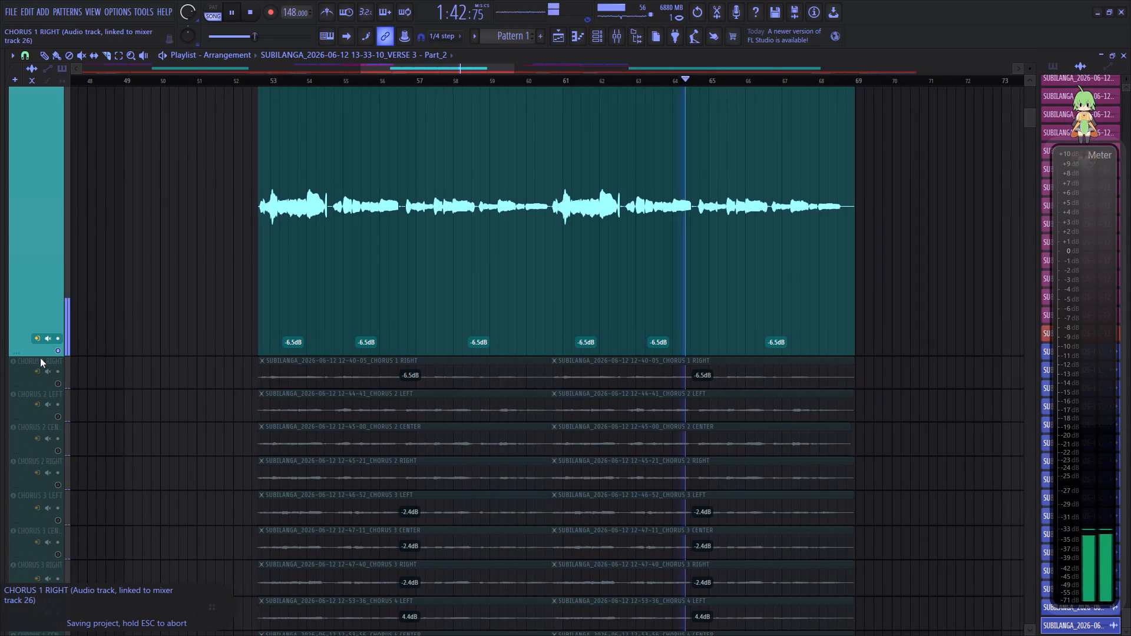
# Shrink the CHORUS 1 CENTER track back to about the height of its neighbouring tracks.
pyautogui.moveTo(39, 351); pyautogui.dragTo(39, 221)
pyautogui.scroll(6, 113, 271)
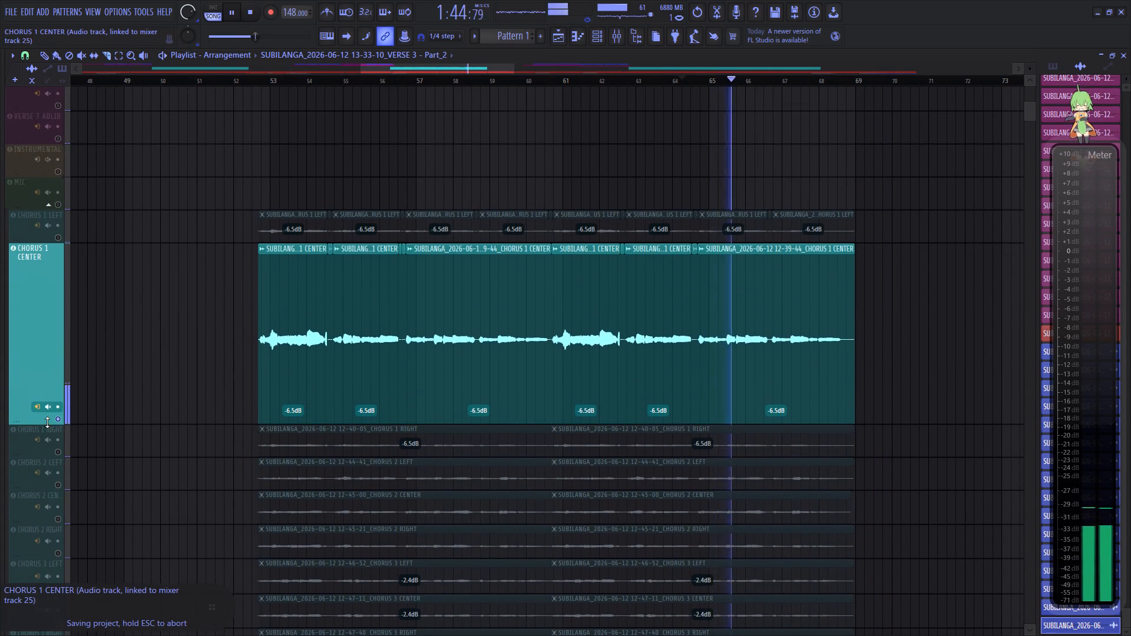
pyautogui.moveTo(47, 422); pyautogui.dragTo(44, 281)
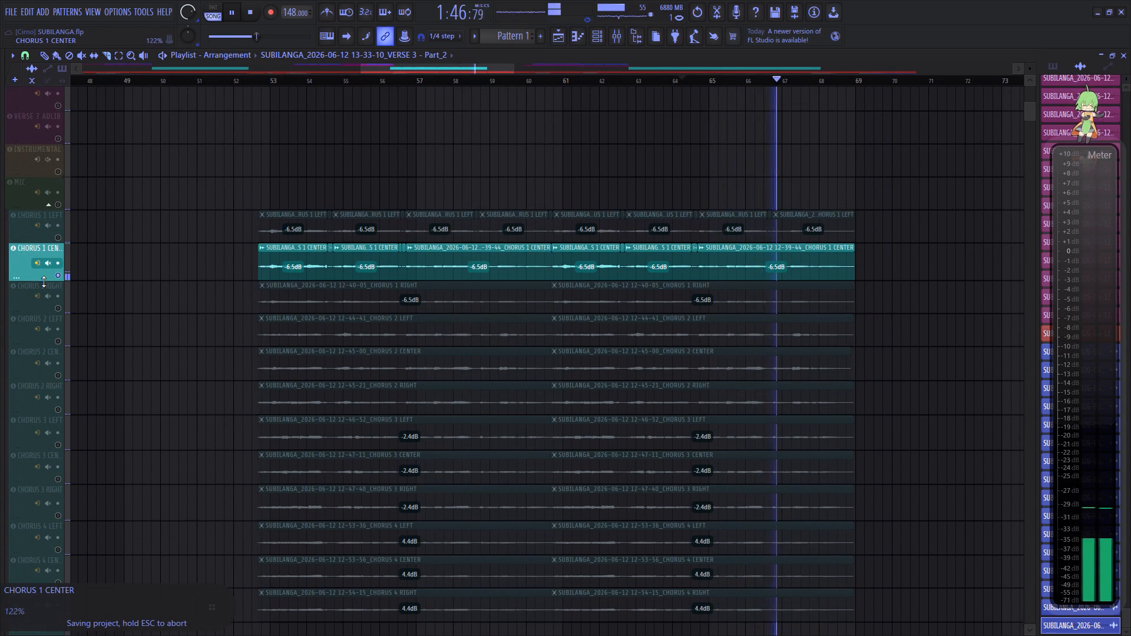
pyautogui.moveTo(44, 281); pyautogui.dragTo(44, 284)
# Solo the CHORUS 1 RIGHT track and enlarge its height for detailed waveform editing.
pyautogui.rightClick(59, 313)
pyautogui.press('space')
pyautogui.moveTo(40, 314); pyautogui.dragTo(39, 406)
pyautogui.press('space')
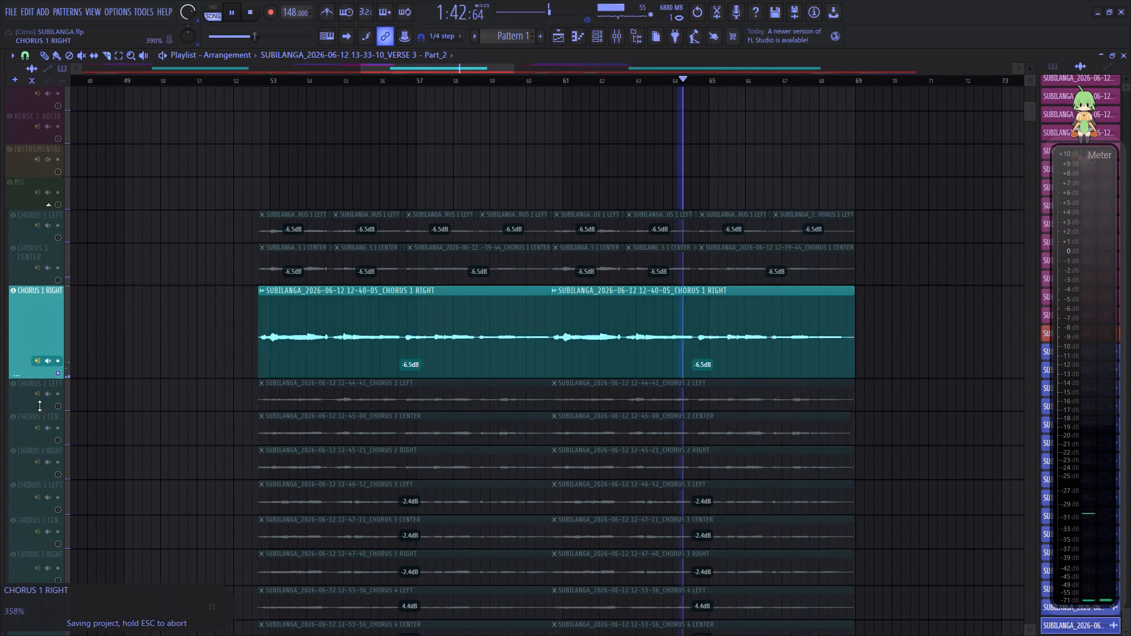
pyautogui.moveTo(39, 406); pyautogui.dragTo(111, 626)
pyautogui.scroll(-6, 170, 366)
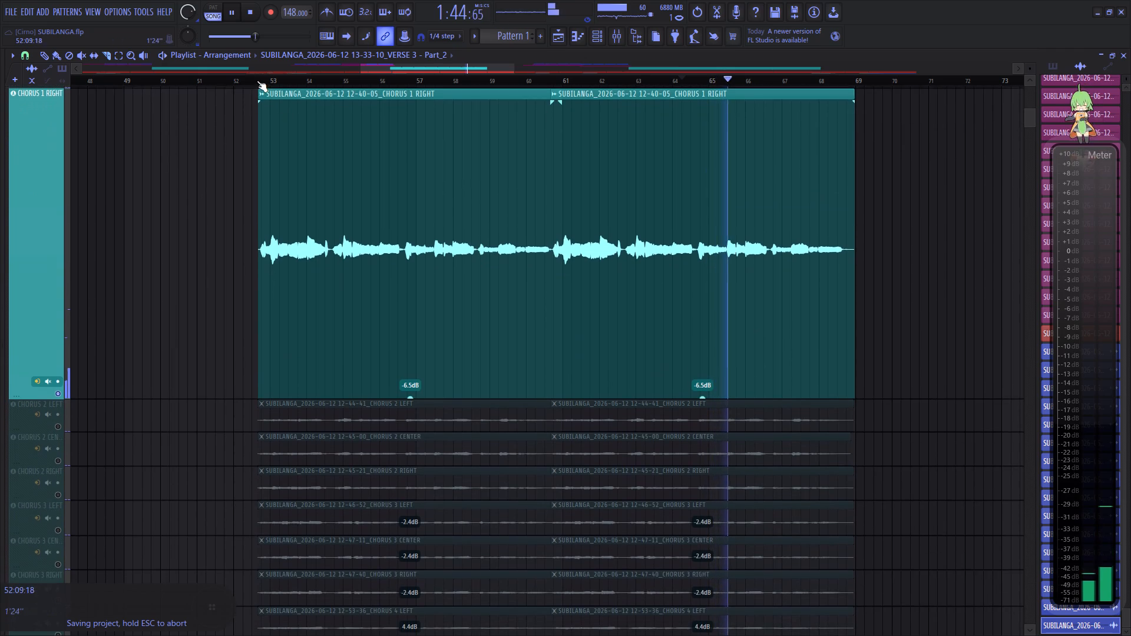
# Play CHORUS 1 RIGHT from the chorus start, slice out the quiet gap in bar 54, lower its gain to -16.0 dB, and replay.
pyautogui.click(257, 81)
pyautogui.scroll(15, 270, 81)
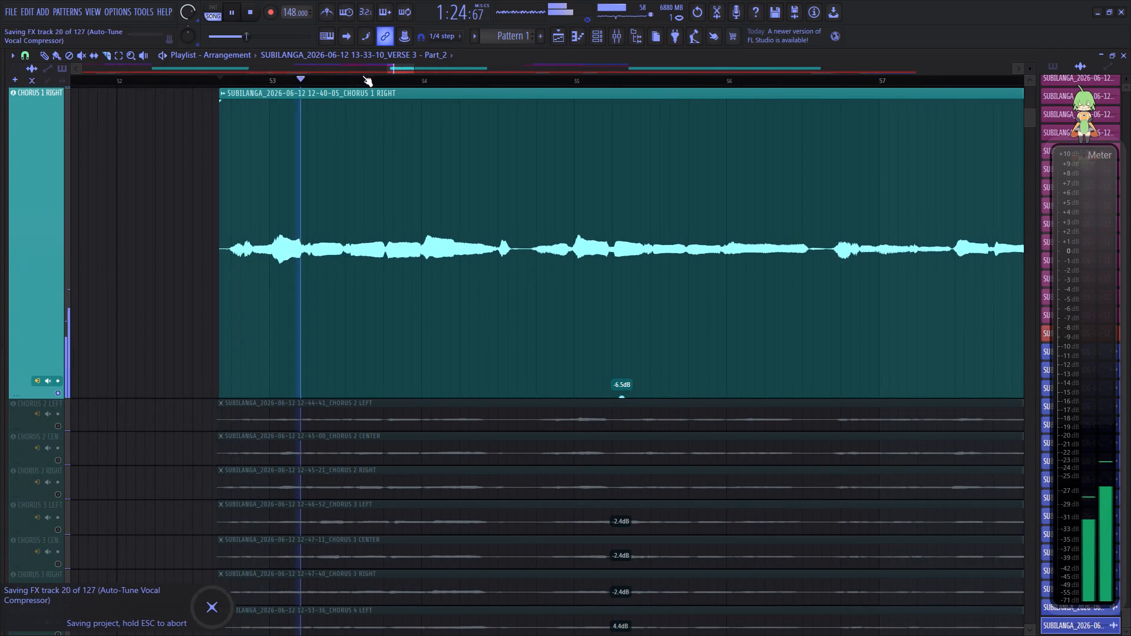
pyautogui.moveTo(401, 67); pyautogui.dragTo(406, 71)
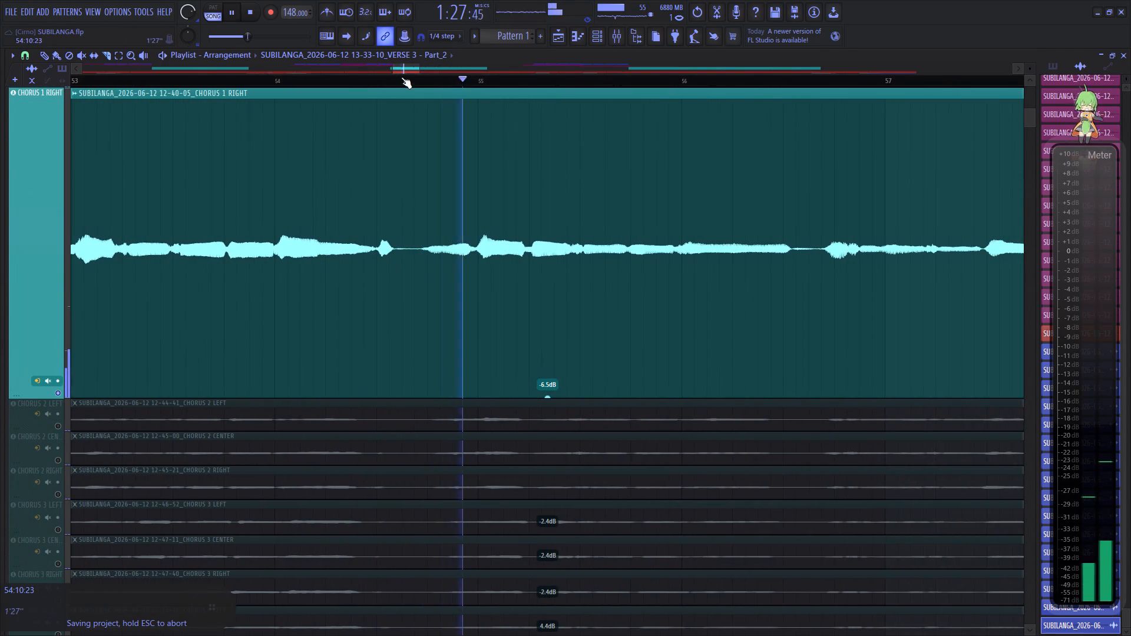
pyautogui.scroll(4, 402, 79)
pyautogui.click(391, 232)
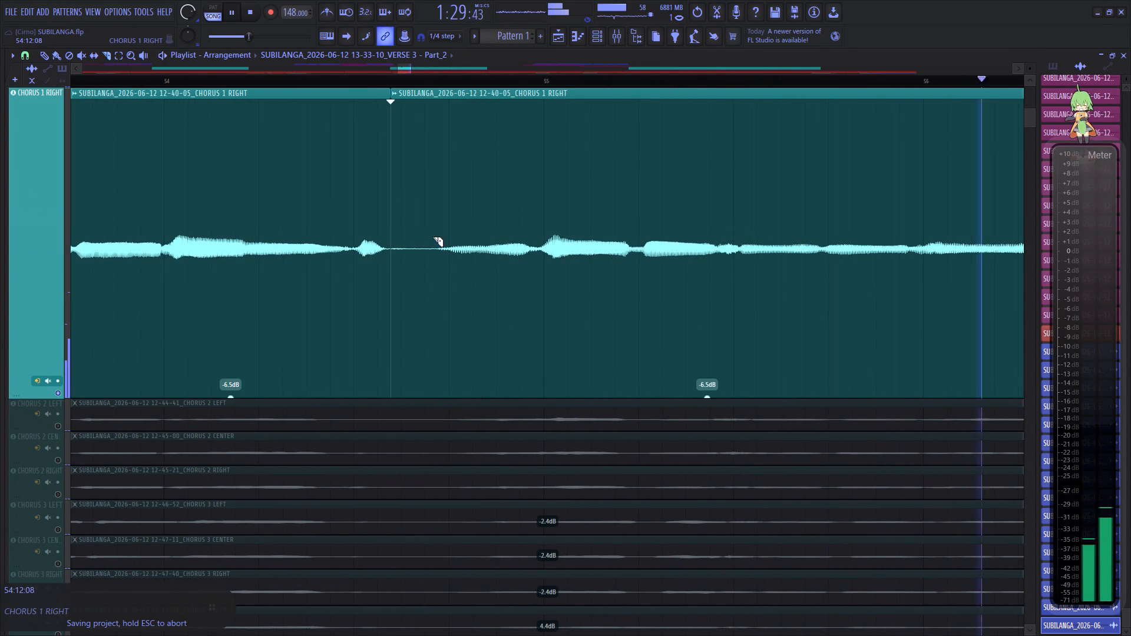
pyautogui.click(433, 236)
pyautogui.press('space')
pyautogui.press('space')
pyautogui.press('space')
pyautogui.moveTo(412, 395); pyautogui.dragTo(418, 485)
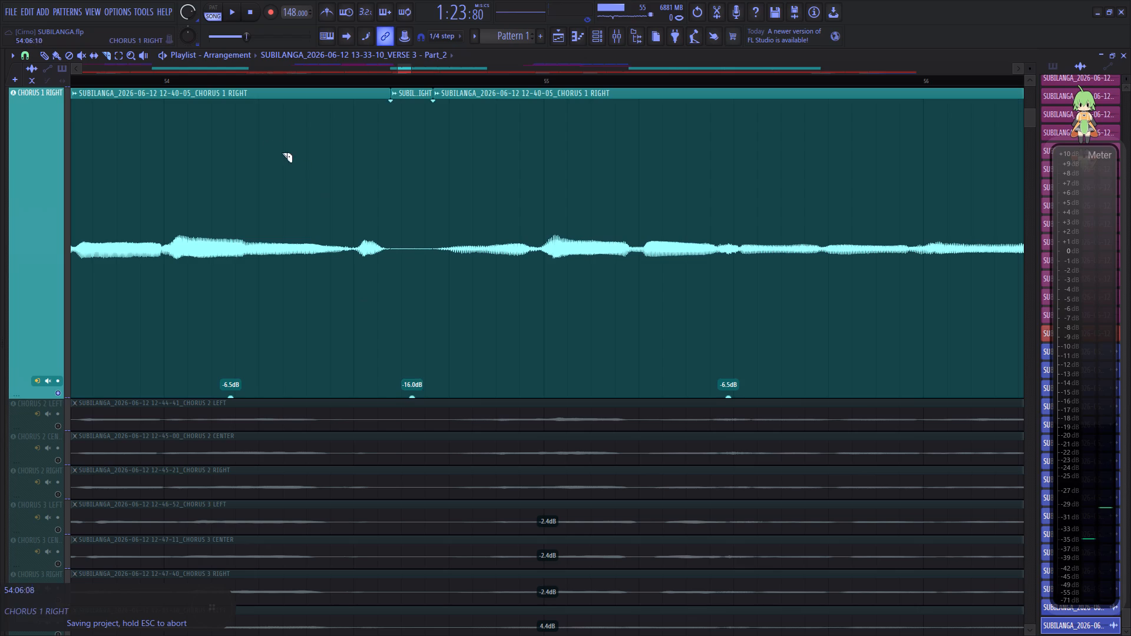
pyautogui.click(199, 82)
pyautogui.press('space')
# Slice out the quiet gap between phrases in bar 56 of CHORUS 1 RIGHT.
pyautogui.moveTo(405, 68); pyautogui.dragTo(408, 71)
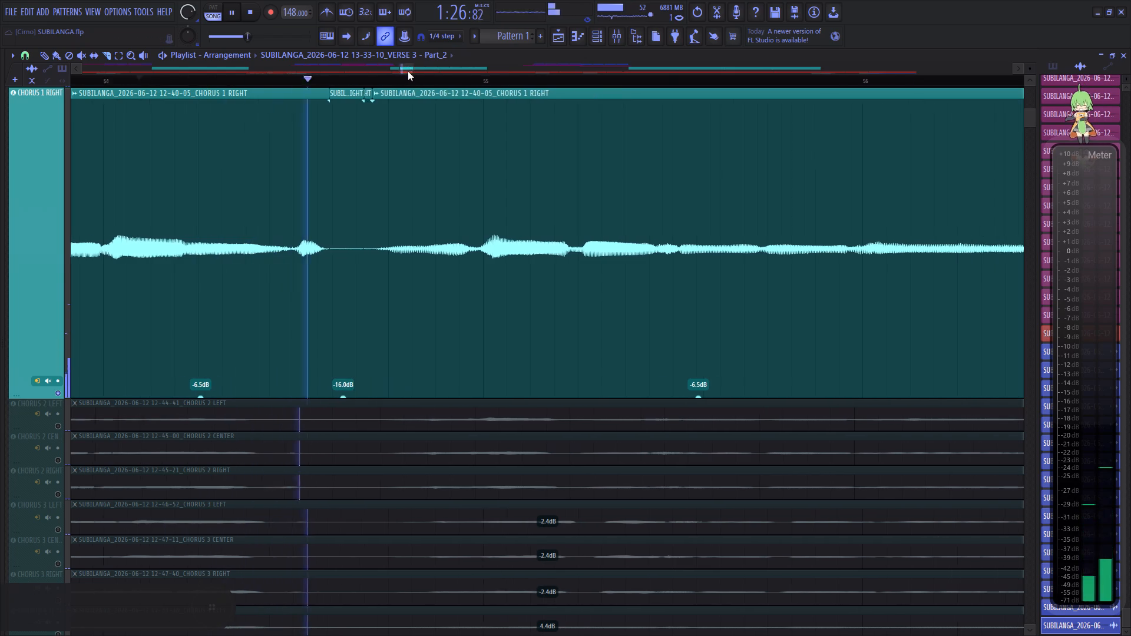
pyautogui.moveTo(408, 71); pyautogui.dragTo(415, 72)
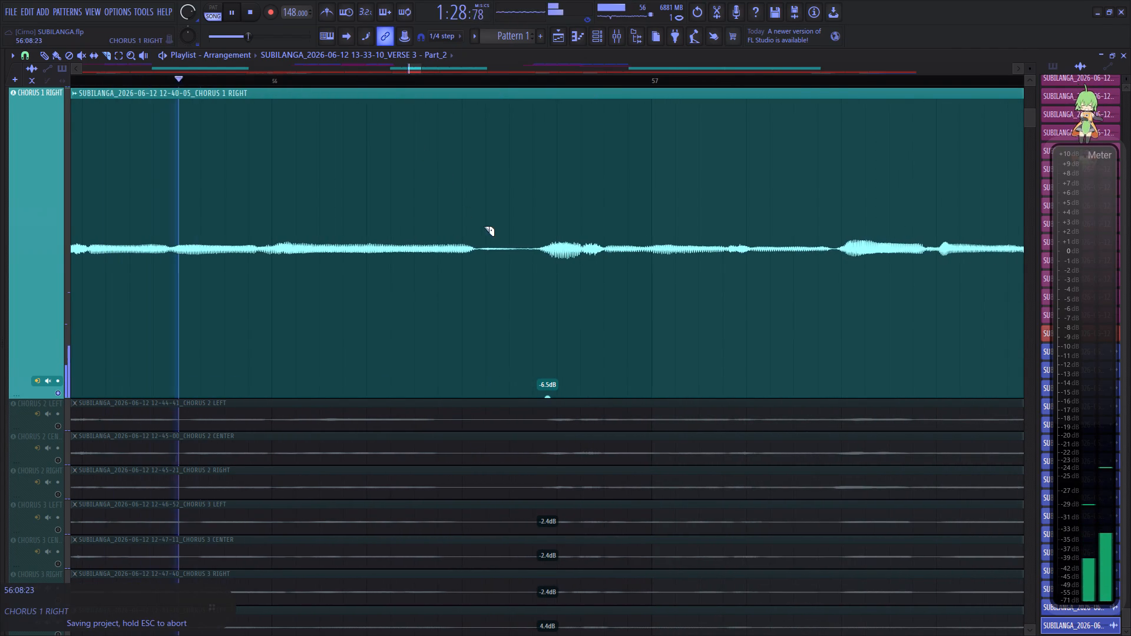
pyautogui.click(477, 231)
pyautogui.click(530, 236)
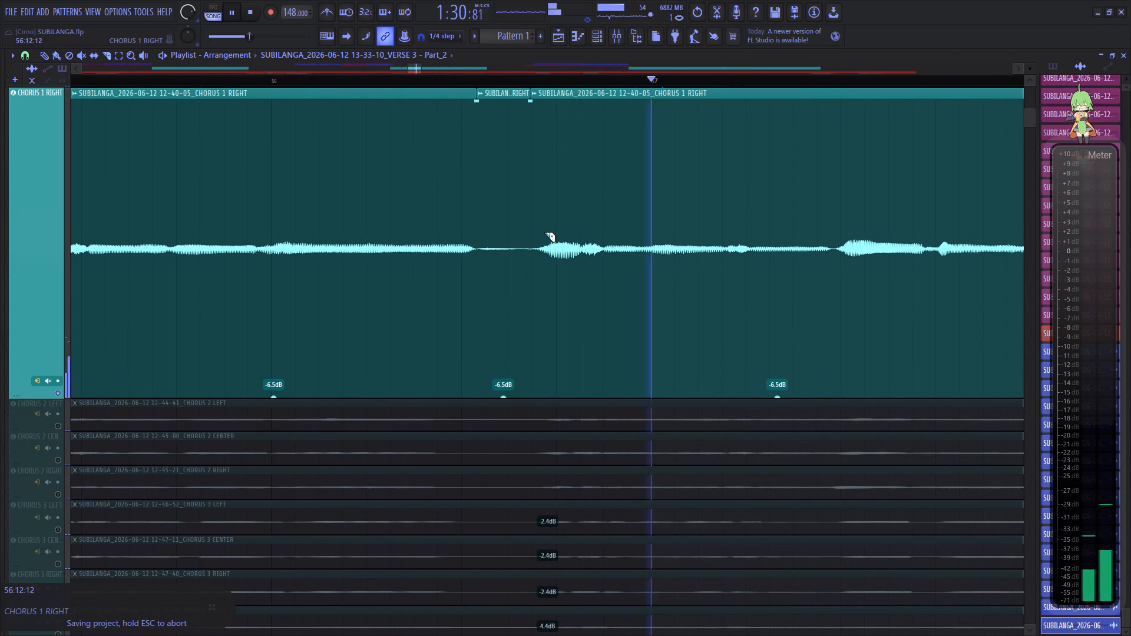
pyautogui.press('space')
pyautogui.press('space')
pyautogui.press('space')
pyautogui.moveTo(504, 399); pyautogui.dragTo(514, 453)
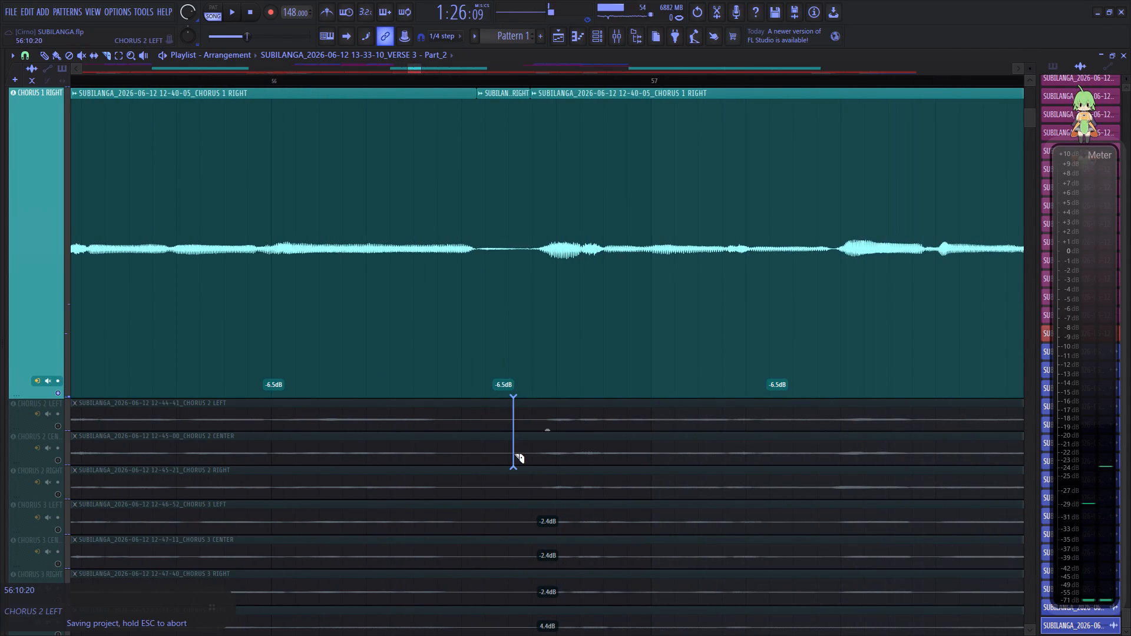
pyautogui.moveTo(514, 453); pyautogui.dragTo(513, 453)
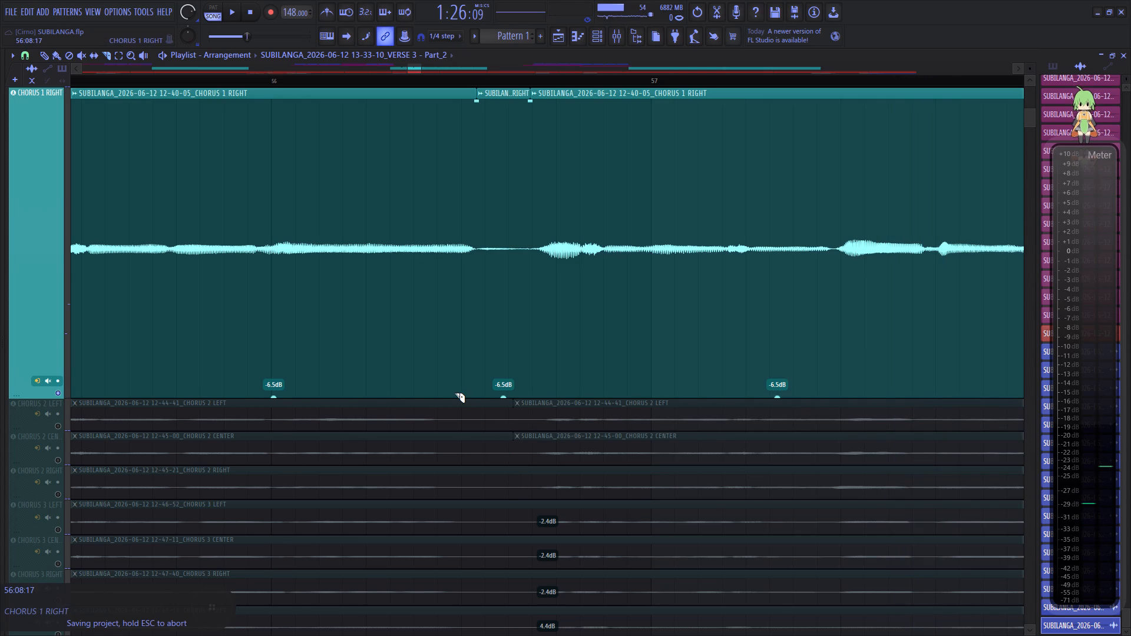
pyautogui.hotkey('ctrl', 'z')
# Lower the gain of the sliced gap in bar 56 to -16.8 dB, replay the passage, and reduce it further to -18.4 dB.
pyautogui.moveTo(502, 394); pyautogui.dragTo(500, 483)
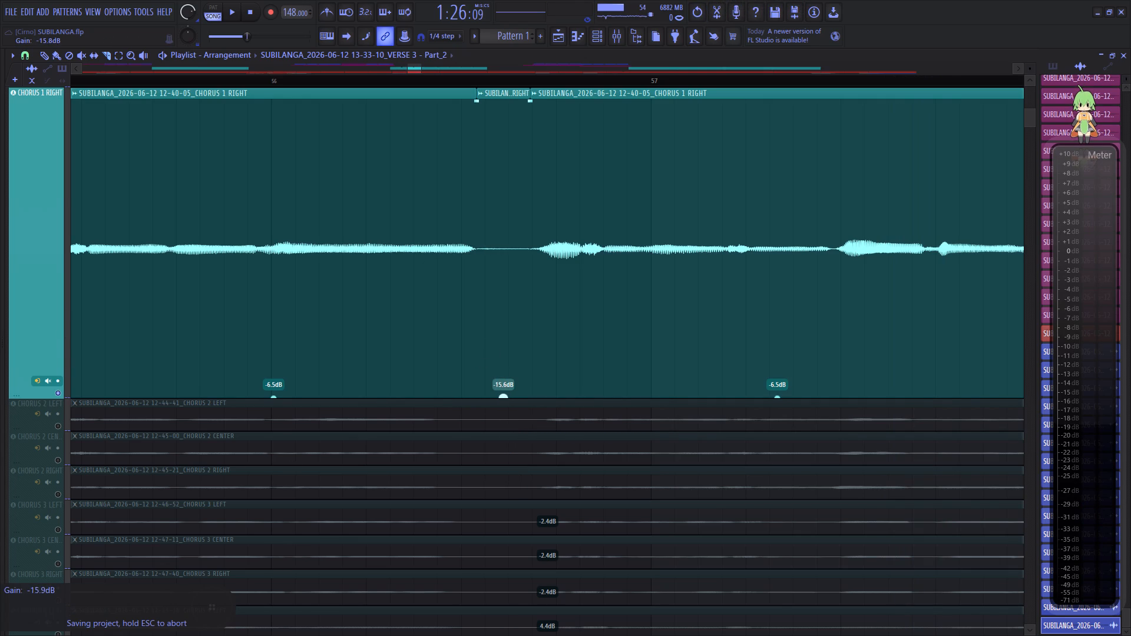
pyautogui.moveTo(500, 483); pyautogui.dragTo(501, 494)
pyautogui.click(259, 75)
pyautogui.press('space')
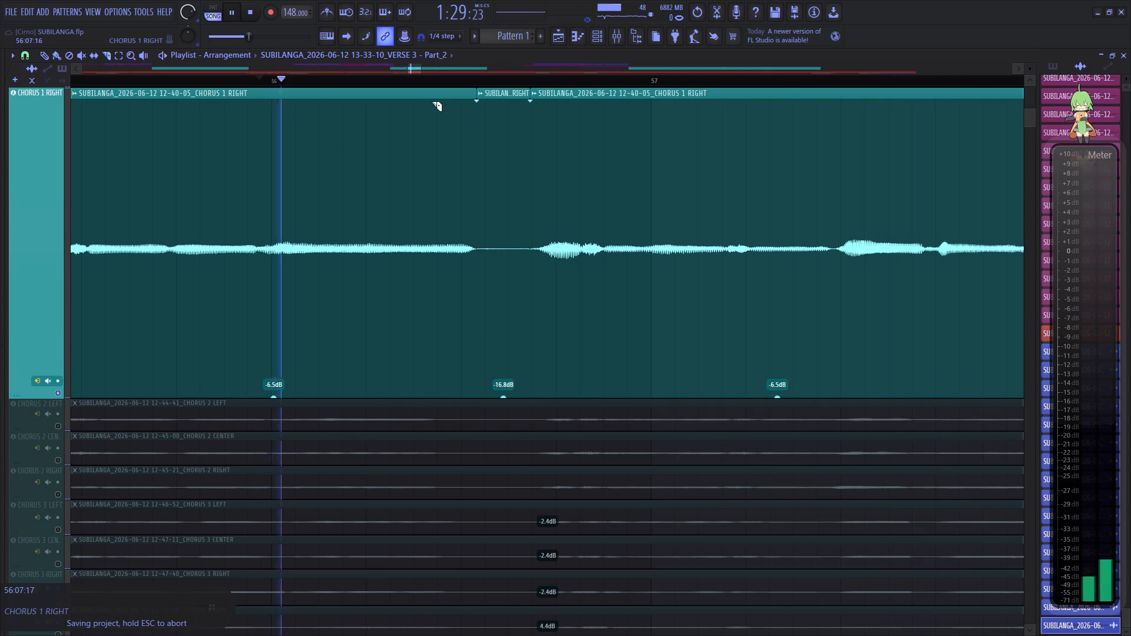
pyautogui.click(414, 68)
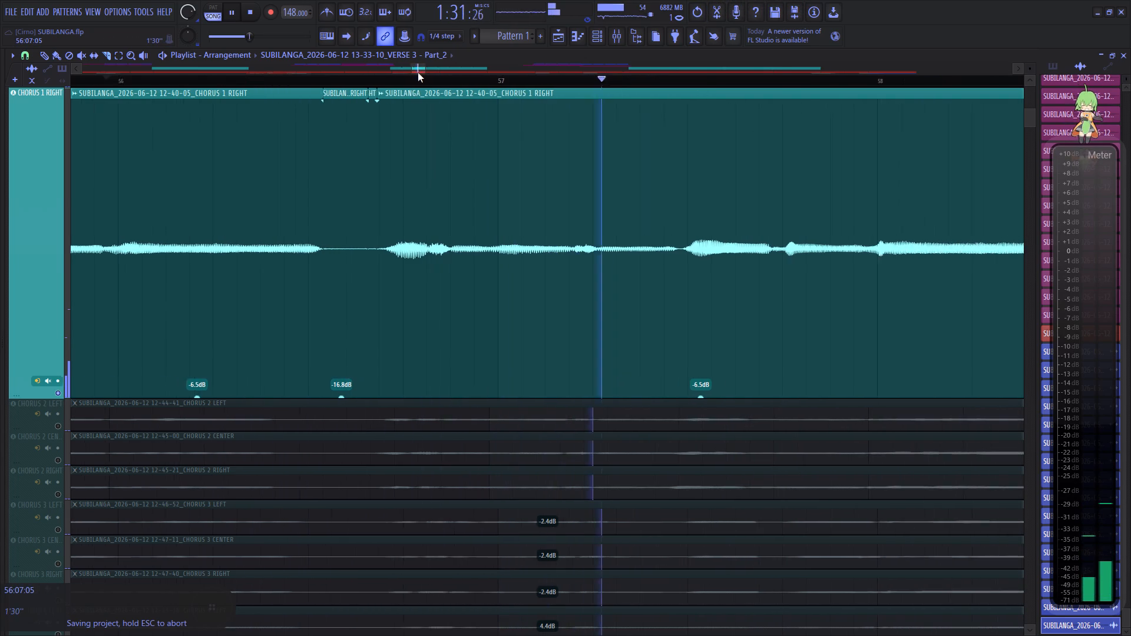
pyautogui.press('space')
pyautogui.press('space')
pyautogui.moveTo(241, 396); pyautogui.dragTo(246, 414)
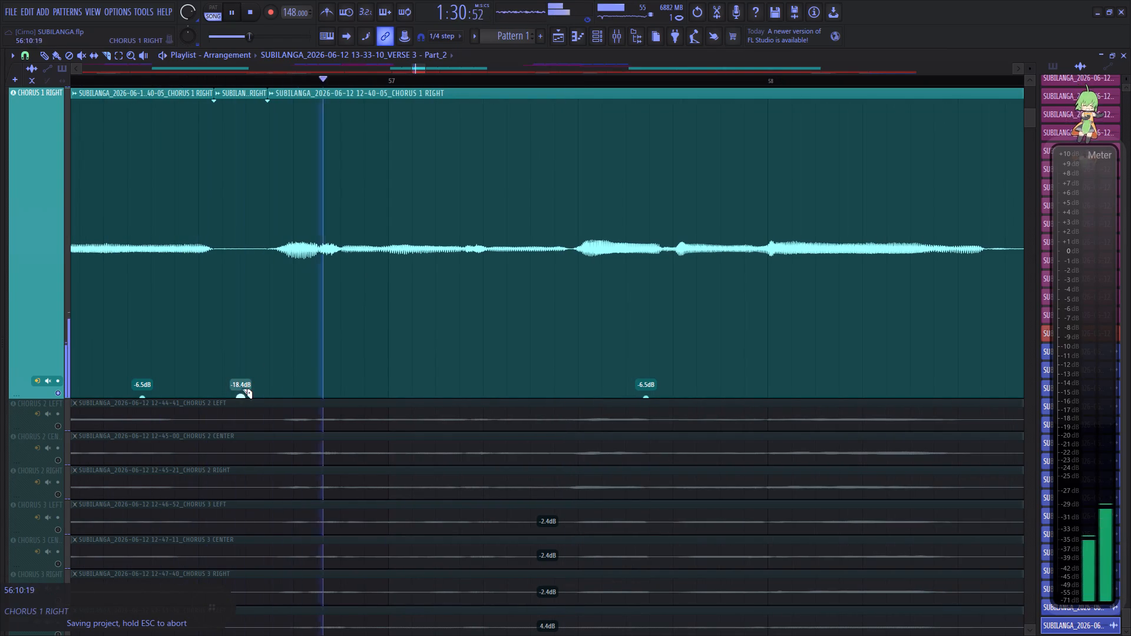
# Slice out the quiet gap in bar 58 of CHORUS 1 RIGHT, lower its gain to -15.2 dB, and replay the passage.
pyautogui.moveTo(418, 69); pyautogui.dragTo(426, 74)
pyautogui.click(424, 231)
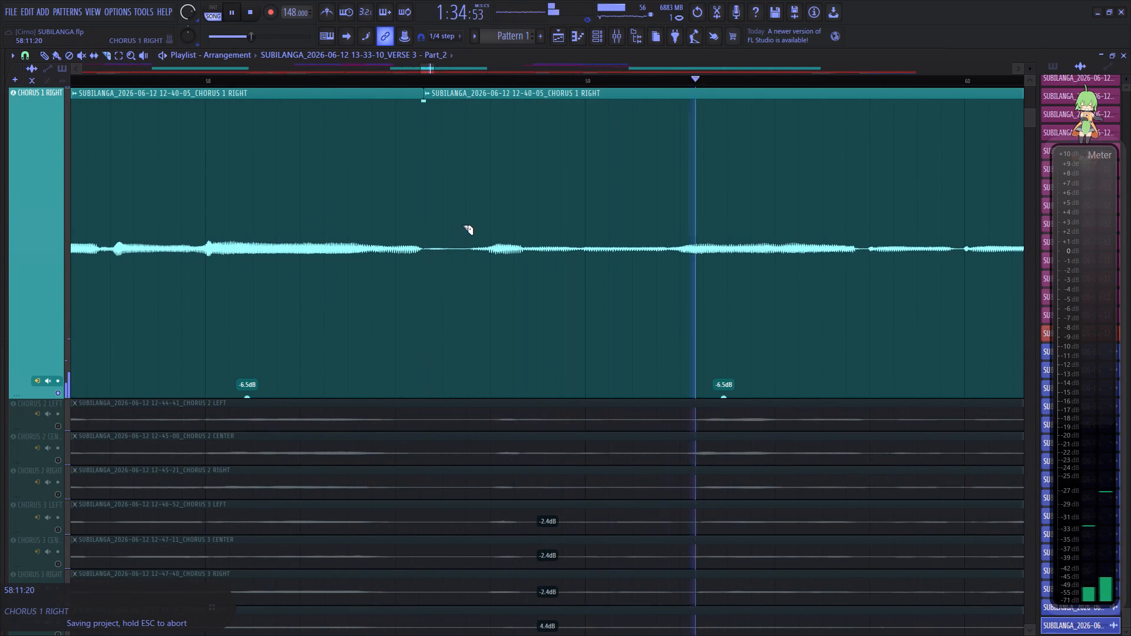
pyautogui.click(462, 225)
pyautogui.moveTo(442, 395); pyautogui.dragTo(448, 453)
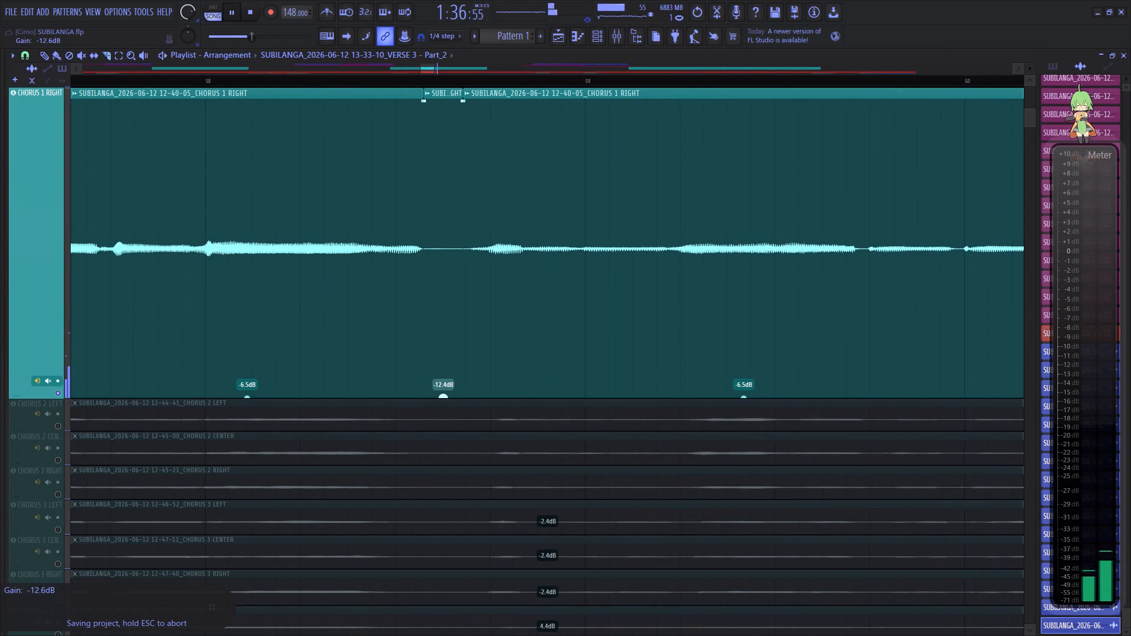
pyautogui.moveTo(448, 453); pyautogui.dragTo(452, 478)
pyautogui.press('space')
pyautogui.press('space')
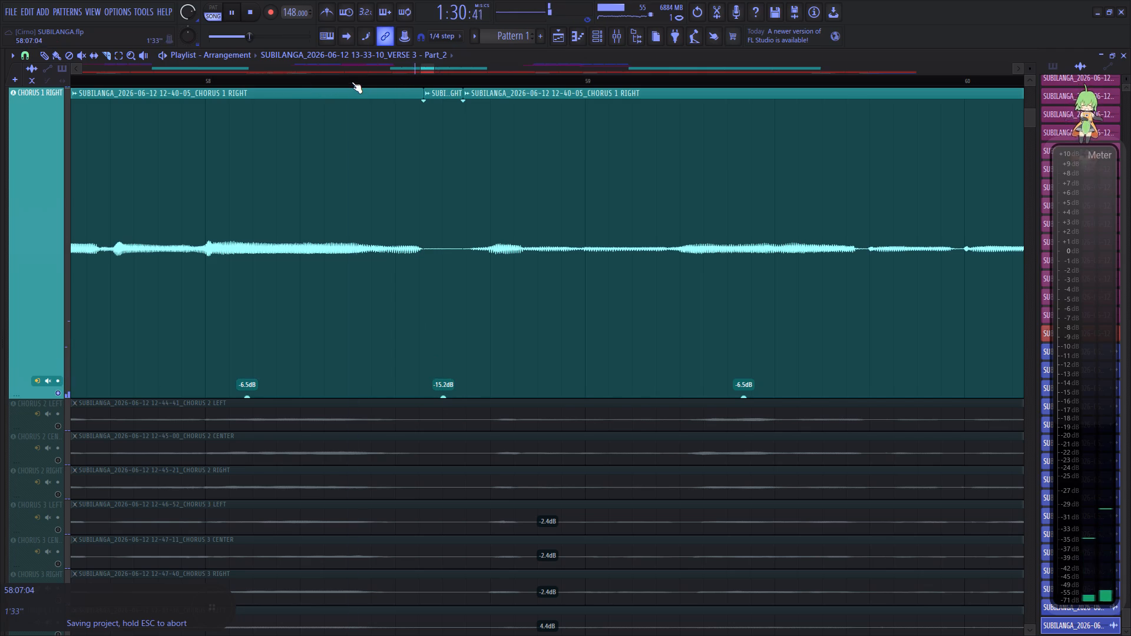
pyautogui.click(352, 82)
# Trim the overlapping CHORUS 1 RIGHT clips near the end of bar 60 so they meet in the quiet gap.
pyautogui.moveTo(429, 68); pyautogui.dragTo(436, 78)
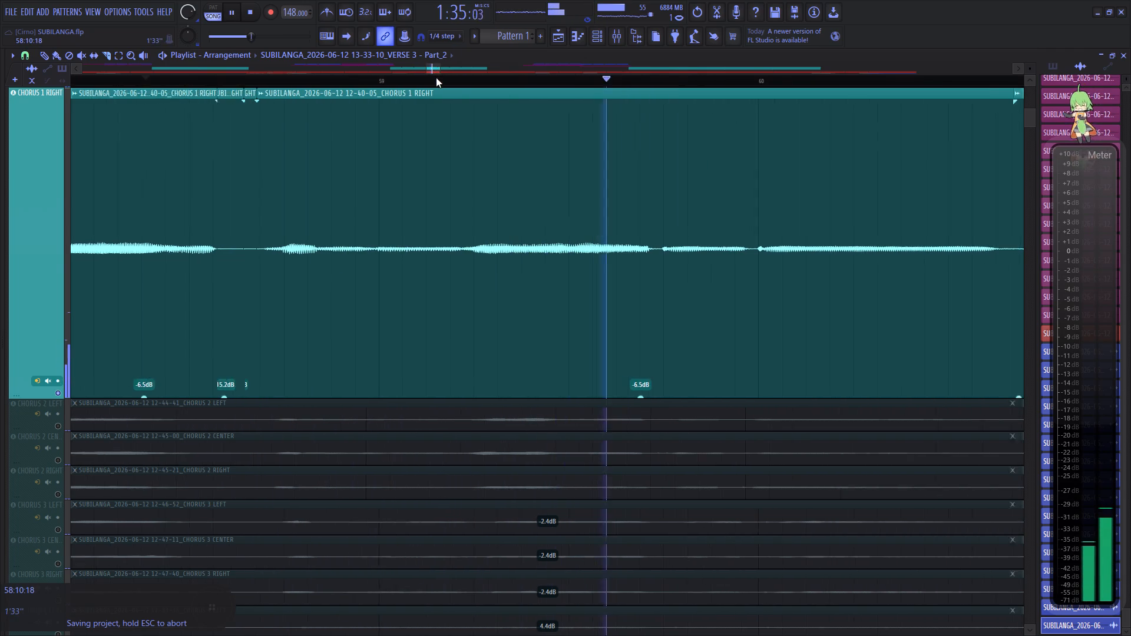
pyautogui.moveTo(436, 78); pyautogui.dragTo(444, 88)
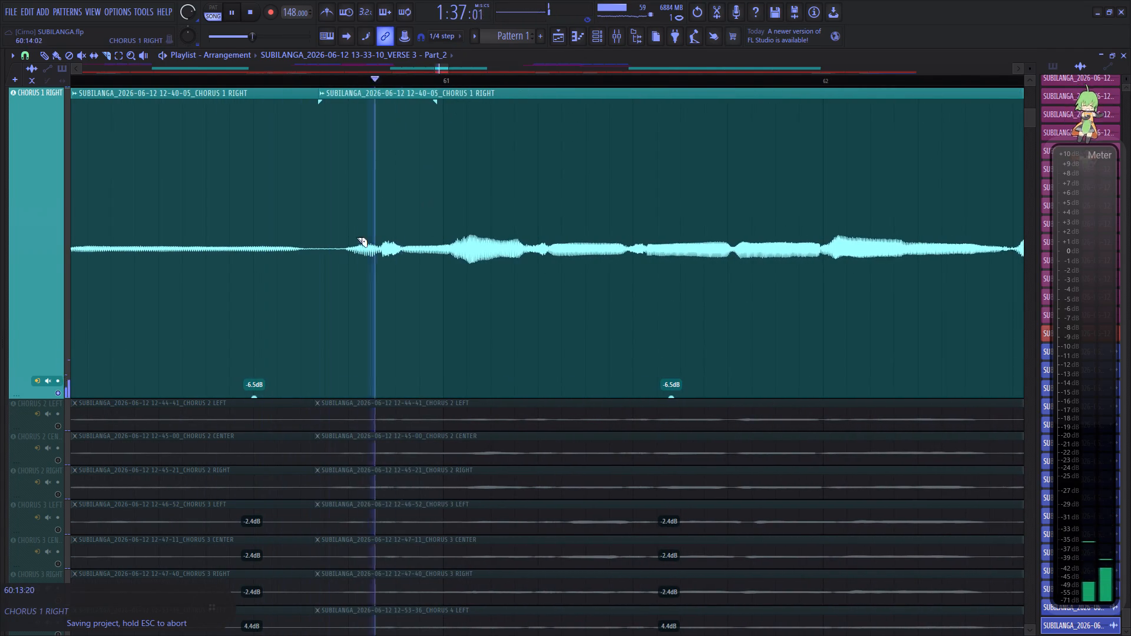
pyautogui.rightClick(339, 230)
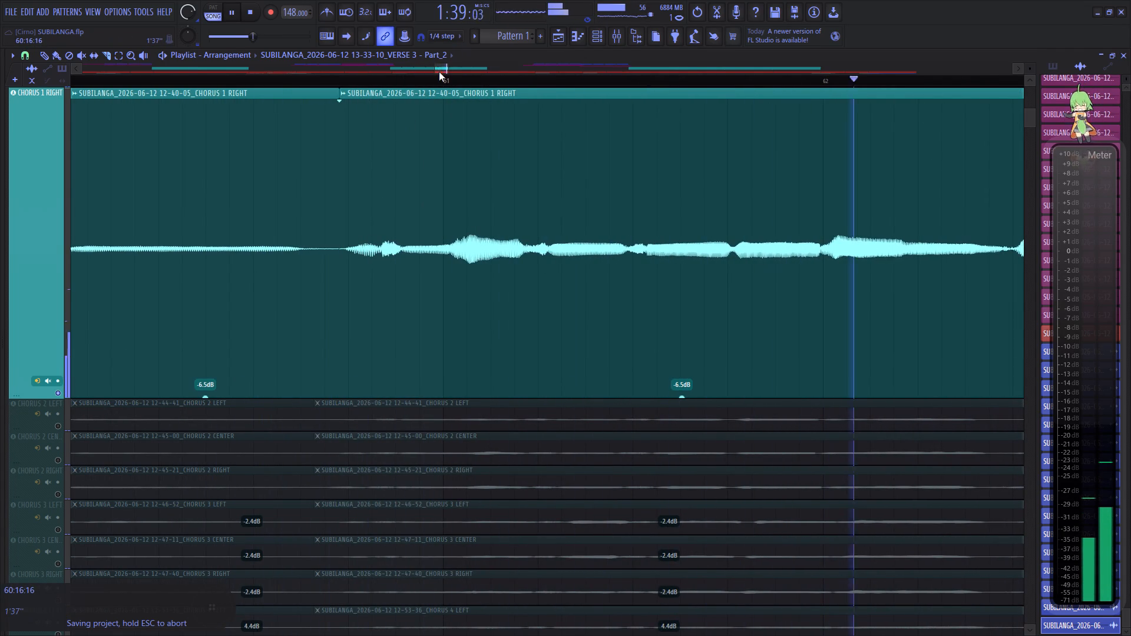
# Slice out the quiet gap in bar 62 of CHORUS 1 RIGHT and lower its gain to about -17 dB, replaying the passage.
pyautogui.moveTo(439, 71); pyautogui.dragTo(450, 78)
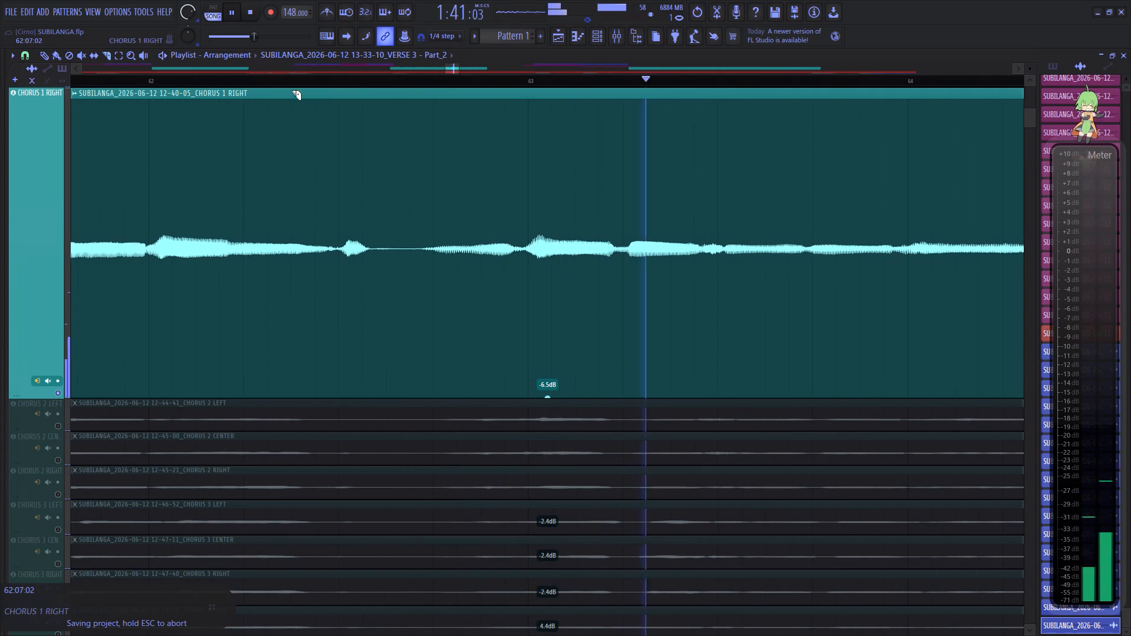
pyautogui.click(277, 83)
pyautogui.click(371, 227)
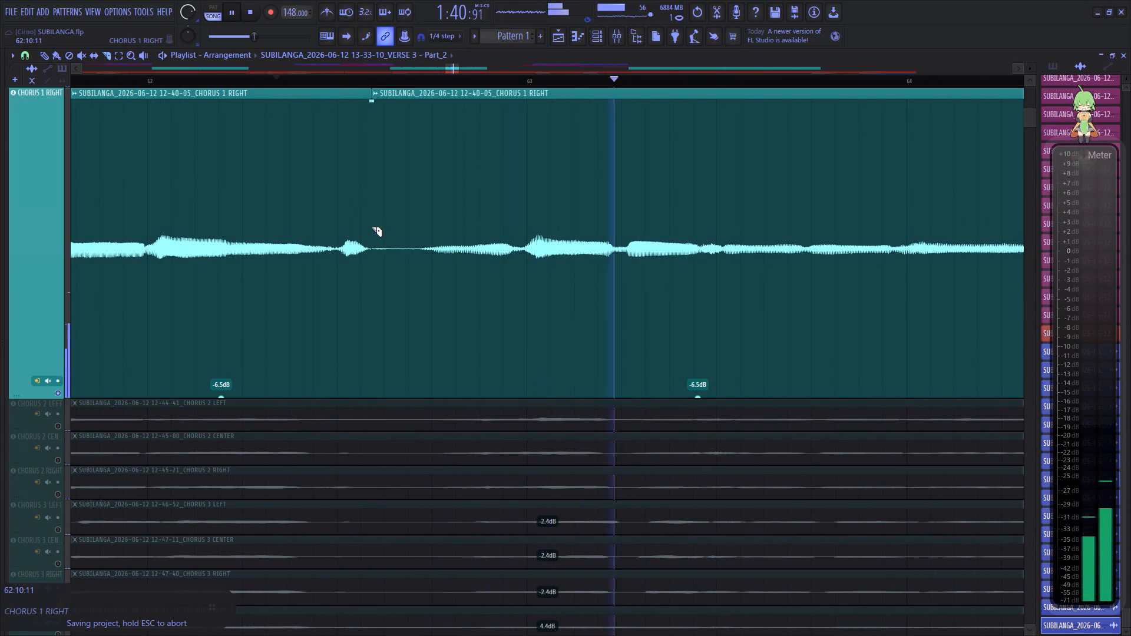
pyautogui.press('space')
pyautogui.press('space')
pyautogui.click(416, 237)
pyautogui.press('space')
pyautogui.press('space')
pyautogui.moveTo(396, 396); pyautogui.dragTo(399, 494)
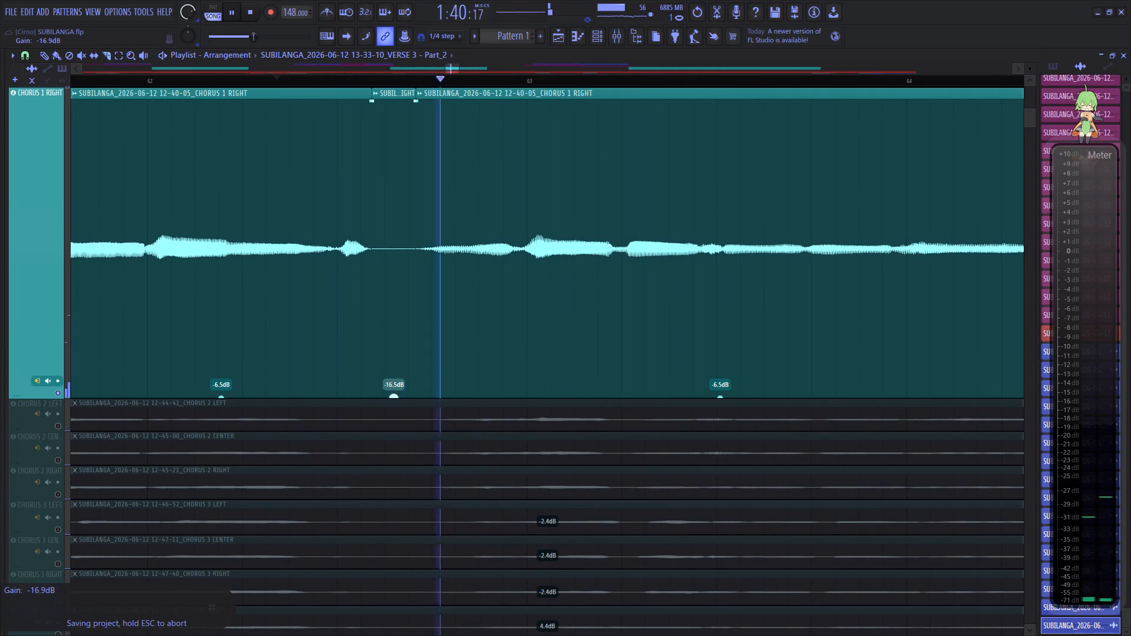
pyautogui.moveTo(399, 494); pyautogui.dragTo(398, 498)
# Slice out the quiet gap in bar 64 of CHORUS 1 RIGHT and lower its gain to -19.9 dB.
pyautogui.moveTo(449, 69); pyautogui.dragTo(455, 78)
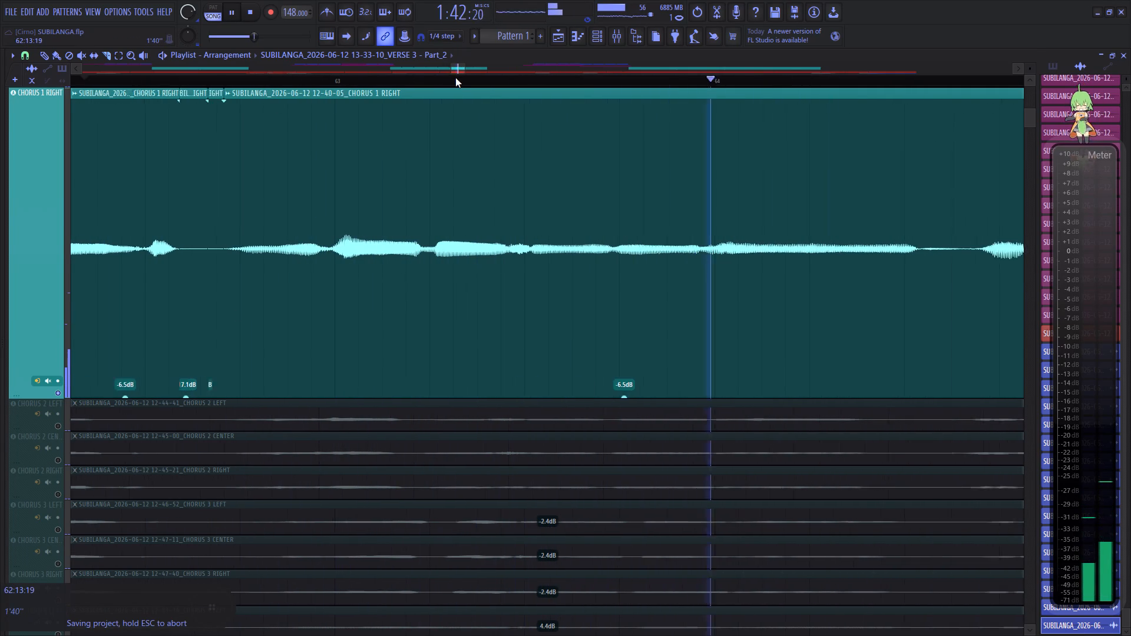
pyautogui.moveTo(455, 78); pyautogui.dragTo(460, 84)
pyautogui.press('space')
pyautogui.press('space')
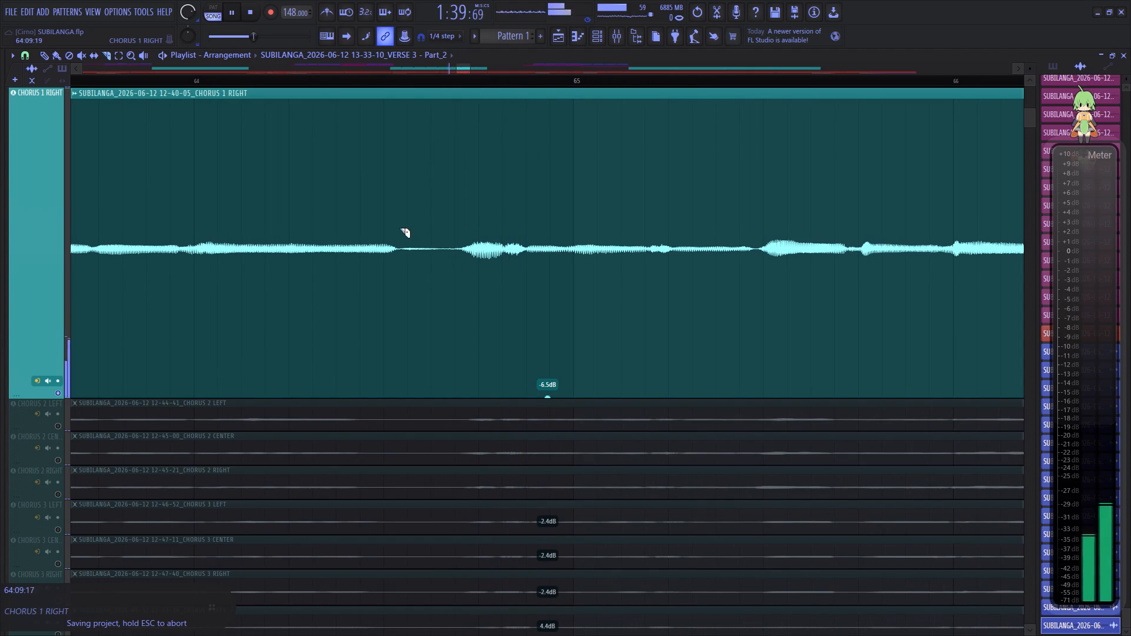
pyautogui.click(399, 228)
pyautogui.click(452, 233)
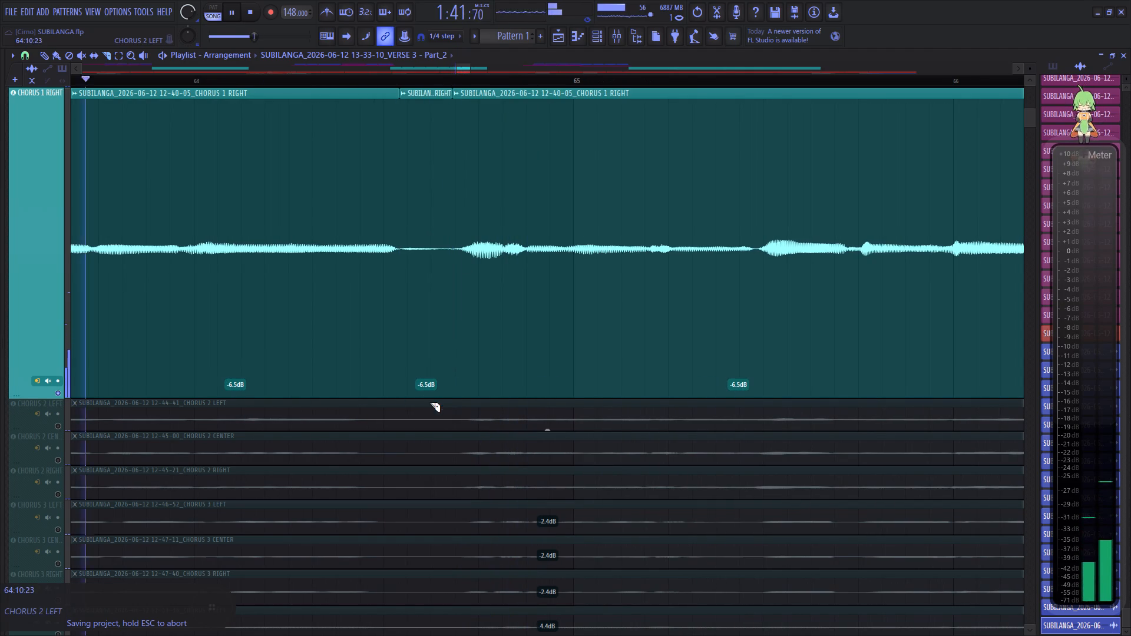
pyautogui.moveTo(424, 397); pyautogui.dragTo(437, 525)
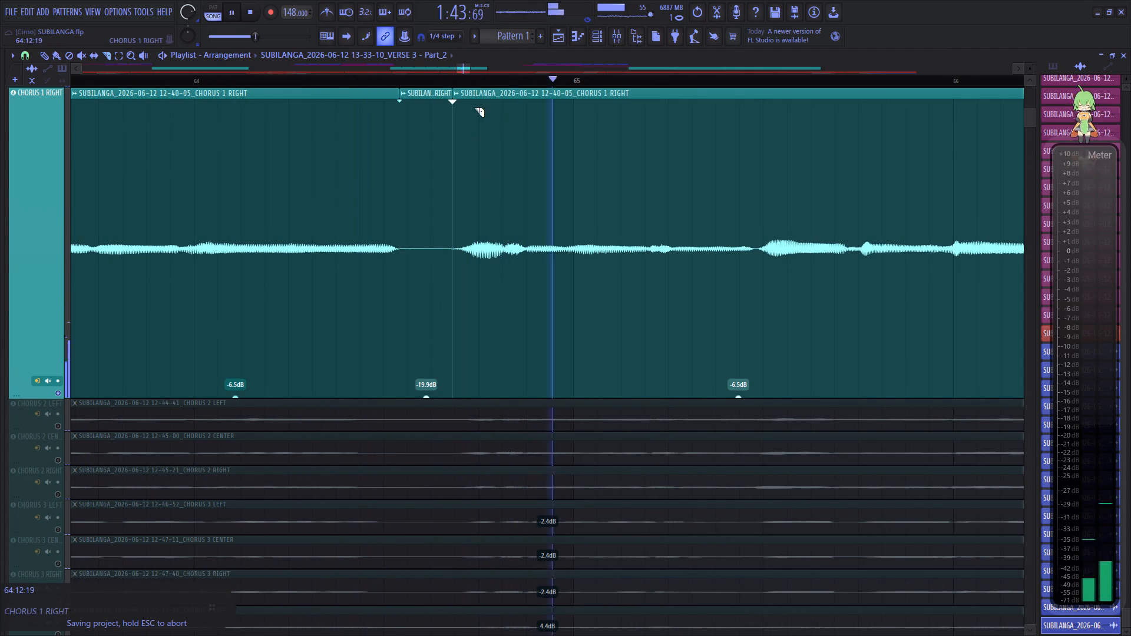
# Slice out the quiet gap in bar 66 of CHORUS 1 RIGHT, lower its gain to -14.6 dB, and replay the passage.
pyautogui.moveTo(465, 71); pyautogui.dragTo(475, 86)
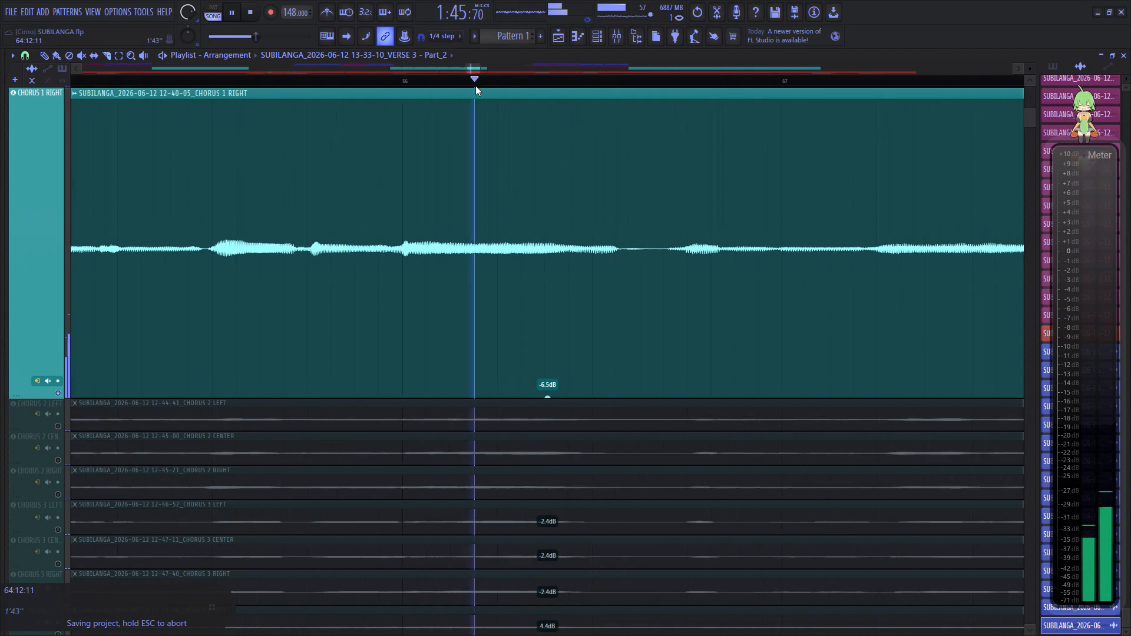
pyautogui.moveTo(475, 86); pyautogui.dragTo(479, 91)
pyautogui.click(273, 237)
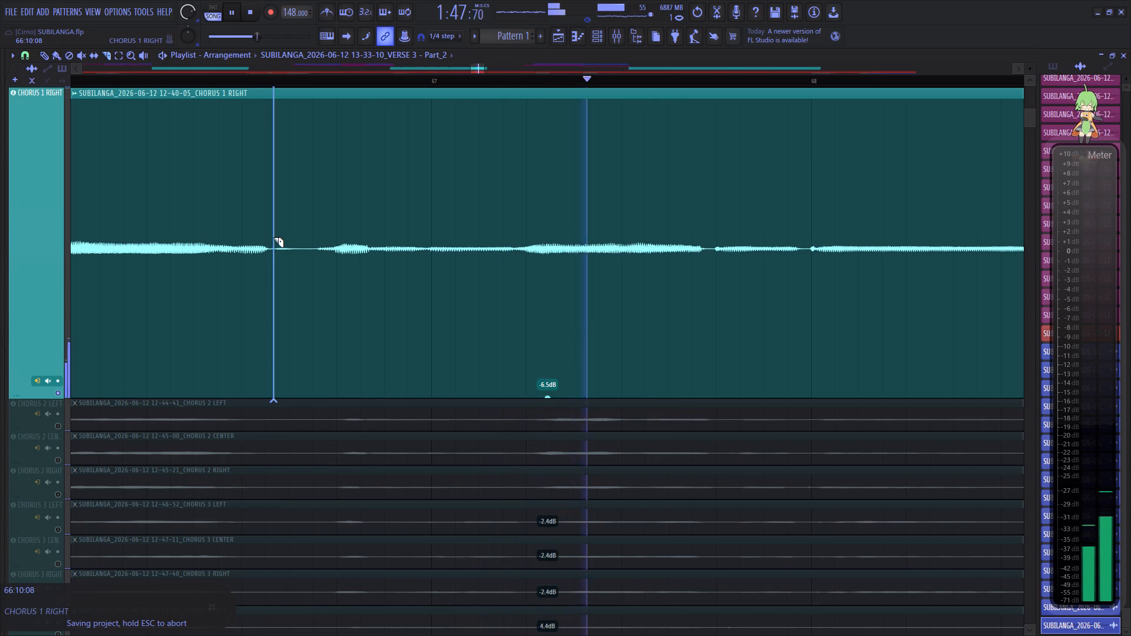
pyautogui.click(312, 237)
pyautogui.press('space')
pyautogui.press('space')
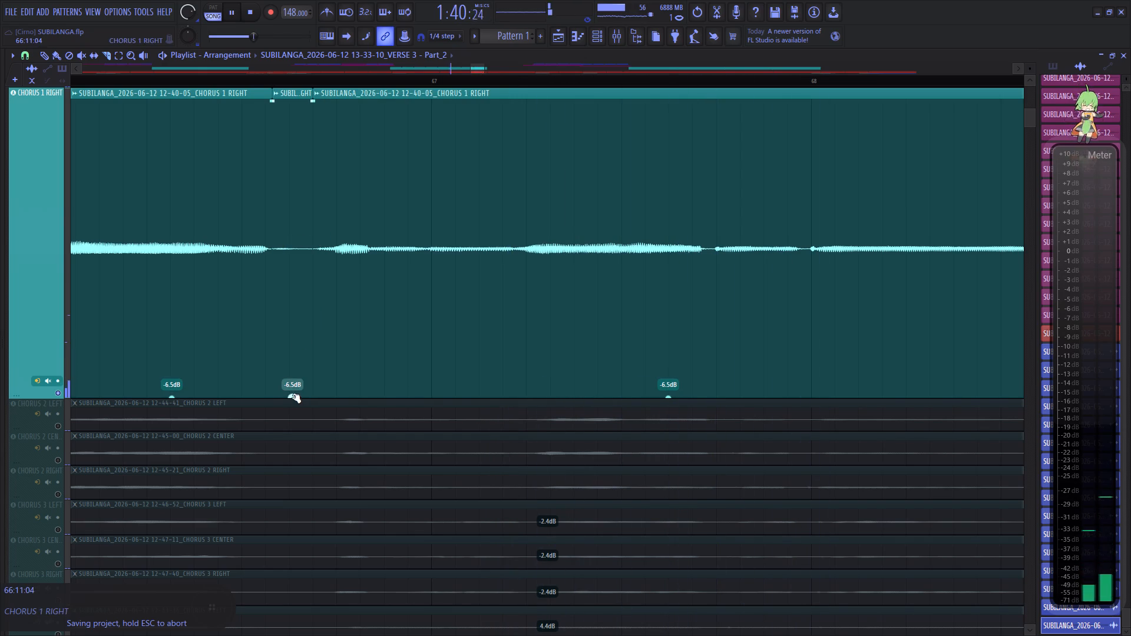
pyautogui.moveTo(293, 396); pyautogui.dragTo(294, 475)
pyautogui.click(203, 81)
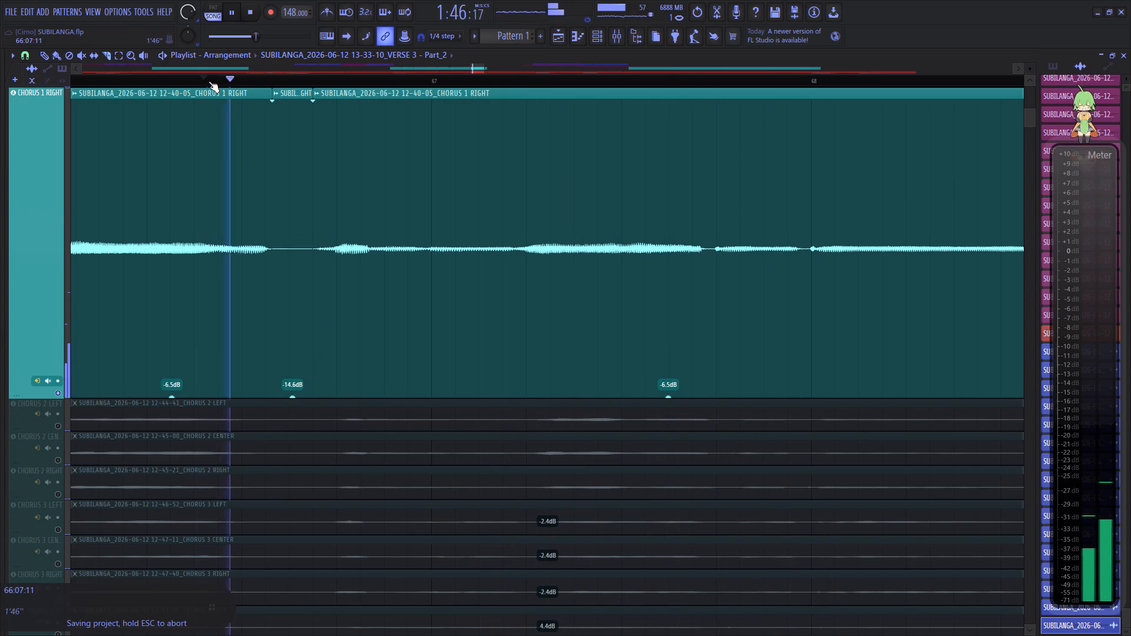
# Cut off the silent tail after the last phrase in bar 68 of CHORUS 1 RIGHT.
pyautogui.moveTo(474, 67); pyautogui.dragTo(483, 72)
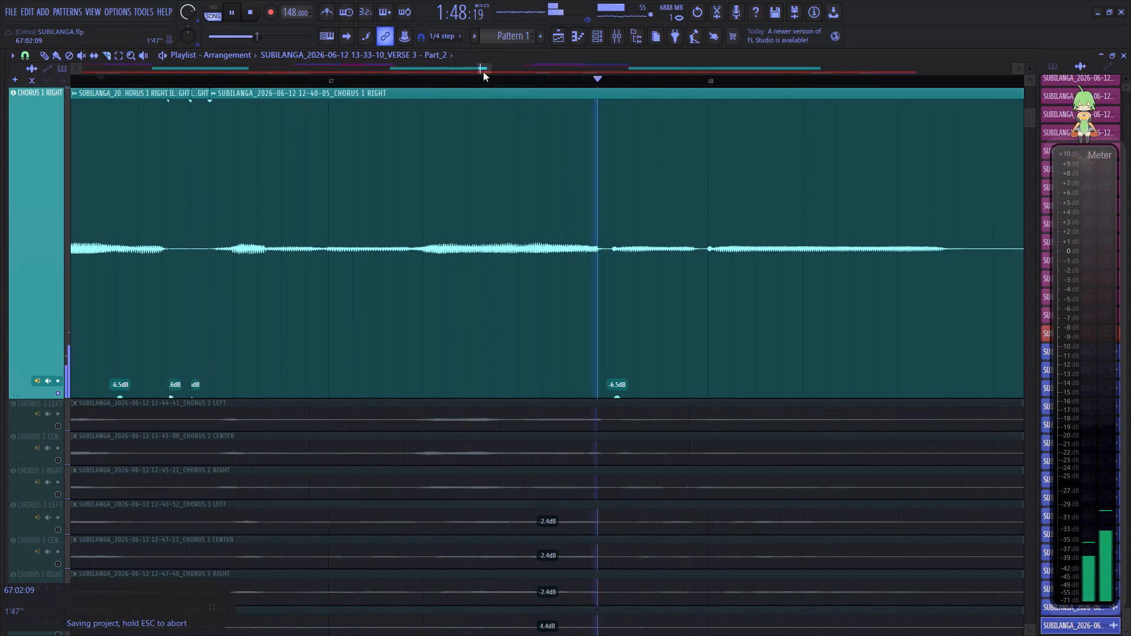
pyautogui.moveTo(483, 72); pyautogui.dragTo(486, 72)
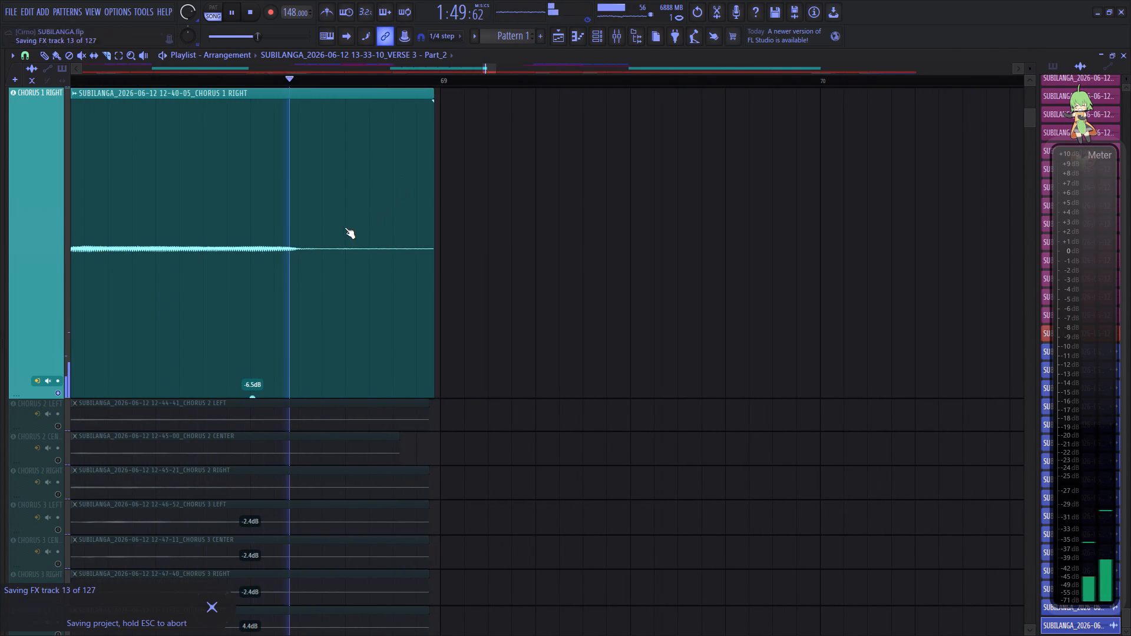
pyautogui.rightClick(325, 229)
# Replay the chorus ending and shrink the CHORUS 1 RIGHT track height to 165%, close to its neighbouring tracks.
pyautogui.scroll(-11, 439, 79)
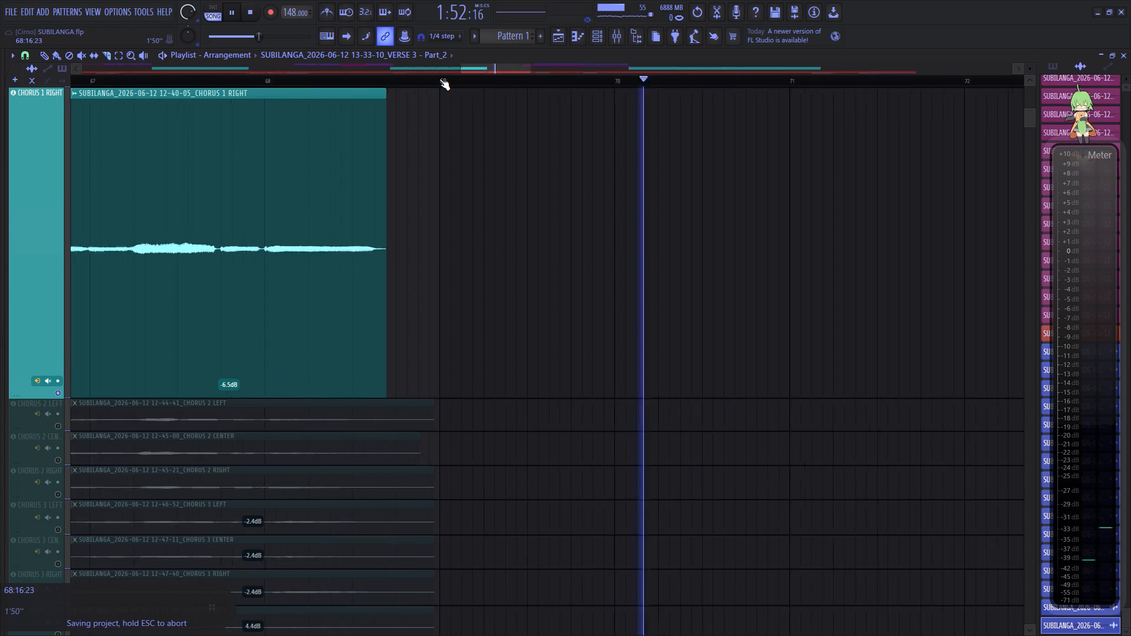
pyautogui.scroll(-19, 439, 79)
pyautogui.press('space')
pyautogui.press('space')
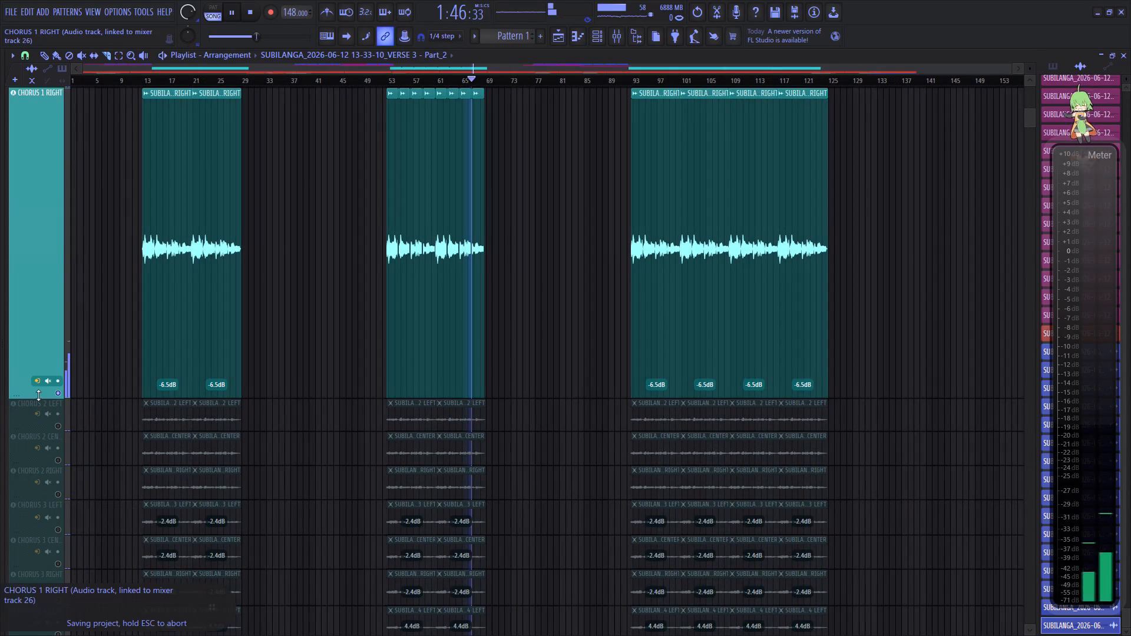
pyautogui.moveTo(38, 395); pyautogui.dragTo(40, 379)
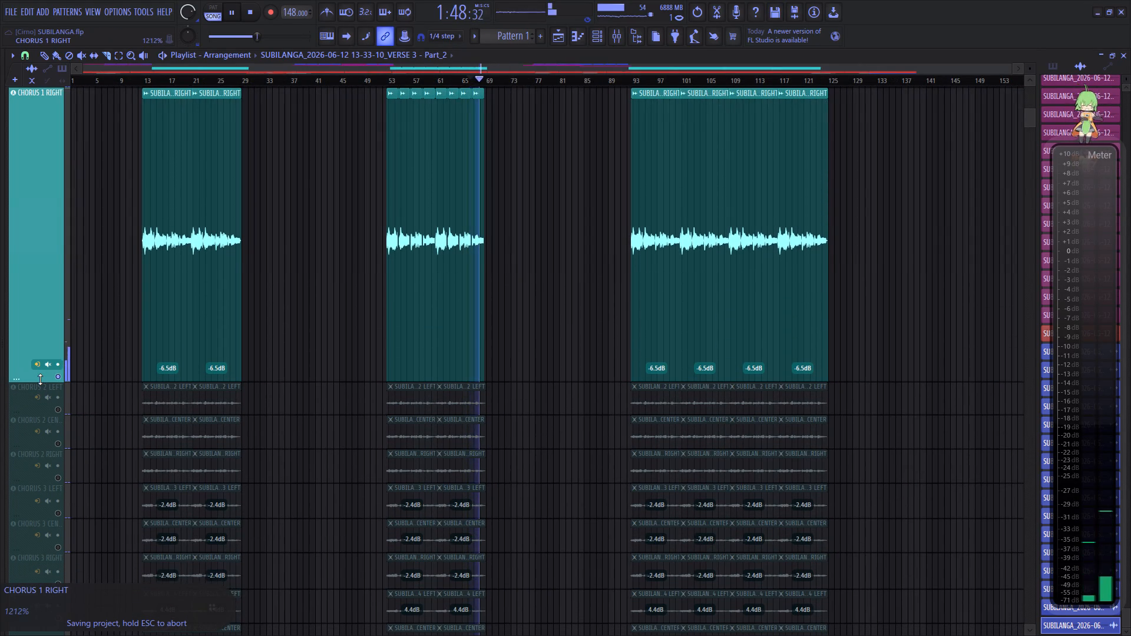
pyautogui.moveTo(40, 379); pyautogui.dragTo(33, 324)
pyautogui.scroll(5, 113, 327)
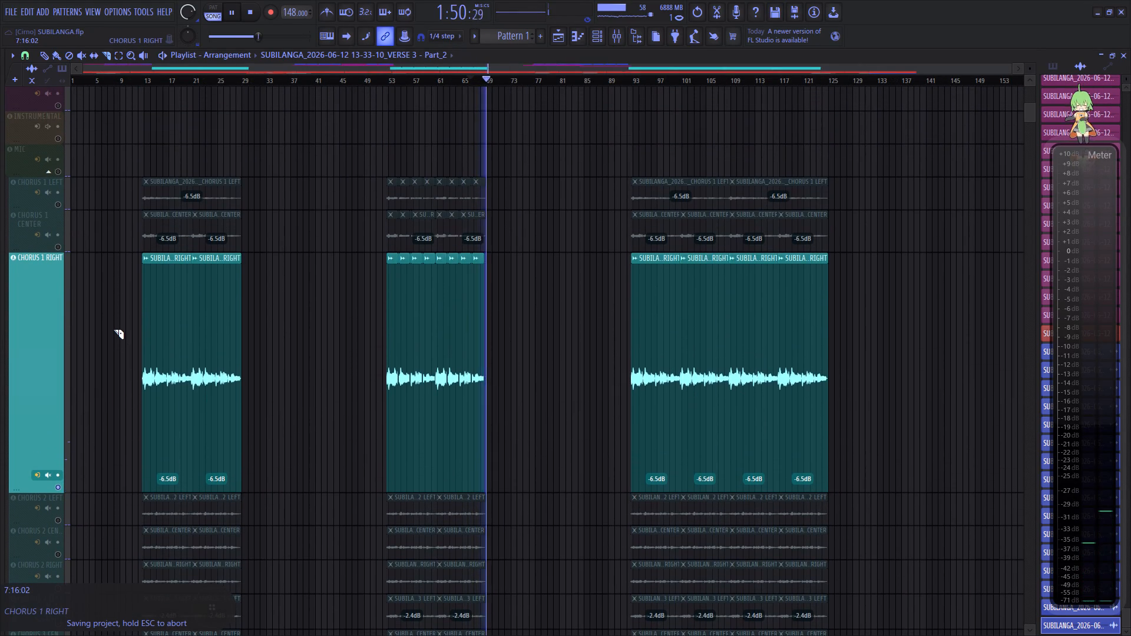
pyautogui.moveTo(41, 492); pyautogui.dragTo(41, 432)
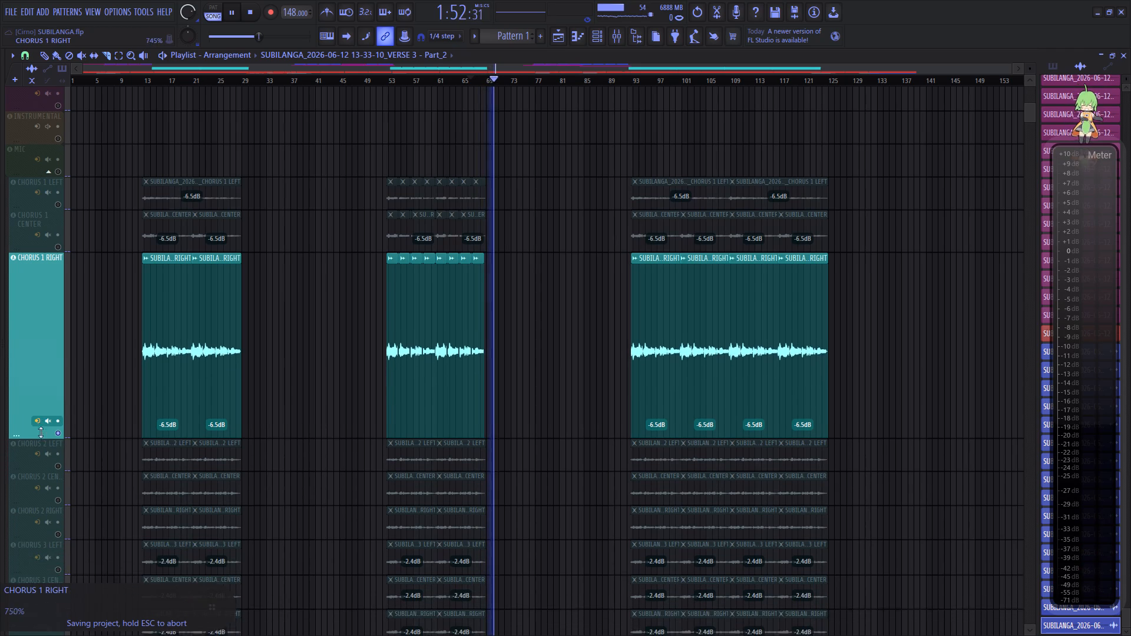
pyautogui.moveTo(41, 432); pyautogui.dragTo(40, 422)
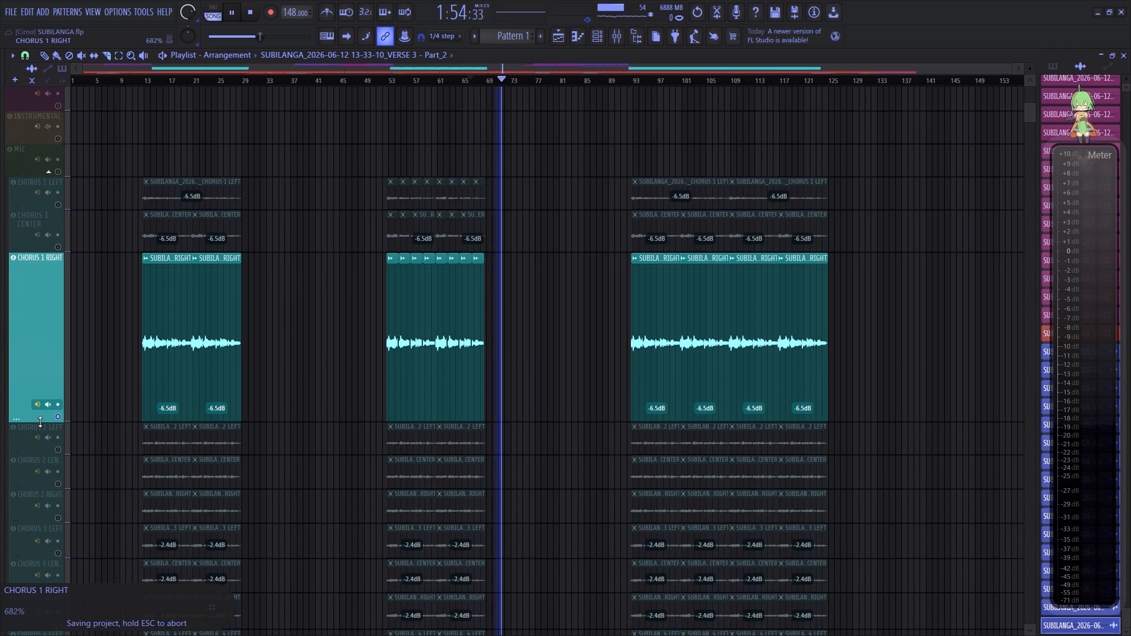
pyautogui.moveTo(40, 422); pyautogui.dragTo(48, 300)
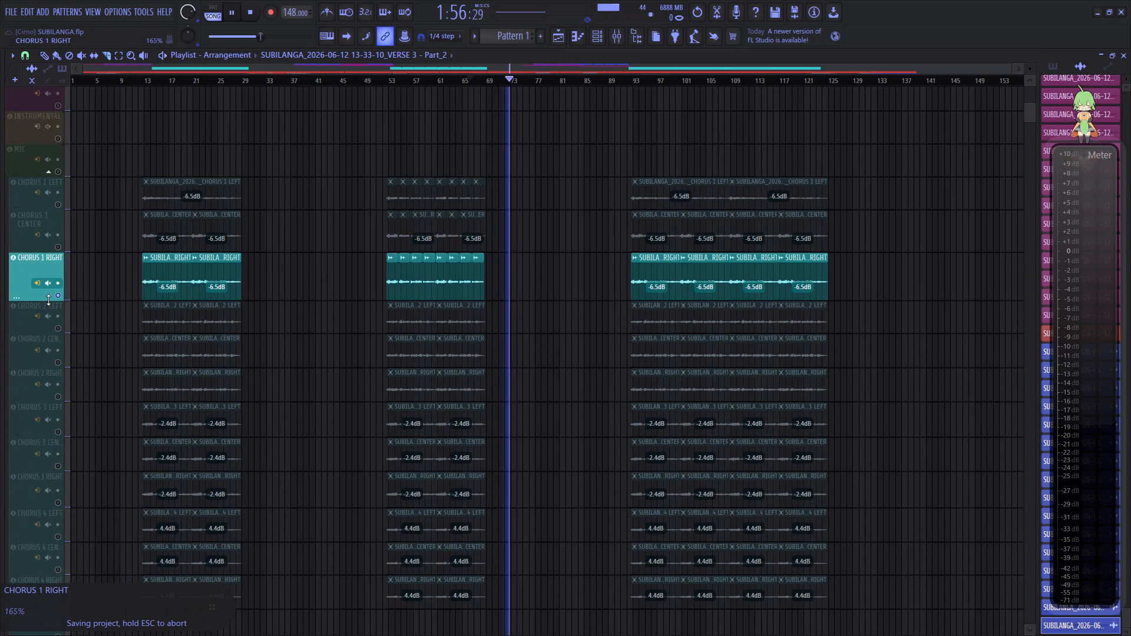
# Stop playback and shrink the CHORUS 1 RIGHT track height to match its neighbouring tracks.
pyautogui.moveTo(48, 300); pyautogui.dragTo(49, 297)
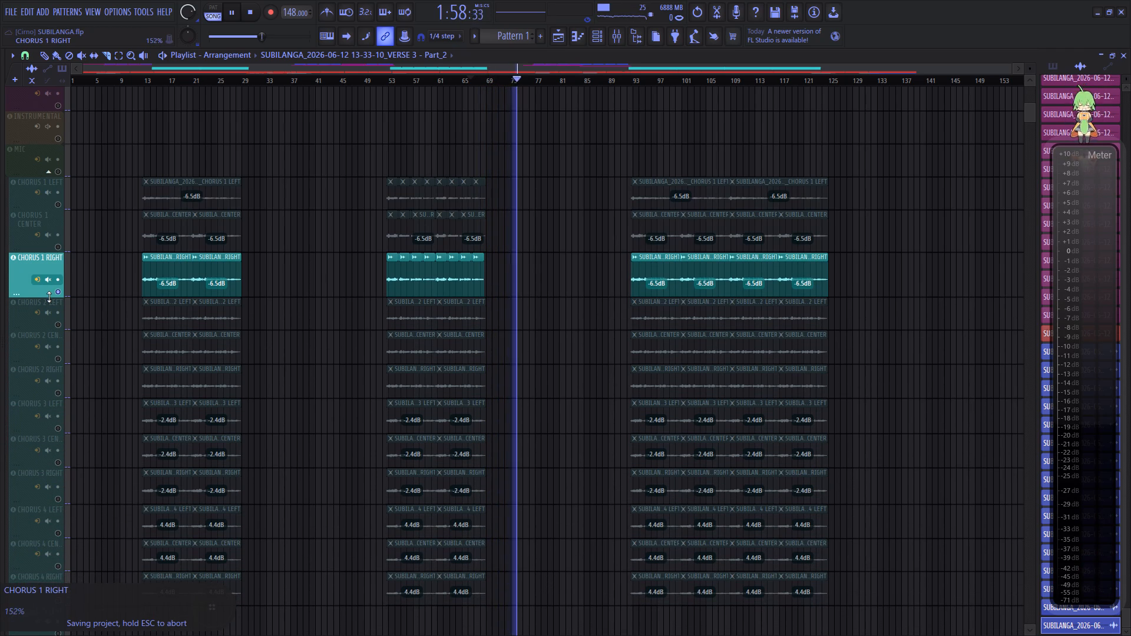
pyautogui.moveTo(49, 297); pyautogui.dragTo(51, 295)
pyautogui.press('space')
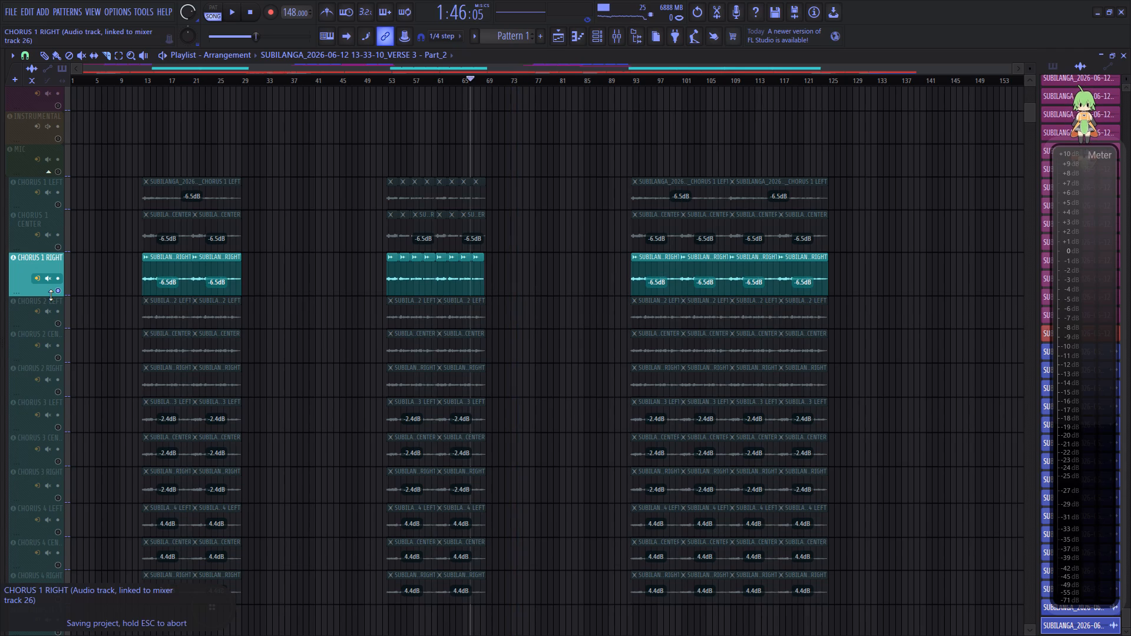
pyautogui.moveTo(51, 295); pyautogui.dragTo(54, 287)
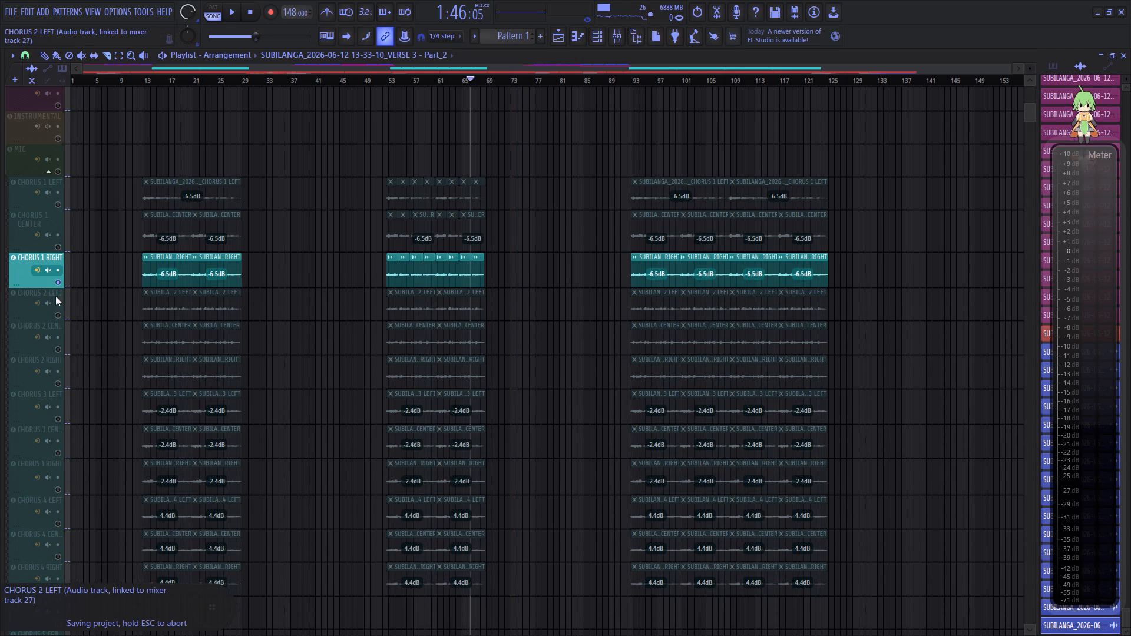
# Solo the CHORUS 2 LEFT track and enlarge its height to about 1438%.
pyautogui.rightClick(57, 313)
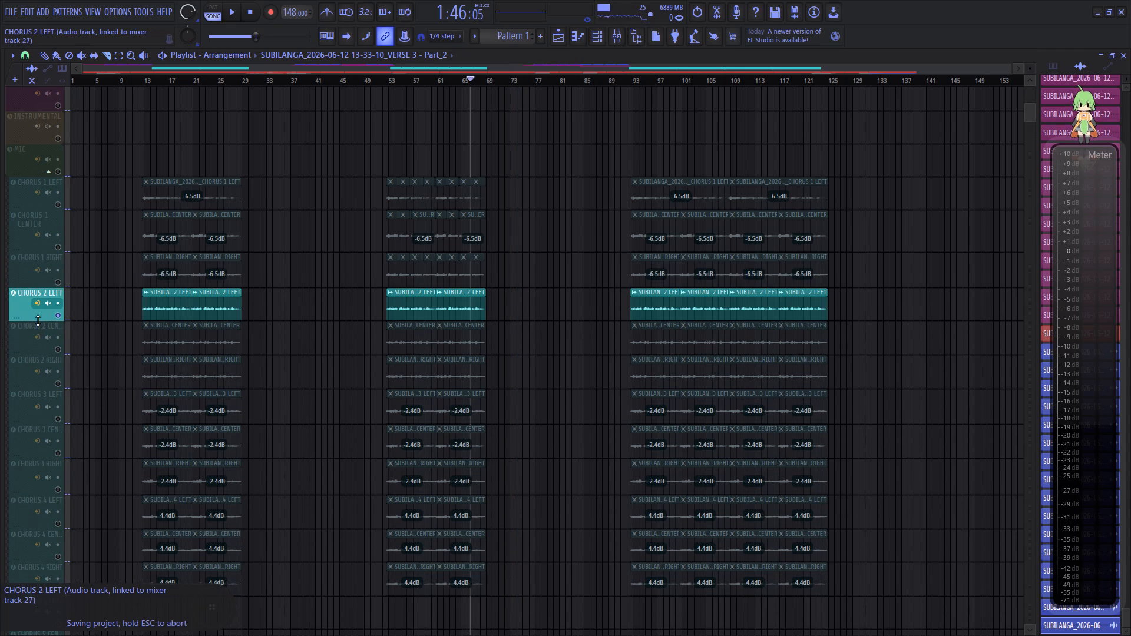
pyautogui.moveTo(38, 320); pyautogui.dragTo(43, 545)
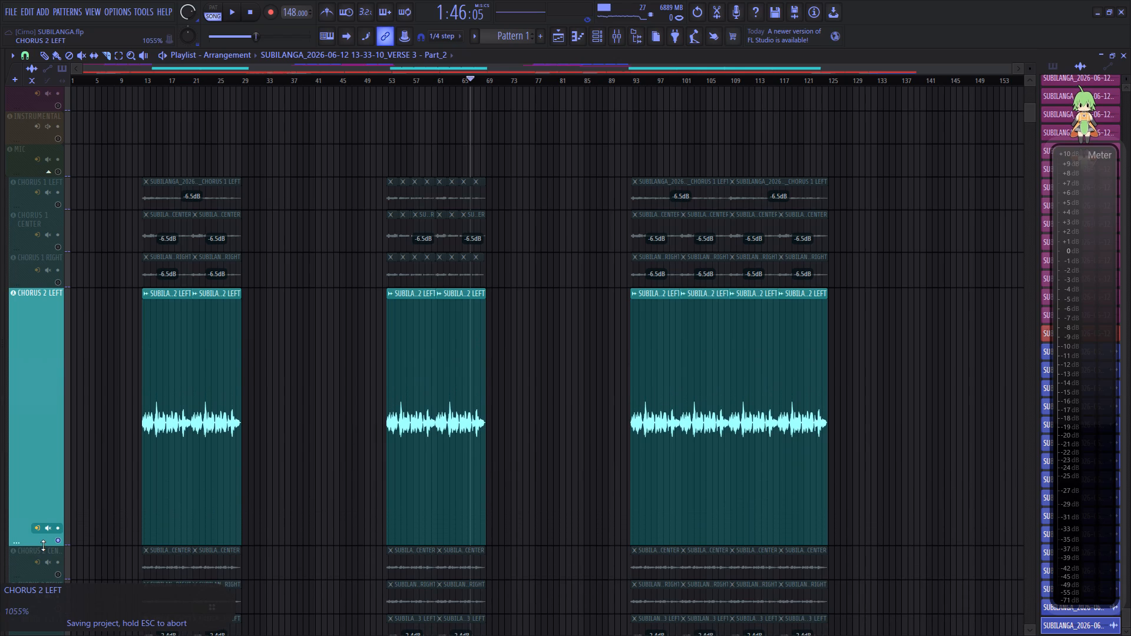
pyautogui.moveTo(43, 545); pyautogui.dragTo(54, 635)
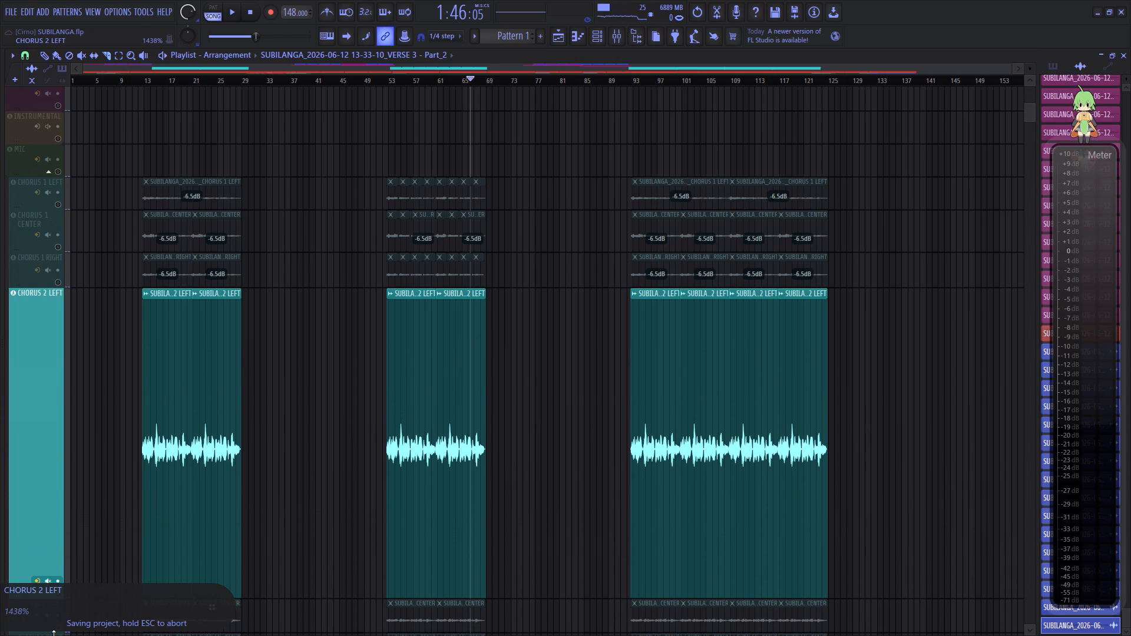
pyautogui.moveTo(54, 635); pyautogui.dragTo(57, 632)
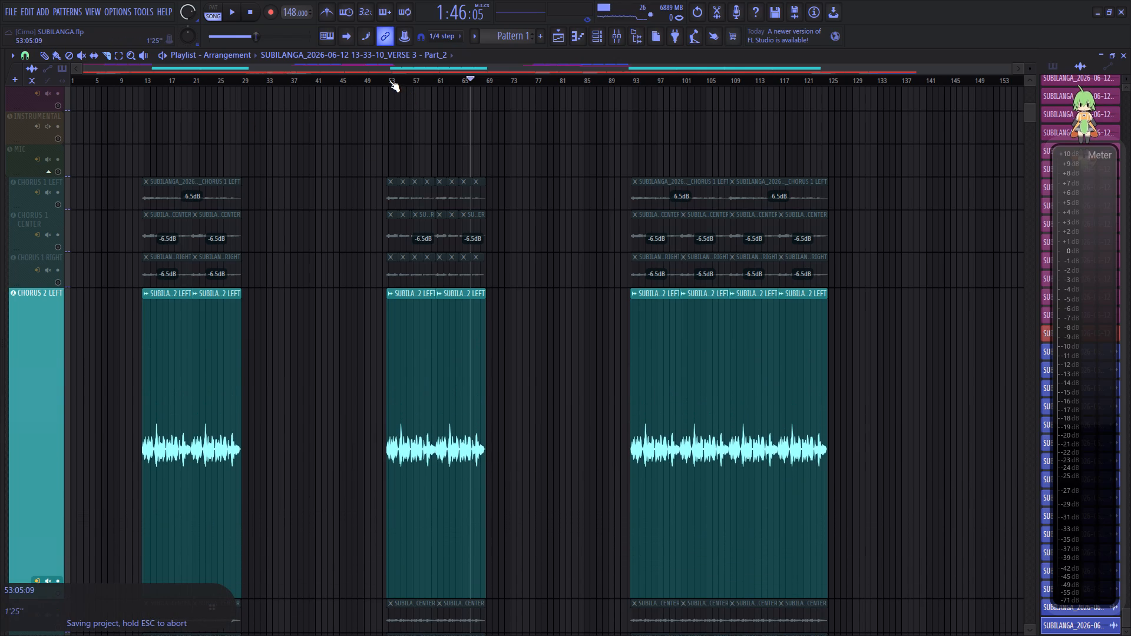
# Play CHORUS 2 LEFT from just before its second chorus, ahead of bar 53, to examine the first phrases.
pyautogui.click(389, 81)
pyautogui.click(387, 81)
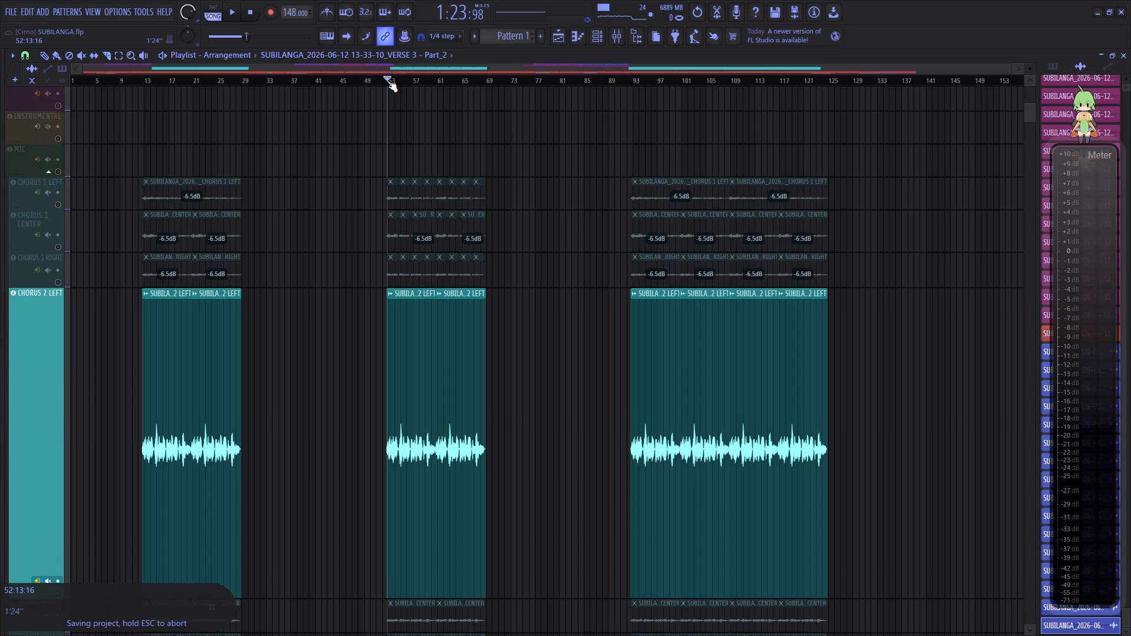
pyautogui.click(381, 81)
pyautogui.scroll(13, 395, 79)
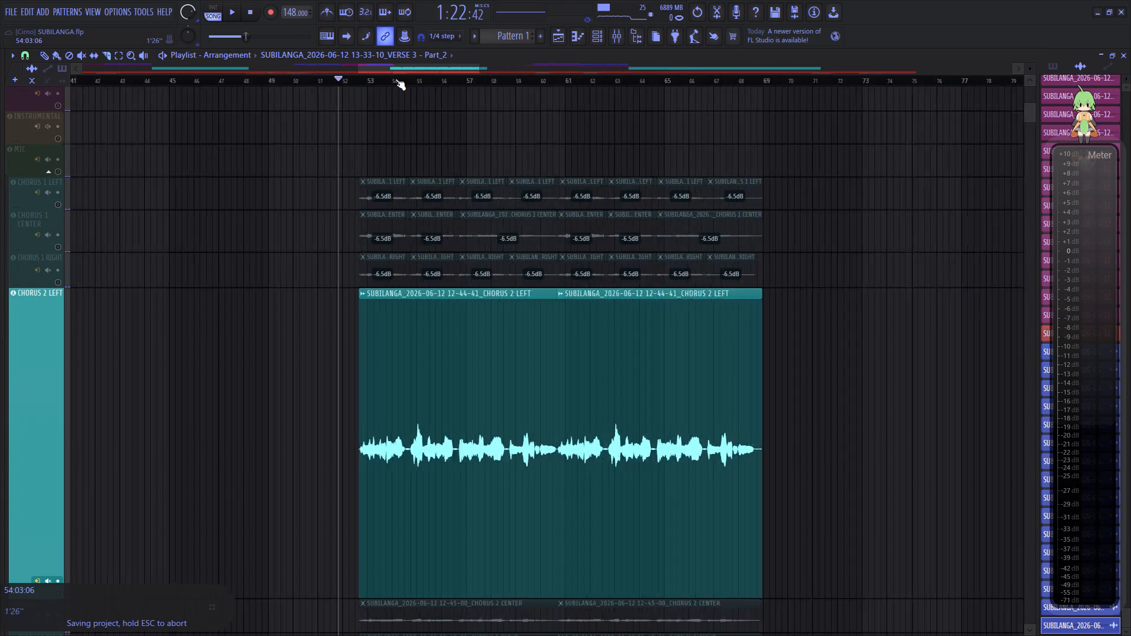
pyautogui.scroll(9, 395, 79)
pyautogui.press('space')
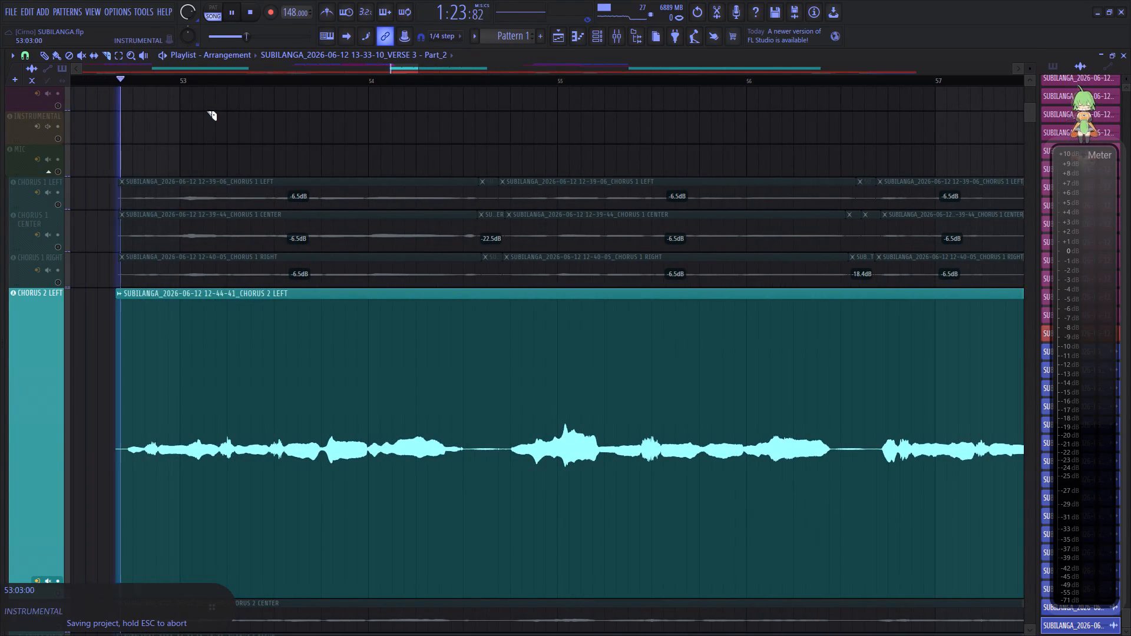
pyautogui.scroll(-5, 399, 251)
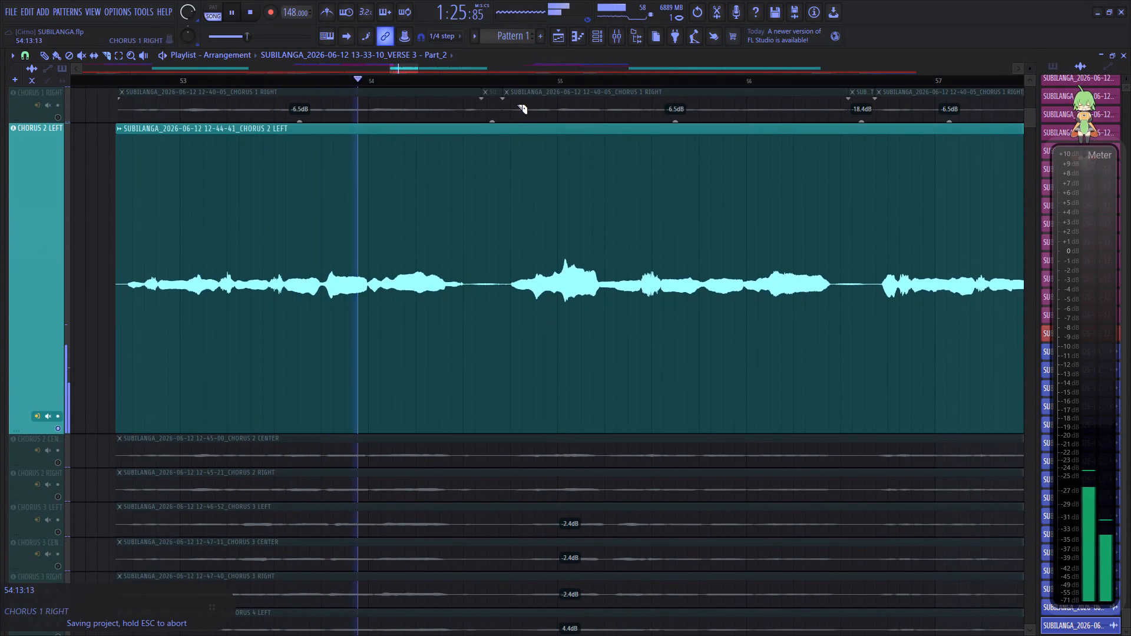
# Slice out the quiet gap in bar 54 of CHORUS 2 LEFT, lower its gain to -15.5 dB, and replay from bar 54.
pyautogui.scroll(5, 515, 84)
pyautogui.press('space')
pyautogui.press('space')
pyautogui.click(418, 267)
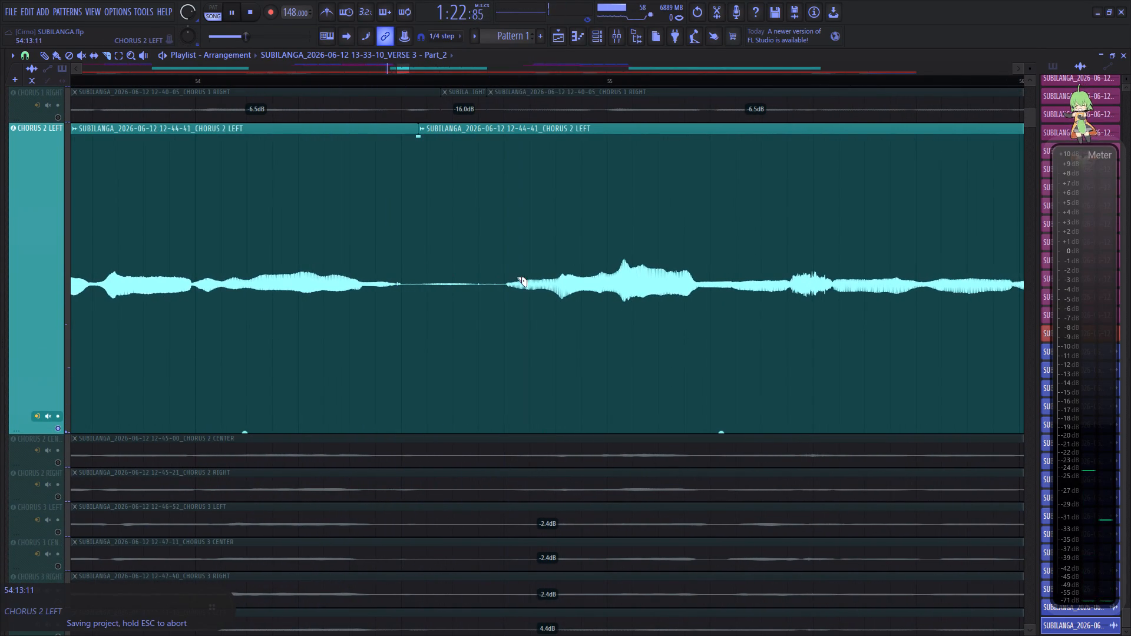
pyautogui.click(498, 275)
pyautogui.press('space')
pyautogui.moveTo(461, 429); pyautogui.dragTo(462, 436)
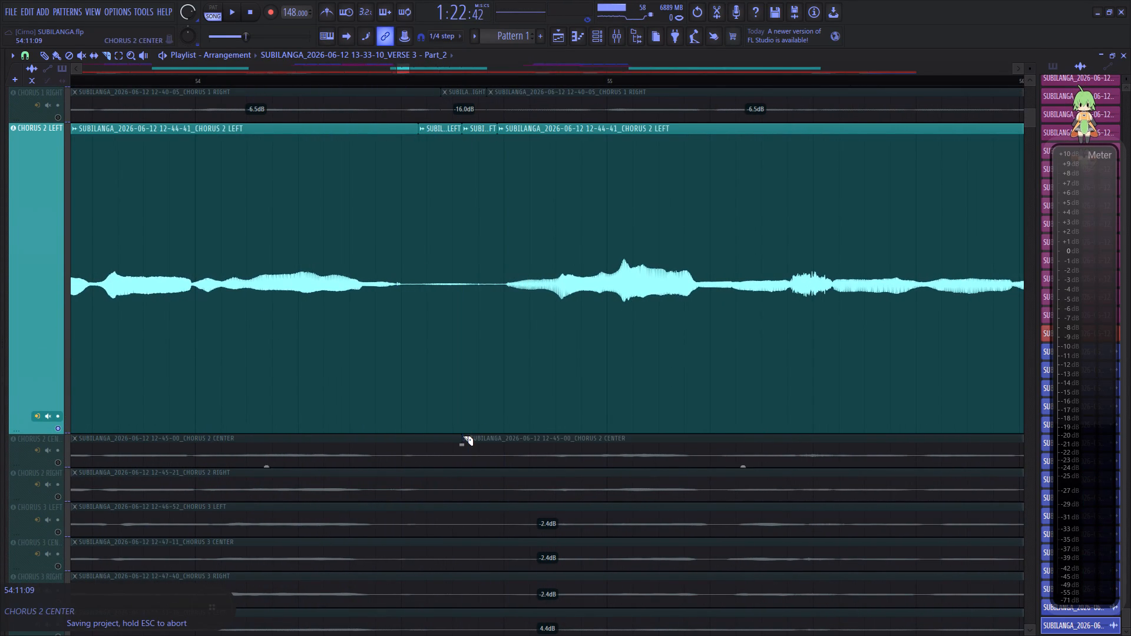
pyautogui.hotkey('ctrl', 'z')
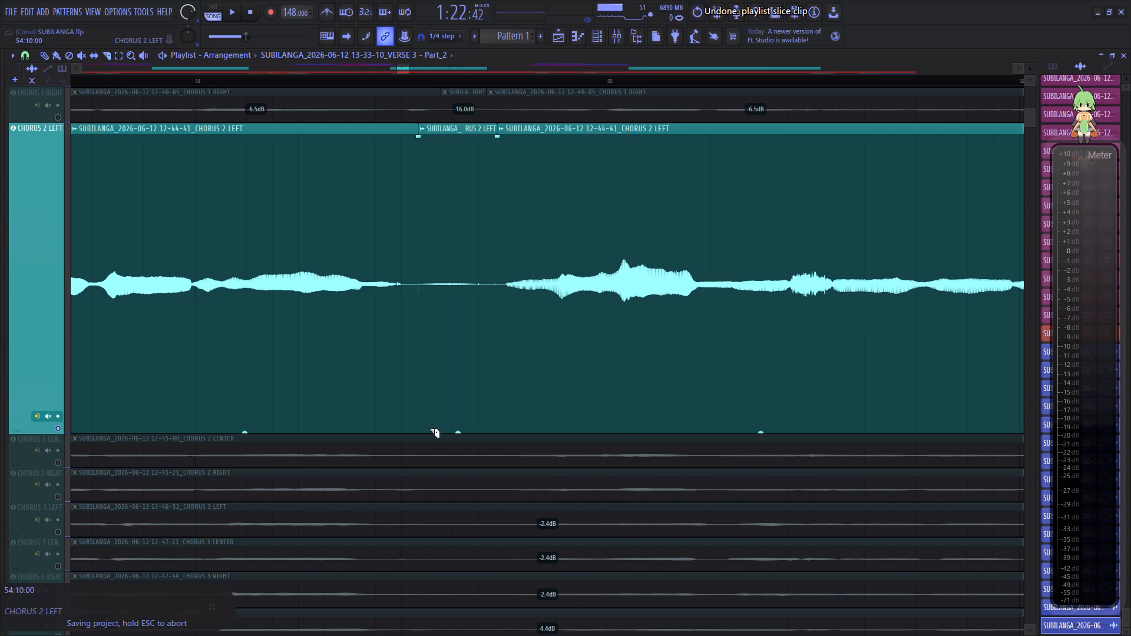
pyautogui.moveTo(459, 429); pyautogui.dragTo(456, 560)
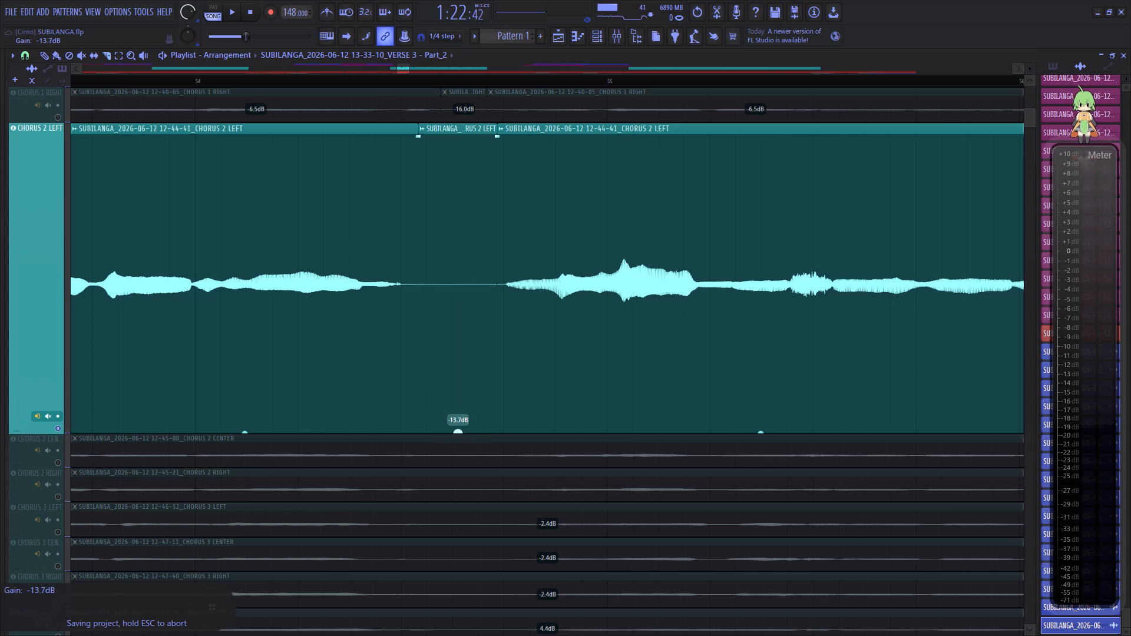
pyautogui.moveTo(456, 560); pyautogui.dragTo(453, 577)
pyautogui.click(193, 83)
pyautogui.press('space')
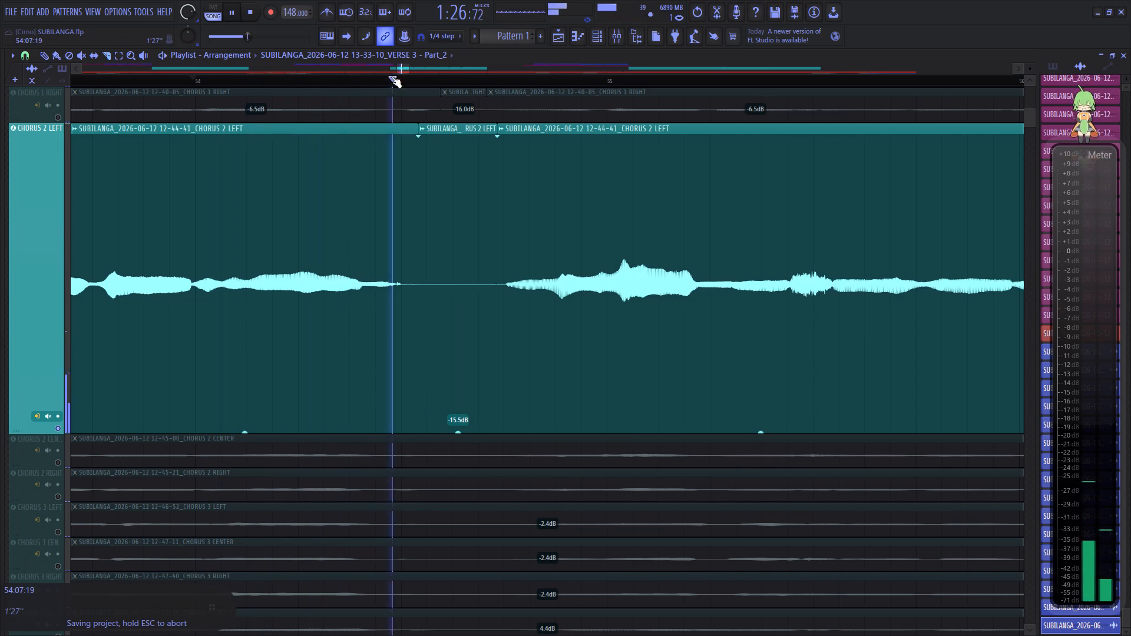
# Slice out the quiet gap in bar 56 of CHORUS 2 LEFT and lower its gain to -9.8 dB.
pyautogui.moveTo(401, 69); pyautogui.dragTo(414, 72)
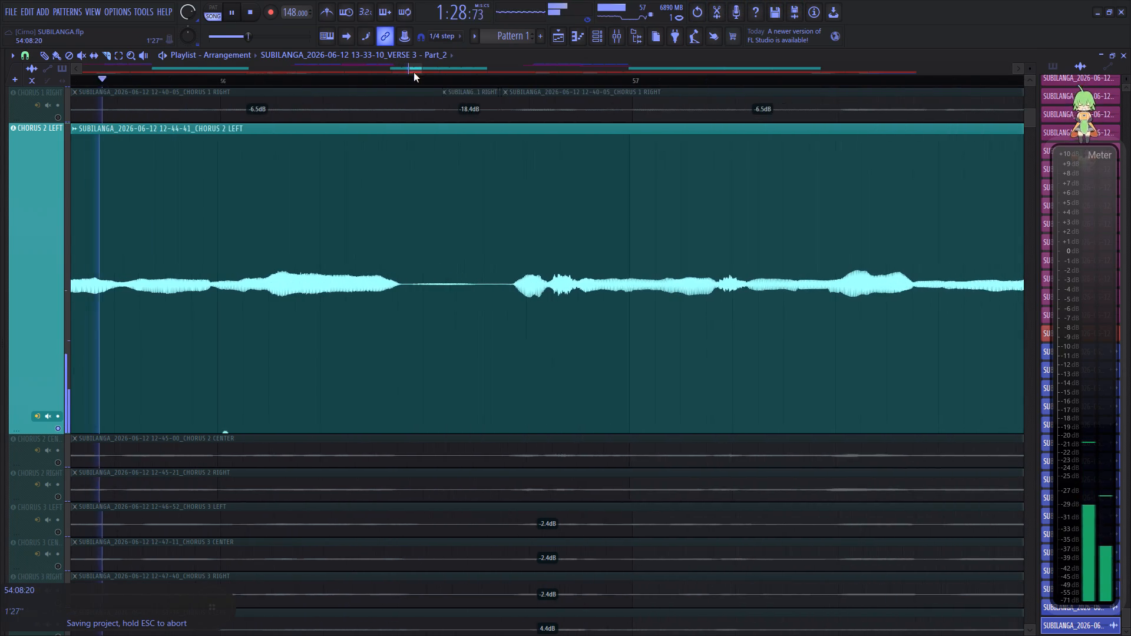
pyautogui.moveTo(414, 72); pyautogui.dragTo(414, 73)
pyautogui.click(356, 248)
pyautogui.press('space')
pyautogui.press('space')
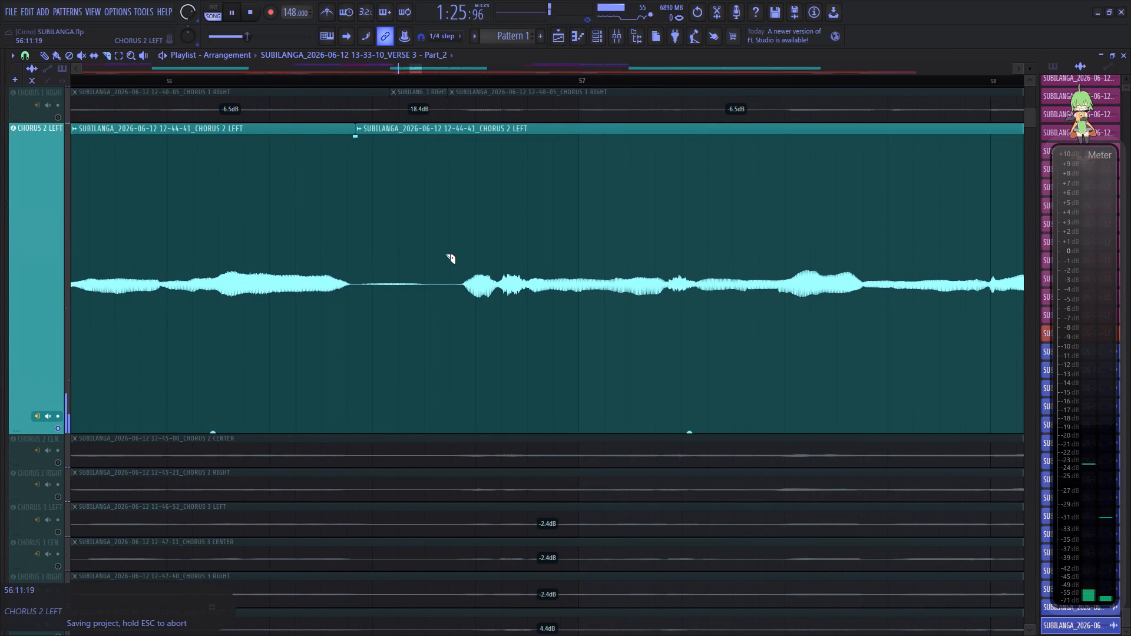
pyautogui.click(445, 254)
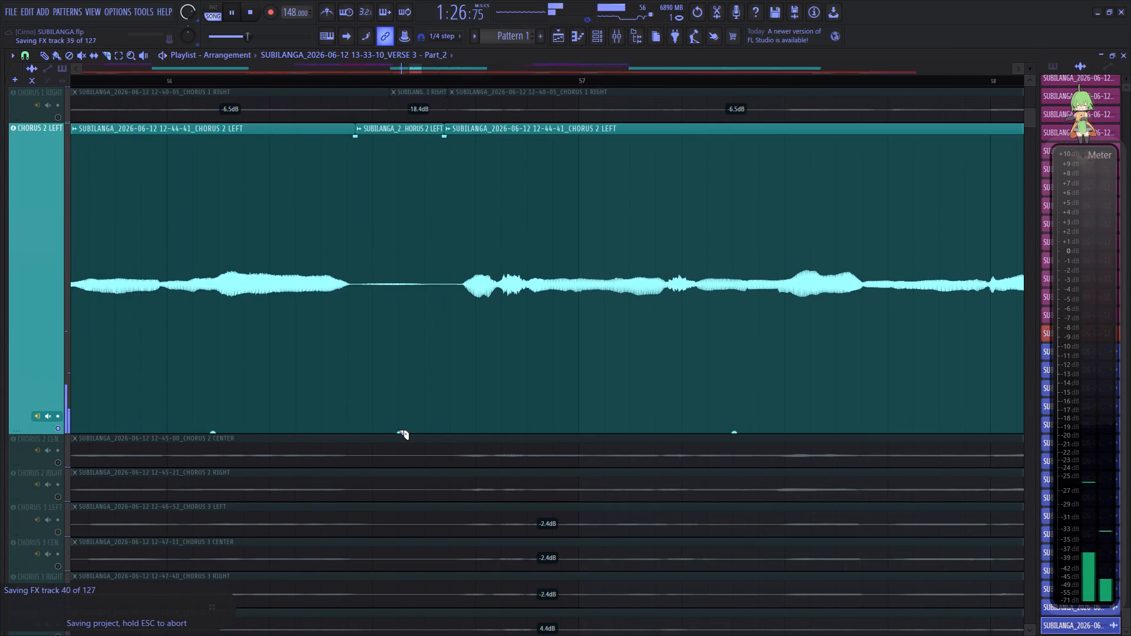
pyautogui.moveTo(399, 430); pyautogui.dragTo(401, 525)
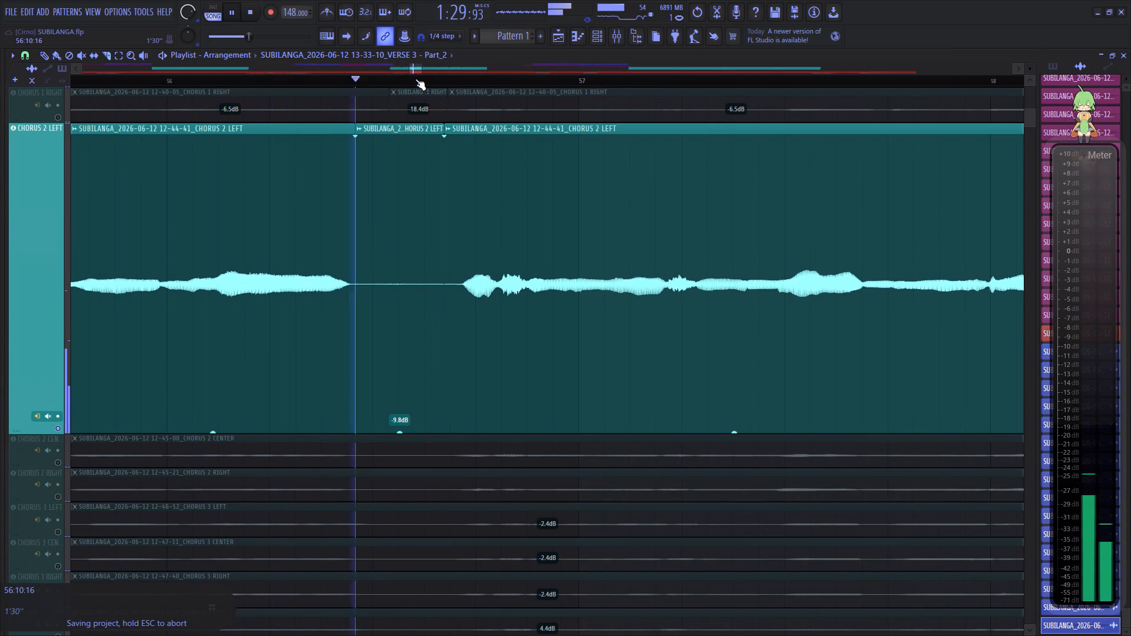
# Slice out the quiet gap in bar 58 of CHORUS 2 LEFT, lower its gain to -9.9 dB, and replay the passage.
pyautogui.moveTo(416, 72); pyautogui.dragTo(428, 81)
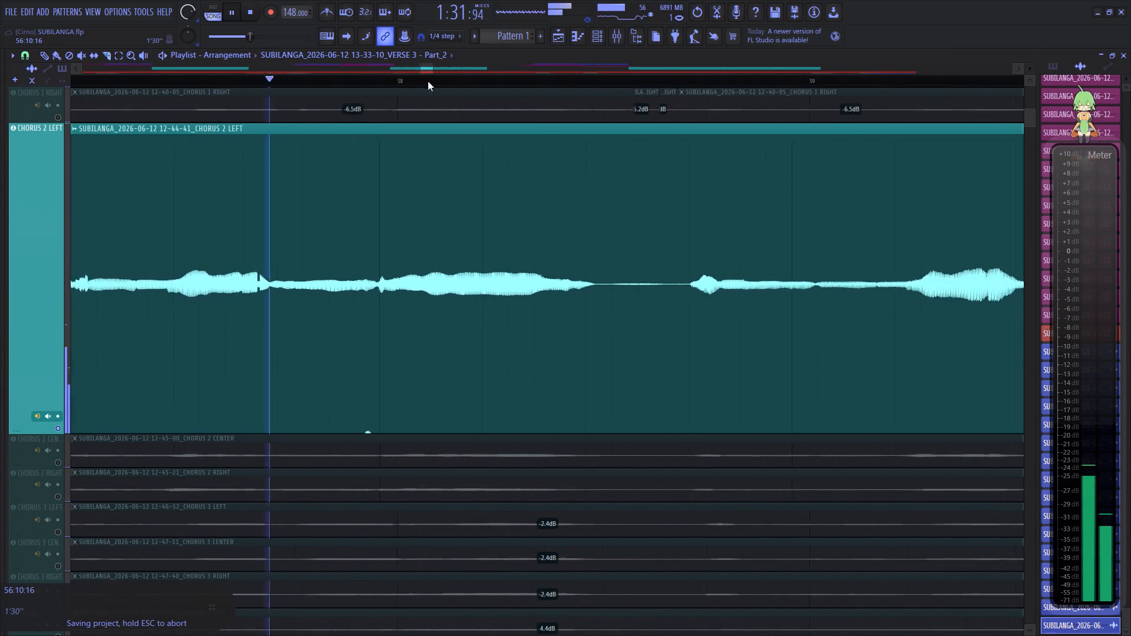
pyautogui.moveTo(428, 81); pyautogui.dragTo(431, 82)
pyautogui.click(201, 276)
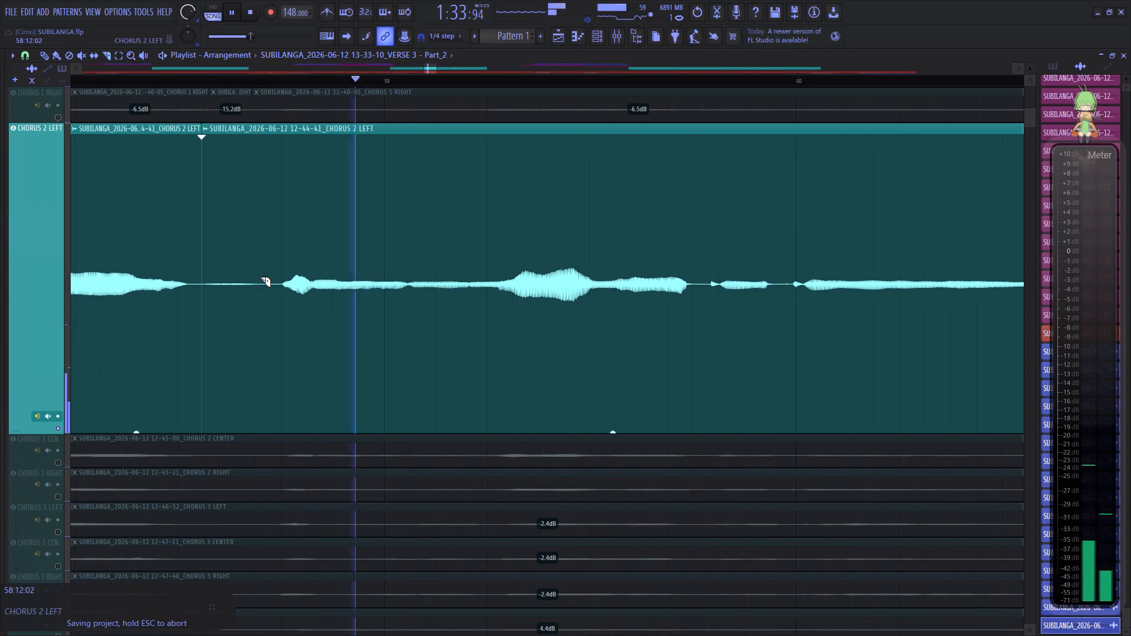
pyautogui.click(276, 275)
pyautogui.press('space')
pyautogui.press('space')
pyautogui.moveTo(243, 433); pyautogui.dragTo(243, 472)
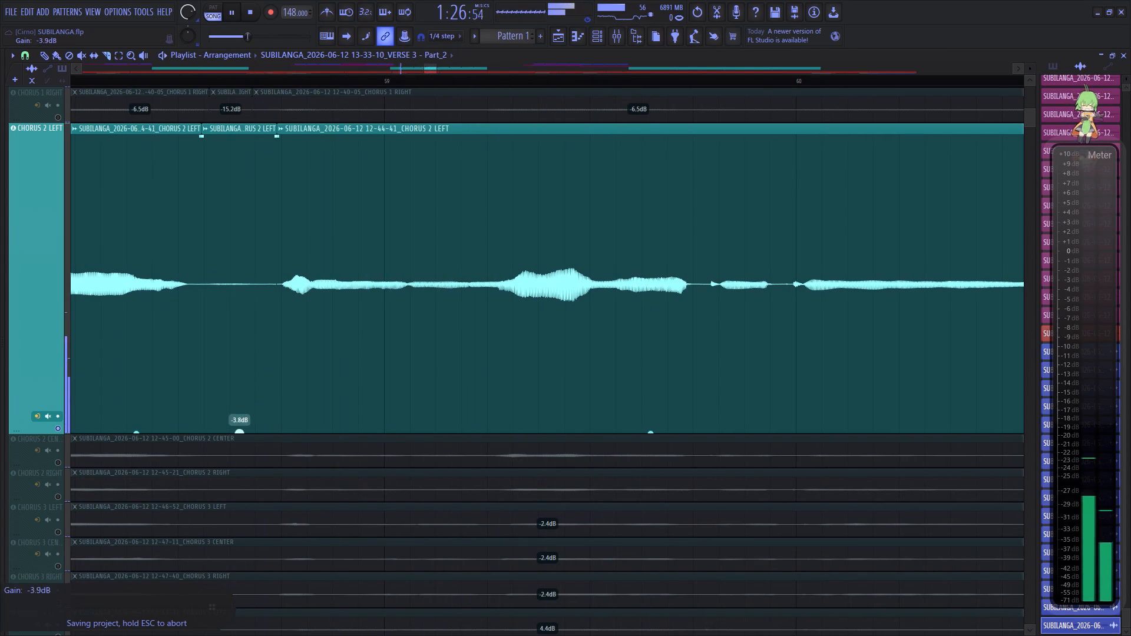
pyautogui.moveTo(243, 472); pyautogui.dragTo(251, 526)
pyautogui.click(109, 81)
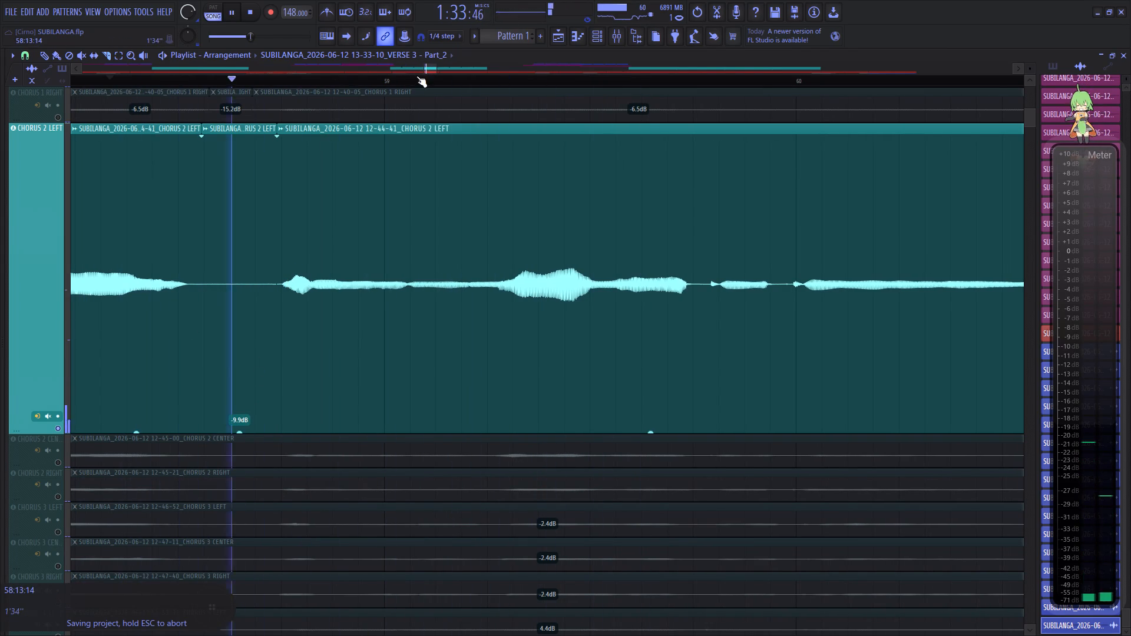
# Cut out and remove the silent gap late in bar 60 of CHORUS 2 LEFT, before the phrase leading into bar 61.
pyautogui.moveTo(432, 68); pyautogui.dragTo(443, 74)
pyautogui.rightClick(312, 277)
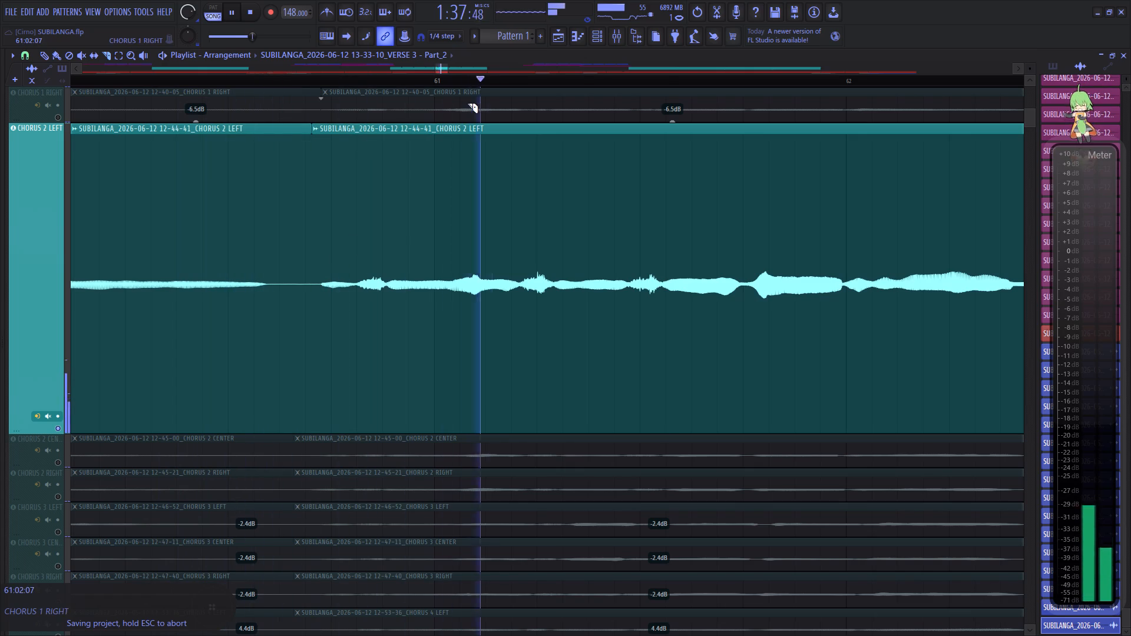
pyautogui.rightClick(285, 236)
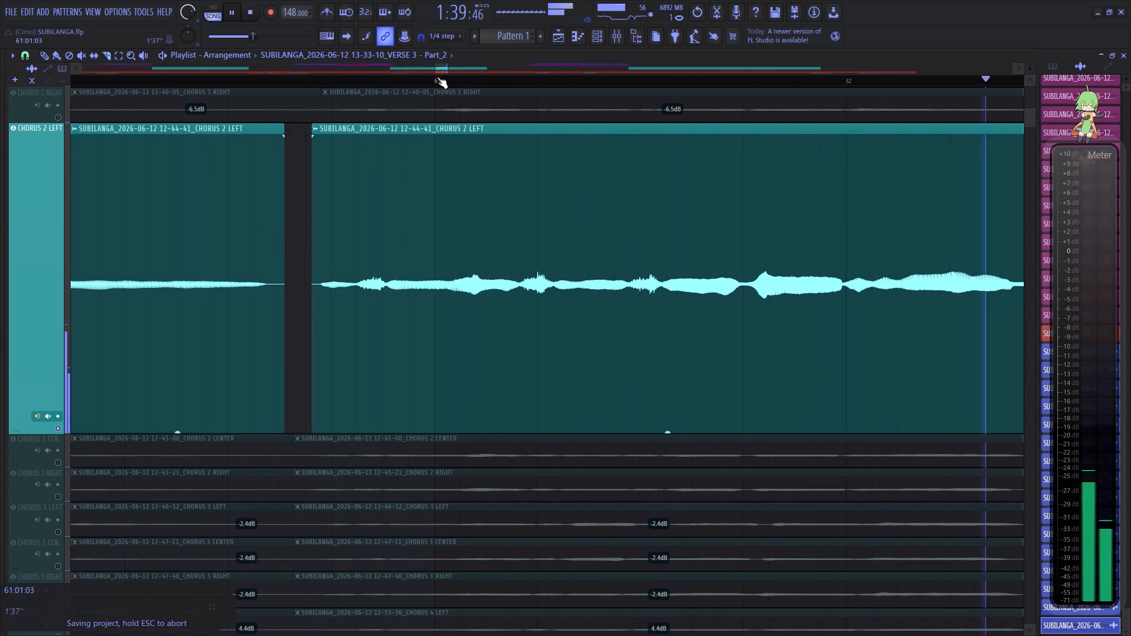
# Slice out the quiet gap in bar 62 of CHORUS 2 LEFT and lower its gain to -16.5 dB, replaying it to check.
pyautogui.moveTo(439, 72); pyautogui.dragTo(448, 79)
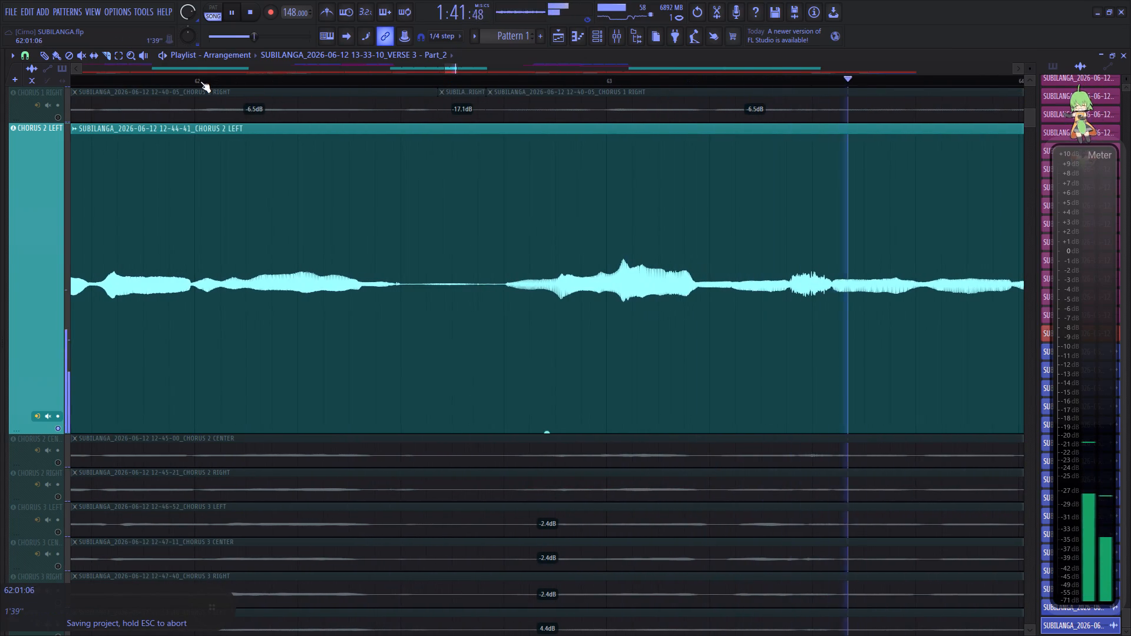
pyautogui.click(200, 81)
pyautogui.click(411, 268)
pyautogui.press('space')
pyautogui.press('space')
pyautogui.click(497, 274)
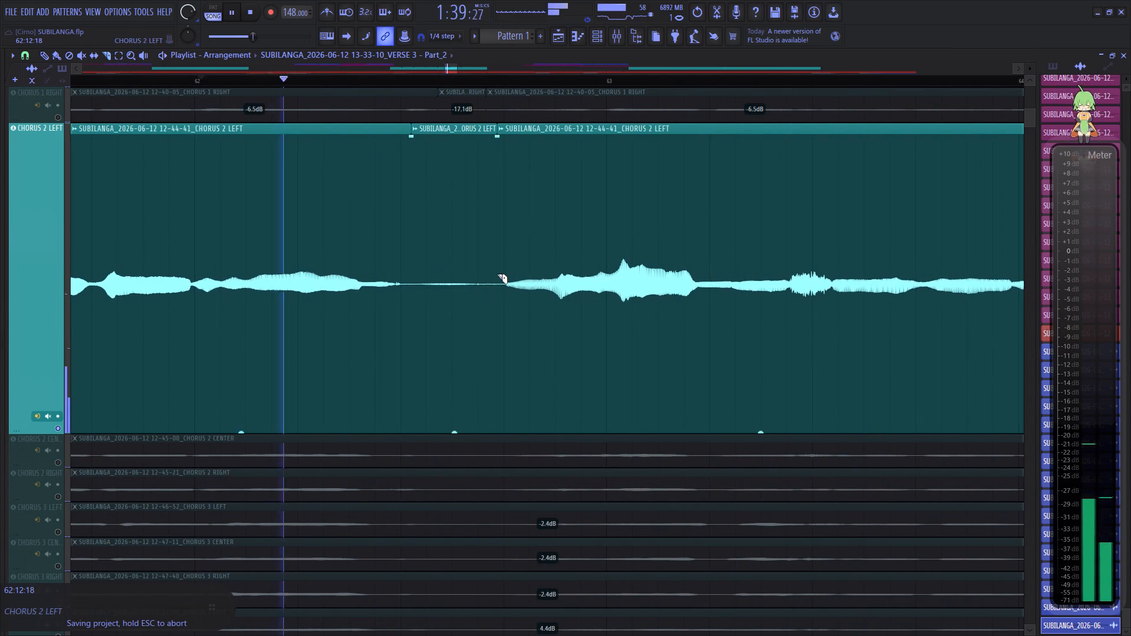
pyautogui.press('space')
pyautogui.press('space')
pyautogui.moveTo(459, 430); pyautogui.dragTo(443, 564)
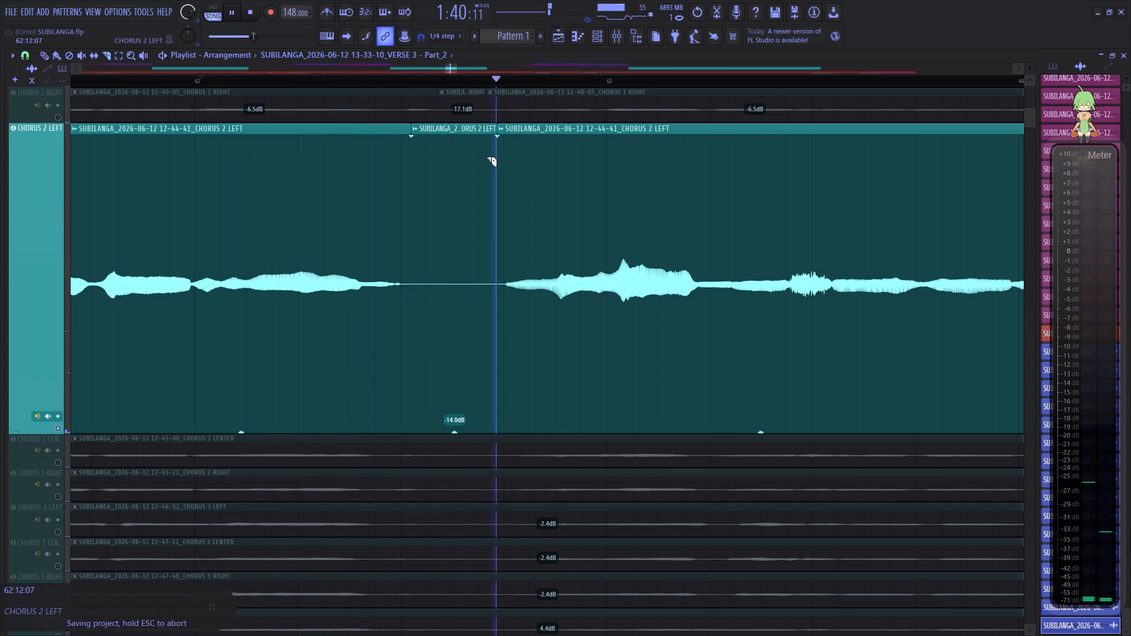
pyautogui.press('space')
pyautogui.press('space')
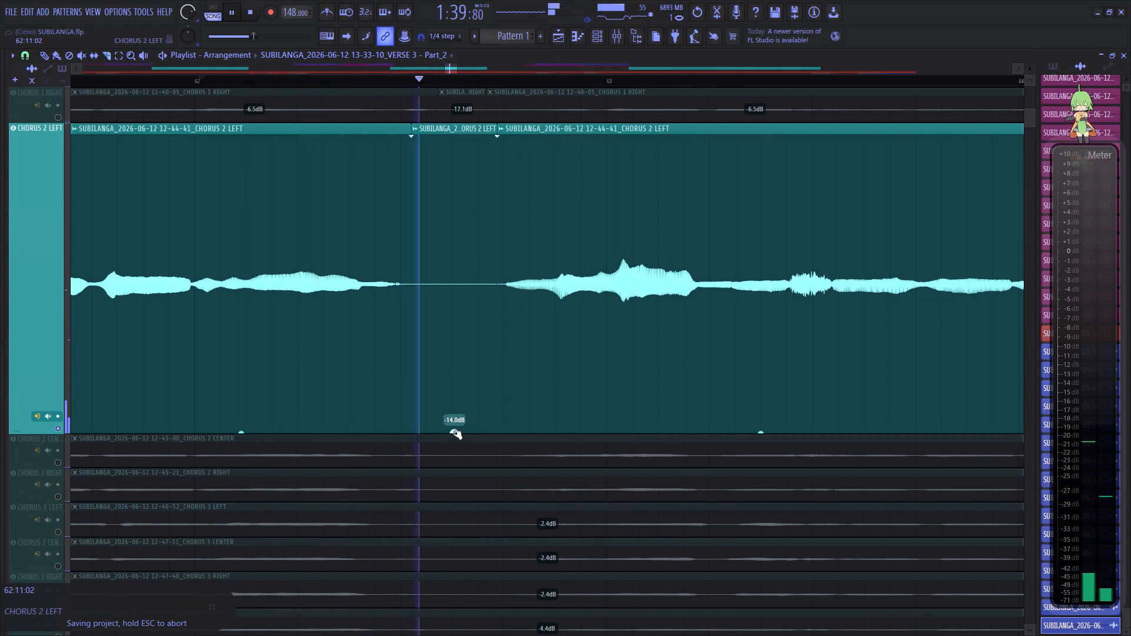
pyautogui.moveTo(454, 432); pyautogui.dragTo(455, 458)
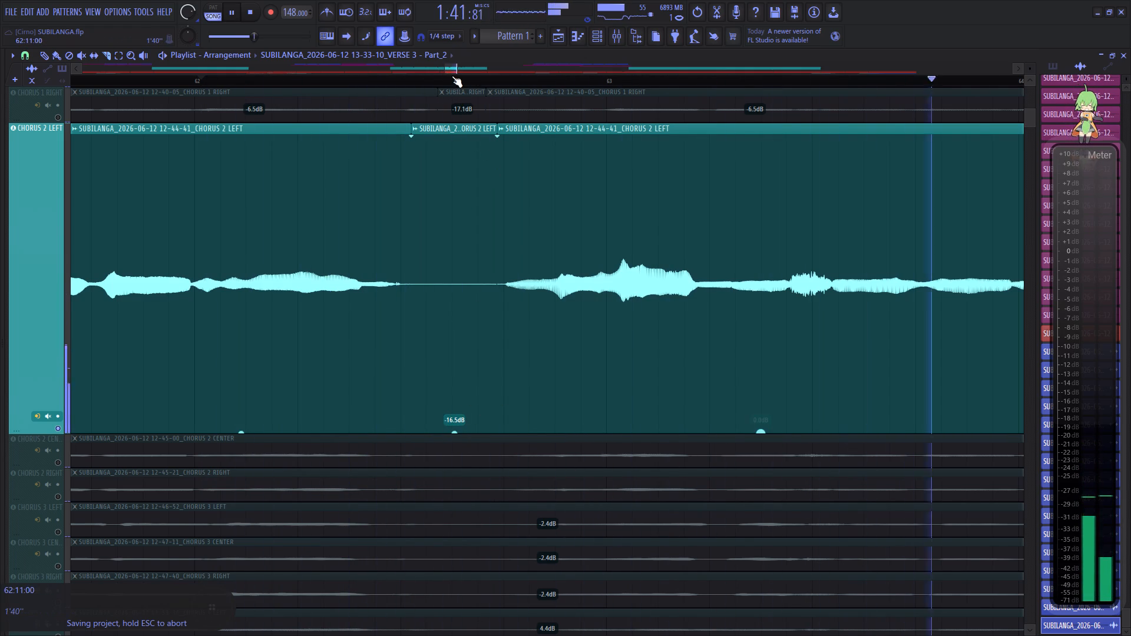
# Slice out the quiet gap in bar 64 of CHORUS 2 LEFT, lower its gain to -14.4 dB, and replay the passage.
pyautogui.moveTo(451, 74); pyautogui.dragTo(462, 80)
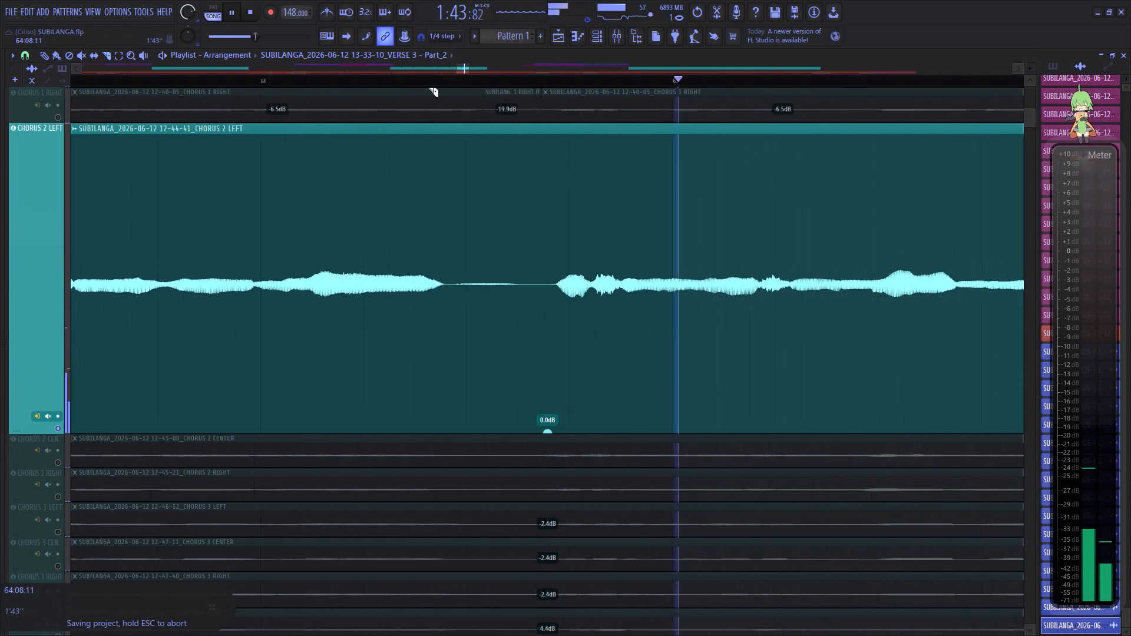
pyautogui.click(234, 77)
pyautogui.press('space')
pyautogui.press('space')
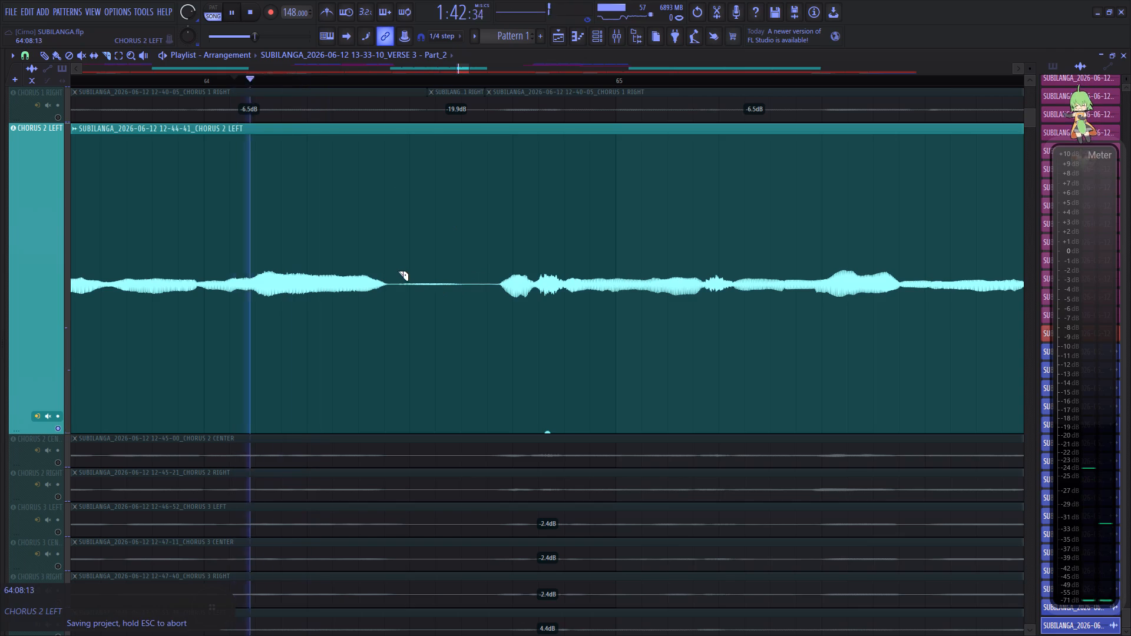
pyautogui.press('space')
pyautogui.press('space')
pyautogui.press('space')
pyautogui.click(395, 270)
pyautogui.click(491, 282)
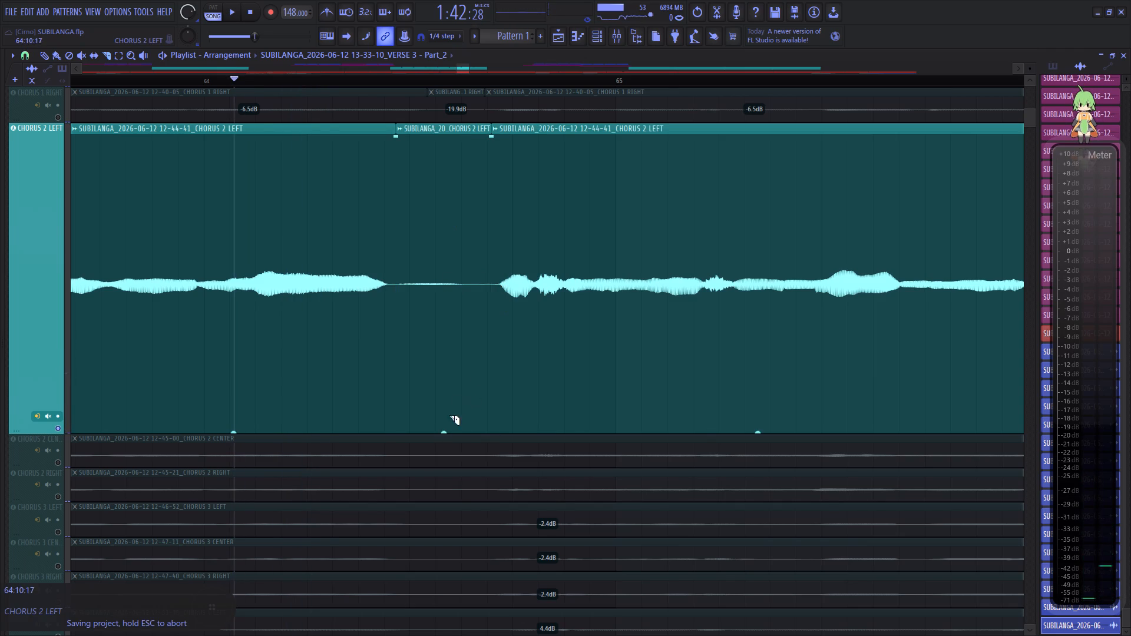
pyautogui.moveTo(445, 433); pyautogui.dragTo(434, 568)
pyautogui.press('space')
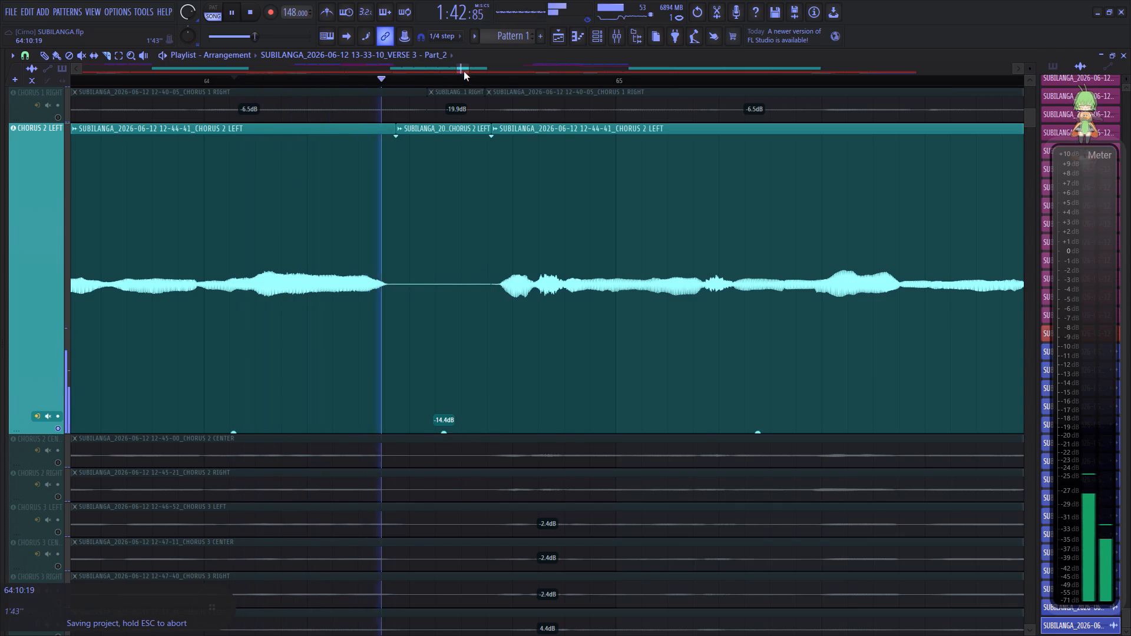
# Slice out the quiet gap in bar 66 of CHORUS 2 LEFT, lower its gain to -12.1 dB, and replay the passage.
pyautogui.moveTo(462, 69); pyautogui.dragTo(477, 72)
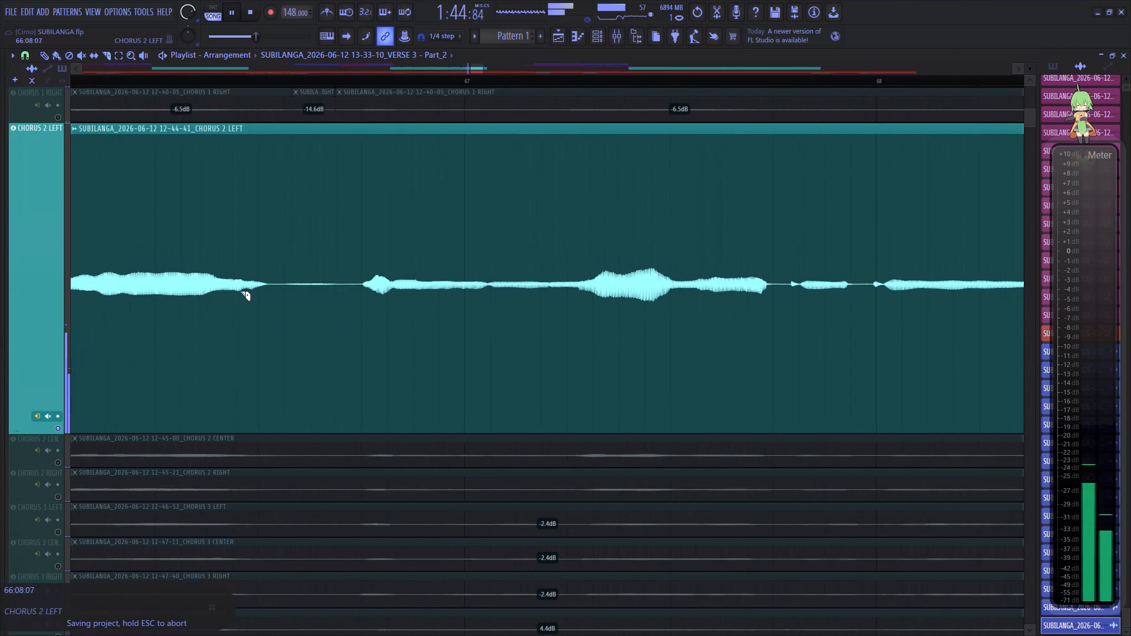
pyautogui.click(273, 262)
pyautogui.click(348, 264)
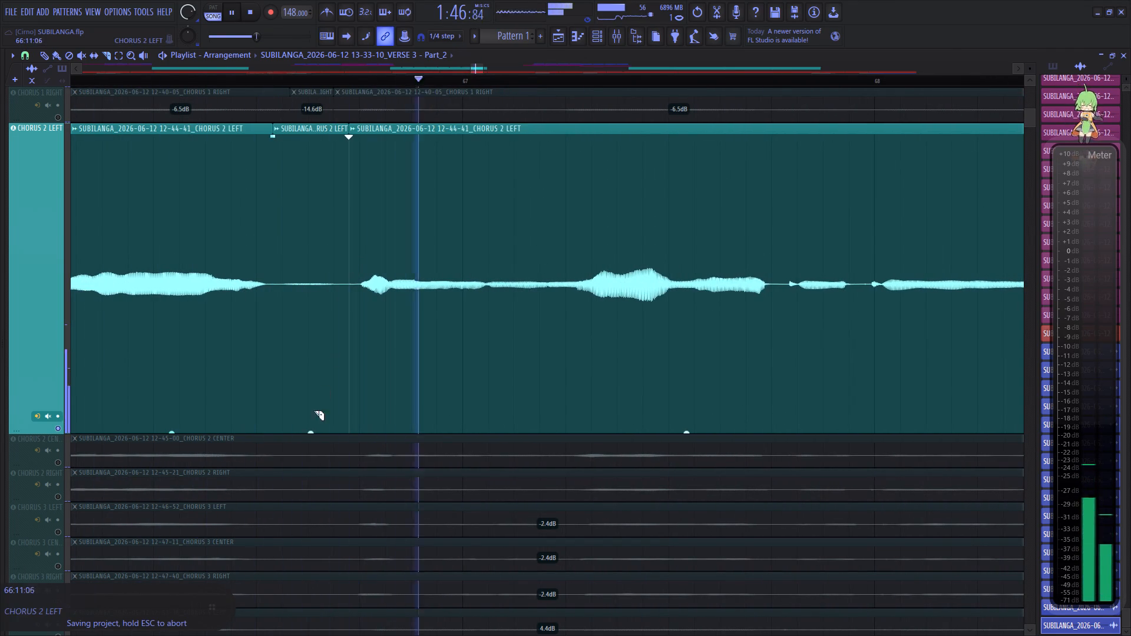
pyautogui.moveTo(311, 432); pyautogui.dragTo(315, 544)
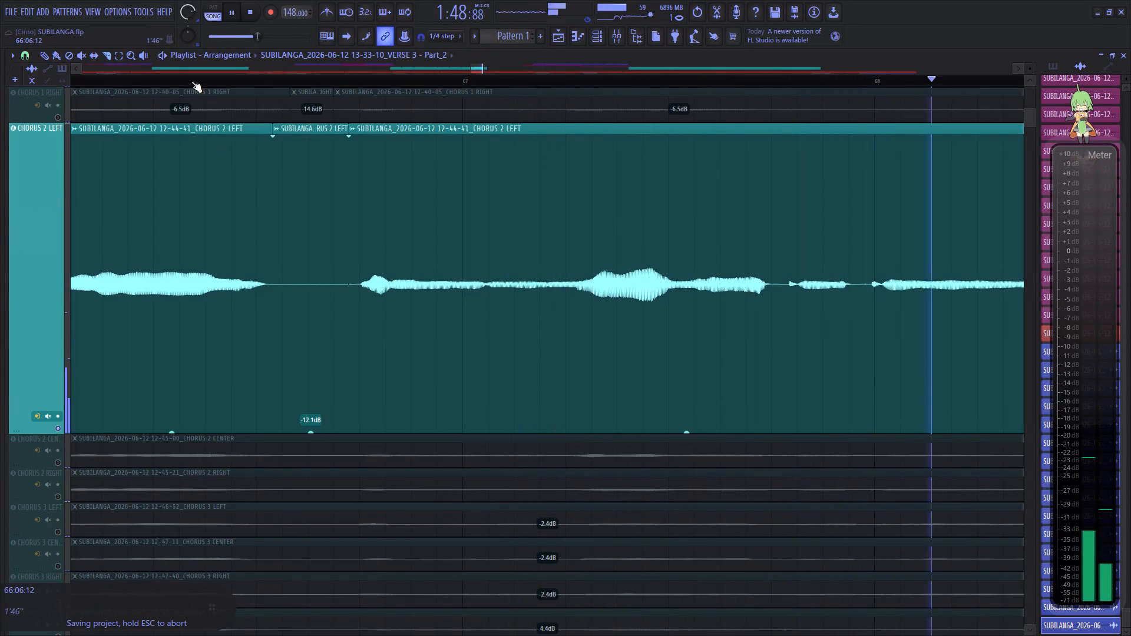
pyautogui.click(191, 78)
# Cut off the silent tail late in bar 68 at the end of CHORUS 2 LEFT's second chorus.
pyautogui.moveTo(477, 70); pyautogui.dragTo(488, 76)
pyautogui.rightClick(422, 268)
pyautogui.press('space')
# Shrink the CHORUS 2 LEFT track, solo and enlarge CHORUS 2 CENTER, and set the playback position to the chorus start at bar 53.
pyautogui.scroll(-4, 482, 84)
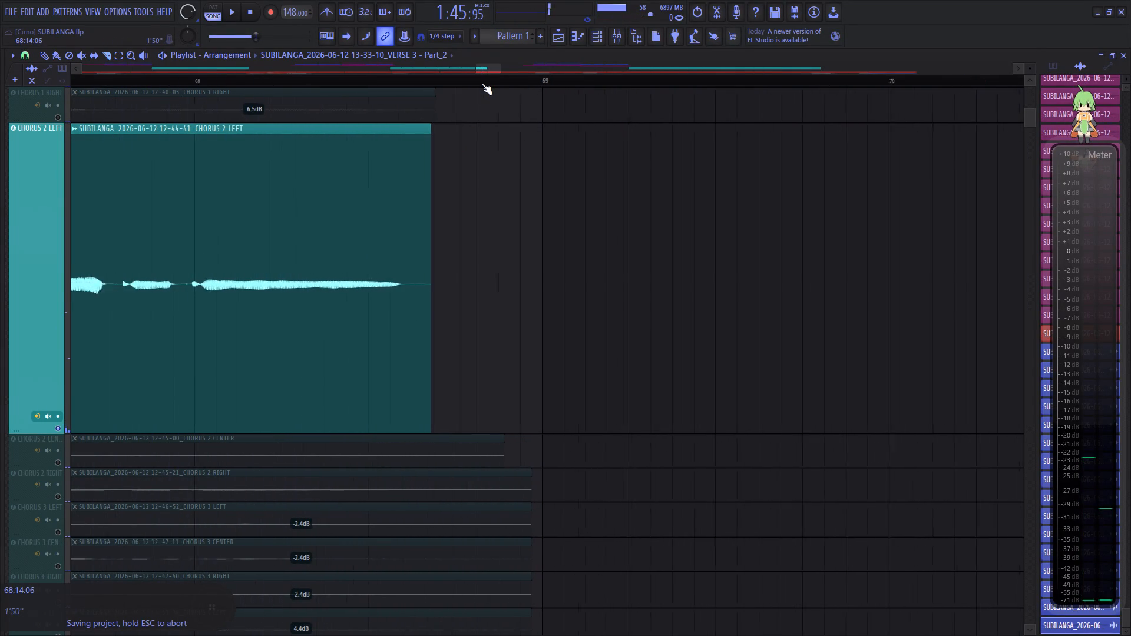
pyautogui.scroll(-19, 482, 84)
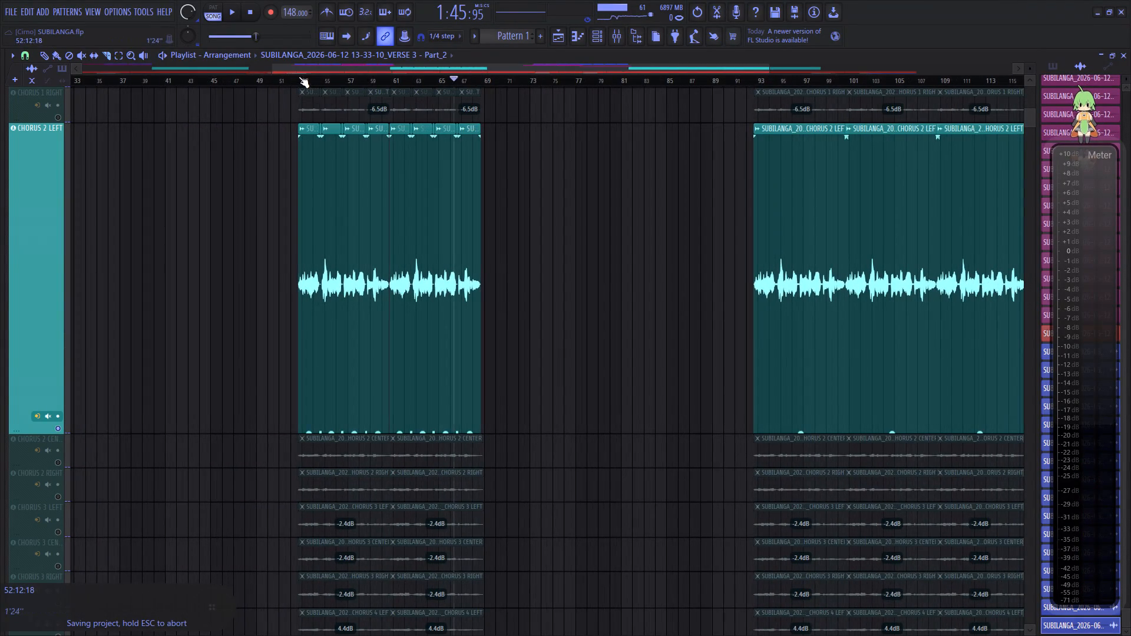
pyautogui.click(299, 77)
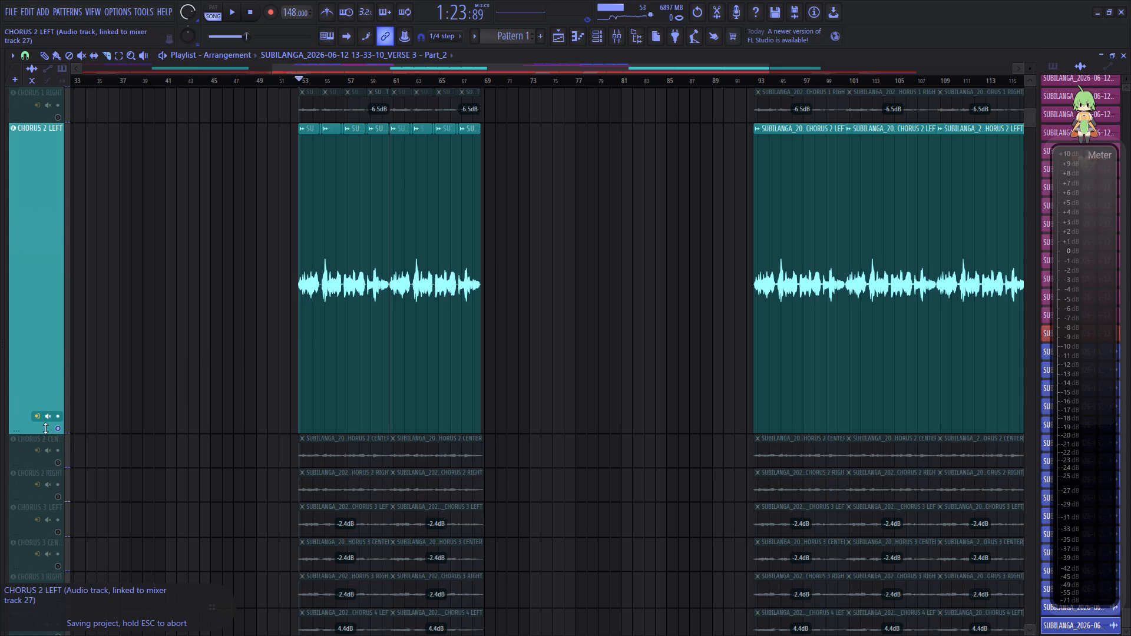
pyautogui.moveTo(45, 428); pyautogui.dragTo(46, 152)
pyautogui.rightClick(55, 185)
pyautogui.moveTo(44, 185); pyautogui.dragTo(32, 613)
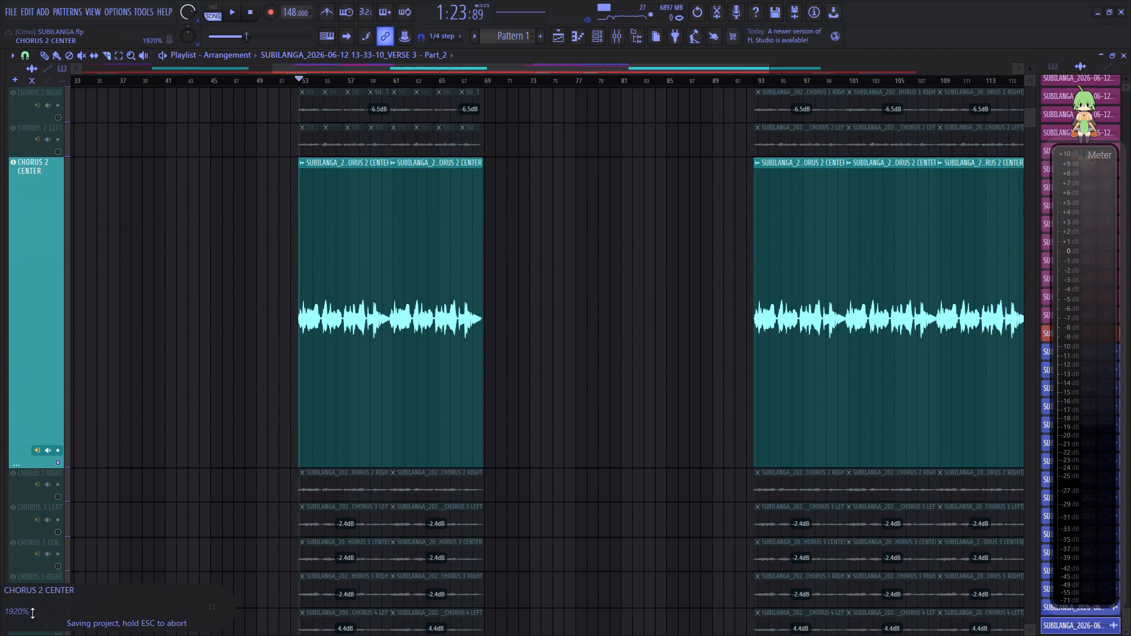
pyautogui.moveTo(32, 613); pyautogui.dragTo(38, 599)
# Slice out the quiet gap in bar 54 of CHORUS 2 CENTER, lower its gain to -10.9 dB, and replay the passage.
pyautogui.scroll(7, 312, 79)
pyautogui.press('space')
pyautogui.scroll(10, 312, 79)
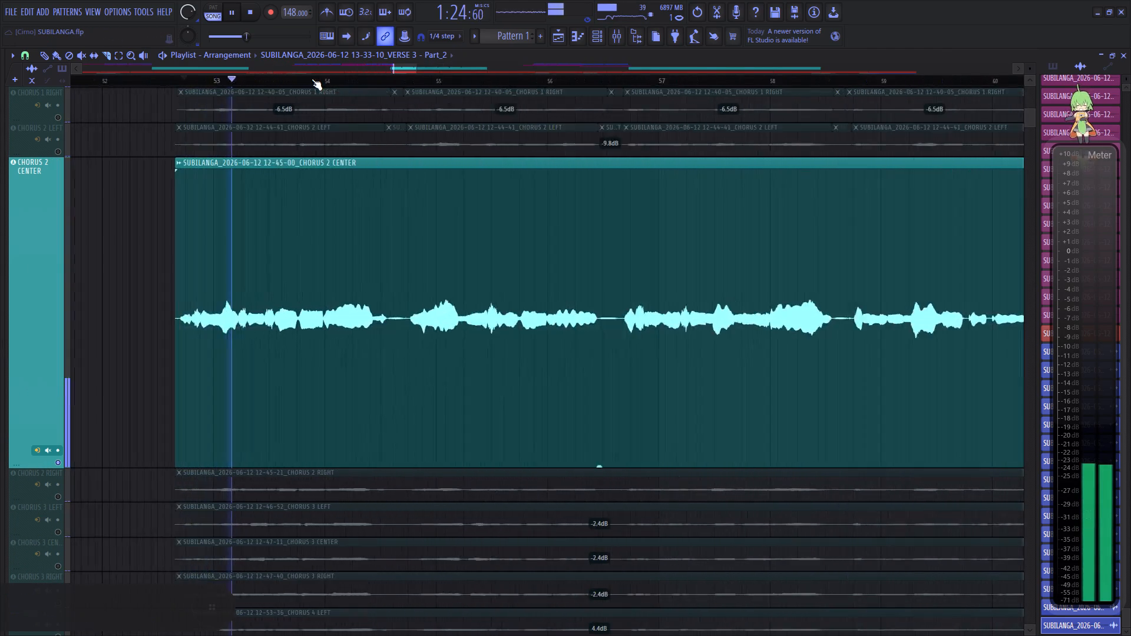
pyautogui.scroll(6, 312, 79)
pyautogui.click(403, 70)
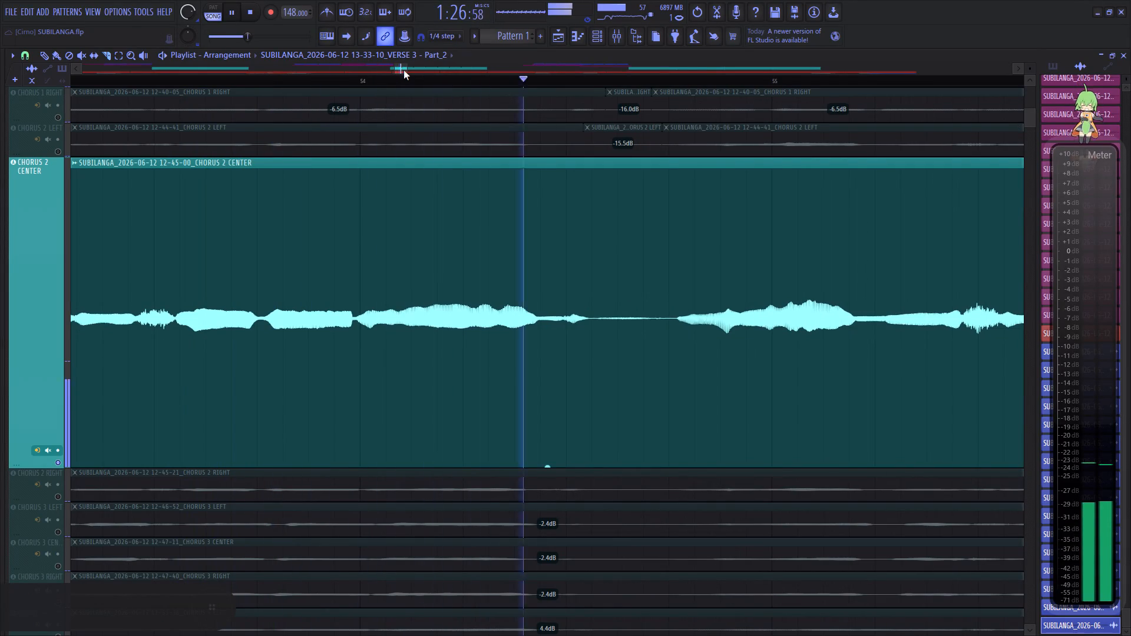
pyautogui.moveTo(404, 72); pyautogui.dragTo(411, 75)
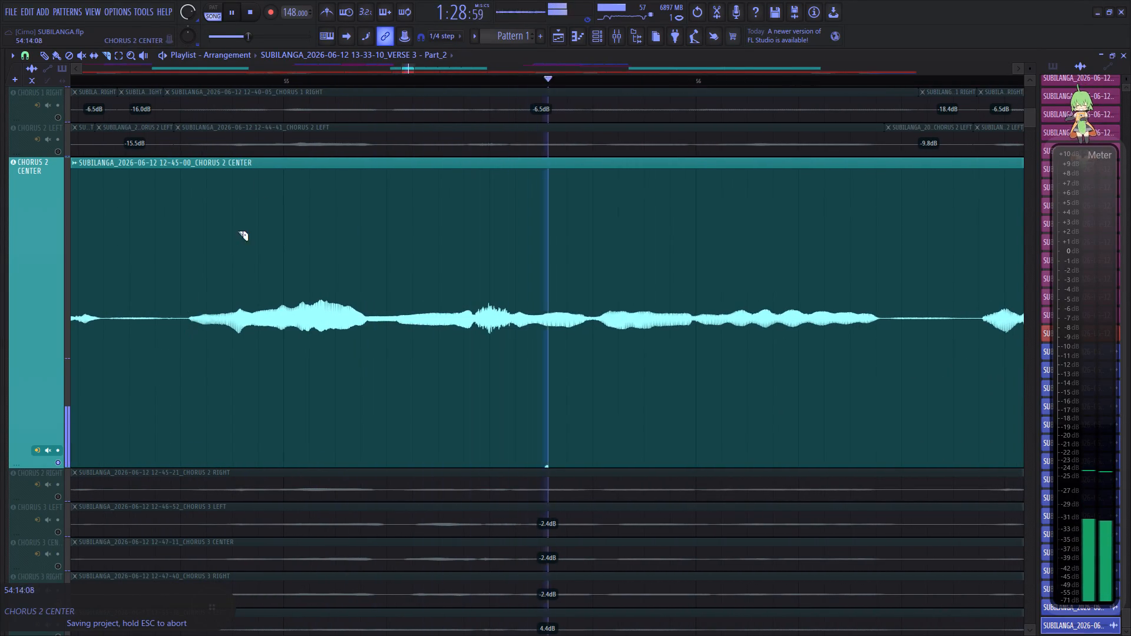
pyautogui.press('space')
pyautogui.press('space')
pyautogui.click(408, 68)
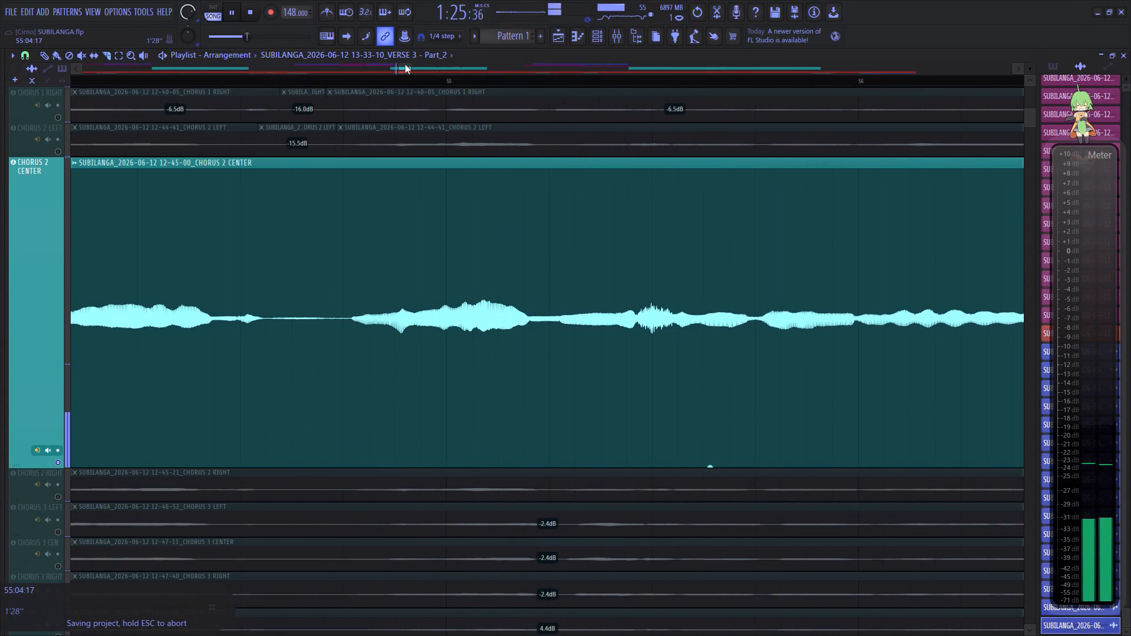
pyautogui.press('space')
pyautogui.click(309, 299)
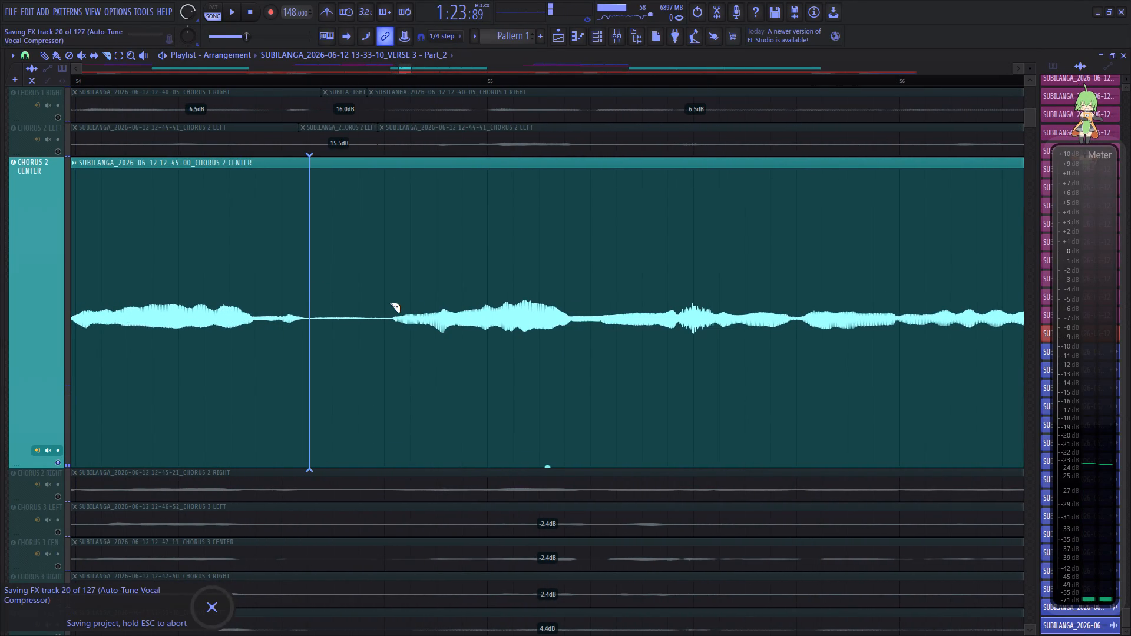
pyautogui.click(385, 303)
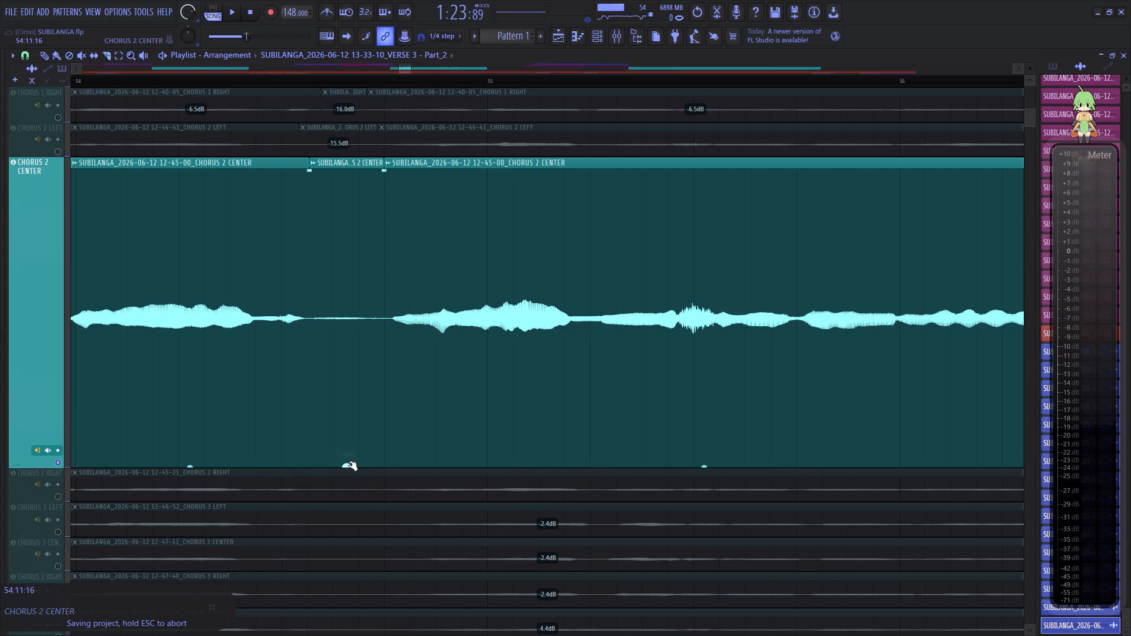
pyautogui.moveTo(349, 465); pyautogui.dragTo(340, 566)
pyautogui.click(153, 82)
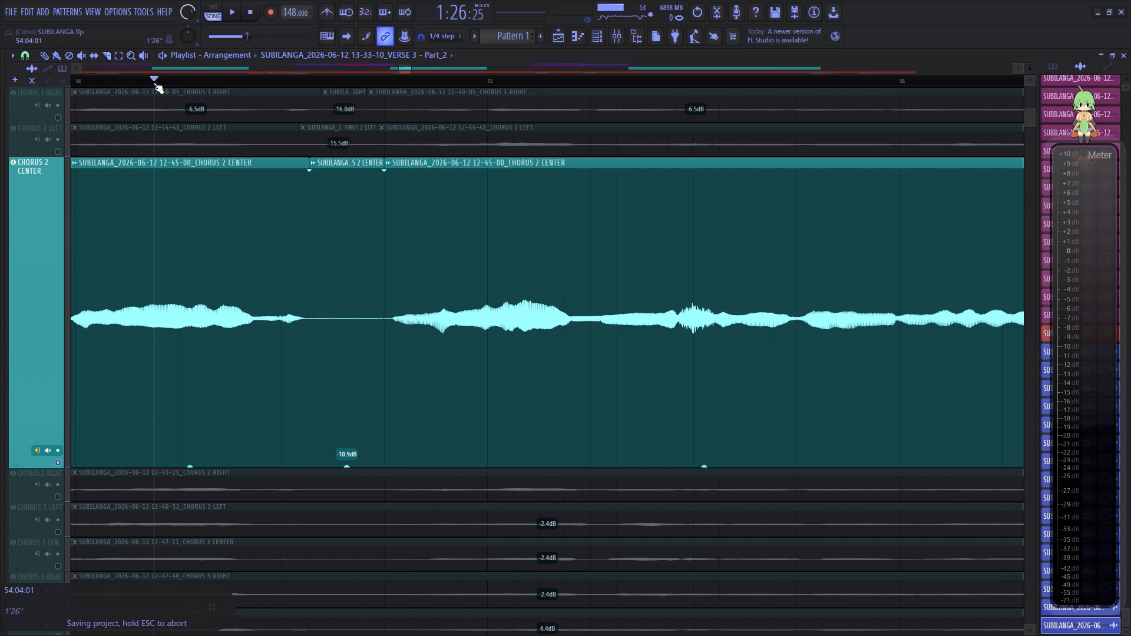
pyautogui.press('space')
pyautogui.press('space')
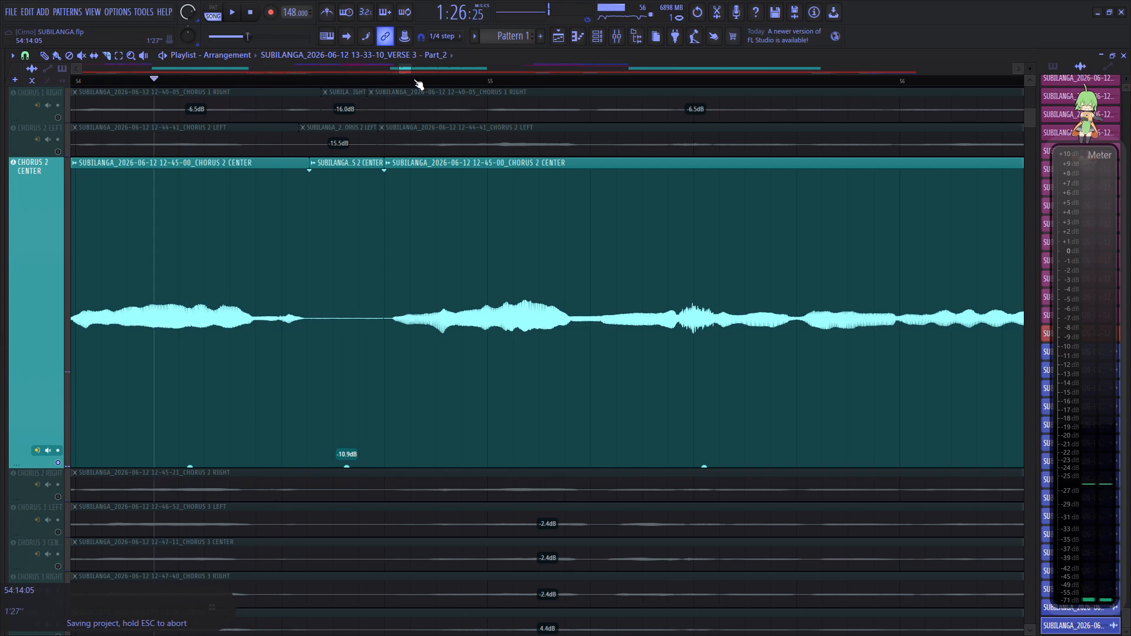
pyautogui.press('space')
pyautogui.press('space')
pyautogui.press('space')
# Slice out the quiet gap in bar 56 of CHORUS 2 CENTER, lower its gain to -11.7 dB, and replay the passage.
pyautogui.moveTo(407, 72); pyautogui.dragTo(417, 82)
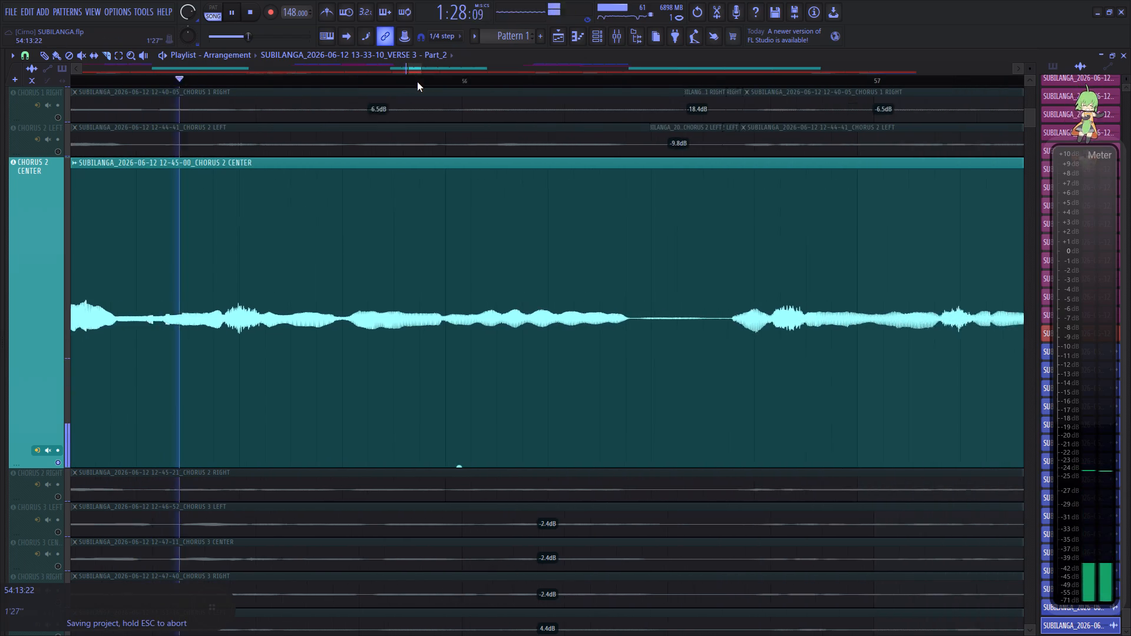
pyautogui.moveTo(417, 82); pyautogui.dragTo(419, 82)
pyautogui.click(274, 304)
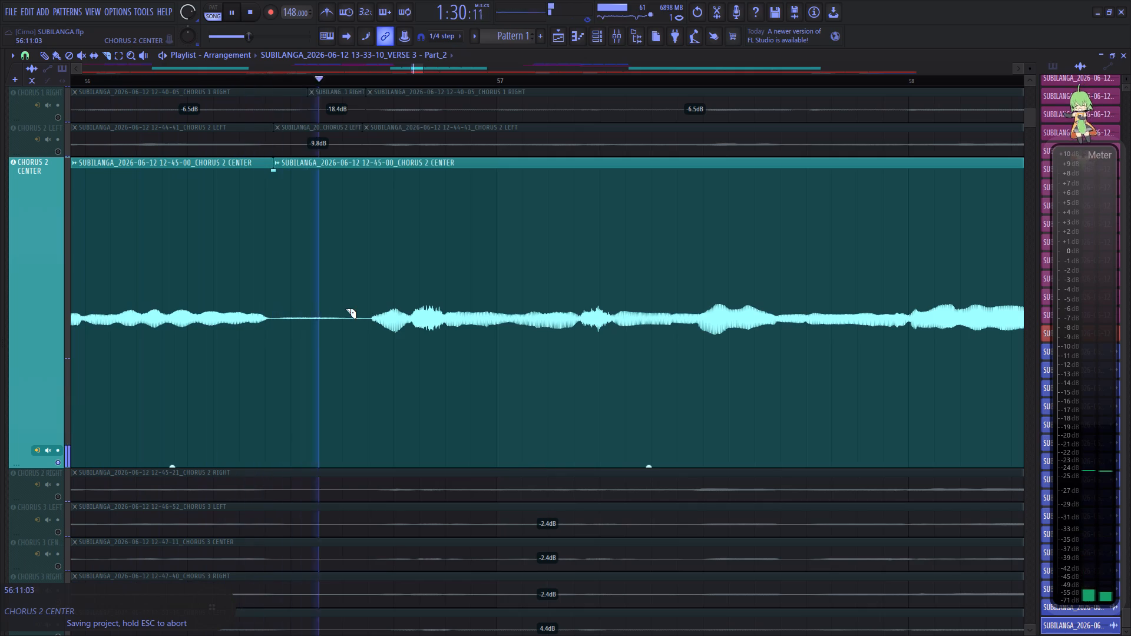
pyautogui.click(359, 299)
pyautogui.moveTo(320, 463); pyautogui.dragTo(332, 578)
pyautogui.click(152, 79)
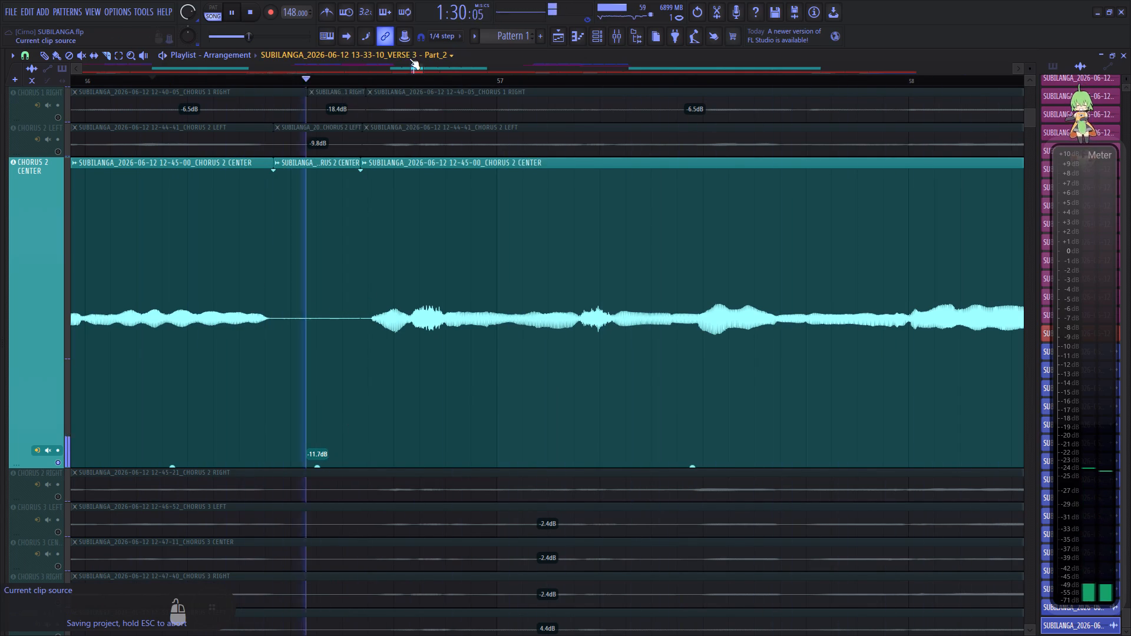
# Slice out the quiet gap in bar 58 of CHORUS 2 CENTER and lower its gain to -11.8 dB, replaying it to check.
pyautogui.moveTo(419, 65); pyautogui.dragTo(432, 76)
pyautogui.click(250, 291)
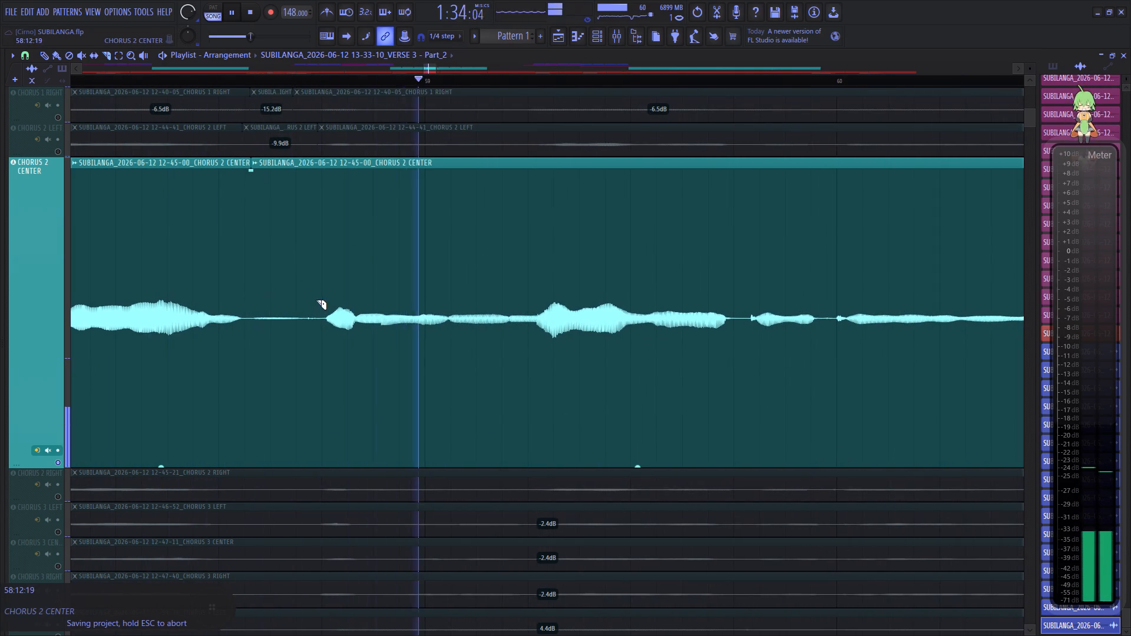
pyautogui.click(316, 300)
pyautogui.moveTo(285, 465); pyautogui.dragTo(292, 568)
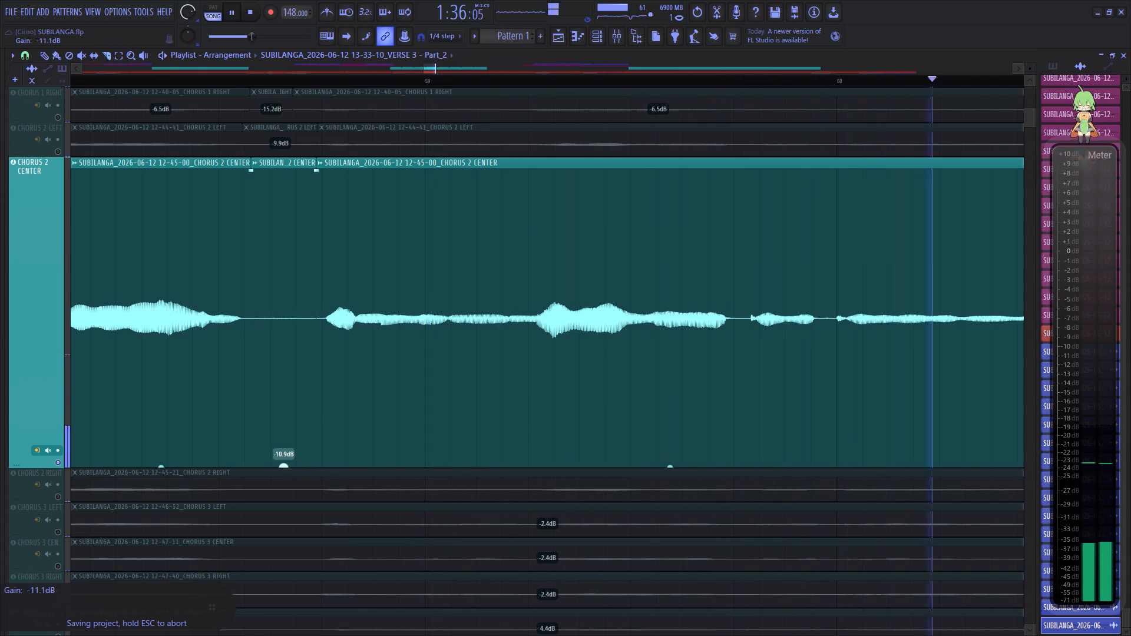
pyautogui.moveTo(292, 568); pyautogui.dragTo(293, 576)
pyautogui.press('space')
pyautogui.press('space')
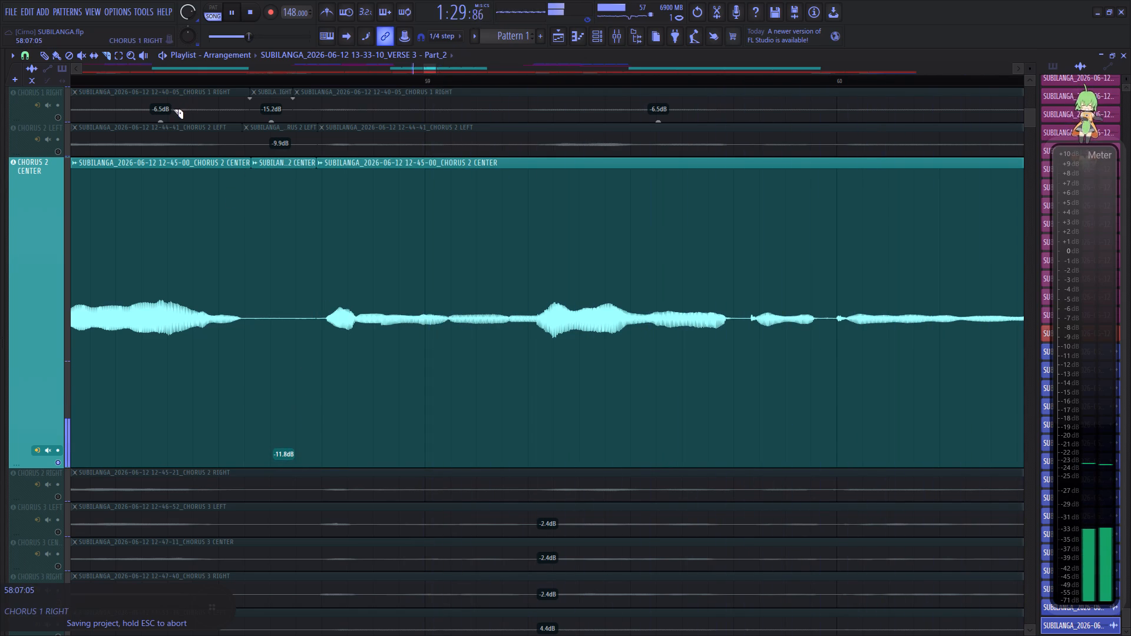
pyautogui.press('space')
pyautogui.click(164, 81)
pyautogui.press('space')
pyautogui.press('space')
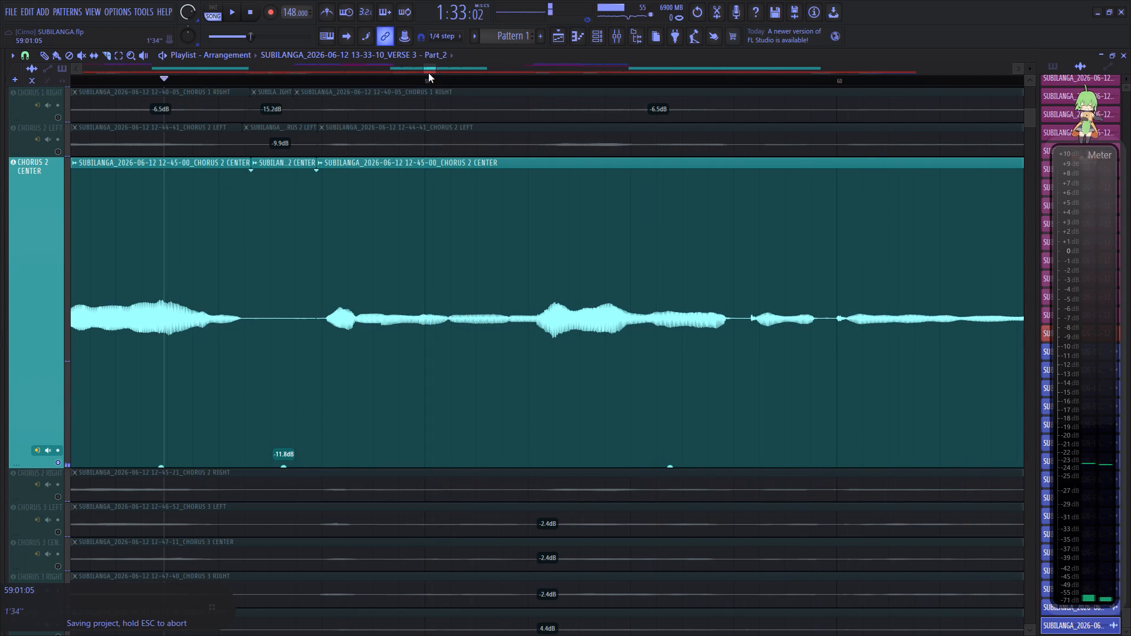
pyautogui.press('space')
pyautogui.press('space')
pyautogui.press('space')
pyautogui.press('space')
# Cut away the short silent section late in bar 60 of CHORUS 2 CENTER, before the phrase leading into bar 61.
pyautogui.moveTo(428, 71); pyautogui.dragTo(441, 77)
pyautogui.press('space')
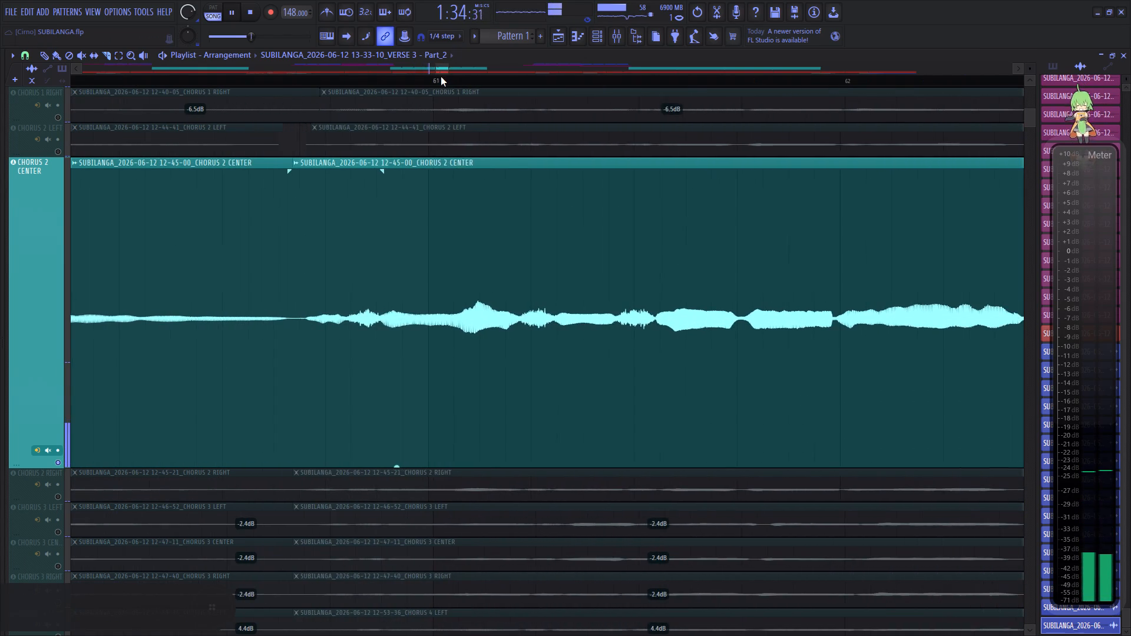
pyautogui.moveTo(441, 77); pyautogui.dragTo(441, 75)
pyautogui.rightClick(265, 293)
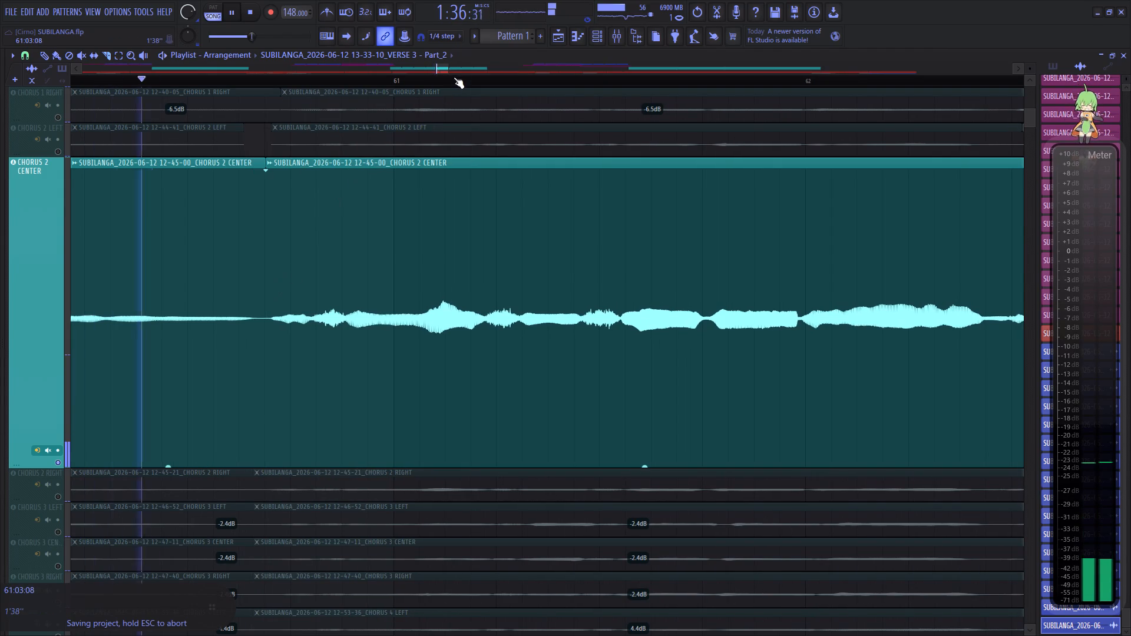
# Slice out the quiet gap in bar 62 of CHORUS 2 CENTER, lower its gain to -11.9 dB, and replay the passage.
pyautogui.moveTo(443, 69); pyautogui.dragTo(451, 77)
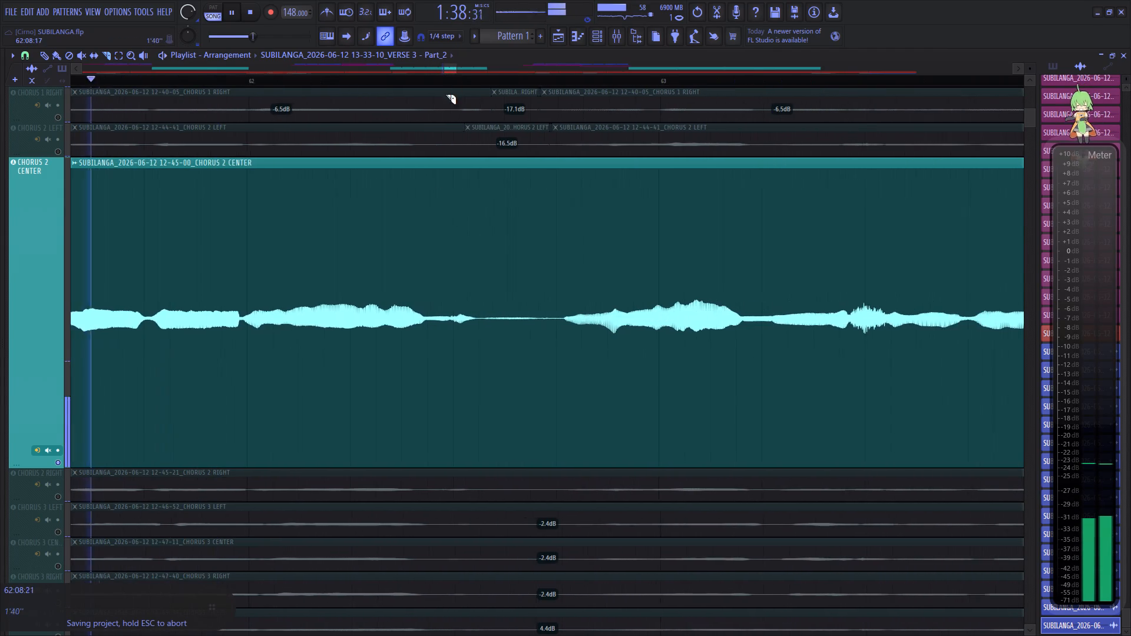
pyautogui.click(470, 297)
pyautogui.click(548, 300)
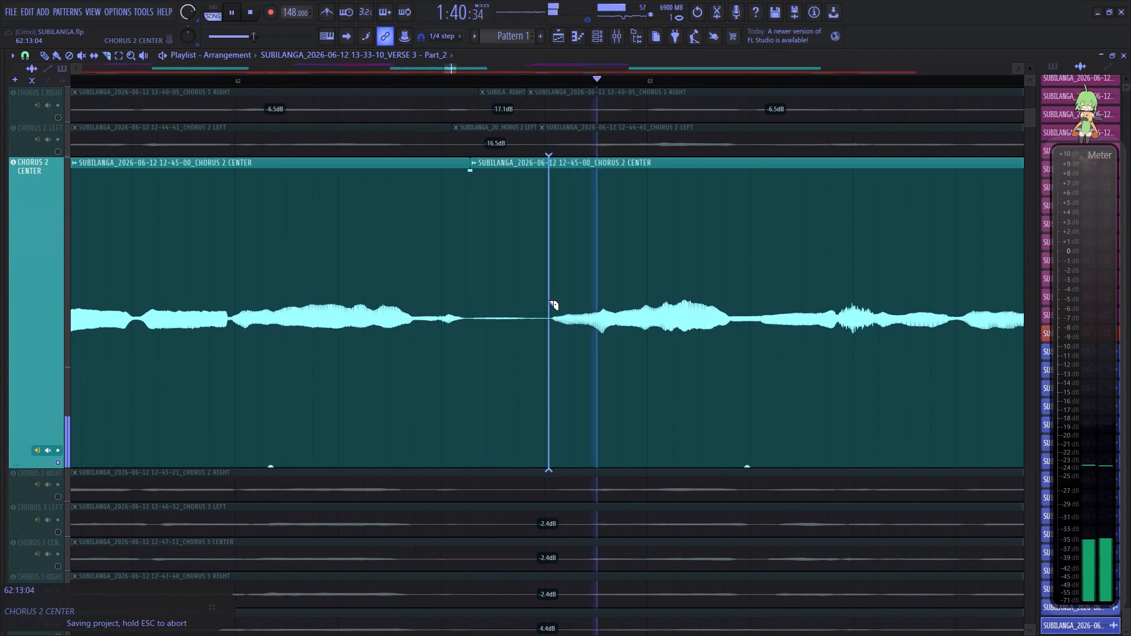
pyautogui.press('space')
pyautogui.press('space')
pyautogui.moveTo(511, 465); pyautogui.dragTo(508, 577)
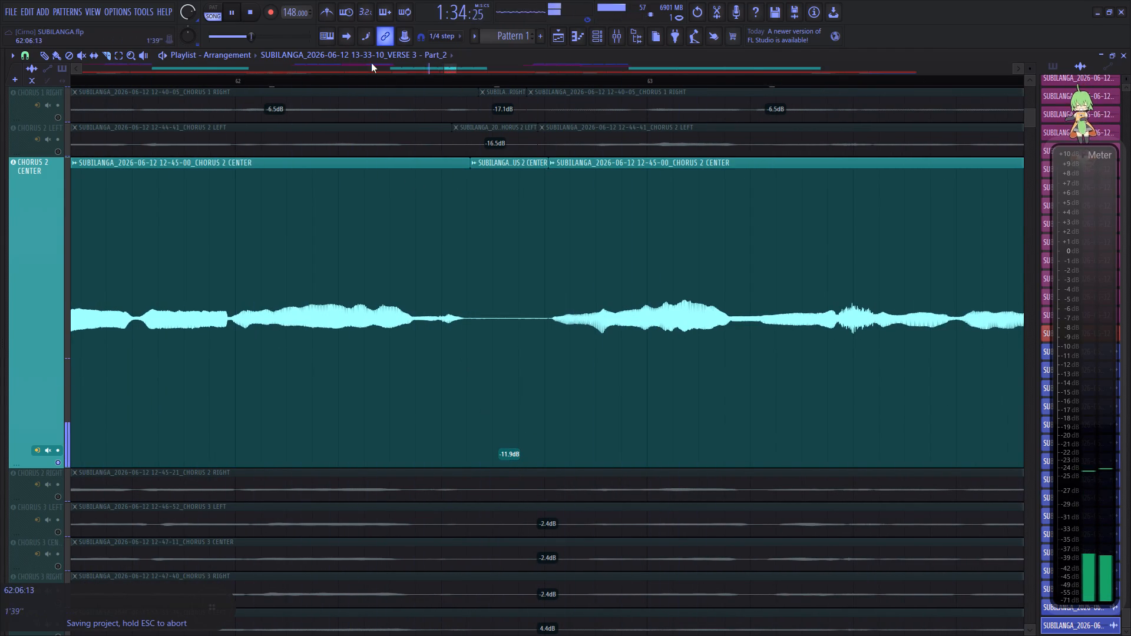
pyautogui.click(340, 78)
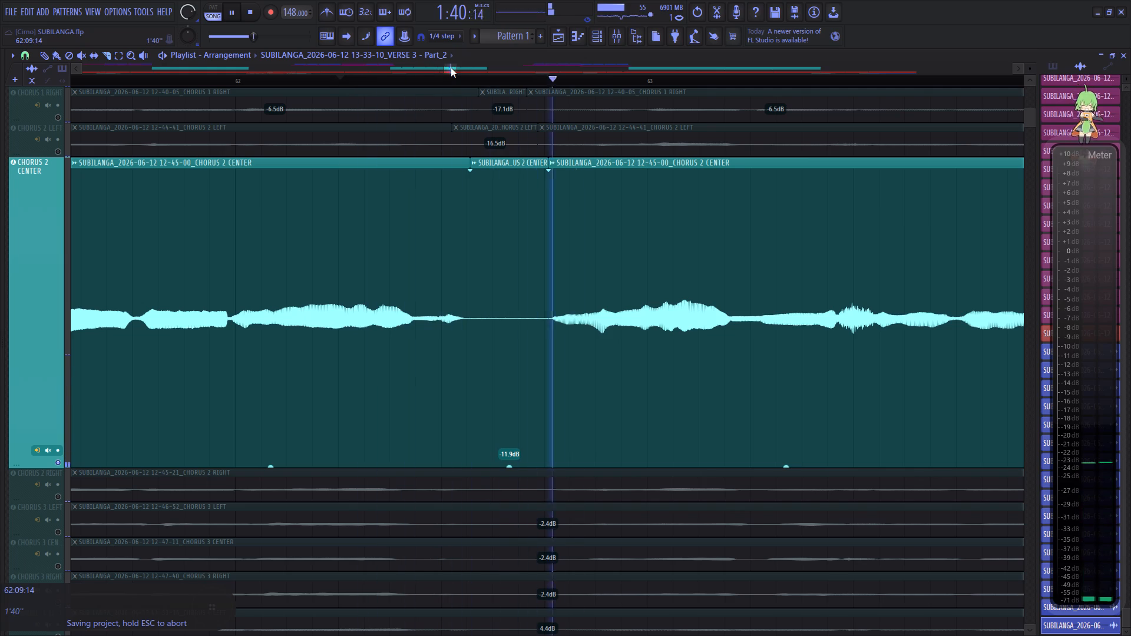
# Slice out the quiet gap in bar 64 of CHORUS 2 CENTER, lower its gain to -8.9 dB, and replay the passage.
pyautogui.moveTo(451, 68); pyautogui.dragTo(462, 82)
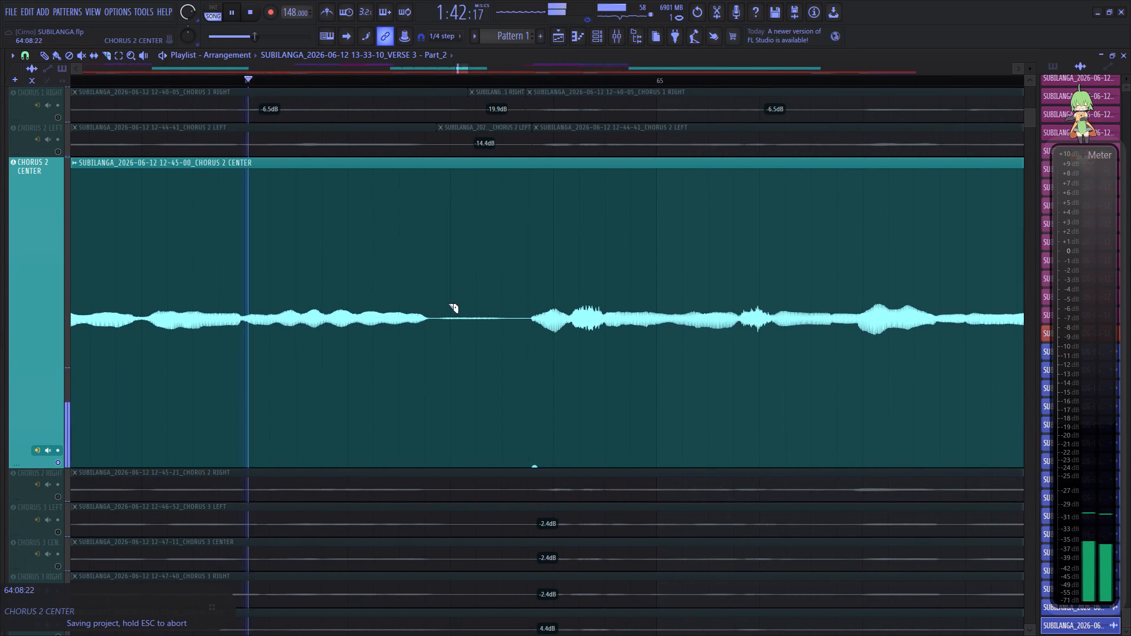
pyautogui.click(432, 305)
pyautogui.click(525, 299)
pyautogui.press('space')
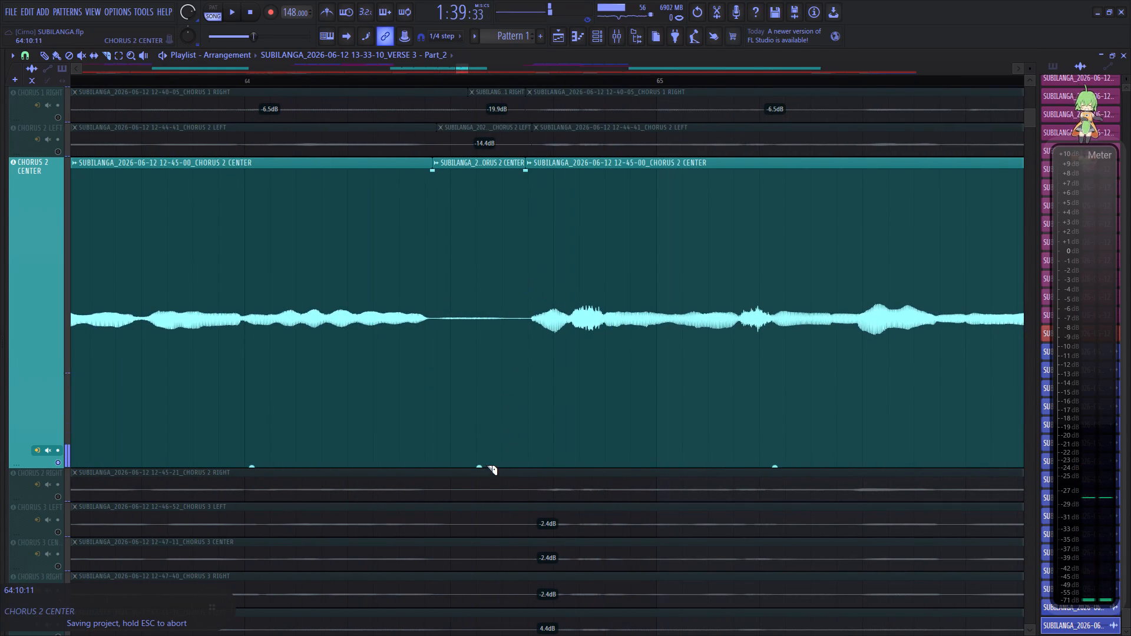
pyautogui.press('space')
pyautogui.moveTo(482, 466); pyautogui.dragTo(481, 549)
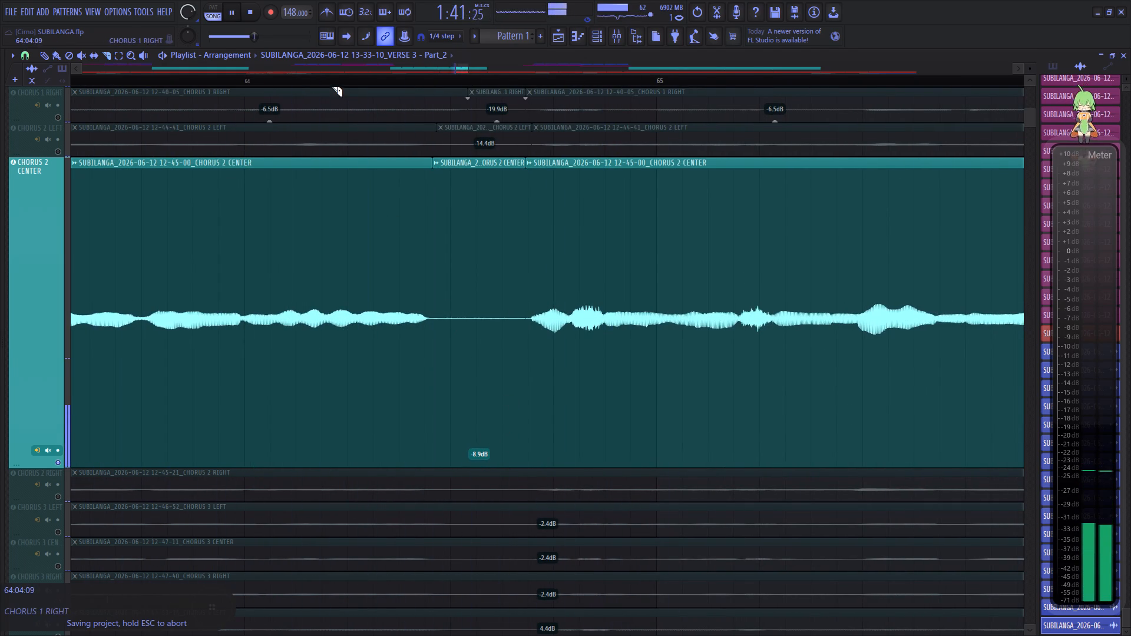
pyautogui.click(329, 82)
# Slice out the quiet gap in bar 66 of CHORUS 2 CENTER and lower its gain to -13.4 dB.
pyautogui.moveTo(463, 71); pyautogui.dragTo(467, 76)
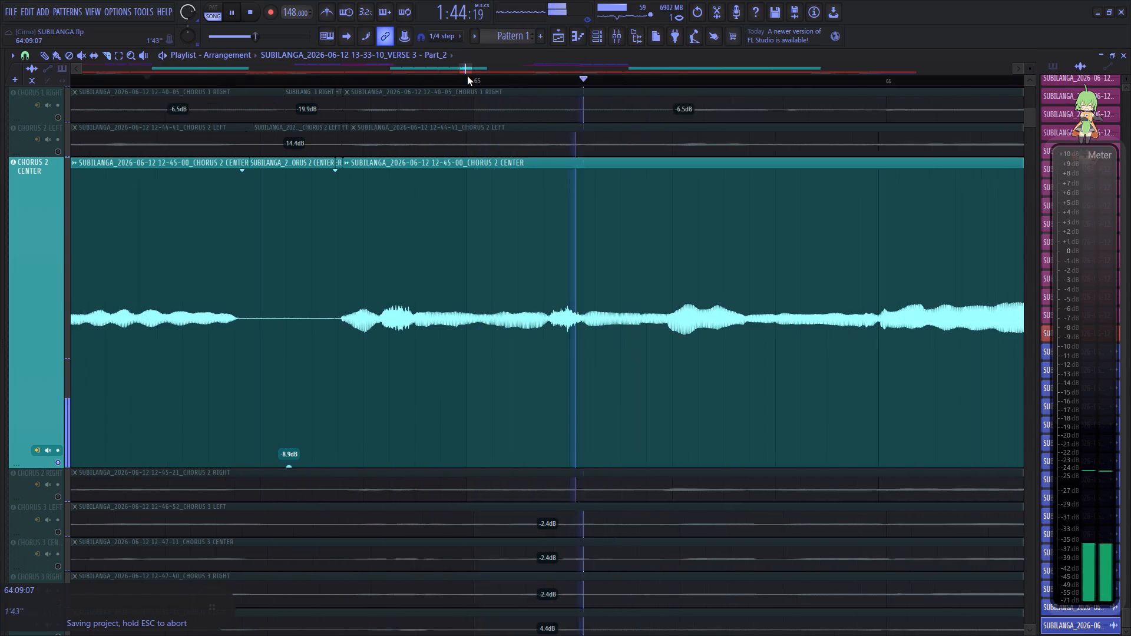
pyautogui.moveTo(467, 76); pyautogui.dragTo(478, 86)
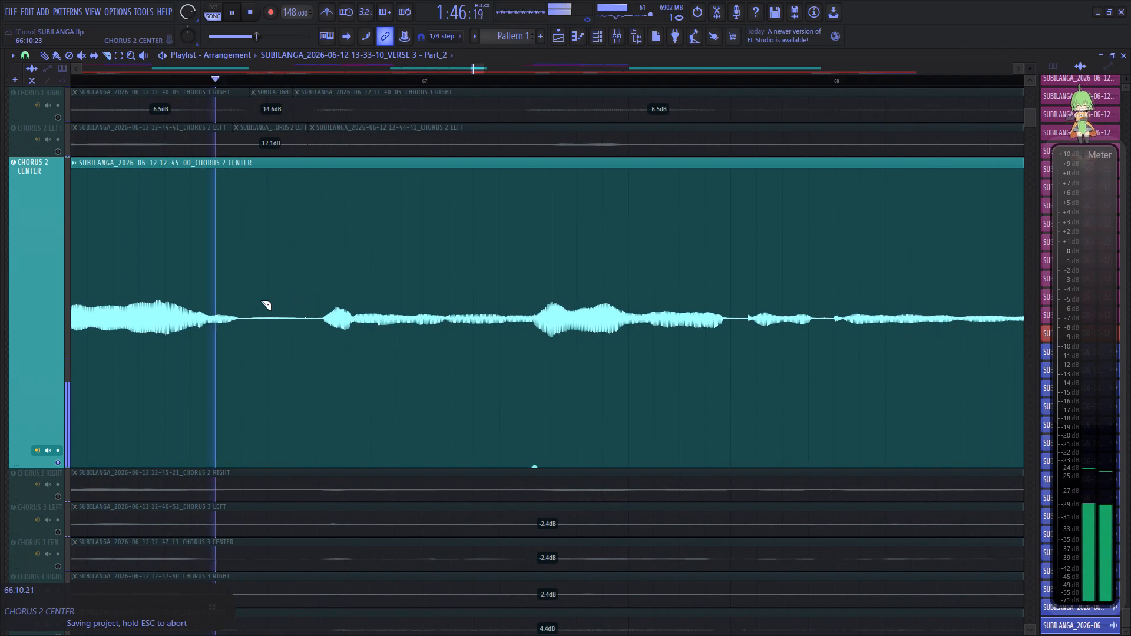
pyautogui.click(248, 303)
pyautogui.click(314, 298)
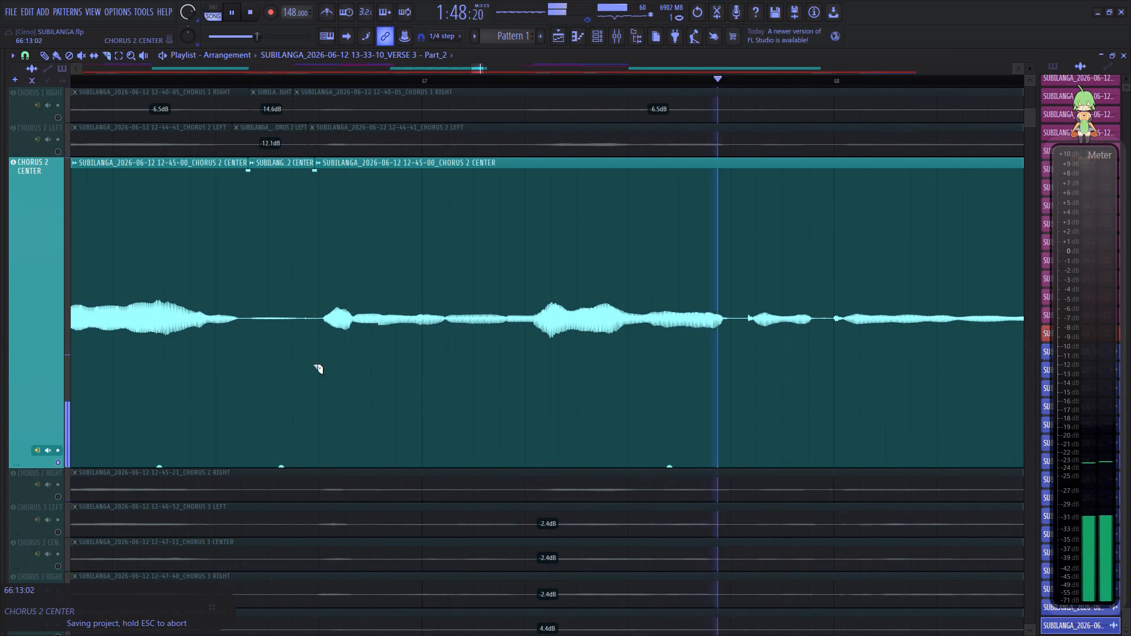
pyautogui.press('space')
pyautogui.press('space')
pyautogui.moveTo(281, 465); pyautogui.dragTo(320, 592)
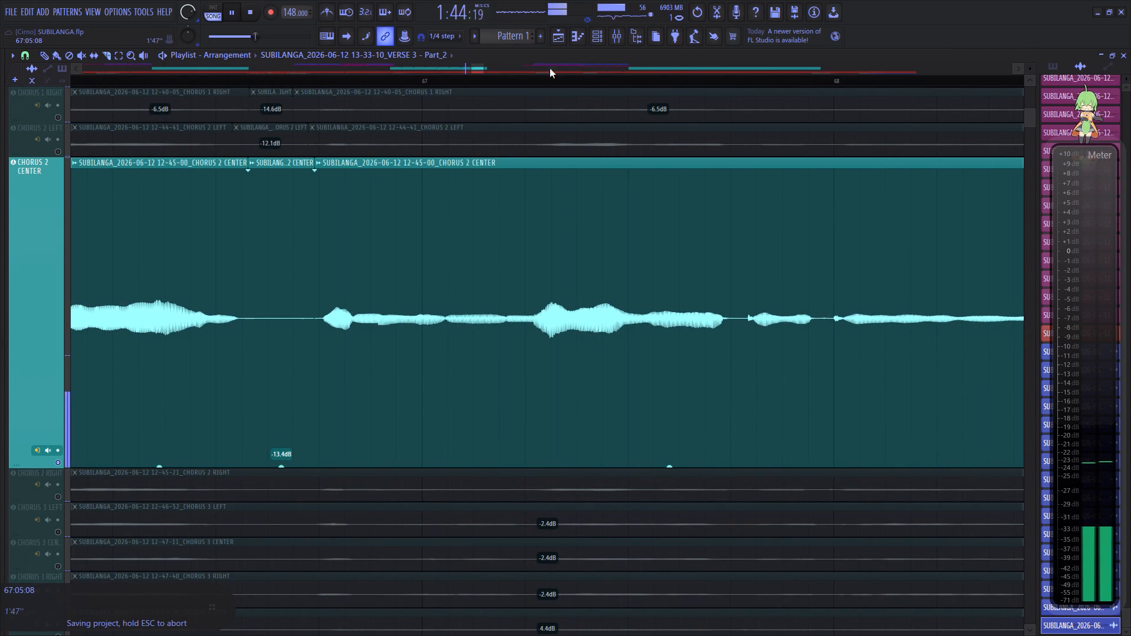
# Cut off the silent tail of the CHORUS 2 CENTER clip late in bar 68.
pyautogui.moveTo(478, 68); pyautogui.dragTo(485, 75)
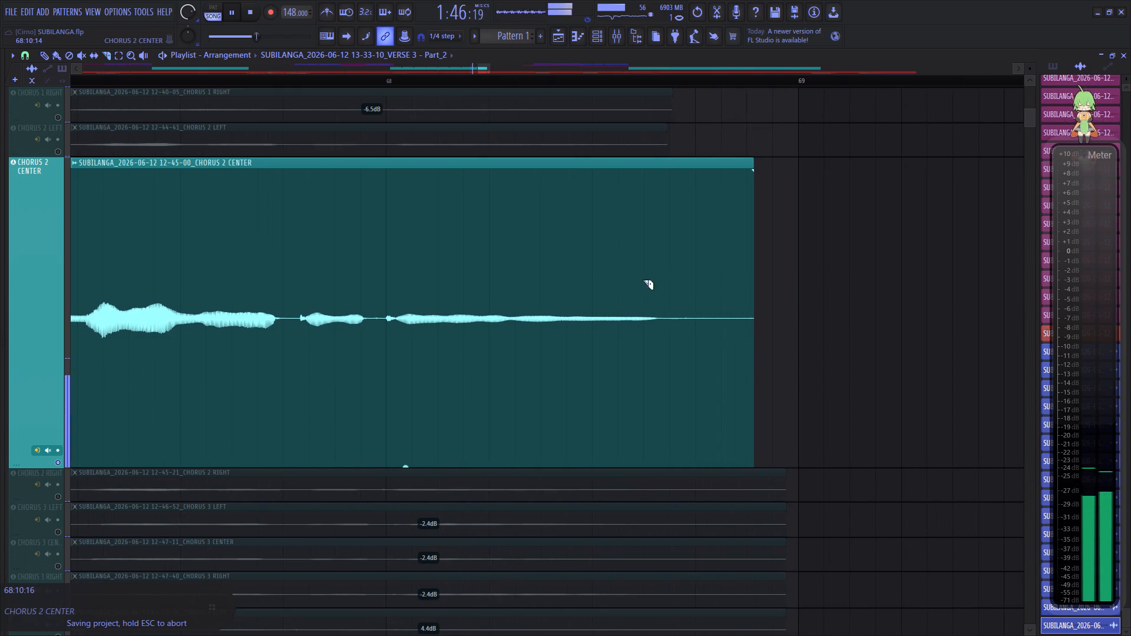
pyautogui.rightClick(667, 283)
pyautogui.scroll(-10, 459, 79)
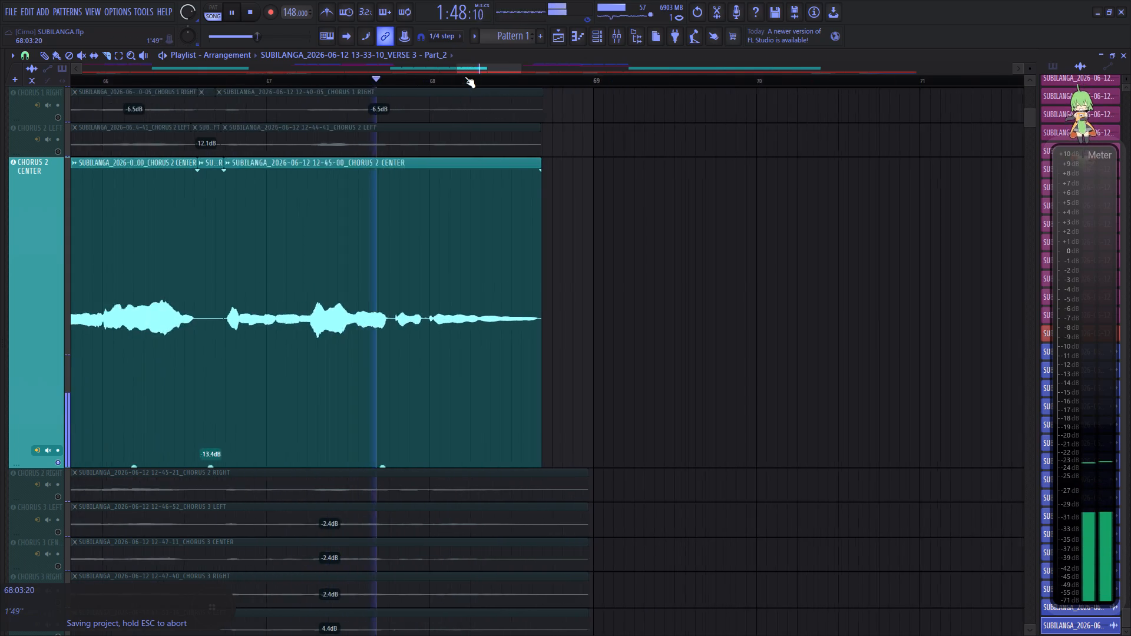
# Return to the start of the second chorus and shrink the CHORUS 2 CENTER track to match its neighbours' height.
pyautogui.moveTo(477, 68); pyautogui.dragTo(402, 88)
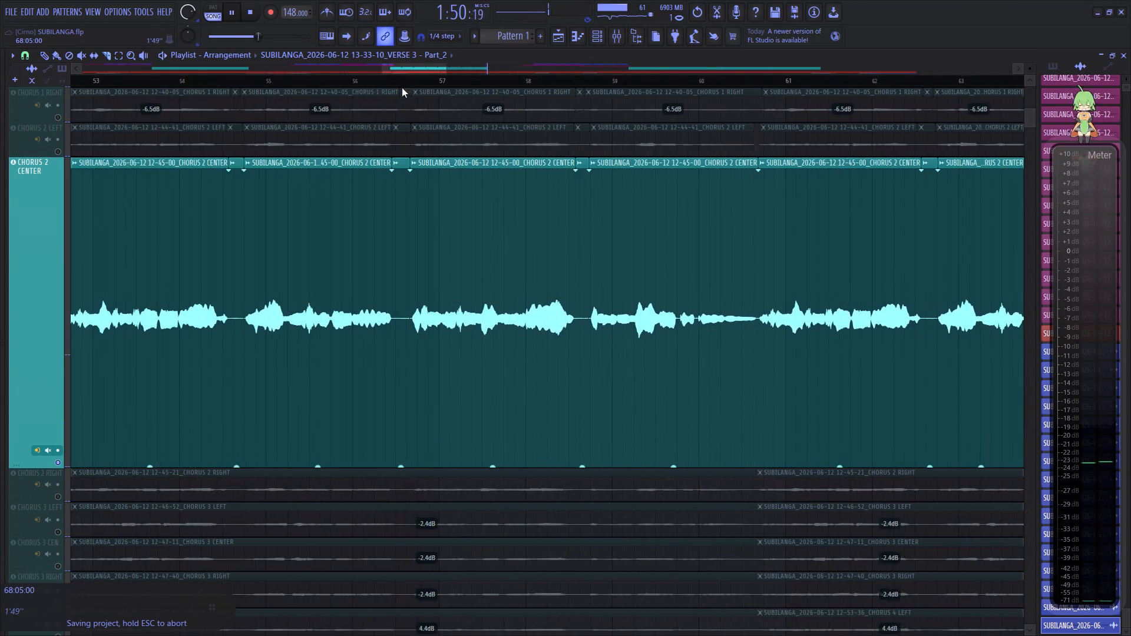
pyautogui.moveTo(402, 88); pyautogui.dragTo(383, 96)
pyautogui.press('space')
pyautogui.press('space')
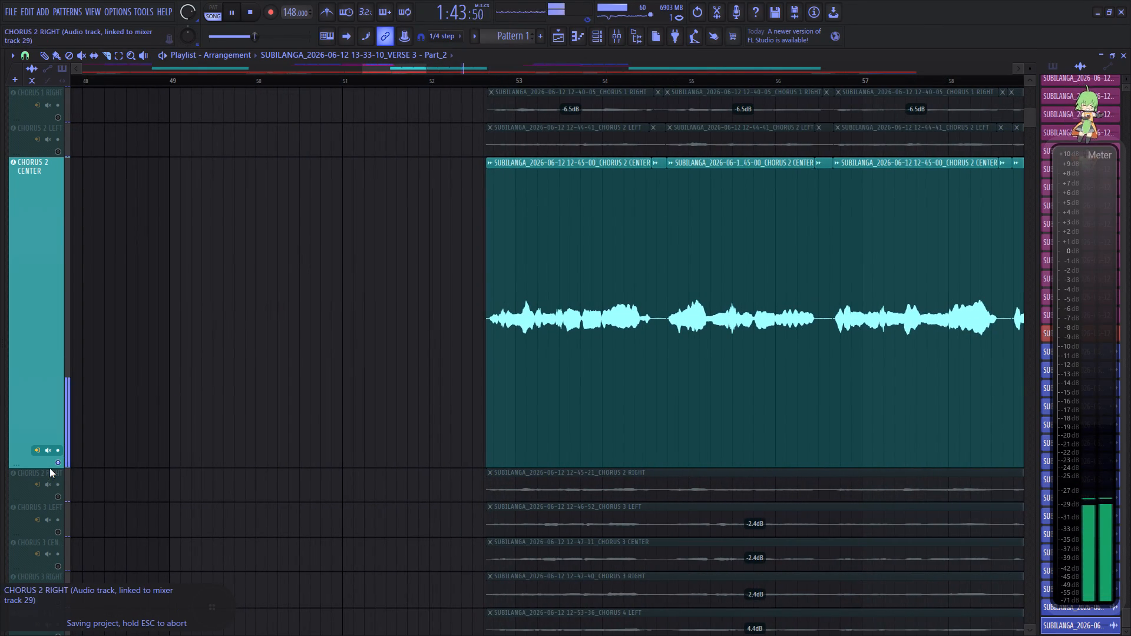
pyautogui.moveTo(49, 467); pyautogui.dragTo(50, 197)
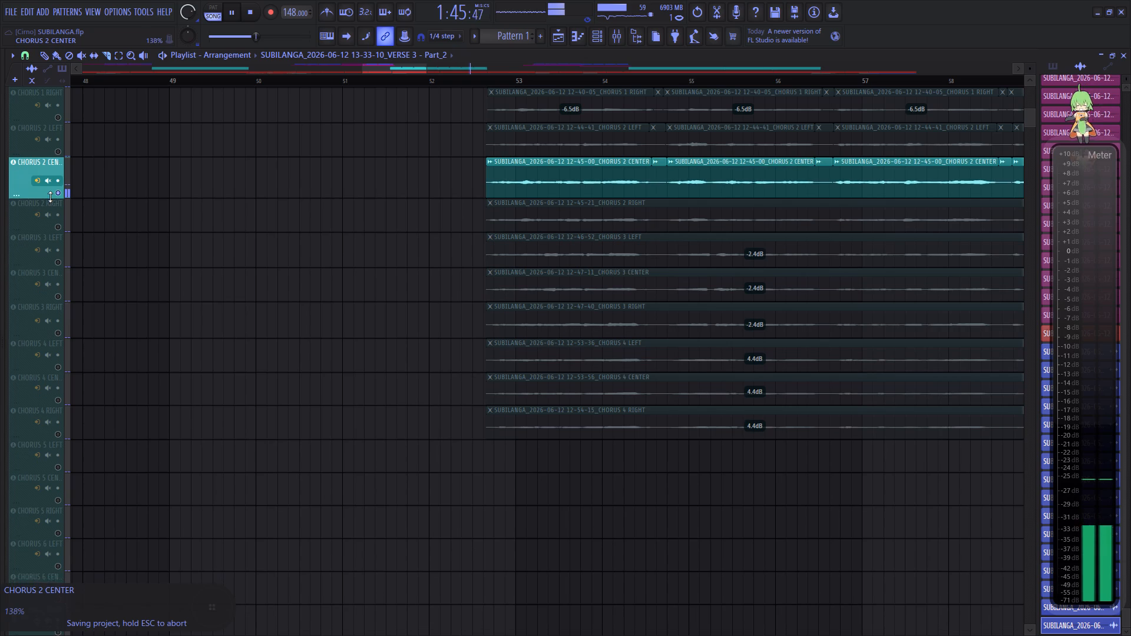
pyautogui.moveTo(50, 197); pyautogui.dragTo(52, 196)
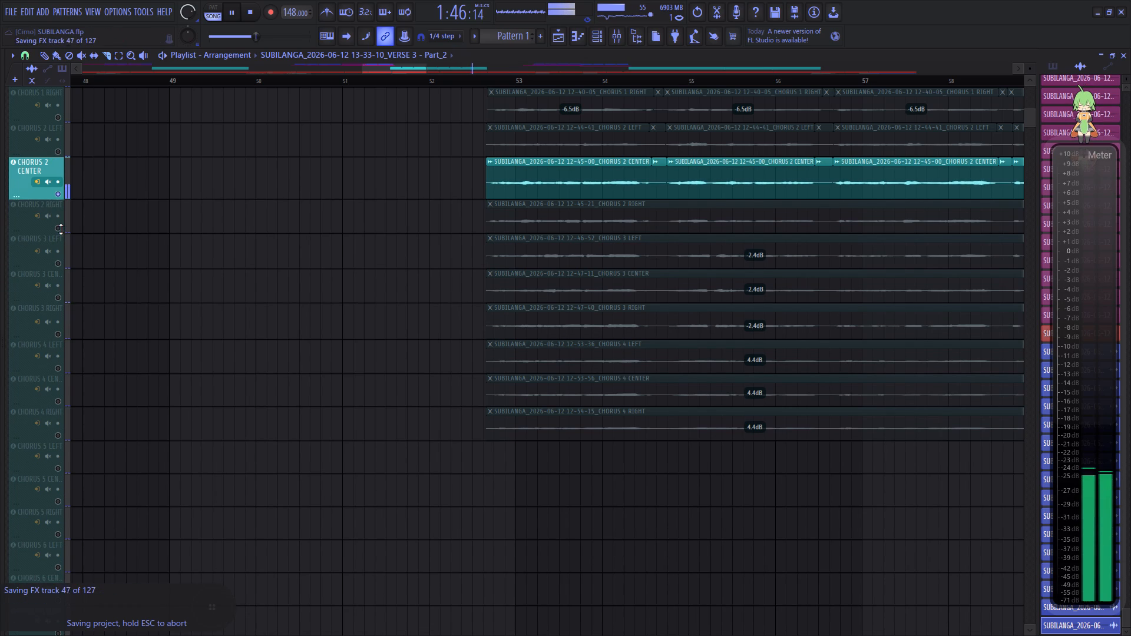
# Solo CHORUS 2 RIGHT, enlarge its track, and play it from the start of the second chorus.
pyautogui.rightClick(60, 227)
pyautogui.moveTo(46, 227); pyautogui.dragTo(45, 262)
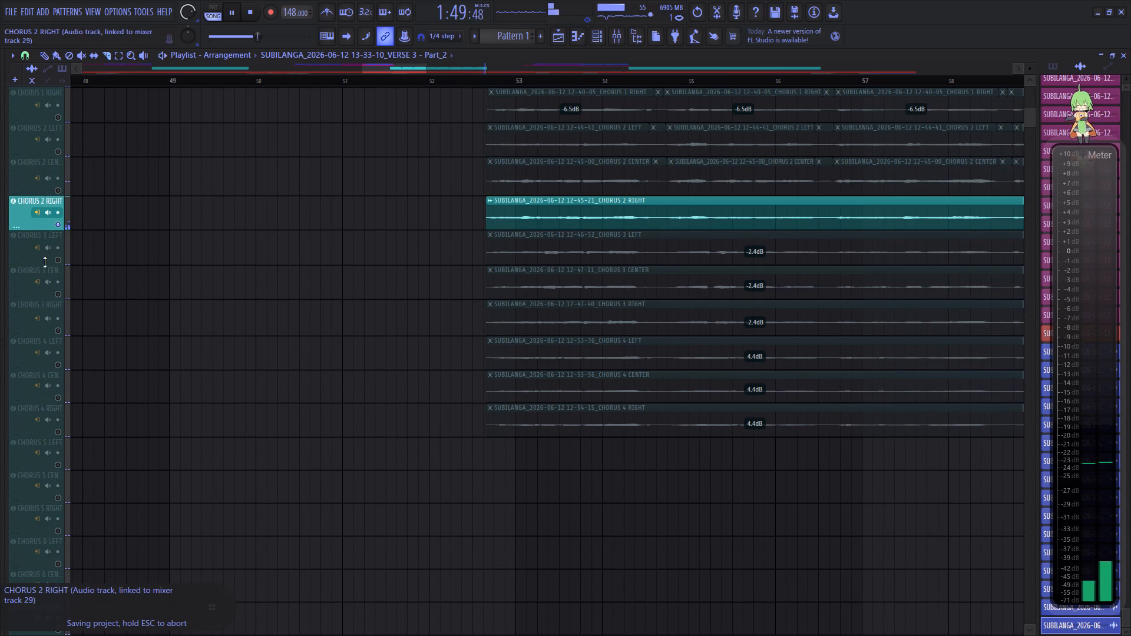
pyautogui.moveTo(45, 262); pyautogui.dragTo(96, 621)
pyautogui.press('space')
pyautogui.click(488, 79)
pyautogui.press('space')
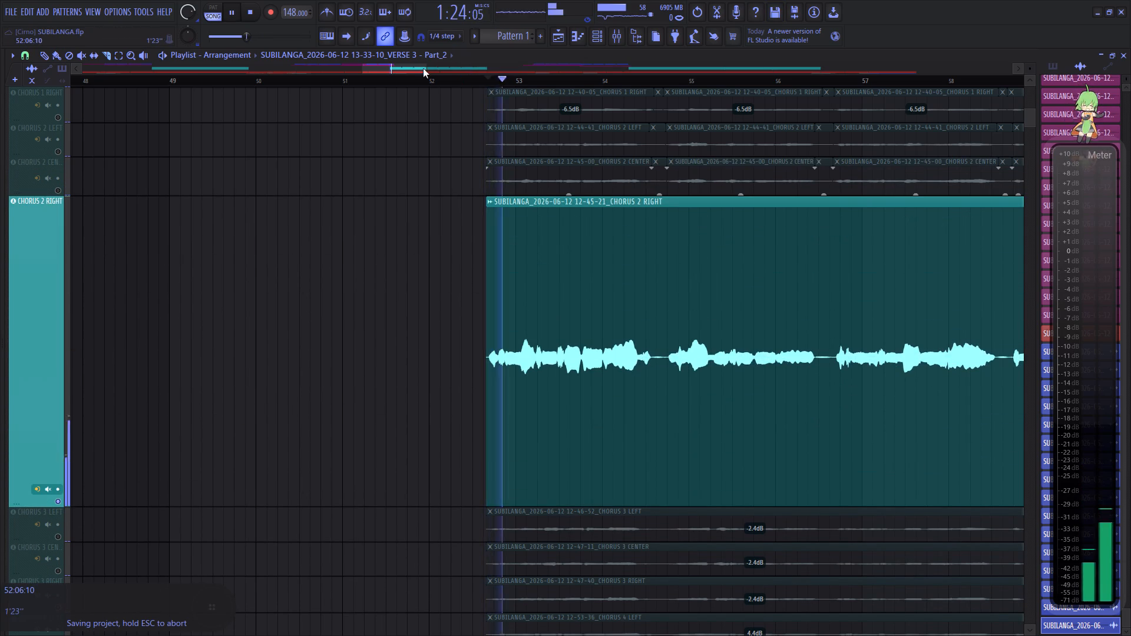
pyautogui.moveTo(415, 67); pyautogui.dragTo(440, 71)
pyautogui.press('space')
pyautogui.press('space')
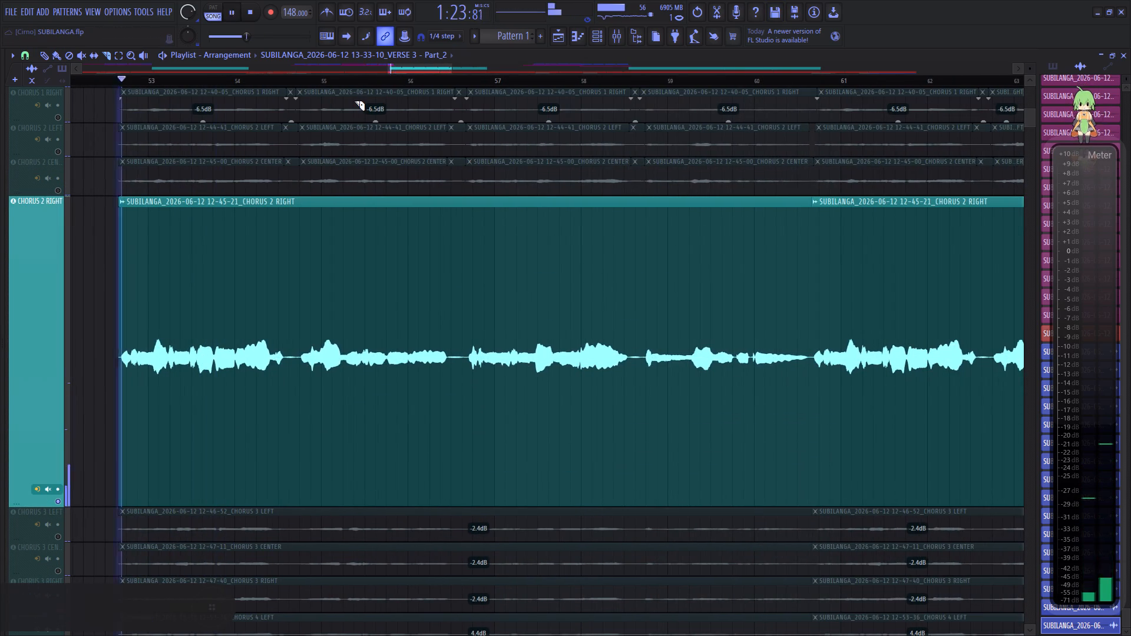
# Slice out the quiet gap in bar 54 of CHORUS 2 RIGHT, lower its gain to -12.9 dB, and replay the passage.
pyautogui.scroll(11, 291, 81)
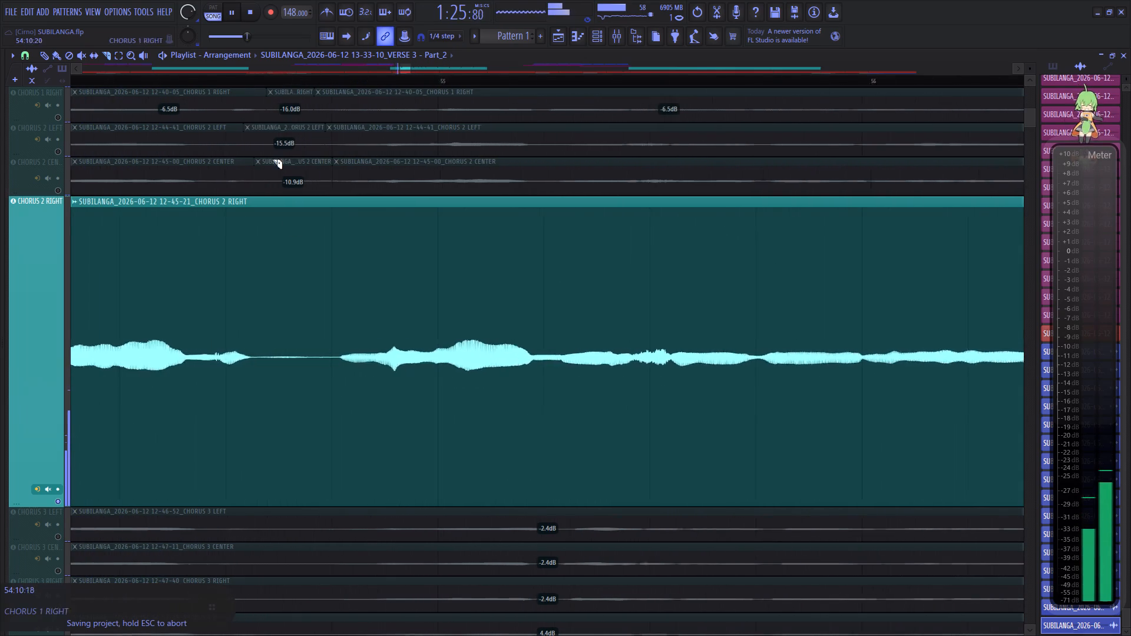
pyautogui.click(252, 343)
pyautogui.click(337, 342)
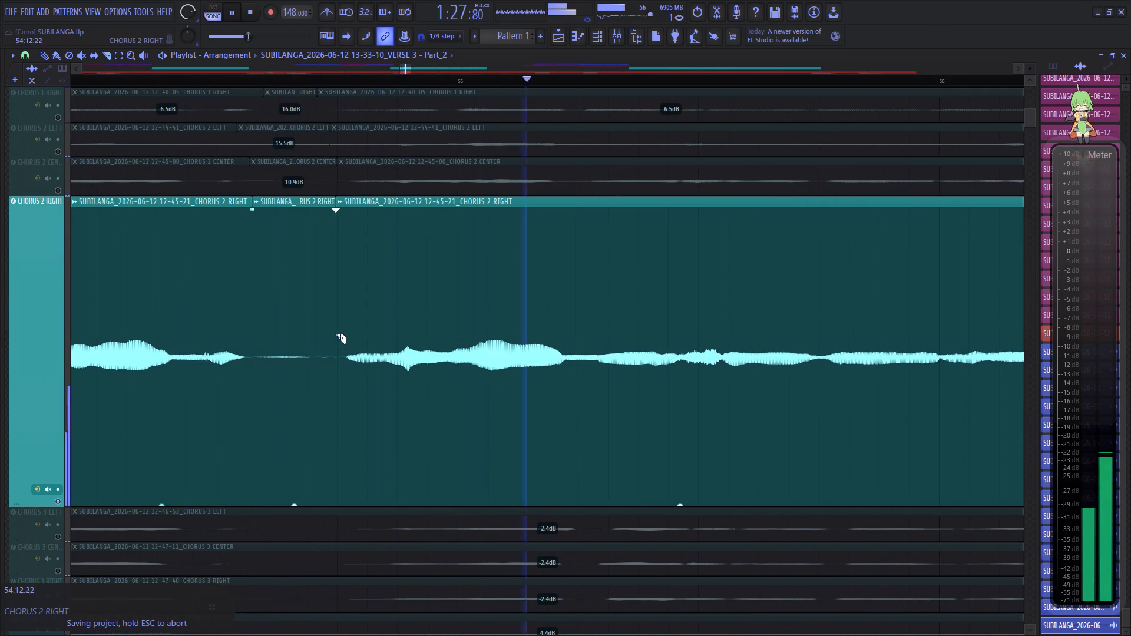
pyautogui.press('space')
pyautogui.press('space')
pyautogui.moveTo(295, 504); pyautogui.dragTo(313, 27)
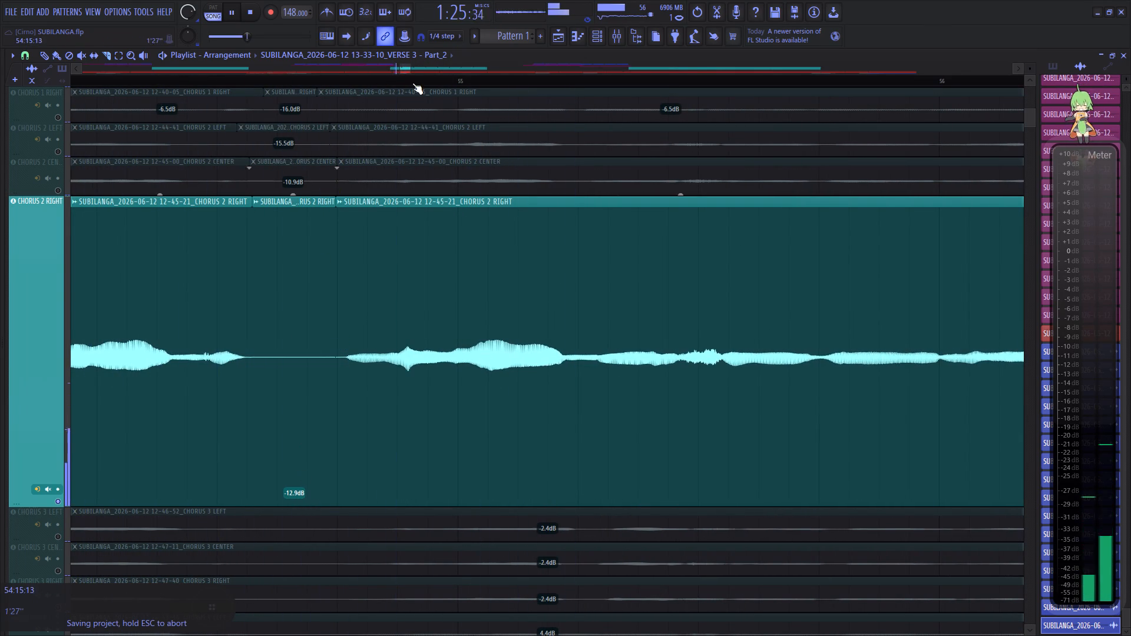
# Slice out the quiet gap in bar 56 of CHORUS 2 RIGHT, lower its gain to -12.9 dB, and replay the passage.
pyautogui.click(405, 72)
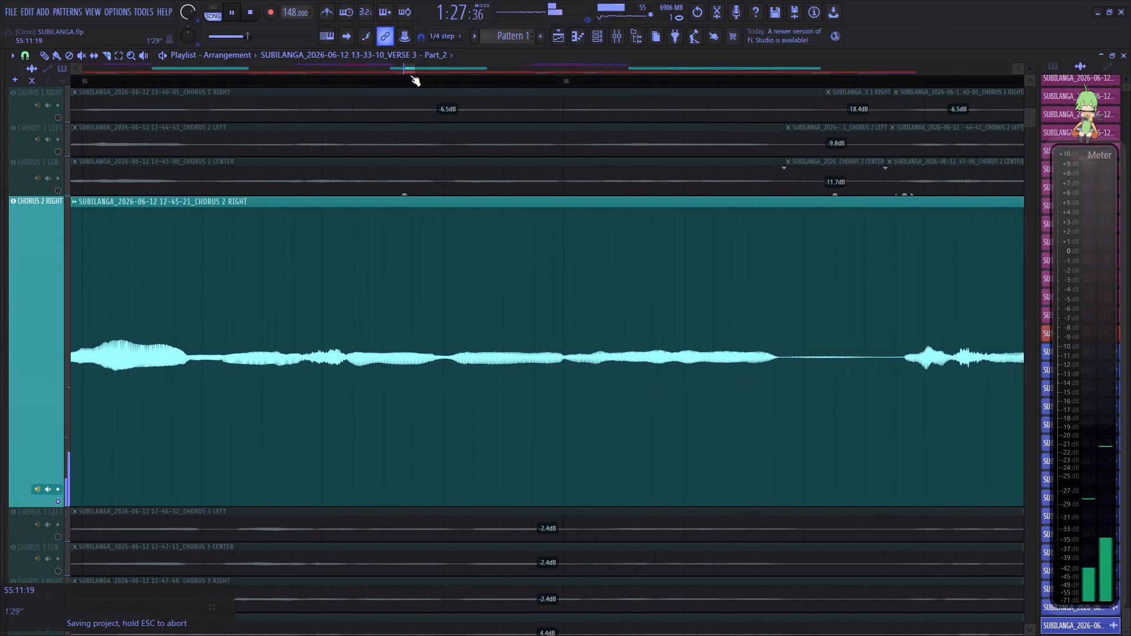
pyautogui.moveTo(411, 73); pyautogui.dragTo(417, 76)
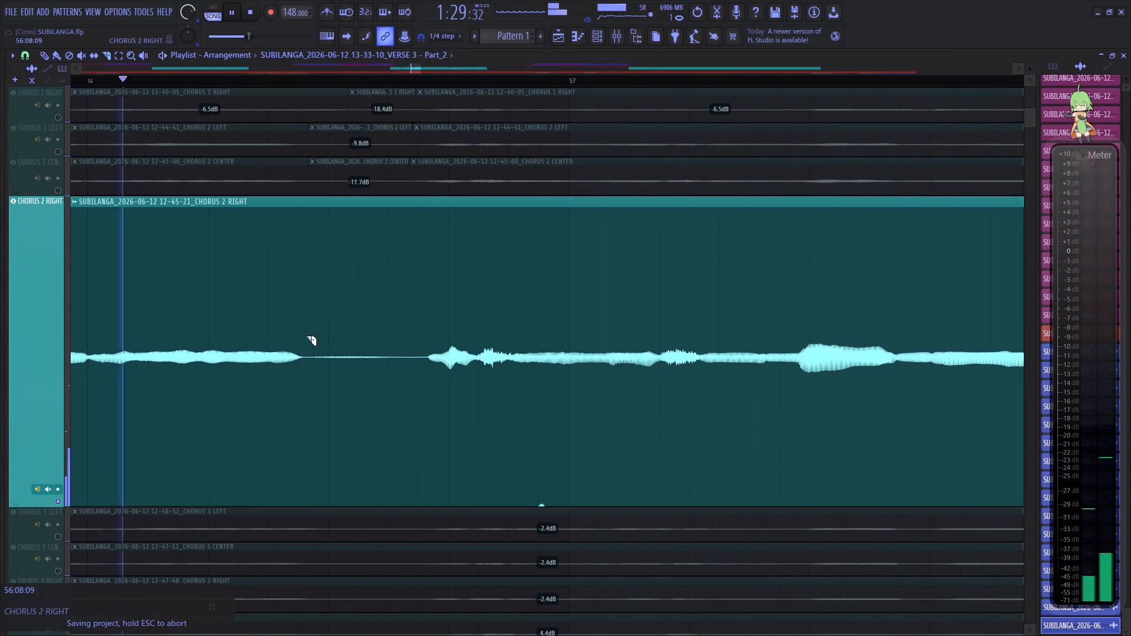
pyautogui.click(306, 334)
pyautogui.click(413, 326)
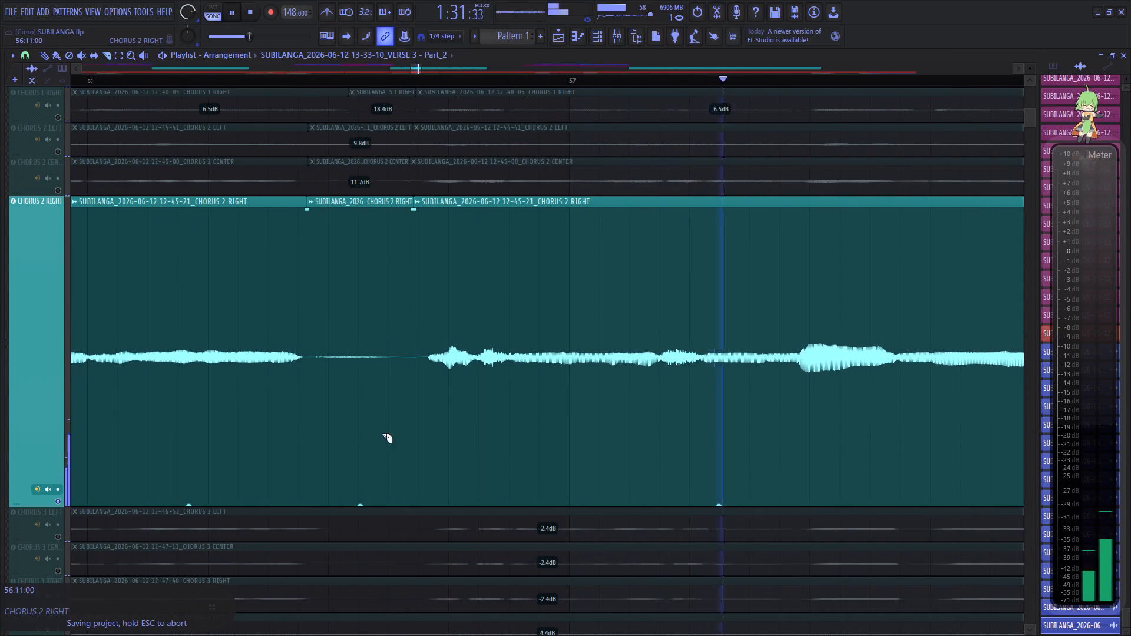
pyautogui.press('space')
pyautogui.press('space')
pyautogui.moveTo(361, 504); pyautogui.dragTo(414, 29)
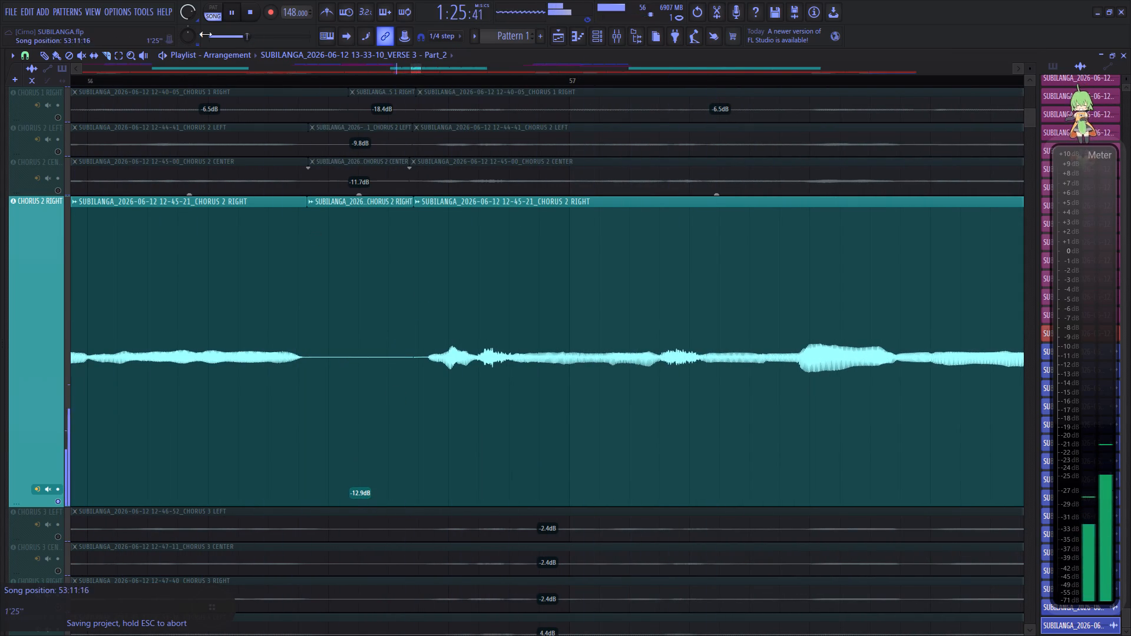
pyautogui.click(196, 85)
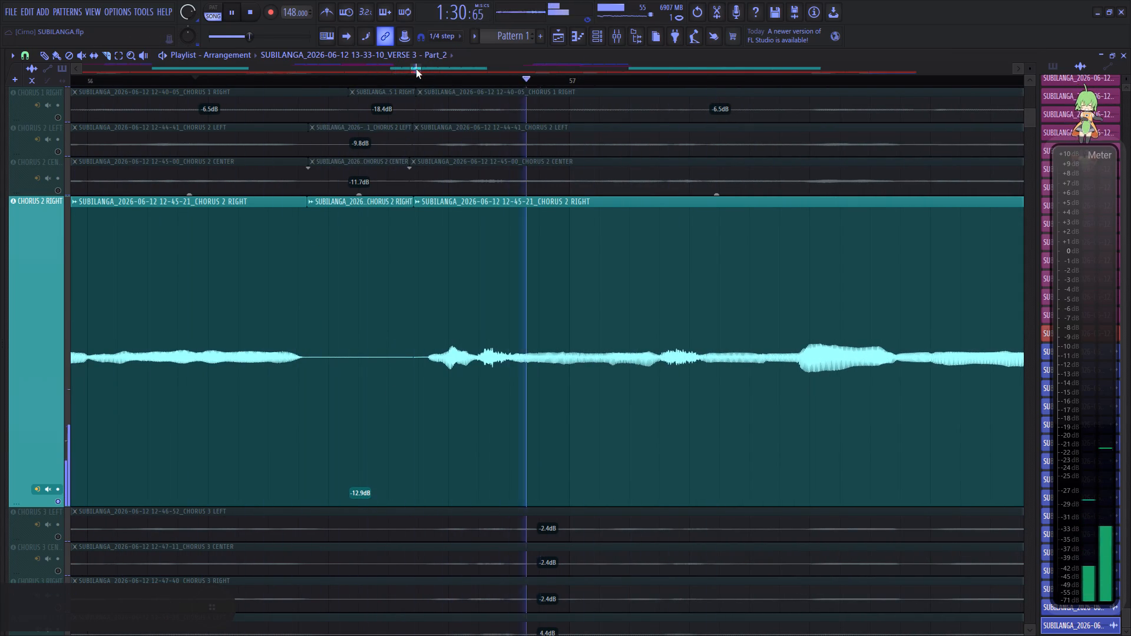
# Slice out the quiet gap in bar 58 of CHORUS 2 RIGHT, lower its gain to -10.6 dB, and replay the passage.
pyautogui.moveTo(416, 69); pyautogui.dragTo(427, 79)
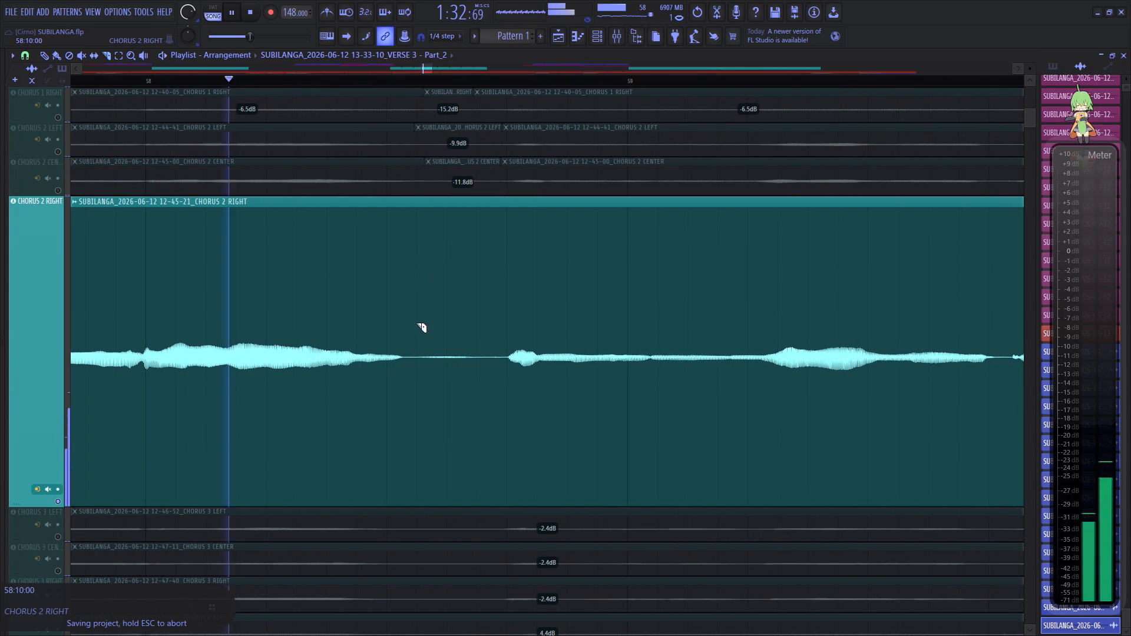
pyautogui.click(412, 324)
pyautogui.click(494, 329)
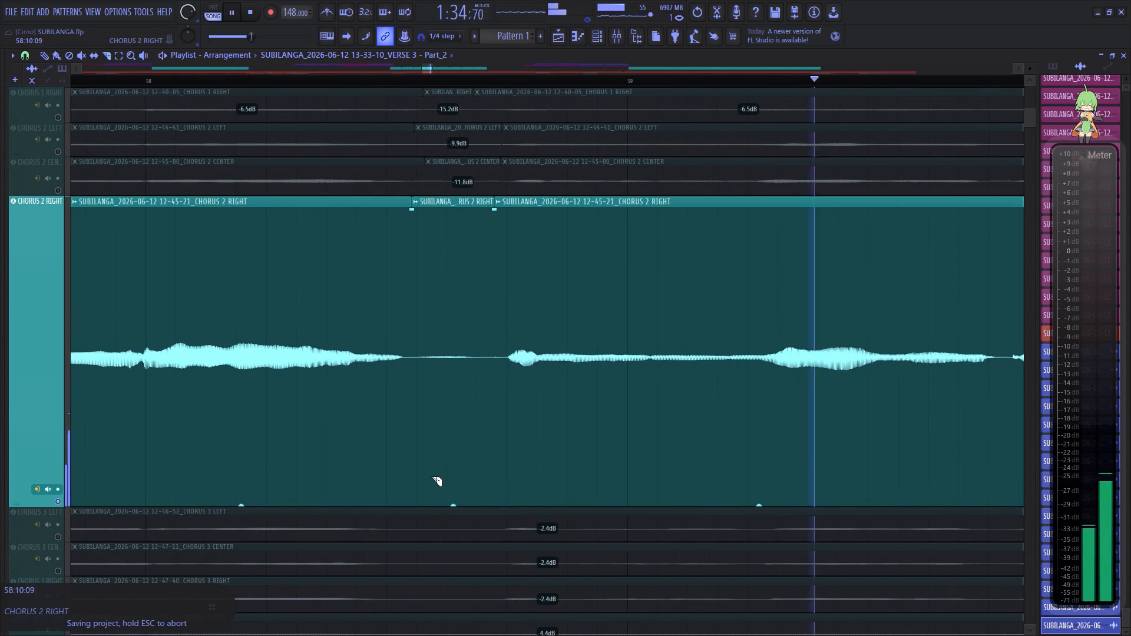
pyautogui.moveTo(454, 503); pyautogui.dragTo(448, 603)
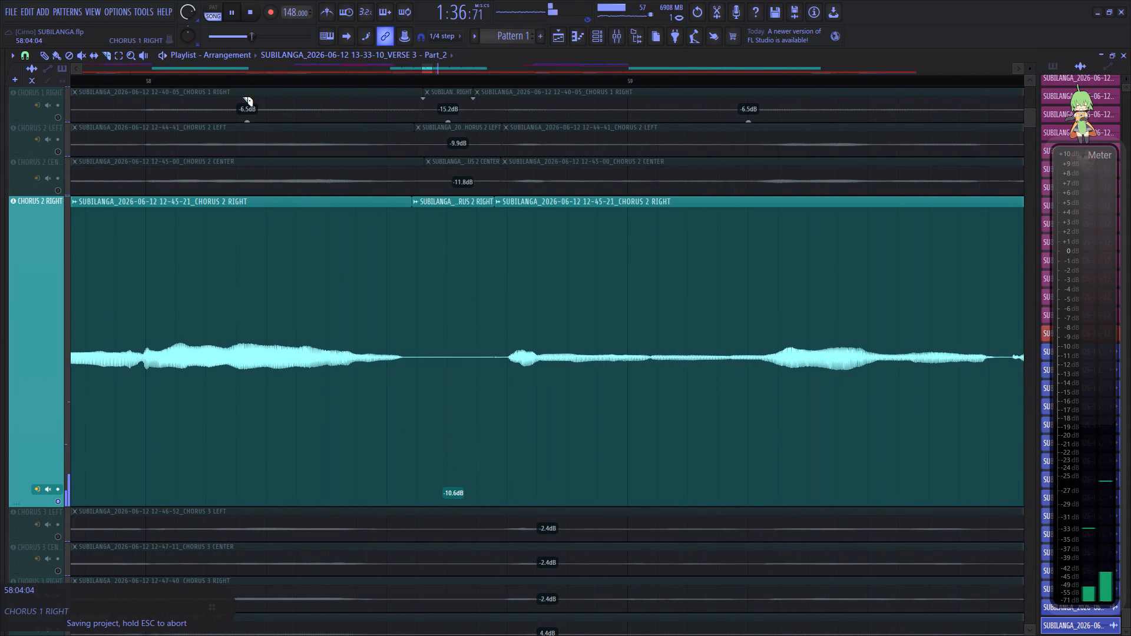
pyautogui.click(246, 79)
# Cut away the short silent section late in bar 60 of CHORUS 2 RIGHT, around the clip boundary, and replay the passage.
pyautogui.moveTo(428, 71); pyautogui.dragTo(432, 76)
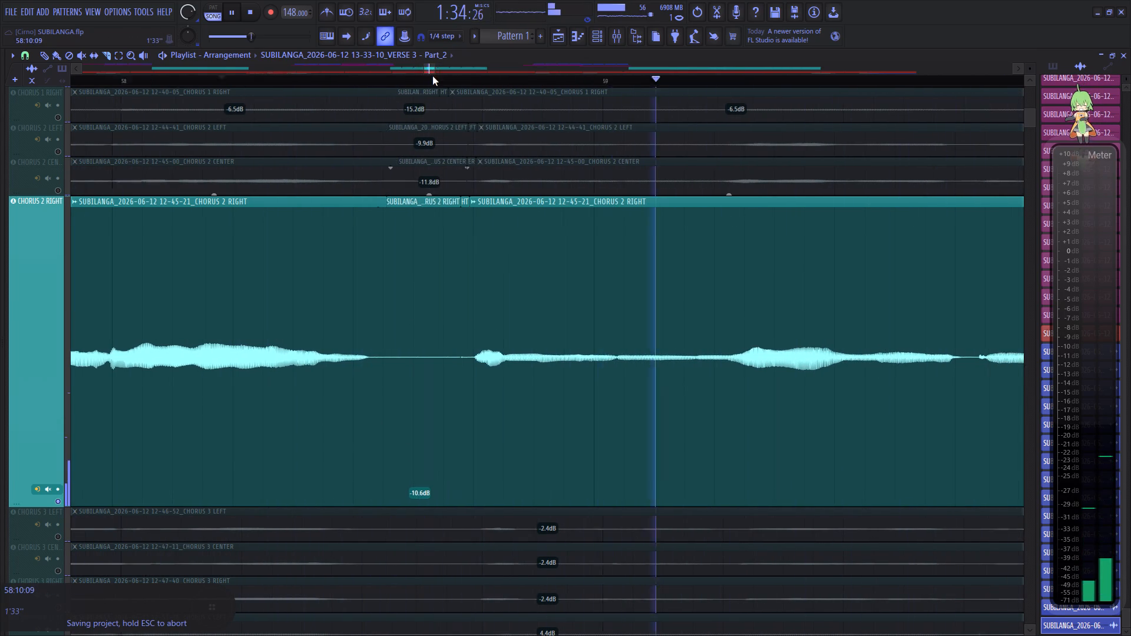
pyautogui.moveTo(432, 76); pyautogui.dragTo(441, 86)
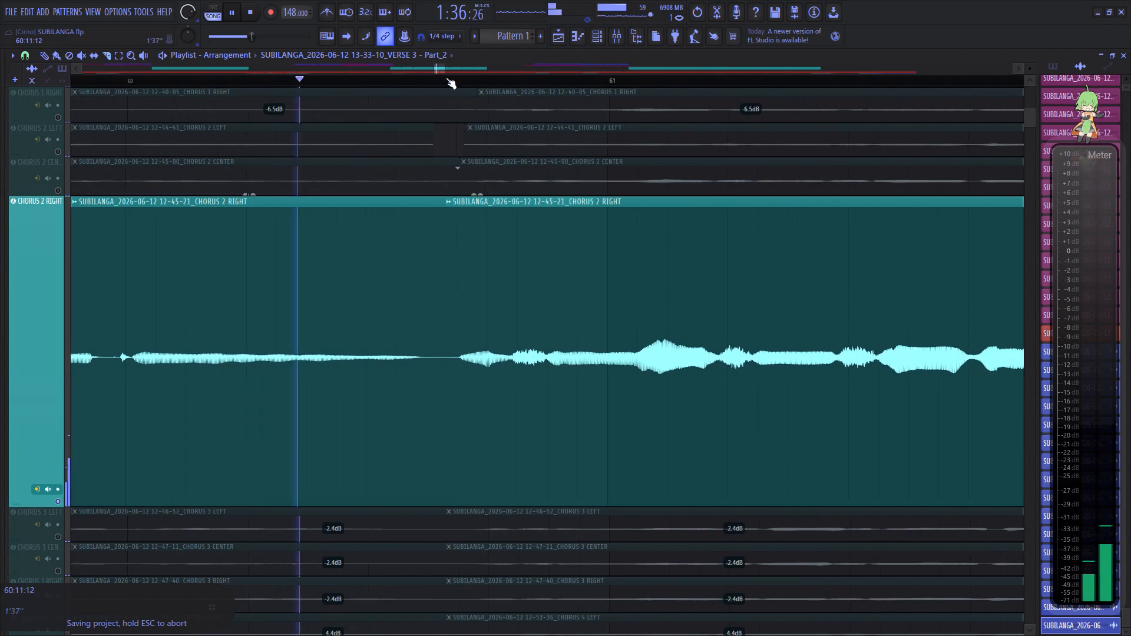
pyautogui.rightClick(412, 331)
pyautogui.rightClick(439, 332)
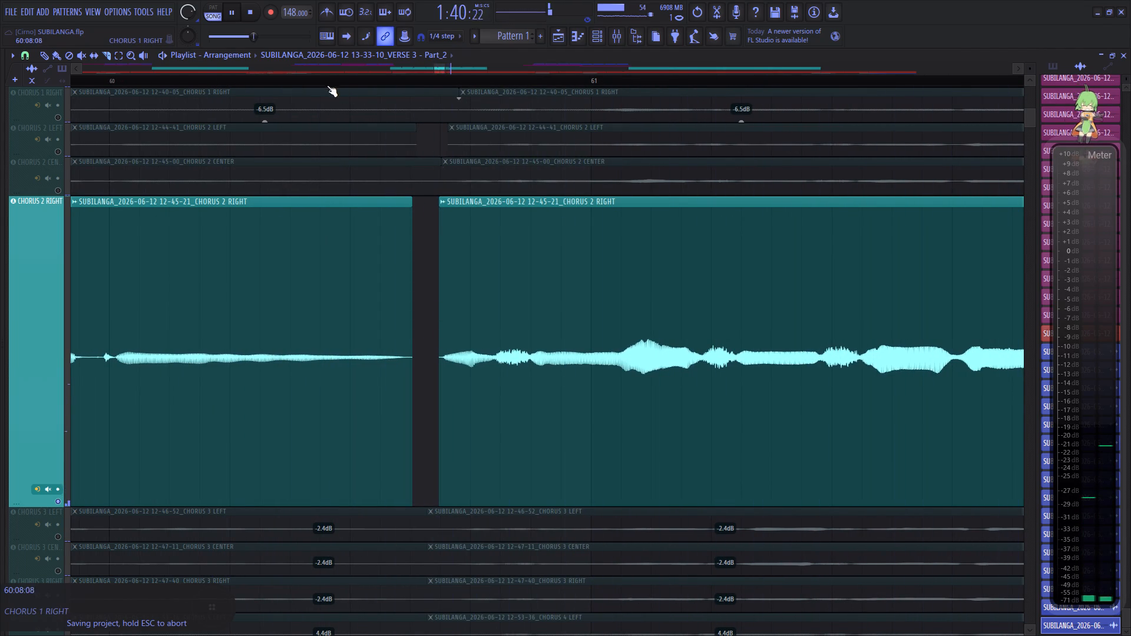
pyautogui.click(320, 81)
pyautogui.press('space')
pyautogui.press('space')
pyautogui.press('space')
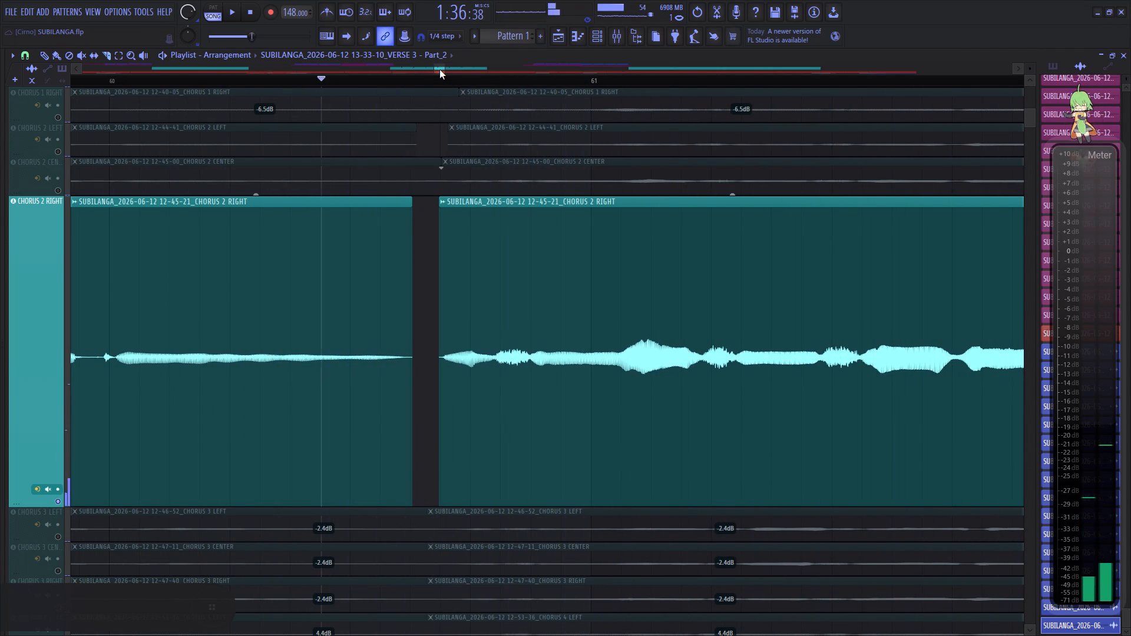
pyautogui.press('space')
# Slice out the quiet gap in bar 62 of CHORUS 2 RIGHT, lower its gain to -8.9 dB, and replay the passage.
pyautogui.moveTo(439, 69); pyautogui.dragTo(448, 74)
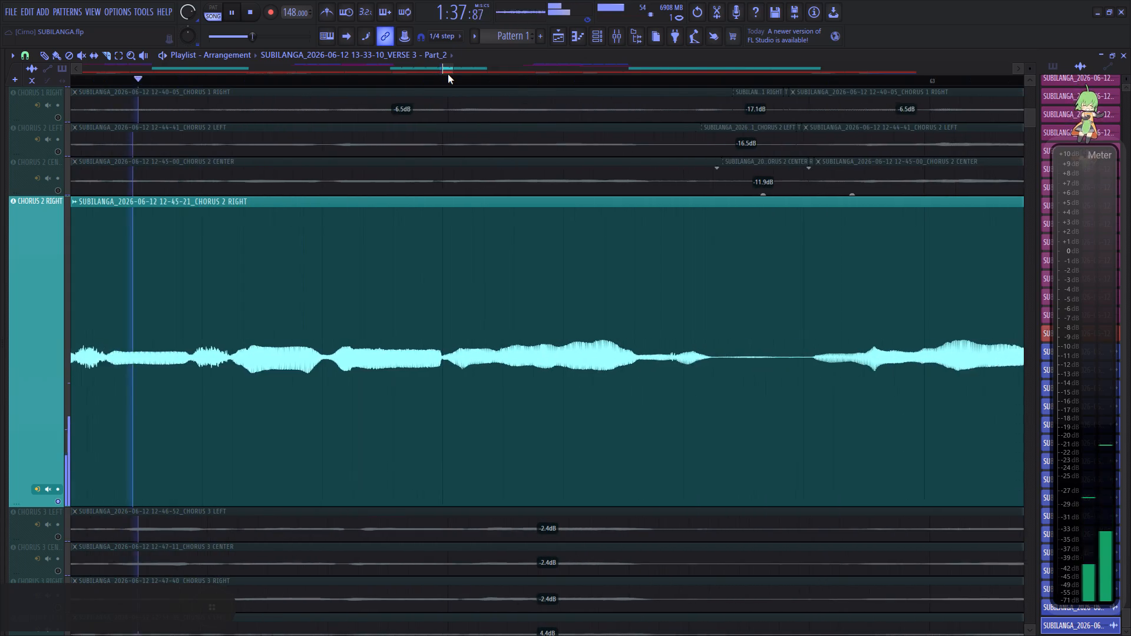
pyautogui.moveTo(448, 74); pyautogui.dragTo(451, 79)
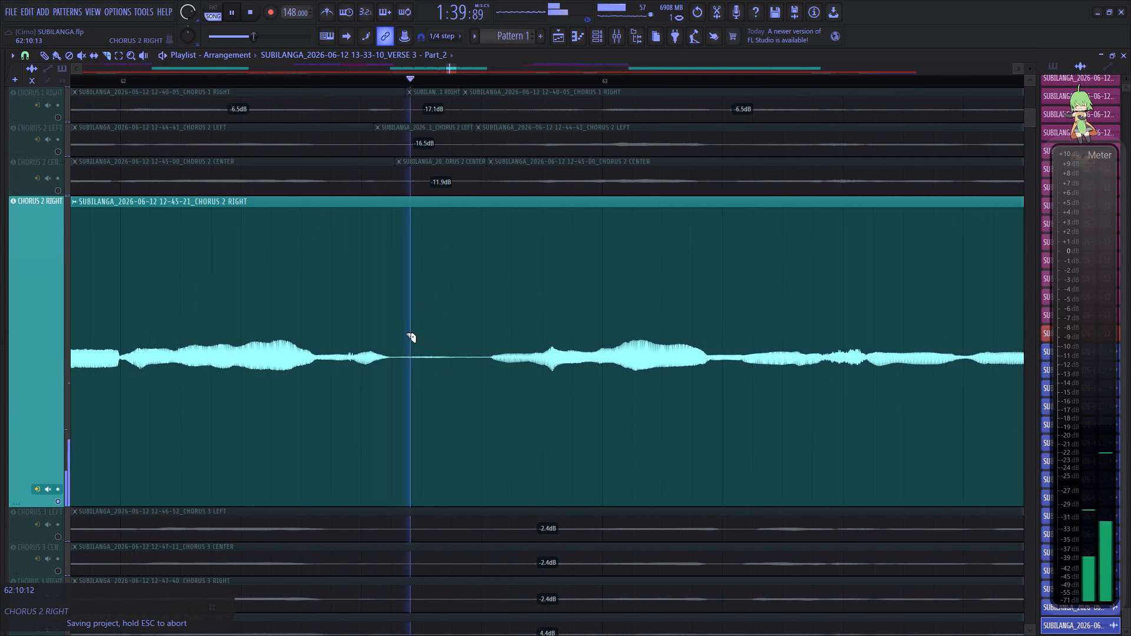
pyautogui.click(401, 334)
pyautogui.click(476, 338)
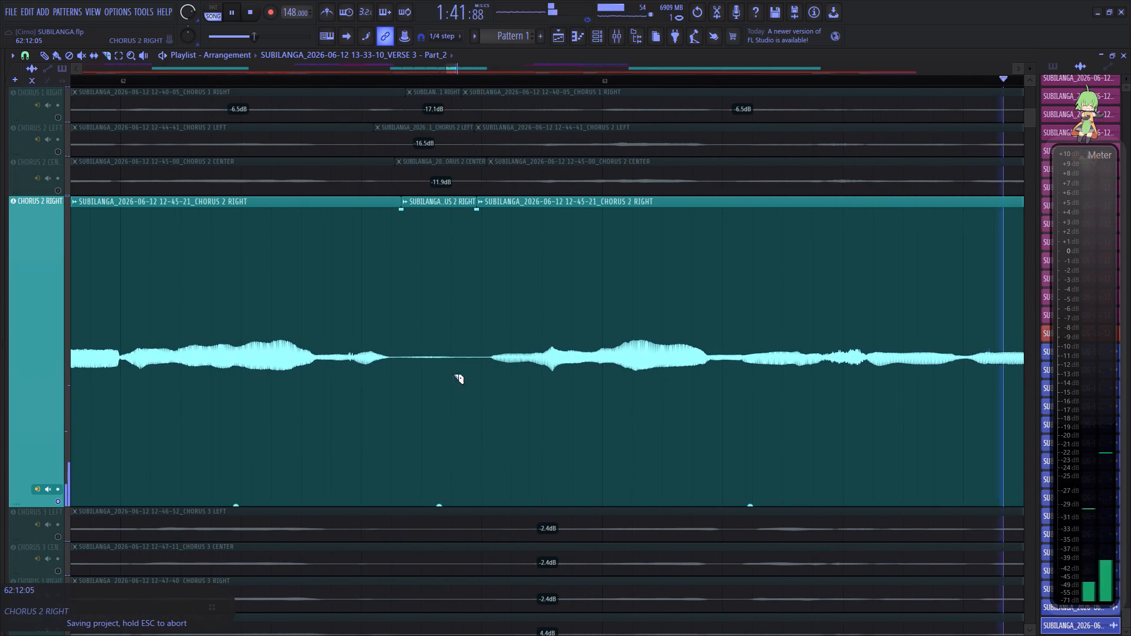
pyautogui.press('space')
pyautogui.moveTo(440, 504); pyautogui.dragTo(445, 519)
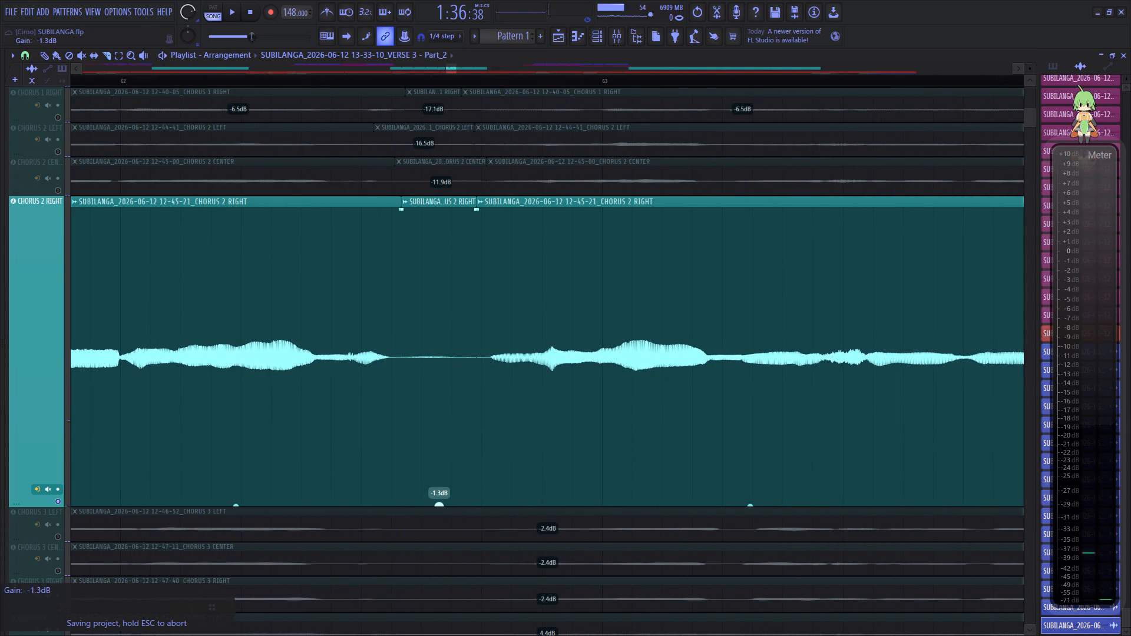
pyautogui.moveTo(445, 519); pyautogui.dragTo(435, 605)
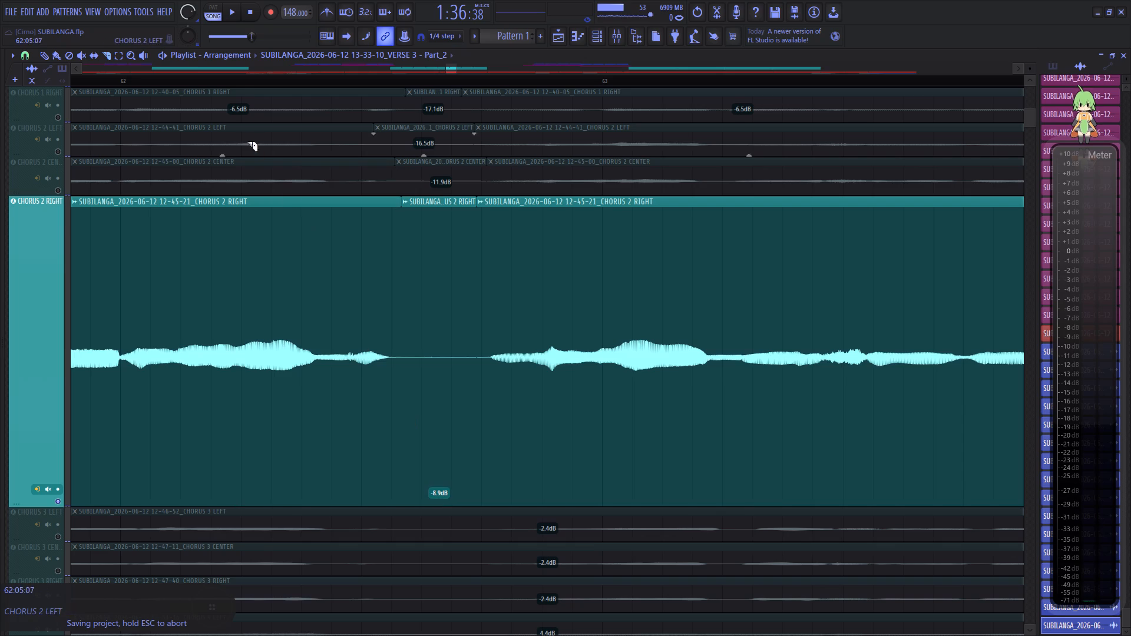
pyautogui.click(230, 84)
pyautogui.press('space')
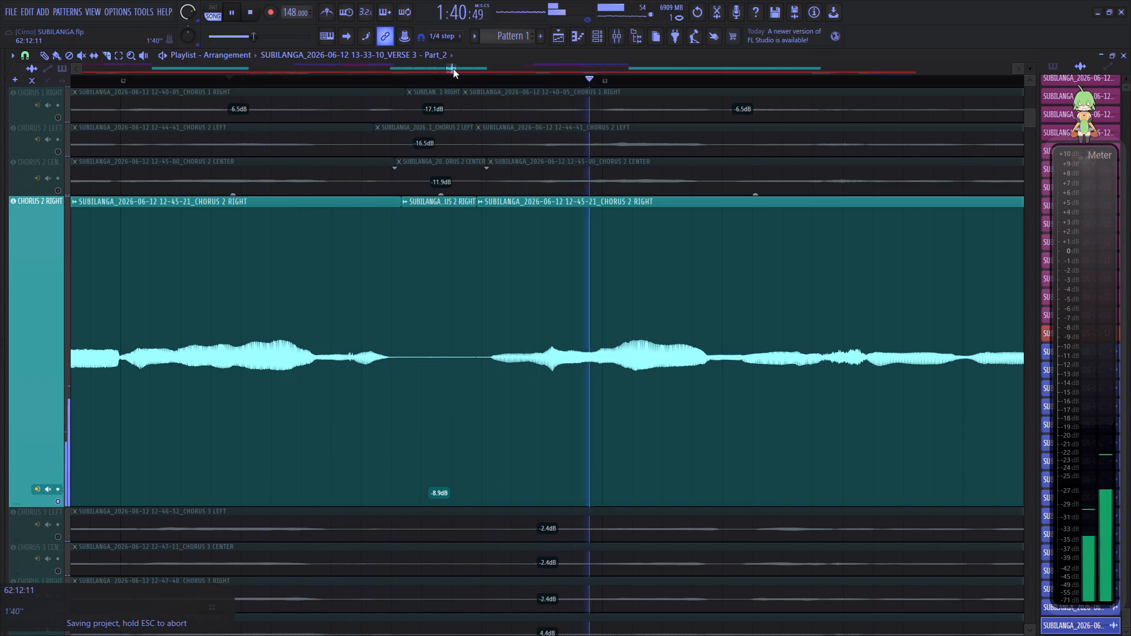
# Slice out the quiet gap in bar 64 of CHORUS 2 RIGHT, lower its gain to -13.6 dB, and replay the passage.
pyautogui.moveTo(454, 69); pyautogui.dragTo(461, 80)
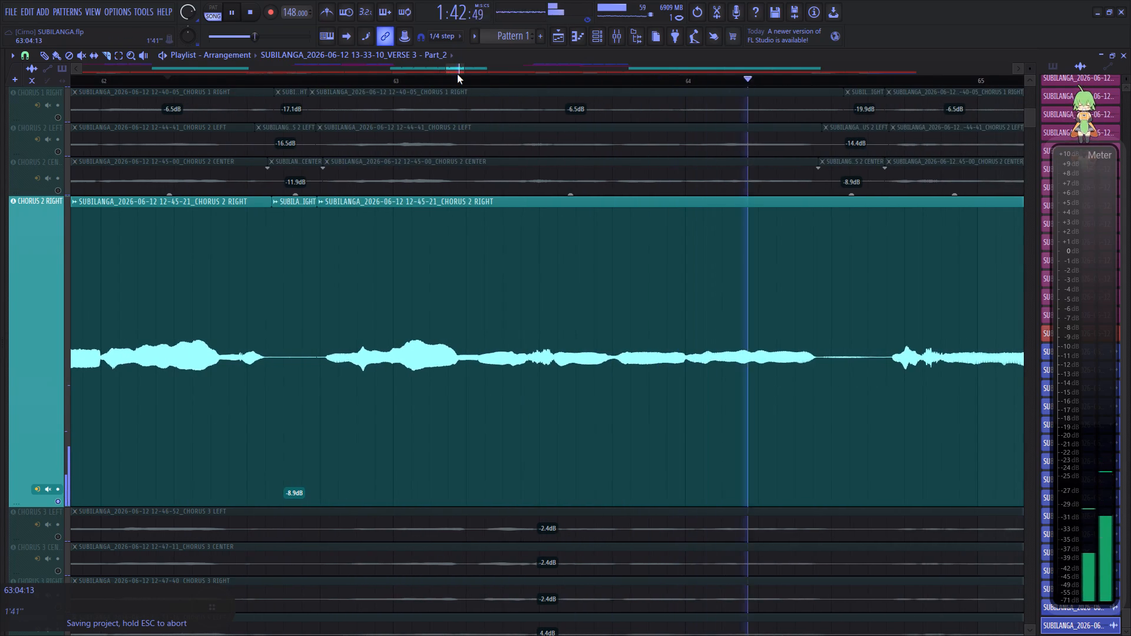
pyautogui.moveTo(456, 73); pyautogui.dragTo(464, 84)
pyautogui.click(343, 77)
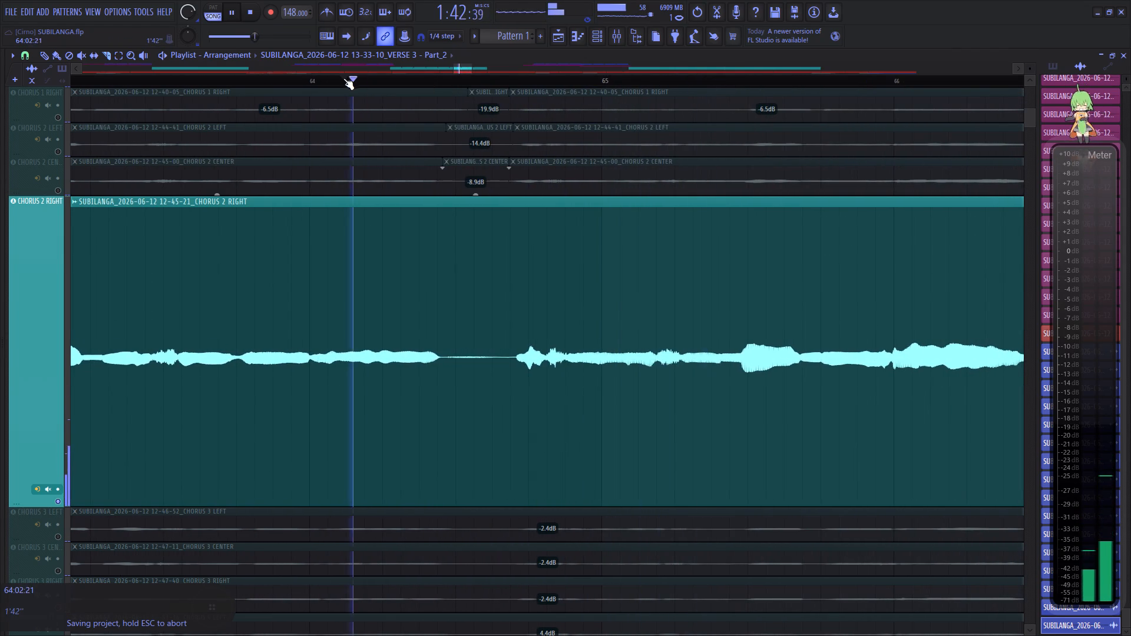
pyautogui.press('space')
pyautogui.click(445, 337)
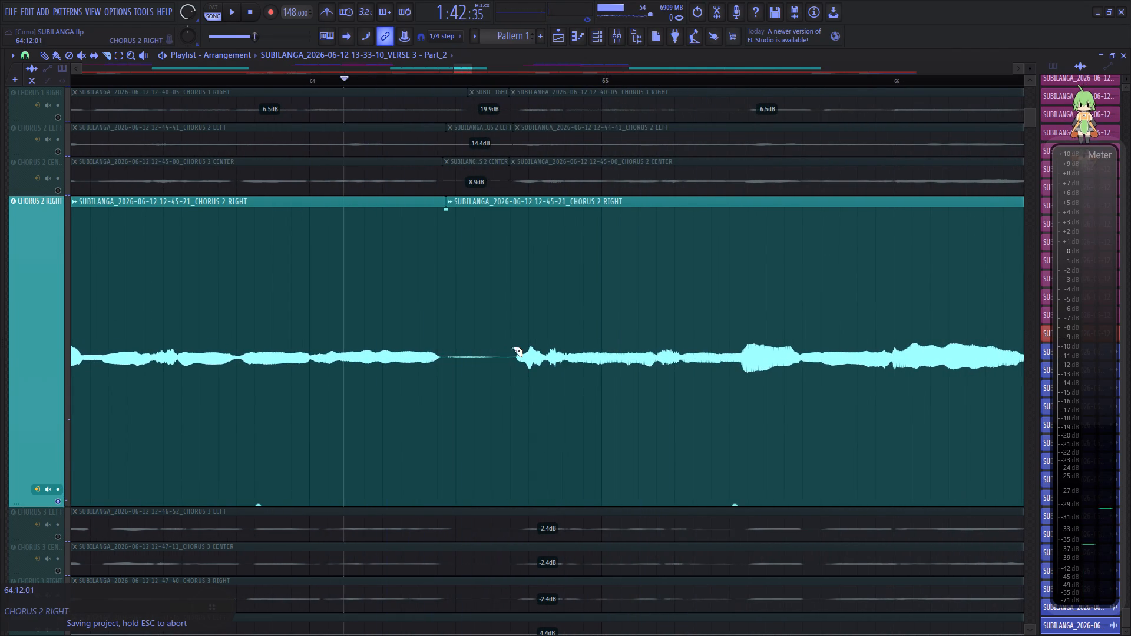
pyautogui.click(512, 345)
pyautogui.moveTo(479, 506); pyautogui.dragTo(481, 41)
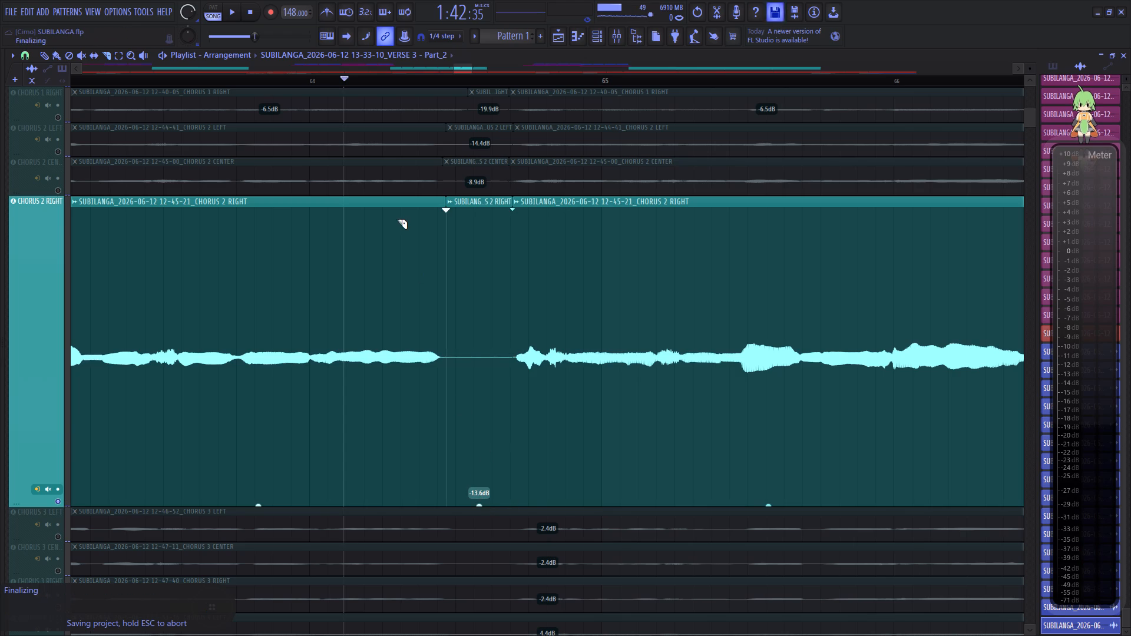
pyautogui.press('space')
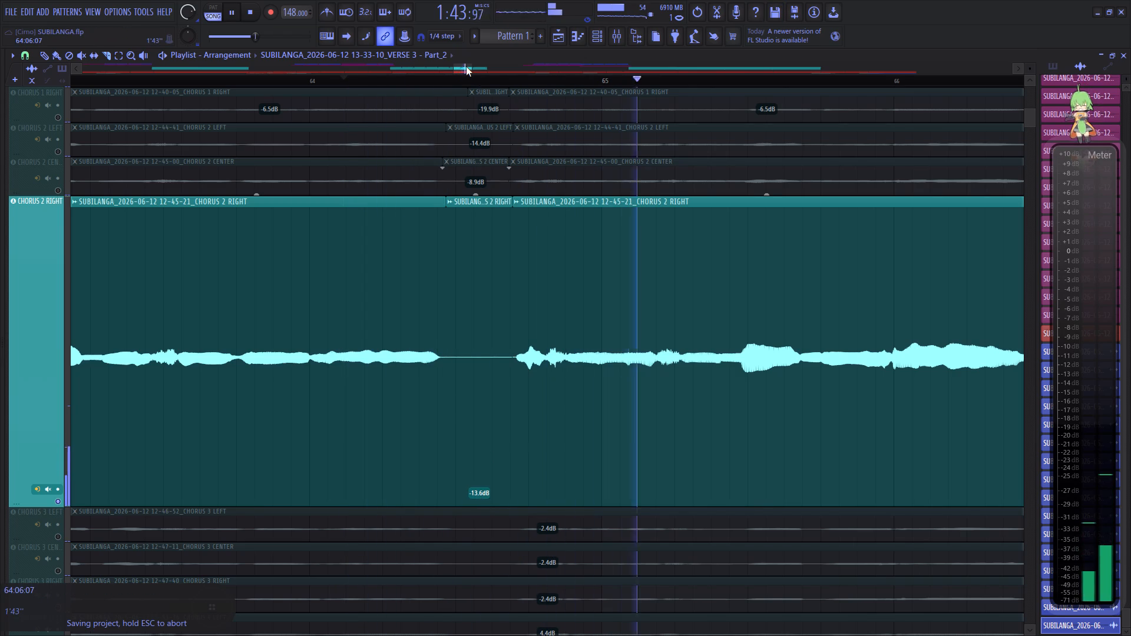
# Slice out the quiet gap in bar 66 of CHORUS 2 RIGHT, lower its gain to -9.4 dB, and replay the passage.
pyautogui.moveTo(466, 67); pyautogui.dragTo(478, 78)
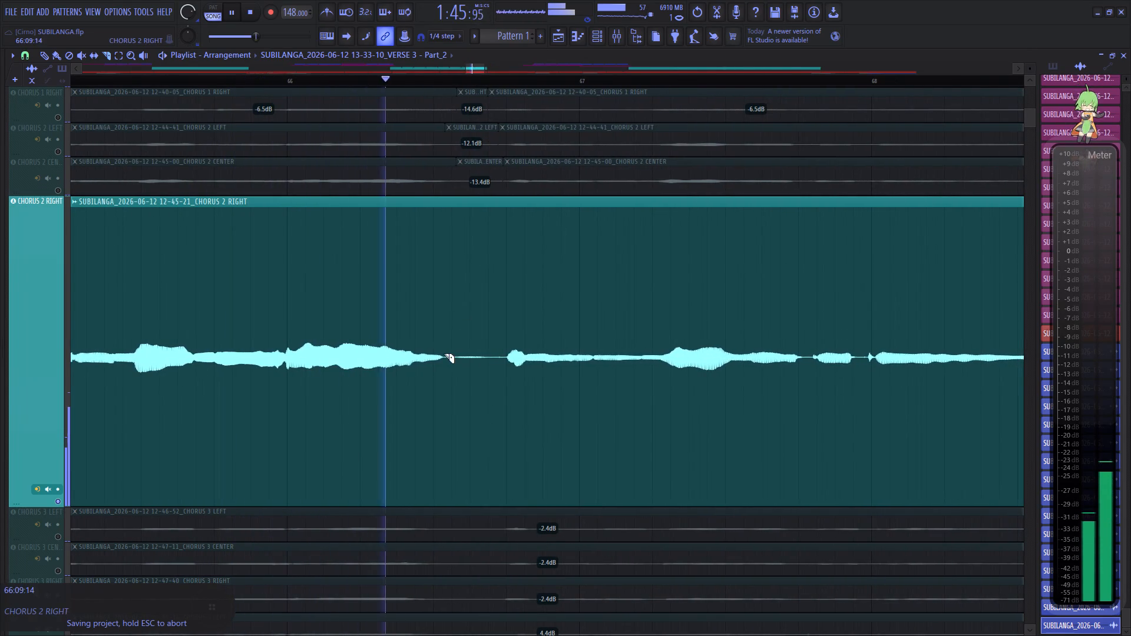
pyautogui.click(447, 346)
pyautogui.click(500, 339)
pyautogui.press('space')
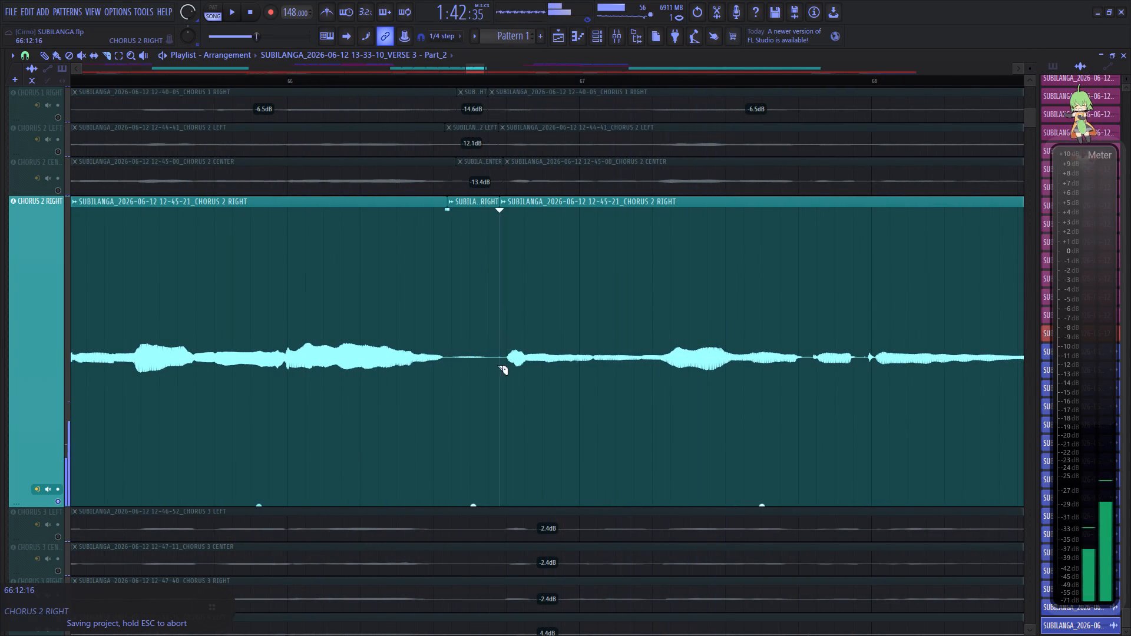
pyautogui.press('space')
pyautogui.moveTo(474, 504); pyautogui.dragTo(469, 594)
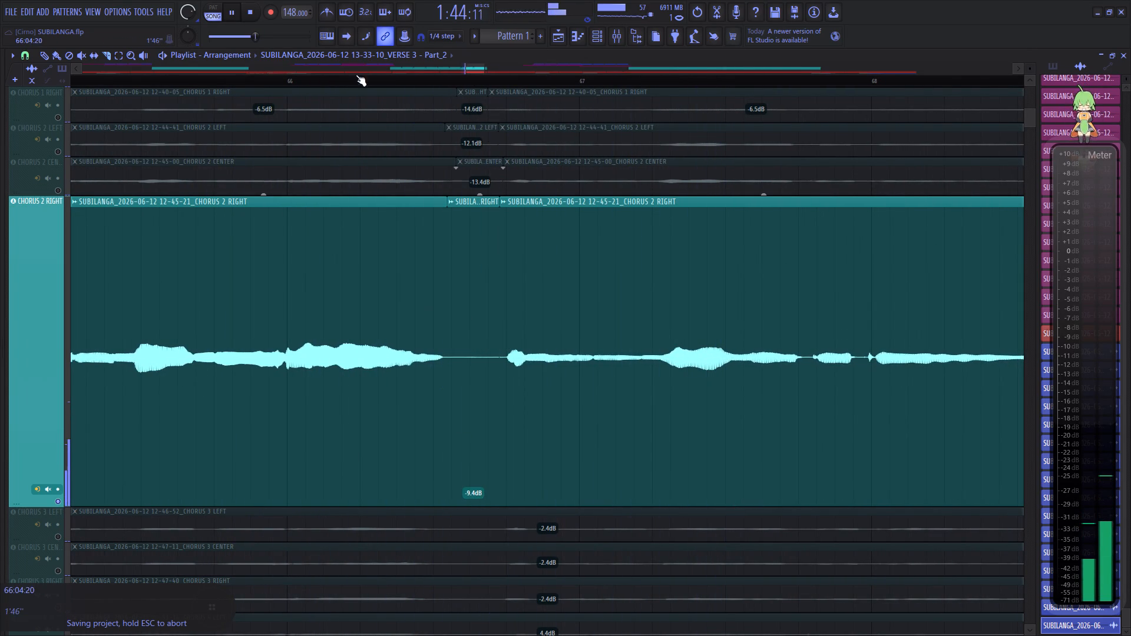
# Cut off the silent tail of the last CHORUS 2 RIGHT clip late in bar 68, and replay the passage.
pyautogui.moveTo(479, 68); pyautogui.dragTo(483, 74)
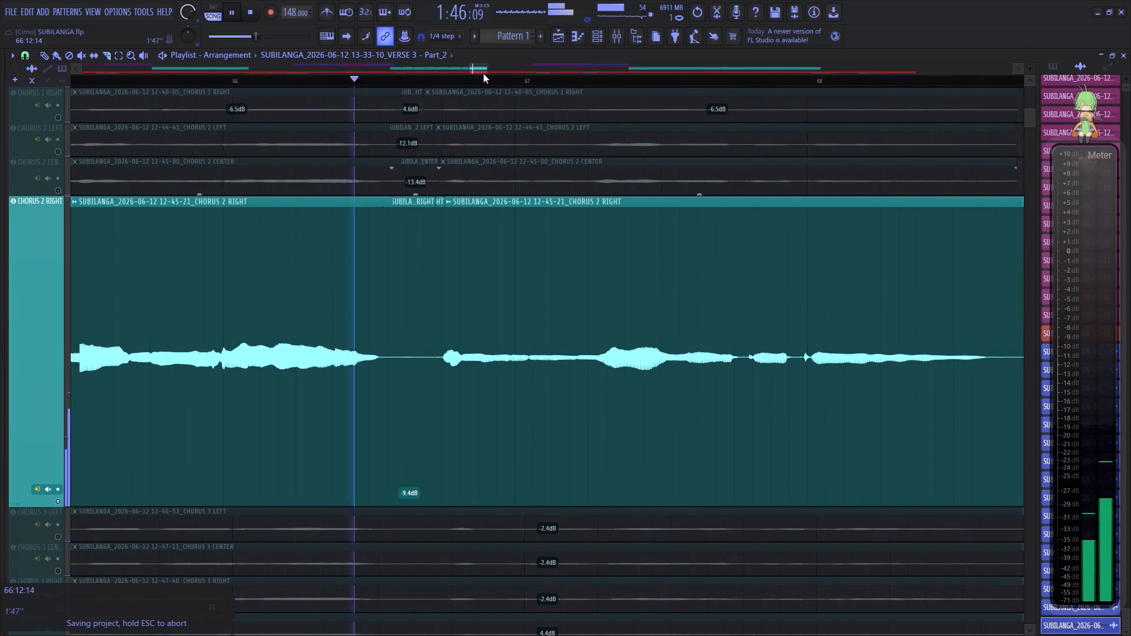
pyautogui.moveTo(483, 74); pyautogui.dragTo(488, 78)
pyautogui.rightClick(603, 335)
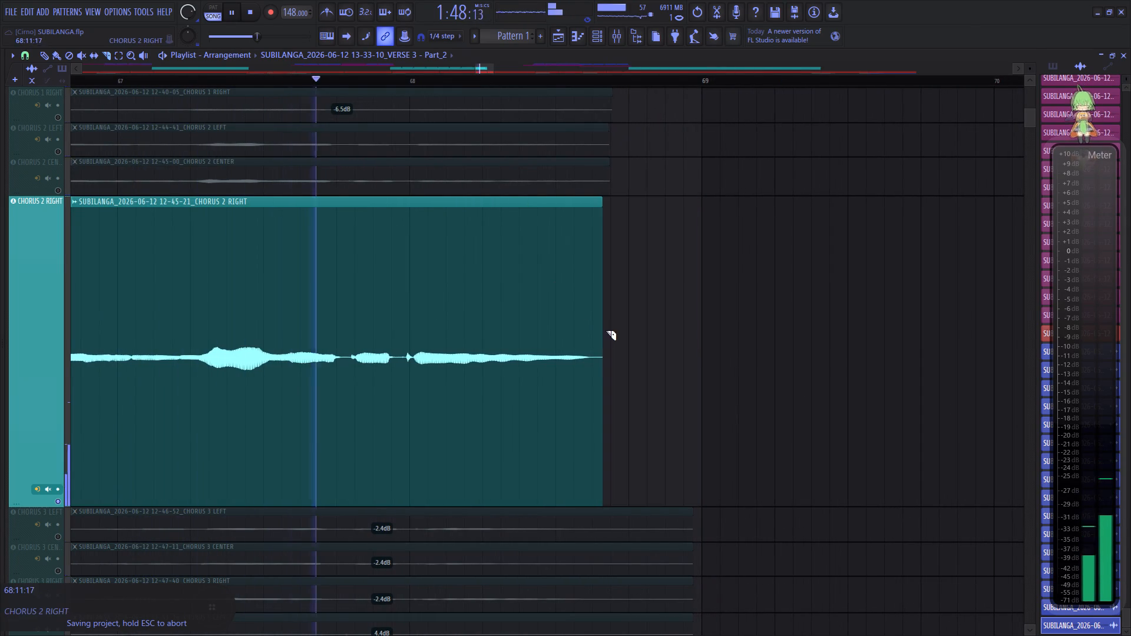
pyautogui.scroll(-14, 561, 84)
pyautogui.press('space')
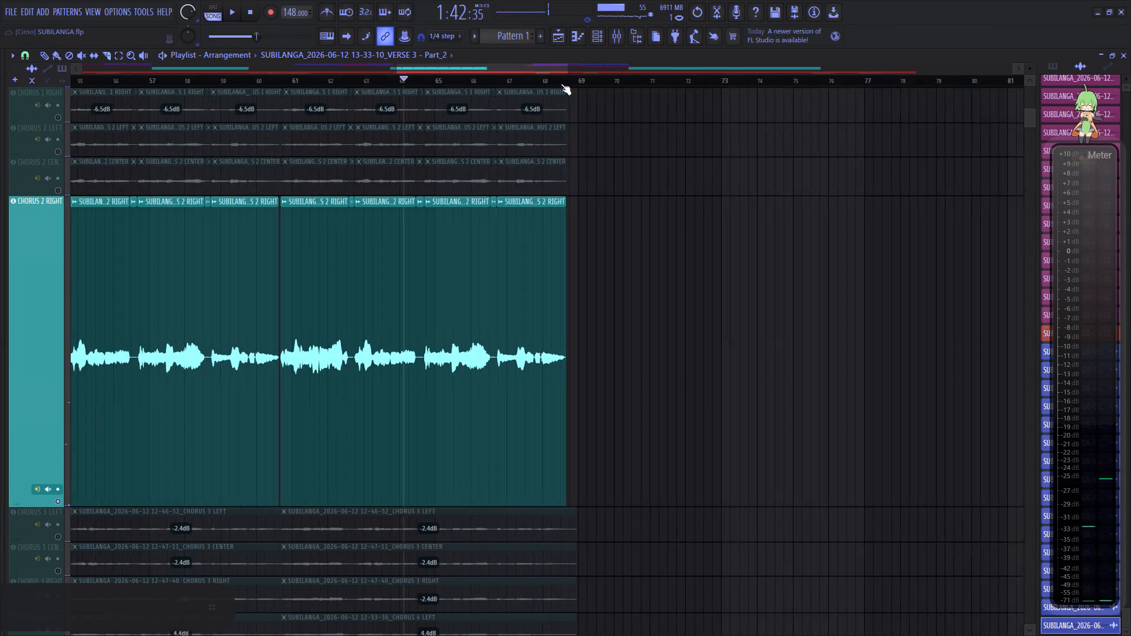
pyautogui.press('space')
# Shrink the CHORUS 2 RIGHT track back to normal height, then solo and enlarge the CHORUS 3 LEFT track.
pyautogui.moveTo(492, 69); pyautogui.dragTo(354, 68)
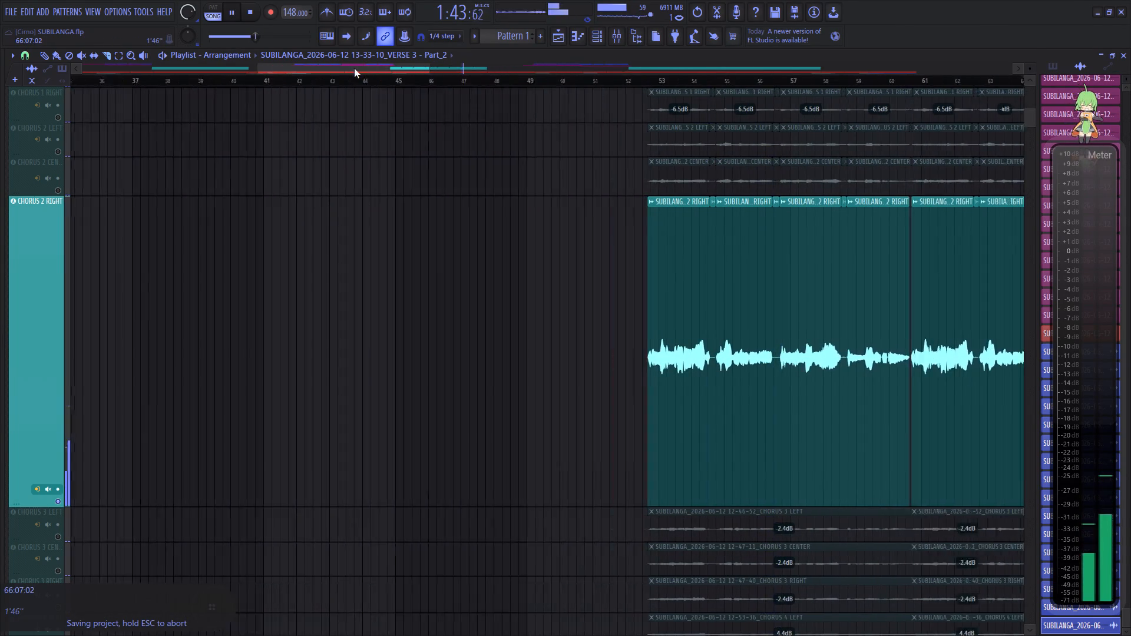
pyautogui.moveTo(354, 68); pyautogui.dragTo(404, 72)
pyautogui.press('space')
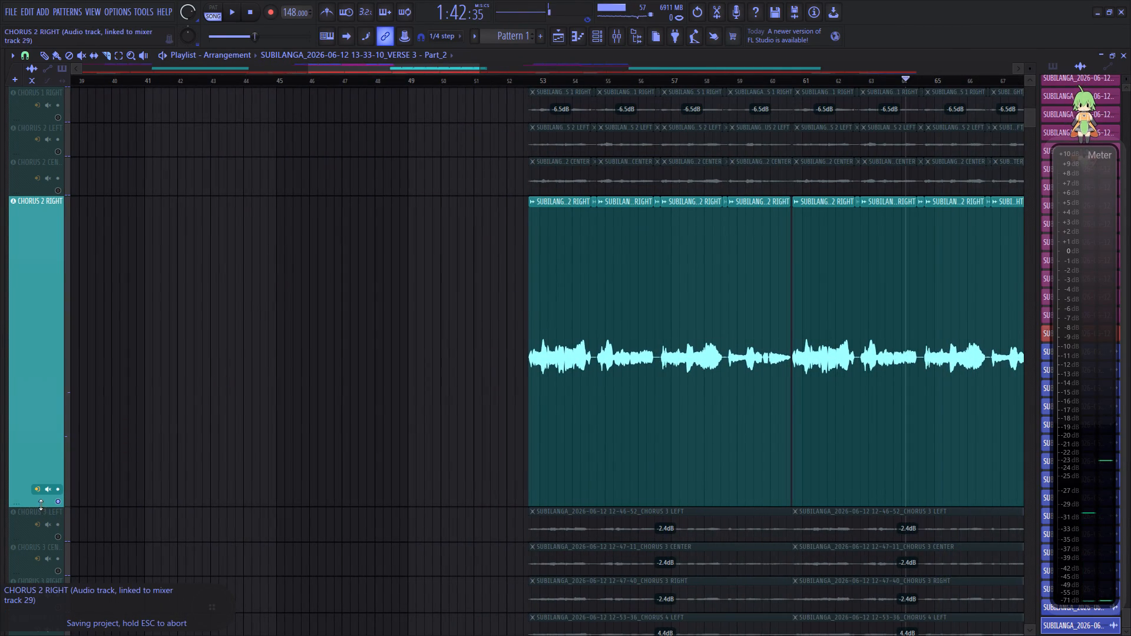
pyautogui.moveTo(41, 505); pyautogui.dragTo(71, 236)
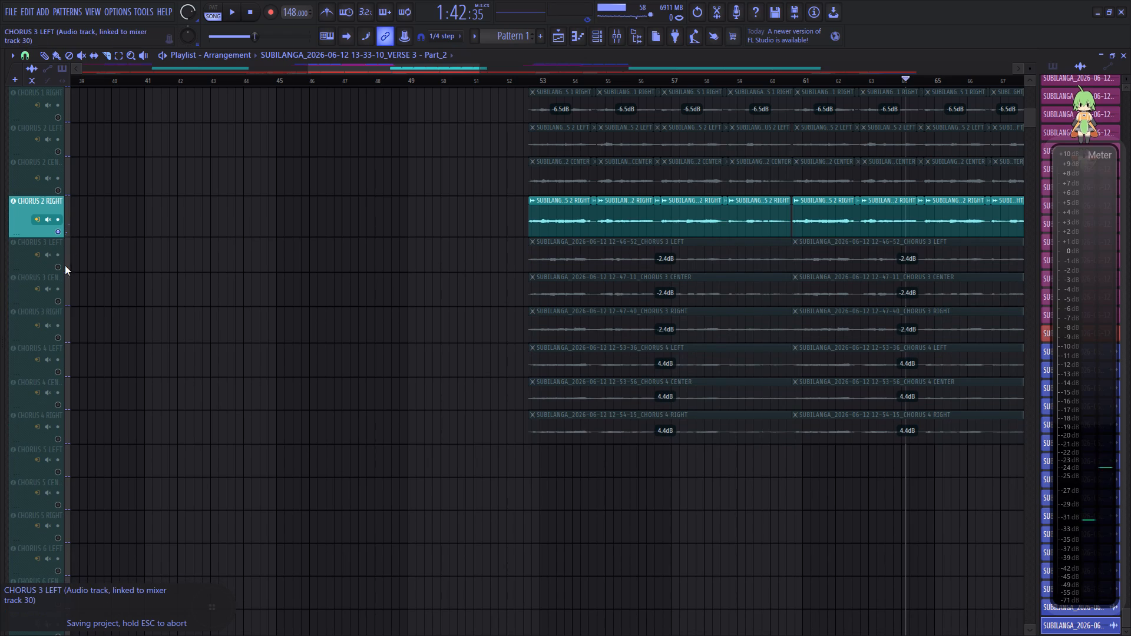
pyautogui.rightClick(58, 268)
pyautogui.moveTo(42, 271); pyautogui.dragTo(51, 631)
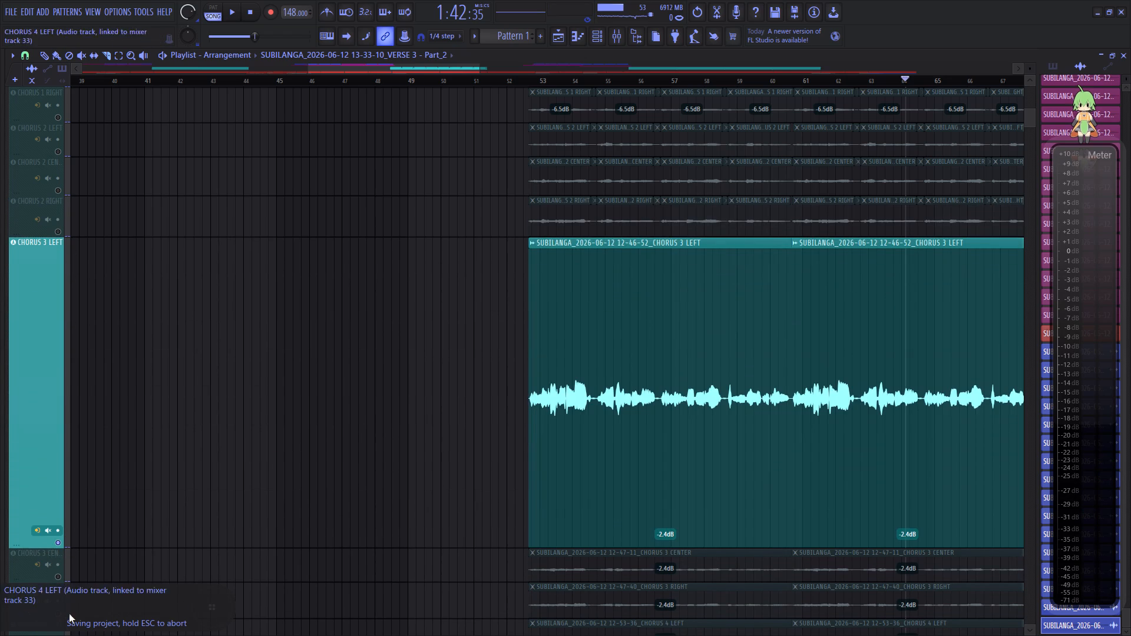
# Play CHORUS 3 LEFT from its start, slice out the quiet gap in bar 54, and lower its gain to -15.9 dB.
pyautogui.click(520, 78)
pyautogui.press('space')
pyautogui.scroll(6, 591, 77)
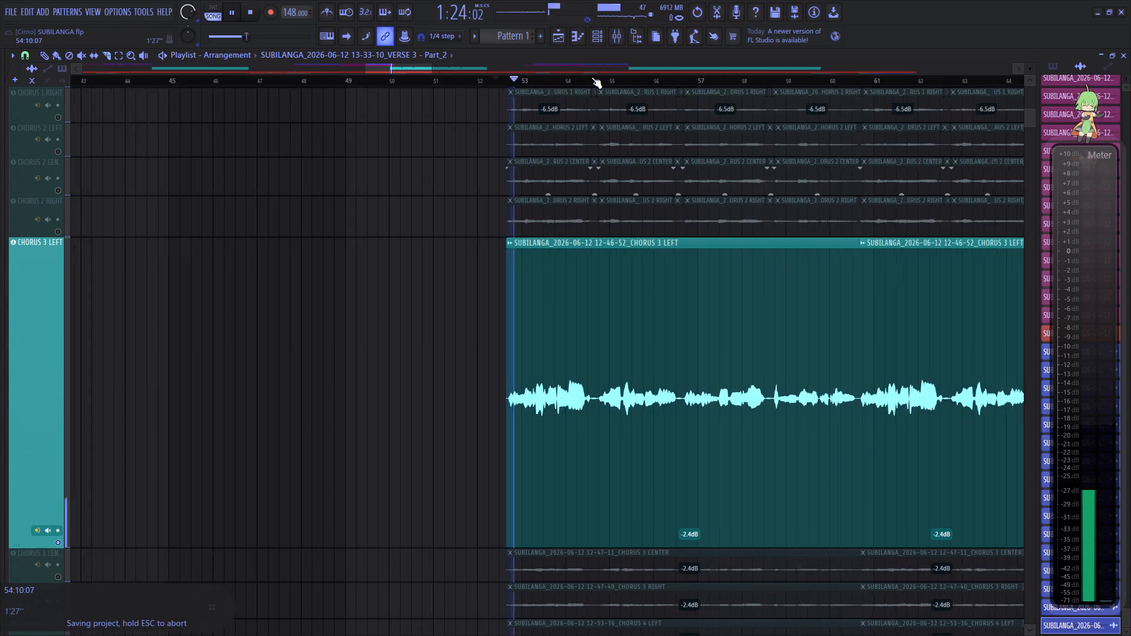
pyautogui.scroll(13, 591, 77)
pyautogui.click(581, 384)
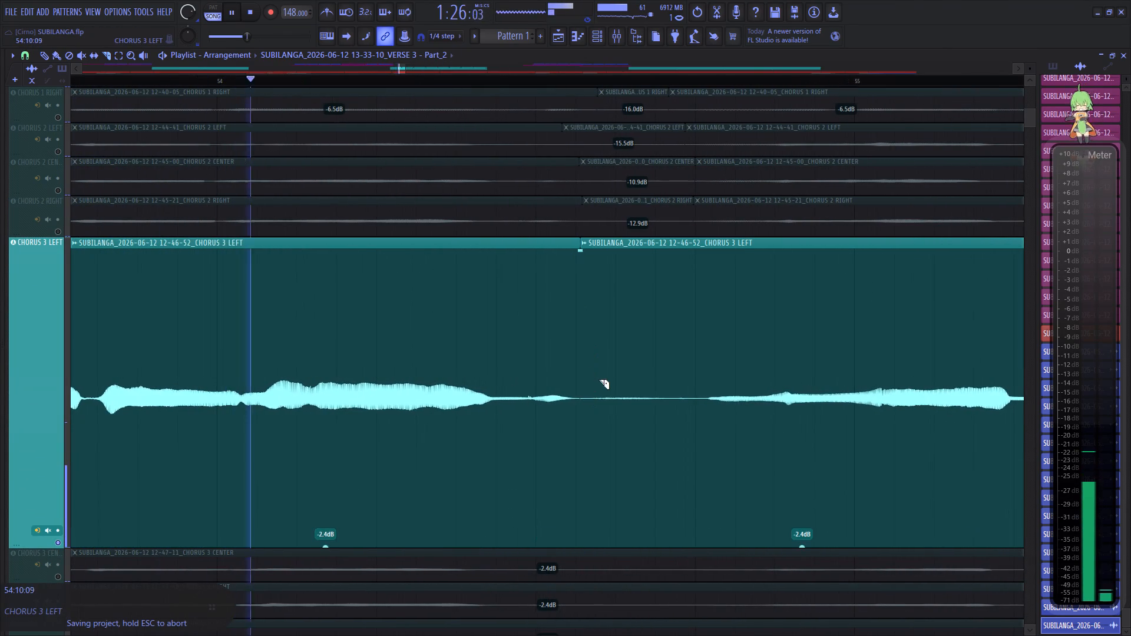
pyautogui.click(697, 394)
pyautogui.press('space')
pyautogui.press('space')
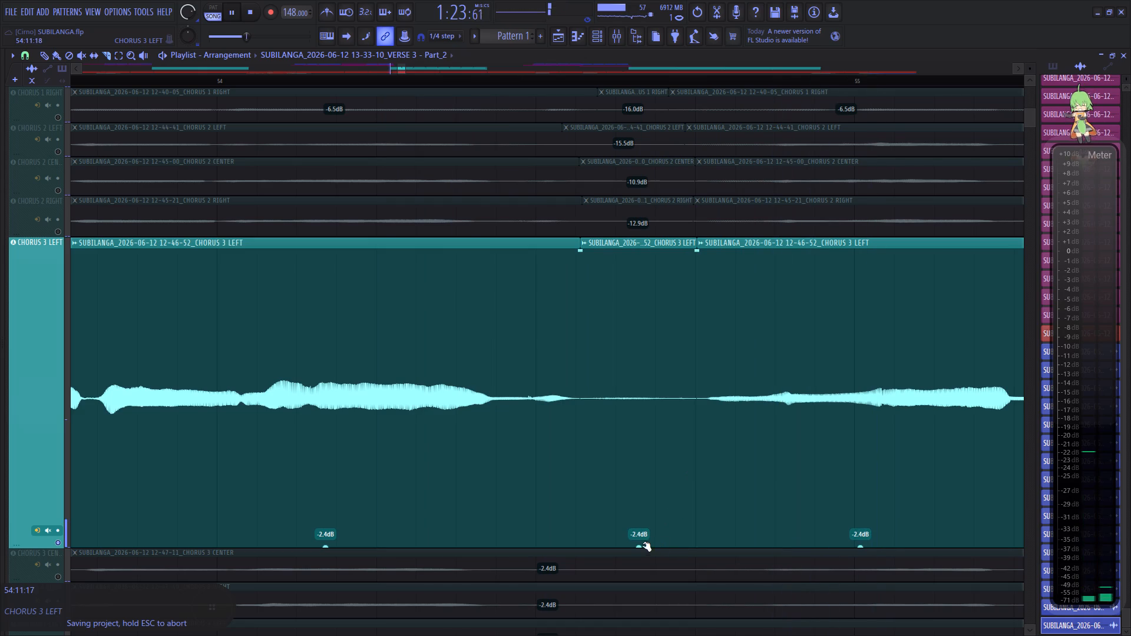
pyautogui.moveTo(641, 544); pyautogui.dragTo(649, 76)
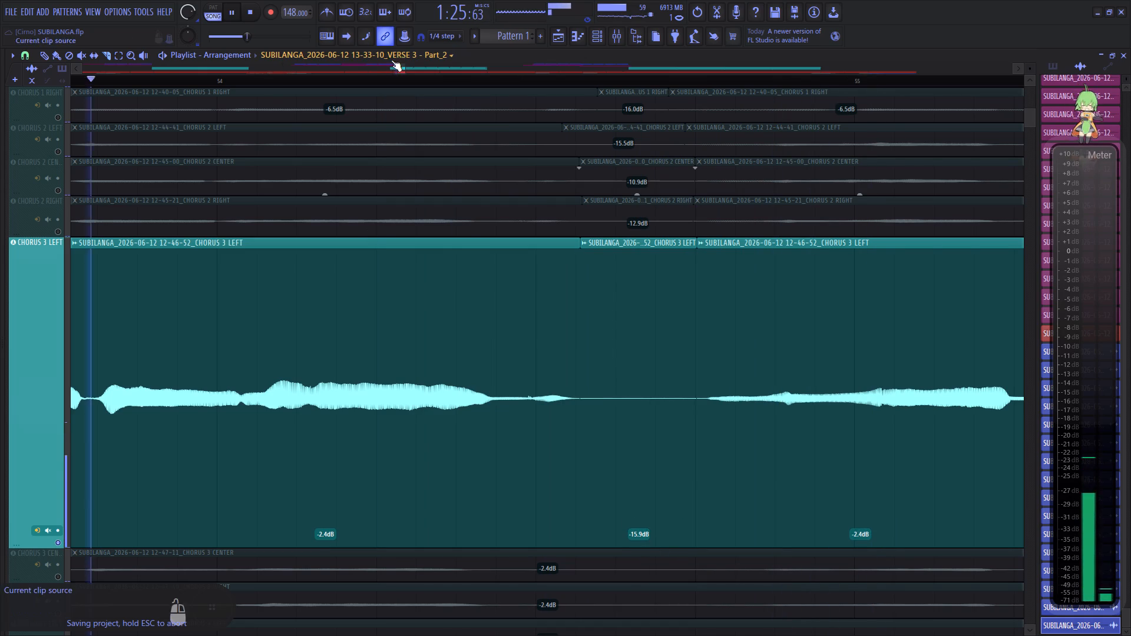
# Slice out the quiet gap in bar 56 of CHORUS 3 LEFT, lower its gain to -13.7 dB, and replay the passage.
pyautogui.moveTo(403, 71); pyautogui.dragTo(410, 81)
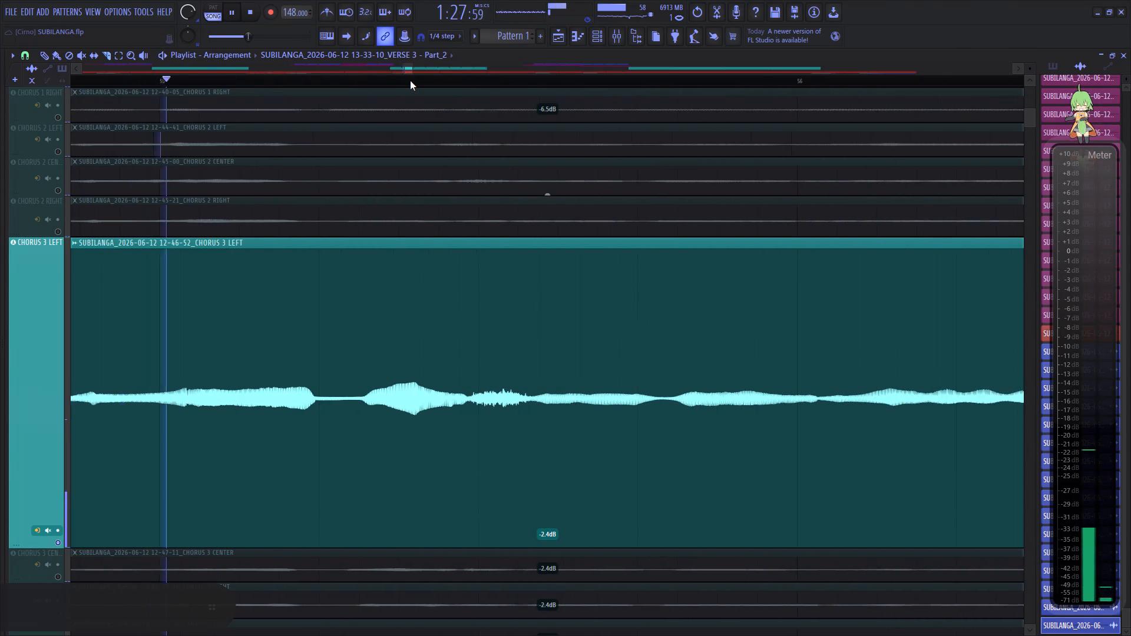
pyautogui.moveTo(410, 81); pyautogui.dragTo(414, 87)
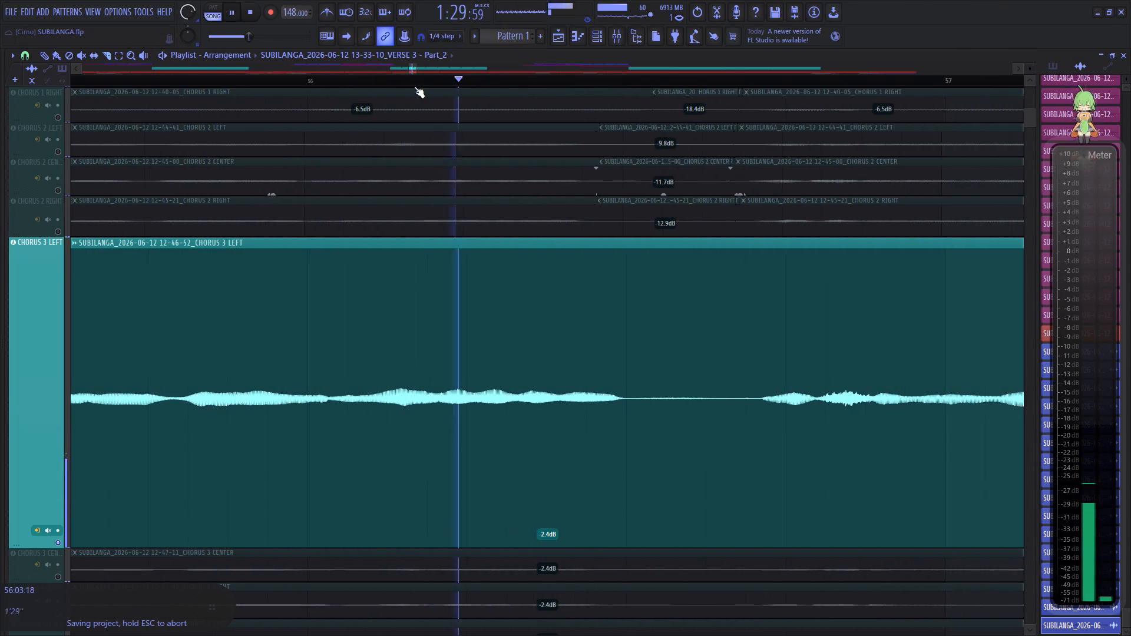
pyautogui.click(611, 363)
pyautogui.click(729, 398)
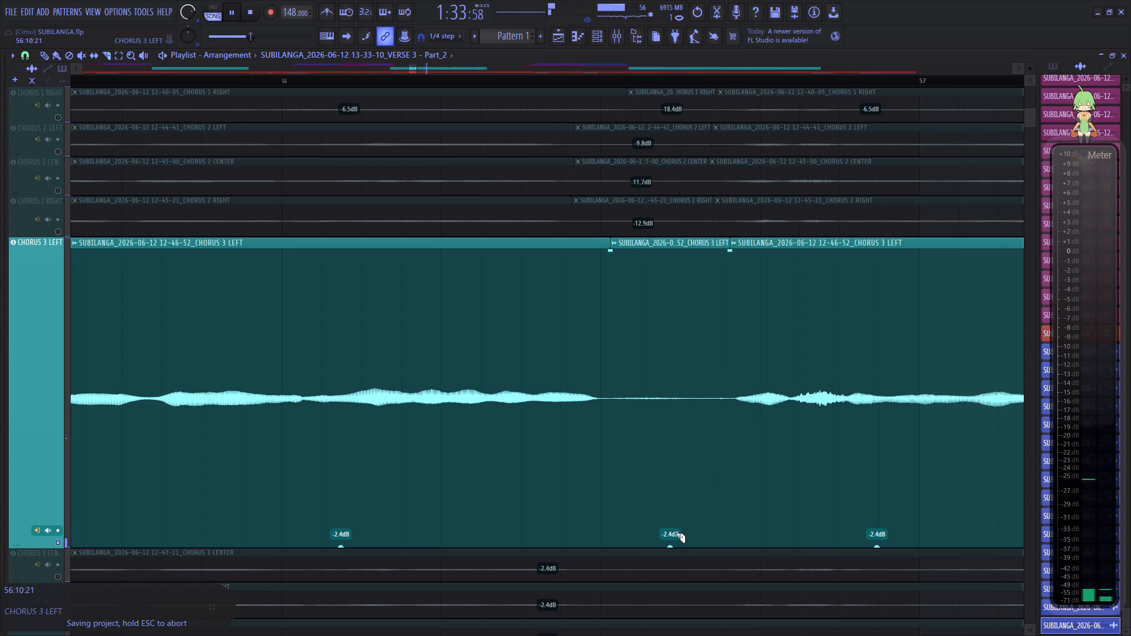
pyautogui.press('space')
pyautogui.press('space')
pyautogui.press('space')
pyautogui.press('space')
pyautogui.press('space')
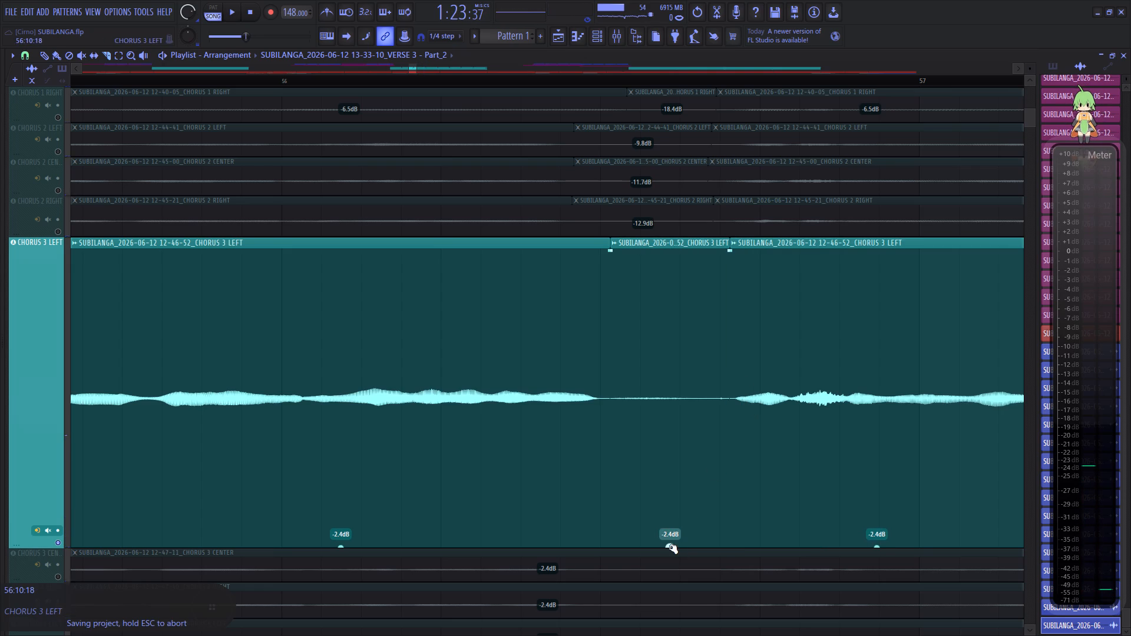
pyautogui.moveTo(670, 547); pyautogui.dragTo(681, 55)
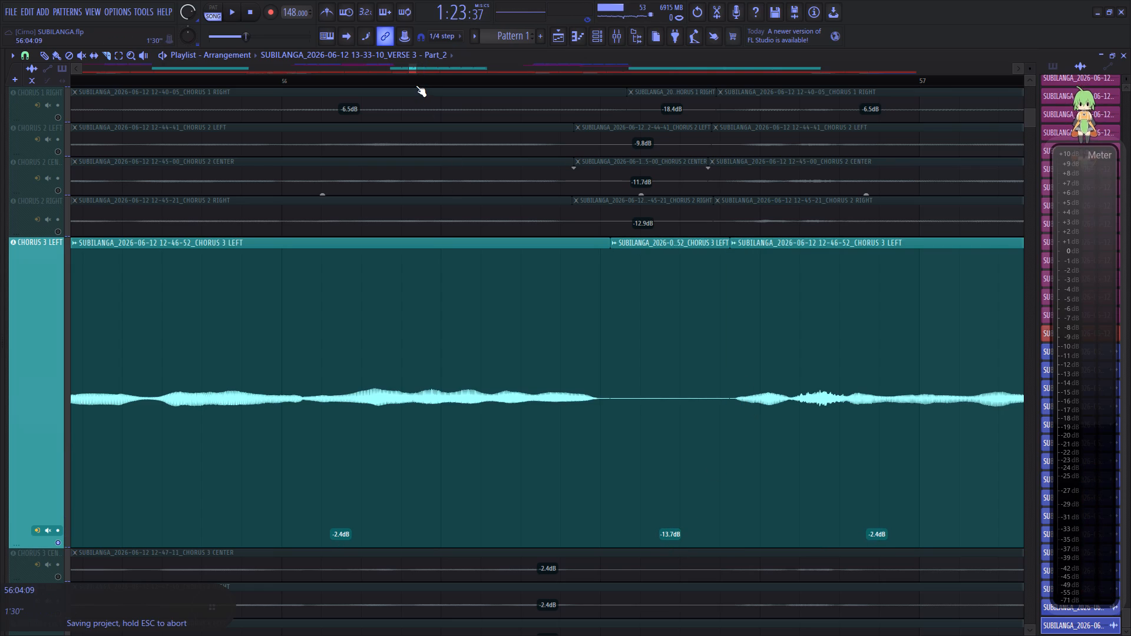
pyautogui.click(416, 85)
pyautogui.press('space')
# Slice out the quiet gap in bar 58 of CHORUS 3 LEFT, lower its gain to -13.5 dB, and replay the passage.
pyautogui.moveTo(412, 71); pyautogui.dragTo(413, 72)
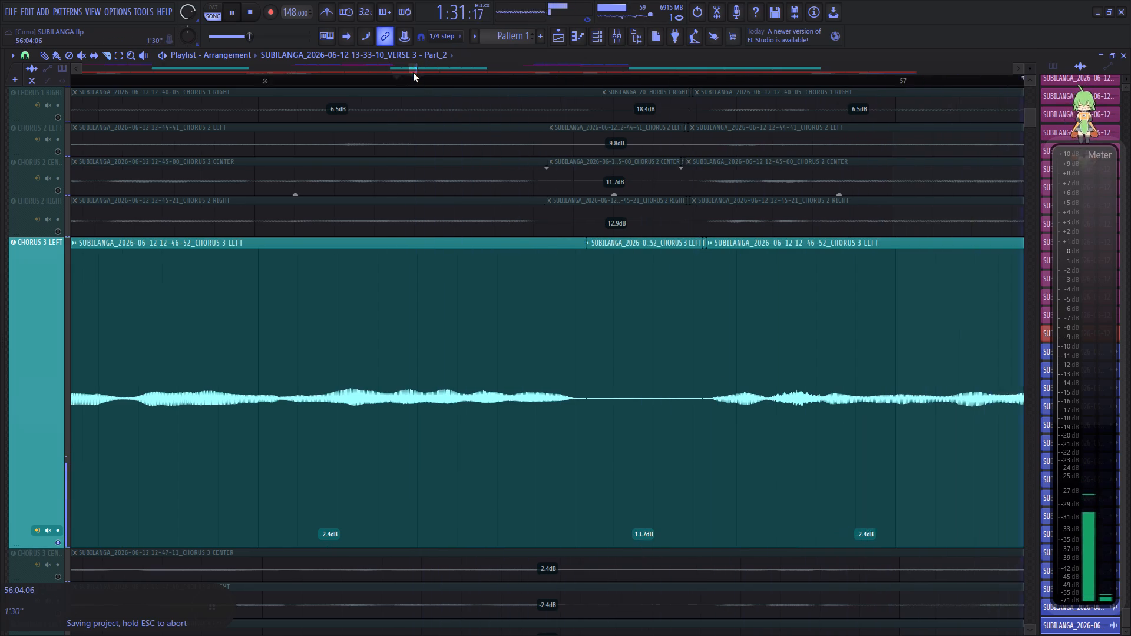
pyautogui.moveTo(413, 72); pyautogui.dragTo(428, 80)
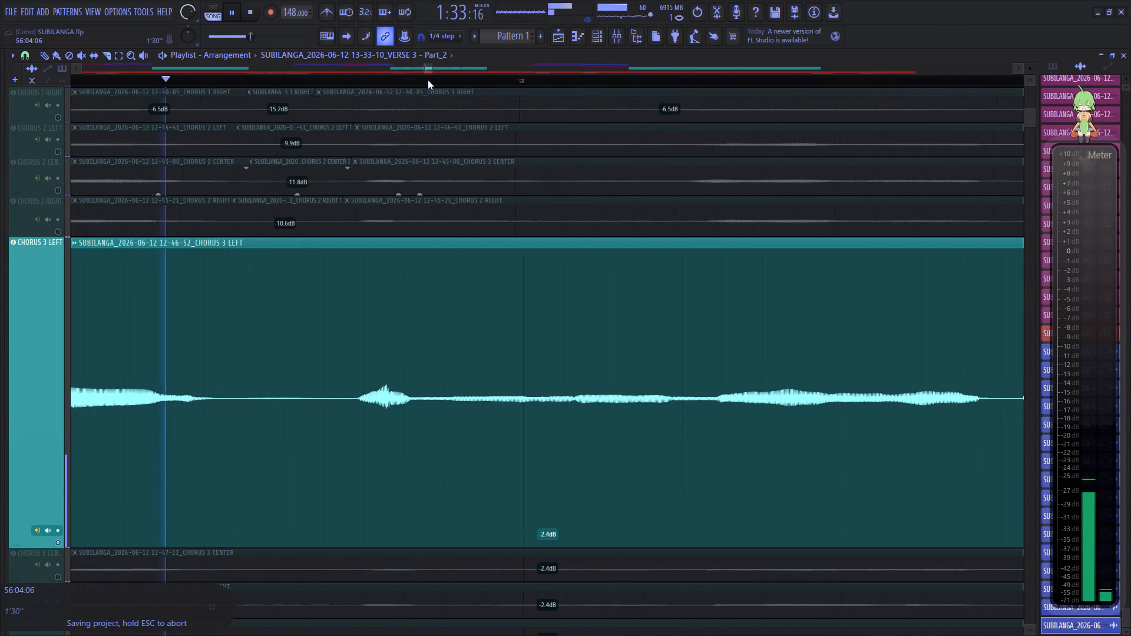
pyautogui.moveTo(428, 80); pyautogui.dragTo(426, 77)
pyautogui.press('space')
pyautogui.click(230, 79)
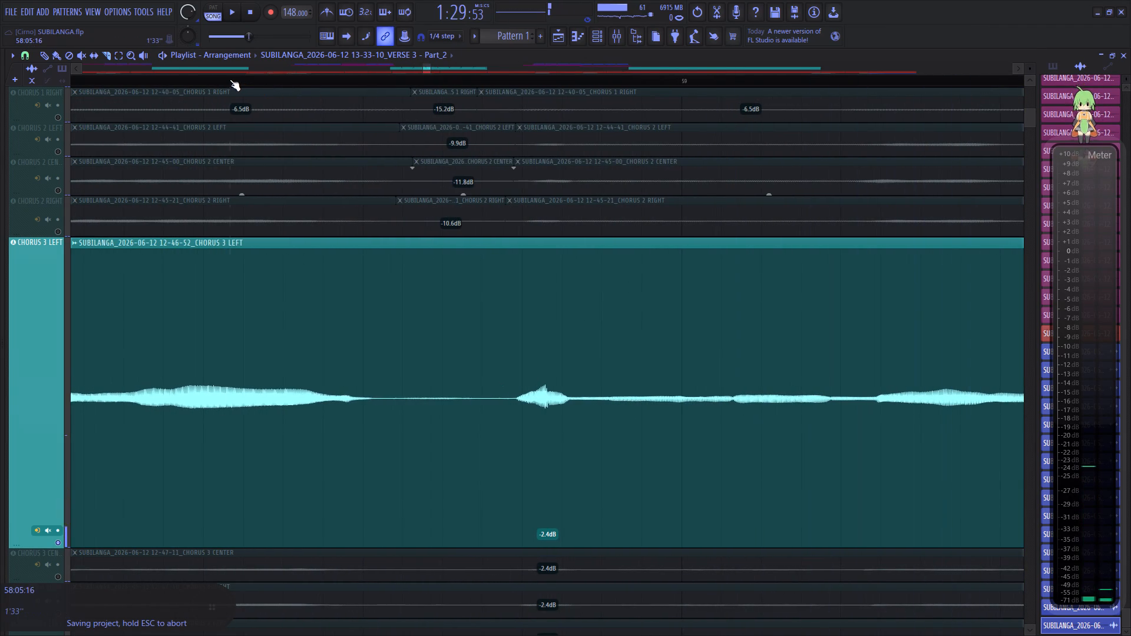
pyautogui.click(377, 382)
pyautogui.click(511, 378)
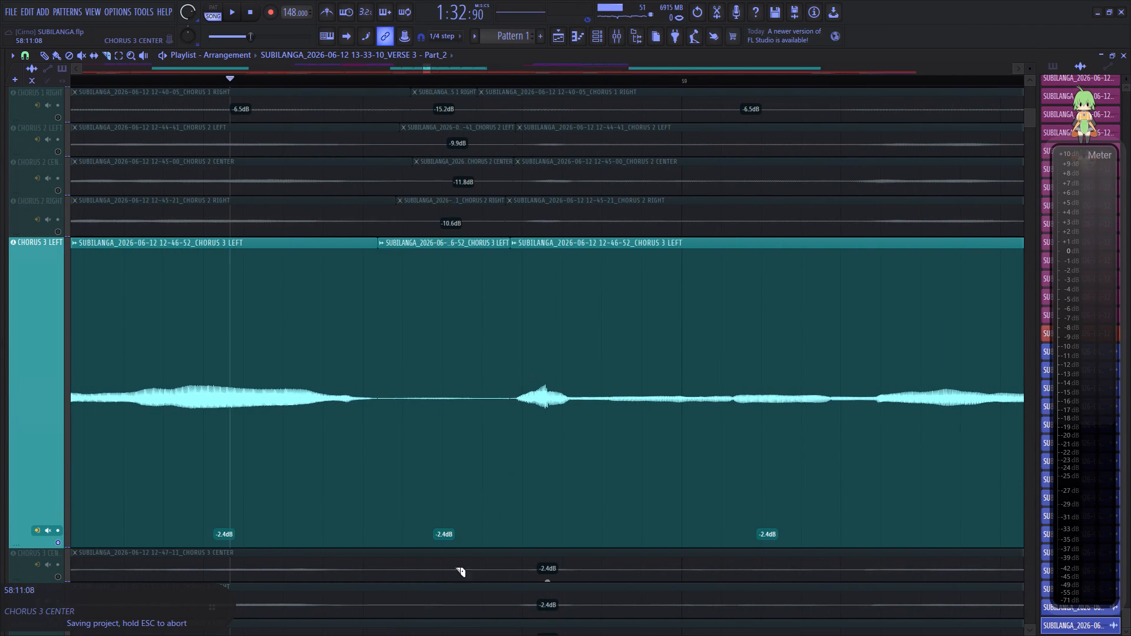
pyautogui.moveTo(443, 544); pyautogui.dragTo(451, 53)
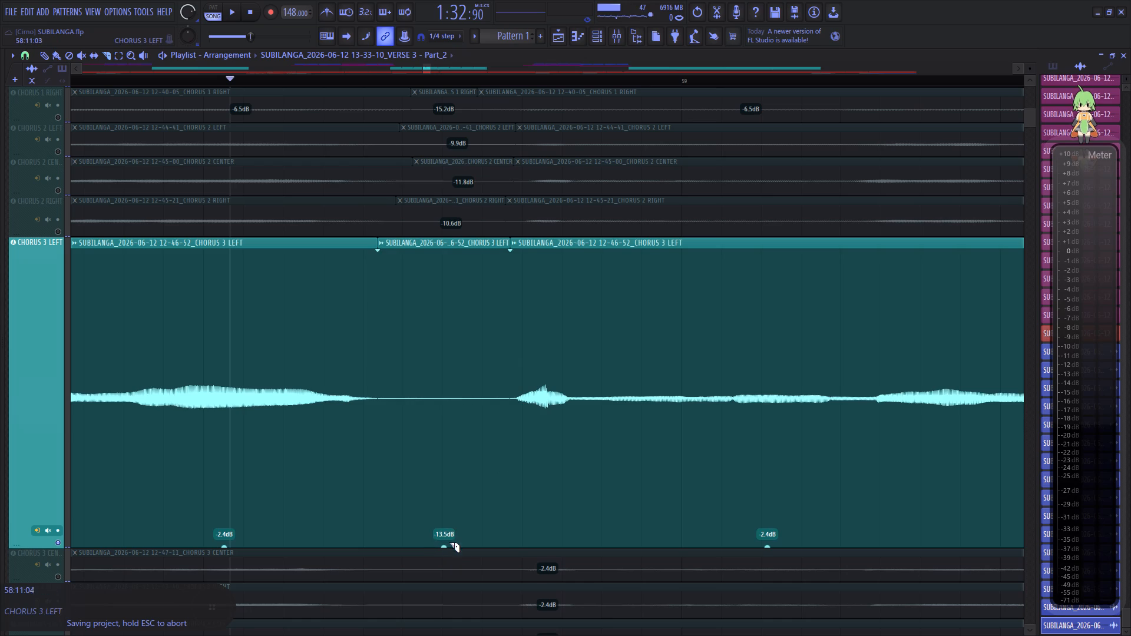
pyautogui.press('space')
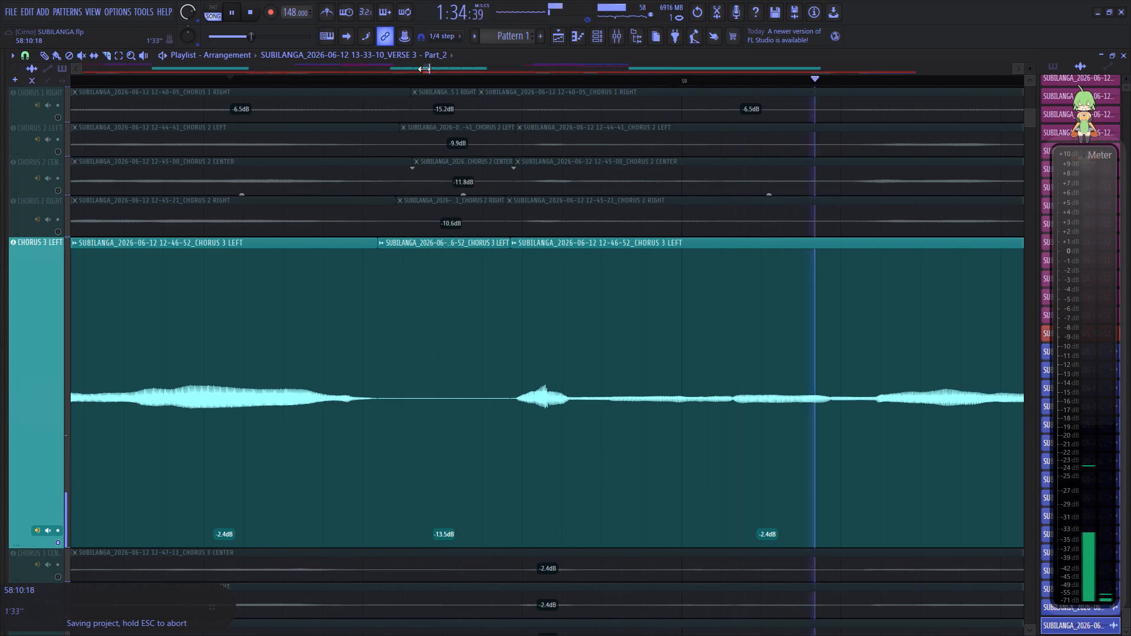
# Cut away the short silent section late in bar 60 of CHORUS 3 LEFT, around the clip boundary, and replay the passage.
pyautogui.moveTo(427, 69); pyautogui.dragTo(439, 75)
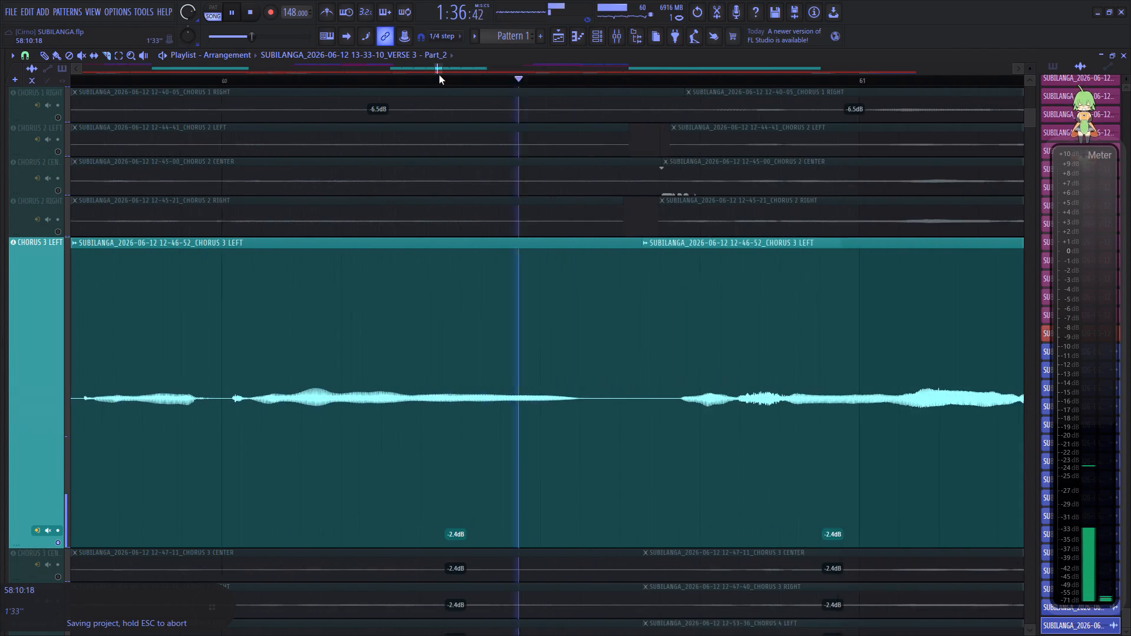
pyautogui.moveTo(439, 75); pyautogui.dragTo(439, 75)
pyautogui.rightClick(438, 377)
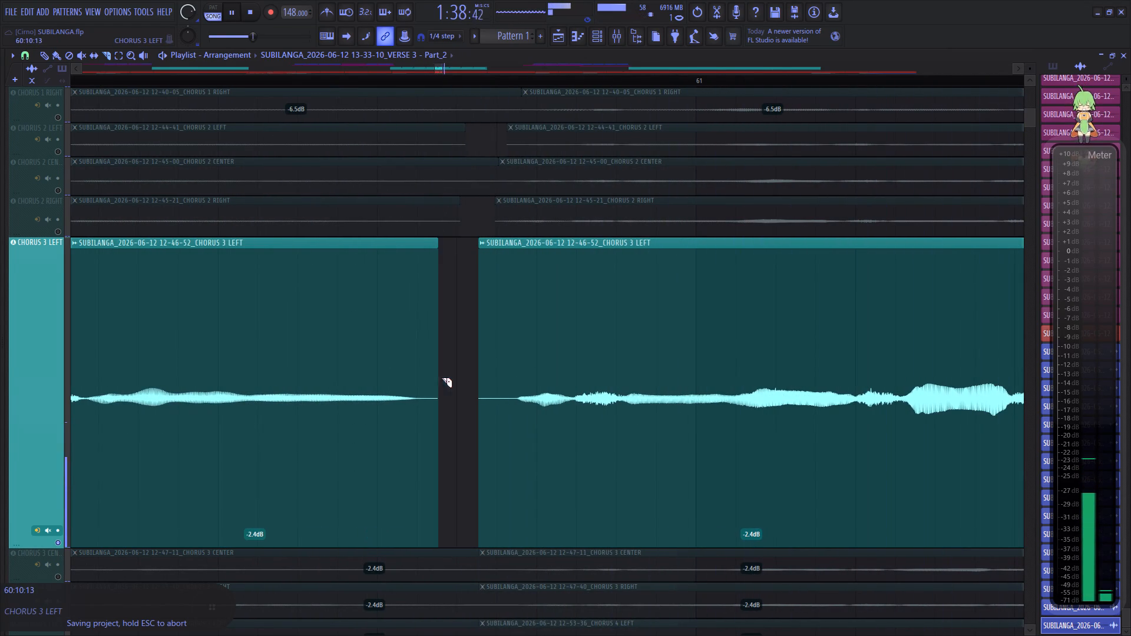
pyautogui.rightClick(497, 373)
pyautogui.click(373, 82)
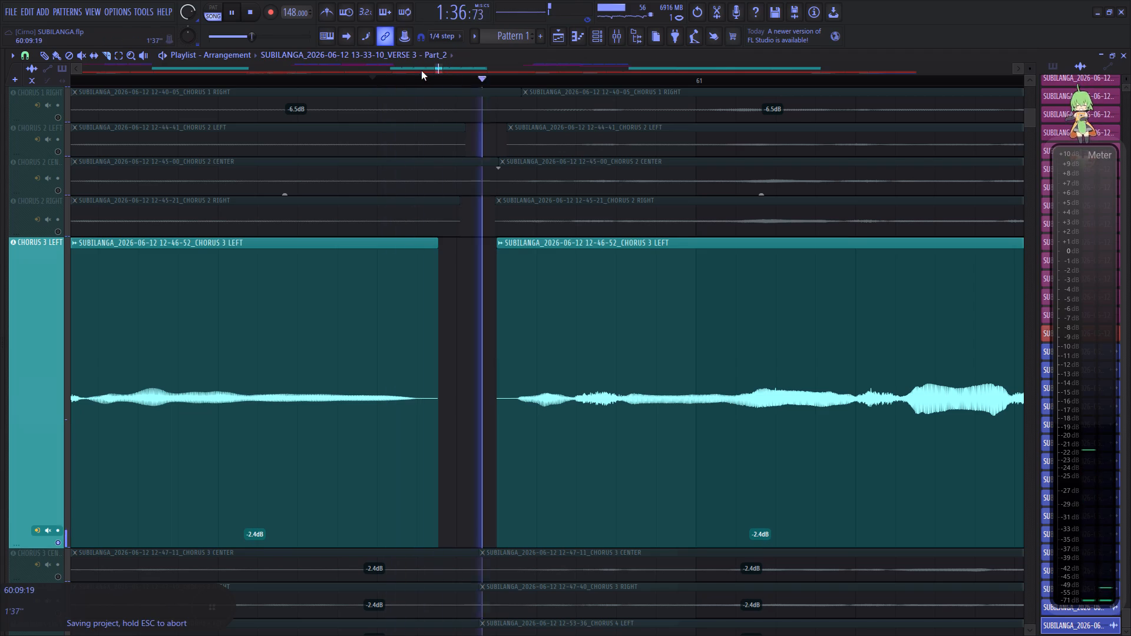
# Slice out the quiet gap in bar 62 of CHORUS 3 LEFT, lower its gain to -13.9 dB, and replay the passage.
pyautogui.scroll(-4, 429, 74)
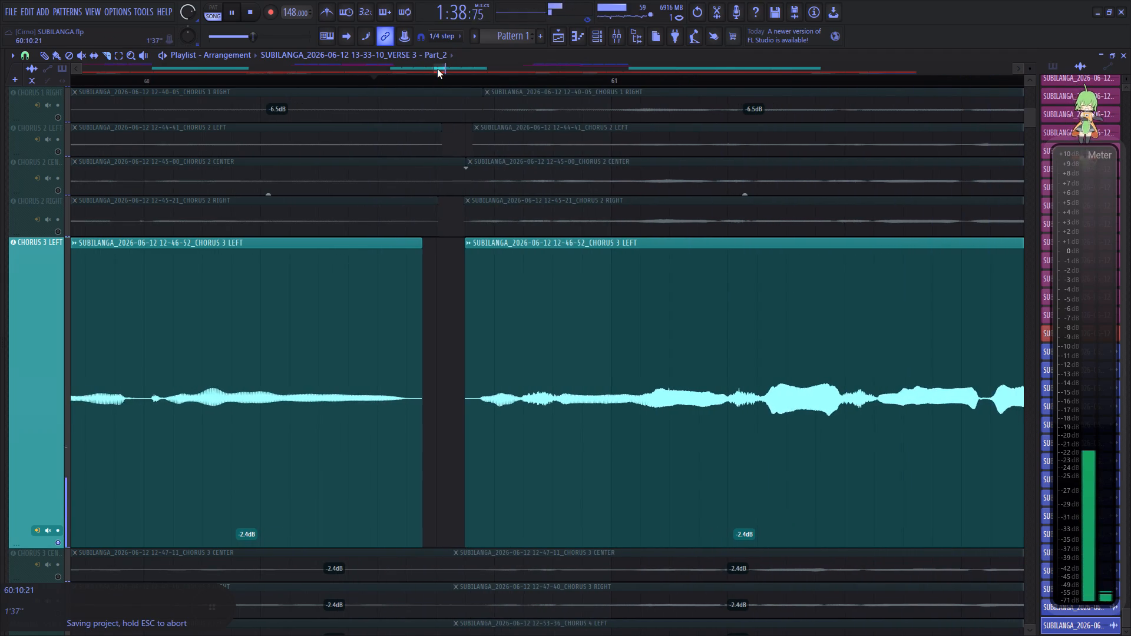
pyautogui.moveTo(437, 69); pyautogui.dragTo(453, 66)
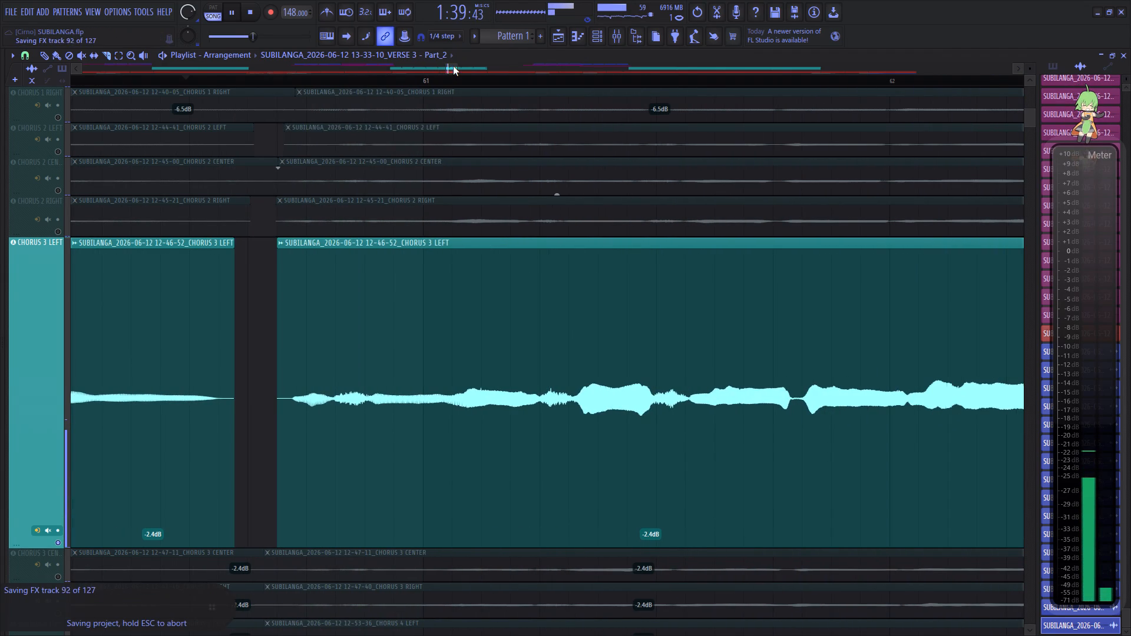
pyautogui.moveTo(453, 66); pyautogui.dragTo(448, 69)
pyautogui.press('space')
pyautogui.press('space')
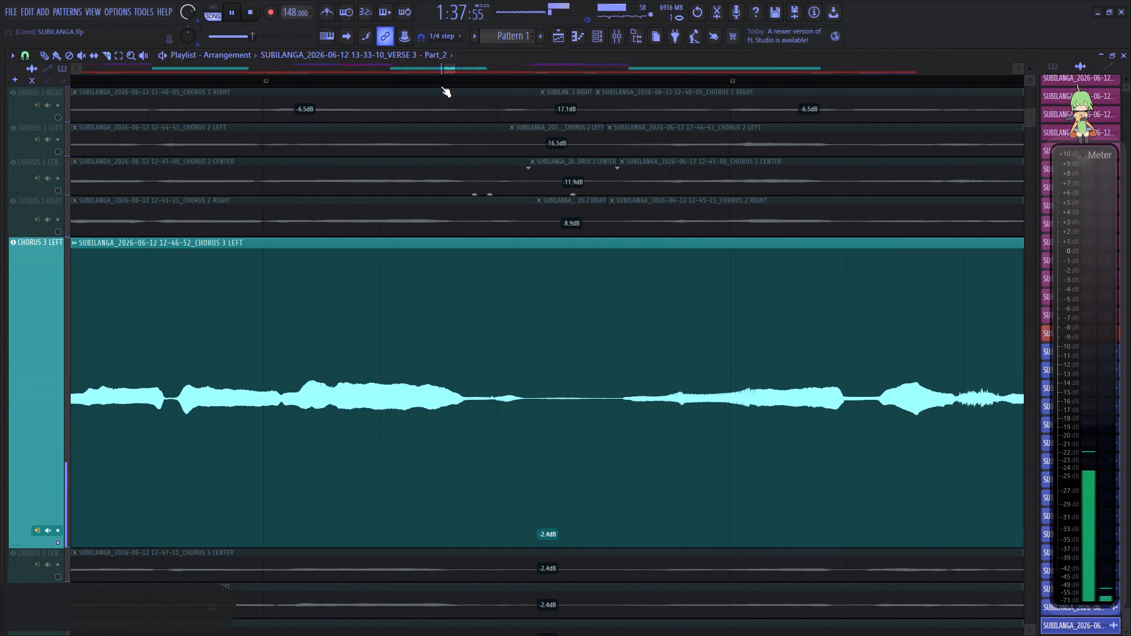
pyautogui.click(517, 360)
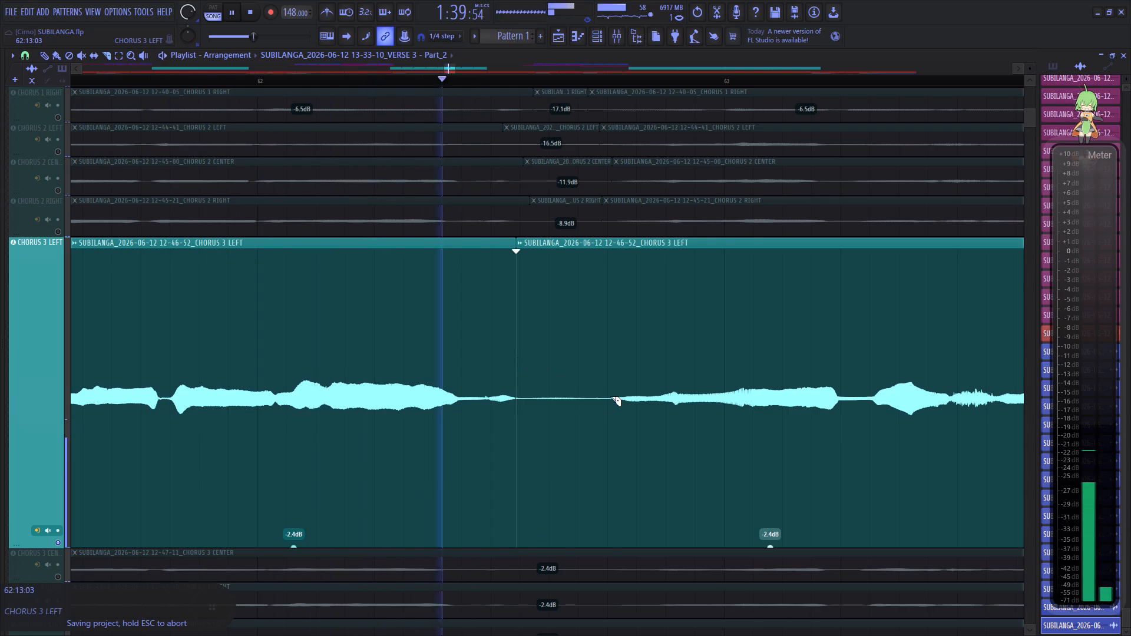
pyautogui.click(608, 395)
pyautogui.press('space')
pyautogui.press('space')
pyautogui.moveTo(563, 546); pyautogui.dragTo(590, 59)
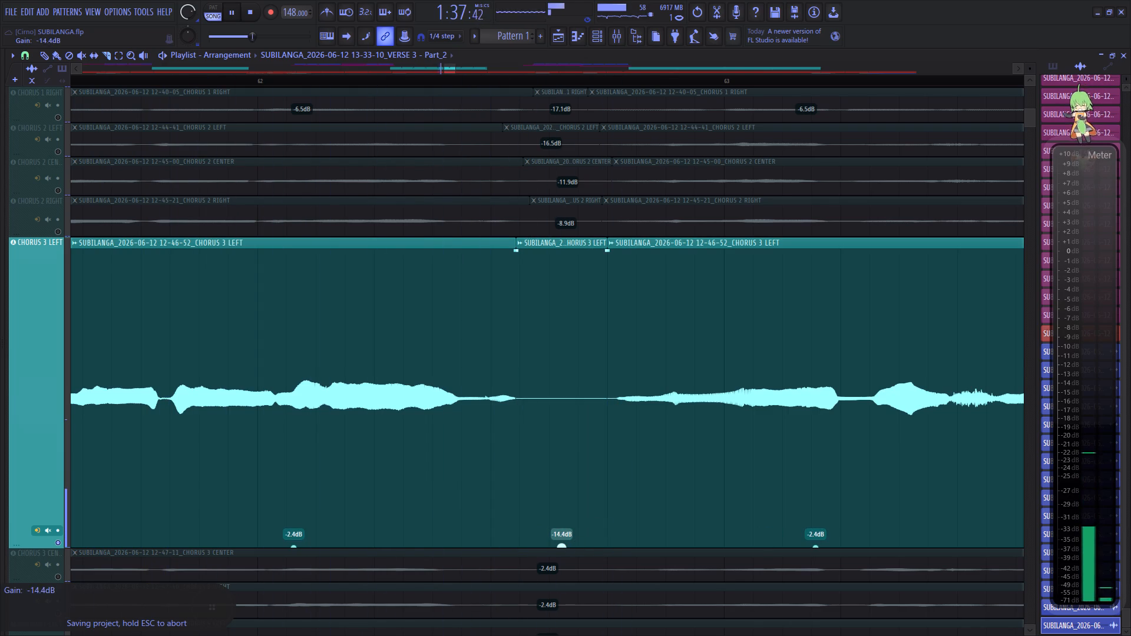
pyautogui.moveTo(590, 59); pyautogui.dragTo(590, 55)
pyautogui.click(370, 82)
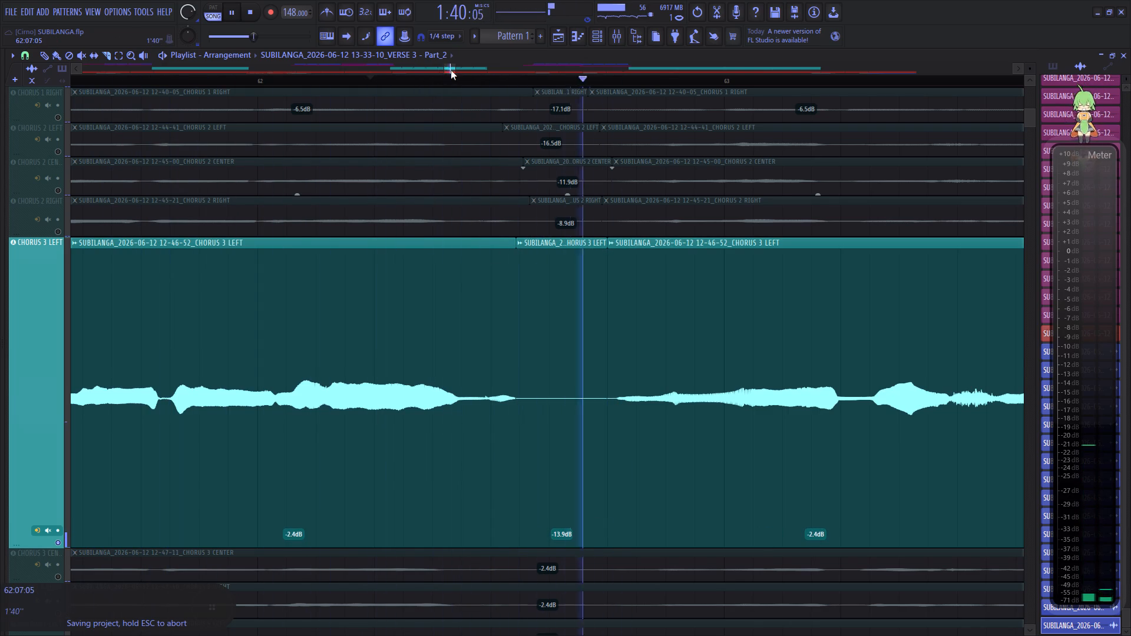
# Slice out the quiet gap in bar 64 of CHORUS 3 LEFT, lower its gain to -16.4 dB, and replay the passage.
pyautogui.moveTo(451, 69); pyautogui.dragTo(469, 81)
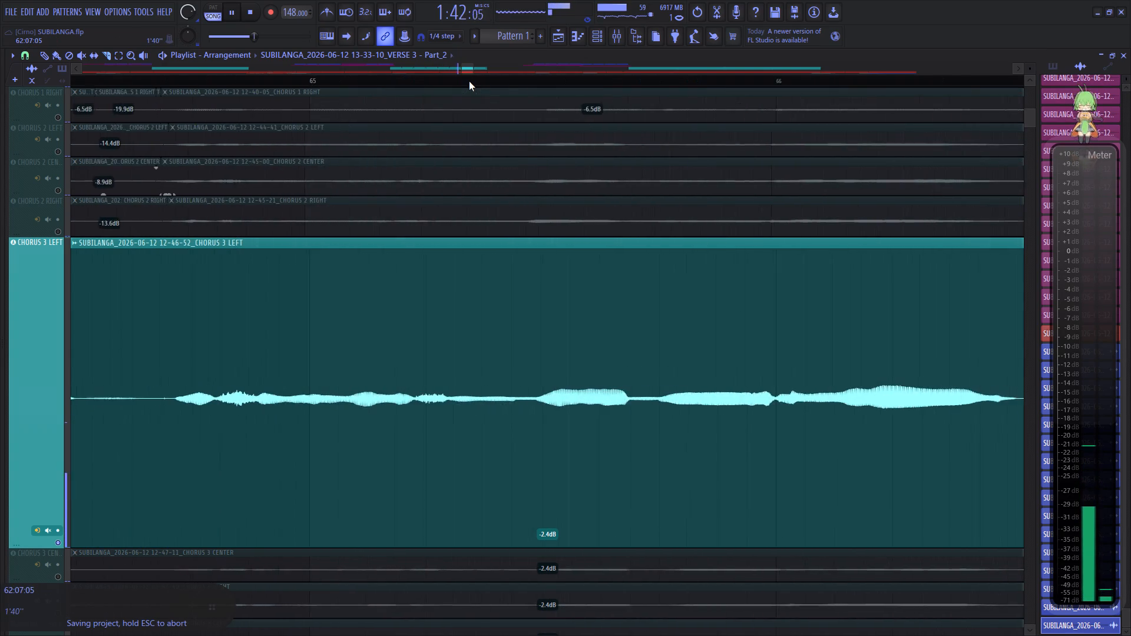
pyautogui.moveTo(469, 81); pyautogui.dragTo(464, 82)
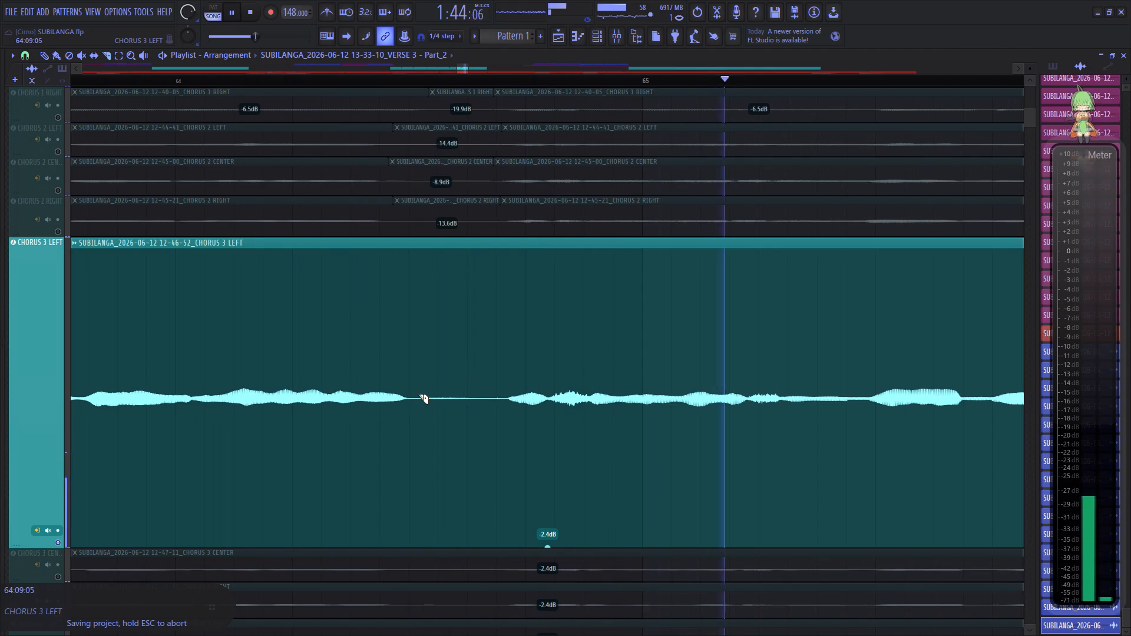
pyautogui.click(418, 393)
pyautogui.click(502, 377)
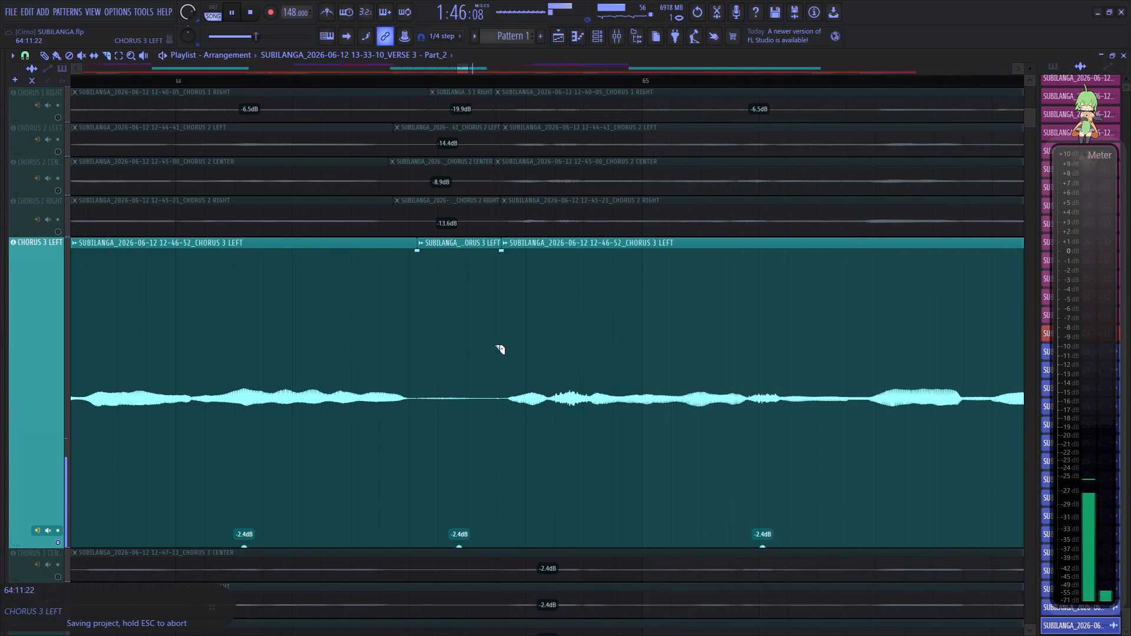
pyautogui.press('space')
pyautogui.press('space')
pyautogui.press('space')
pyautogui.press('space')
pyautogui.press('space')
pyautogui.press('space')
pyautogui.moveTo(458, 546); pyautogui.dragTo(481, 52)
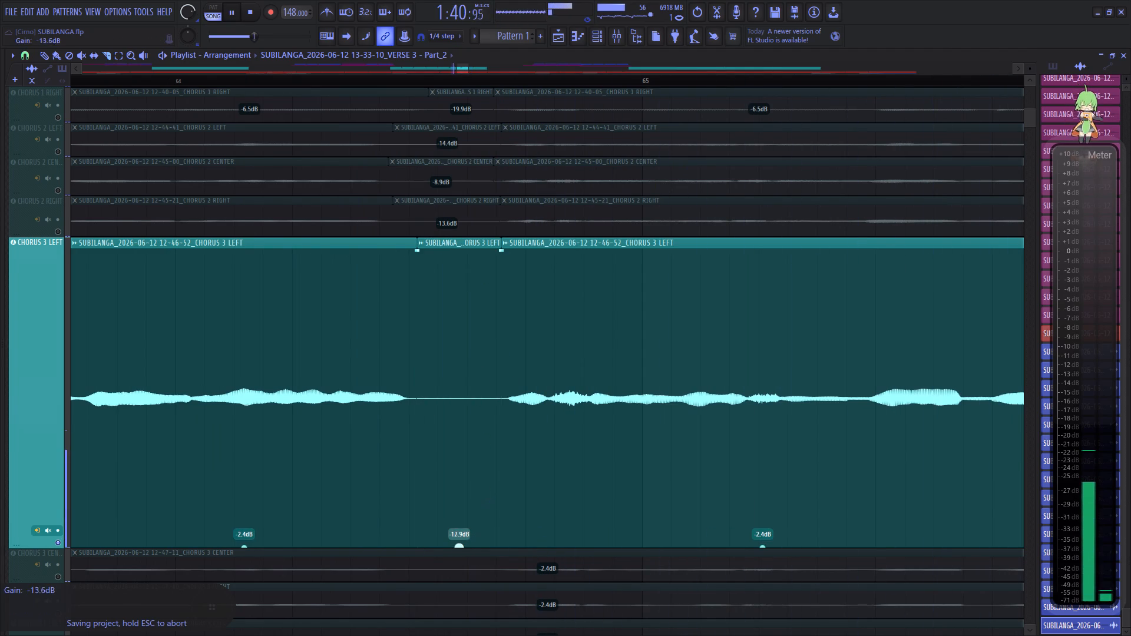
pyautogui.moveTo(481, 52); pyautogui.dragTo(488, 78)
pyautogui.press('space')
pyautogui.press('space')
# Slice out the quiet gap in bar 66 of CHORUS 3 LEFT, lower its gain to -14.0 dB, and replay the passage.
pyautogui.moveTo(464, 69); pyautogui.dragTo(468, 74)
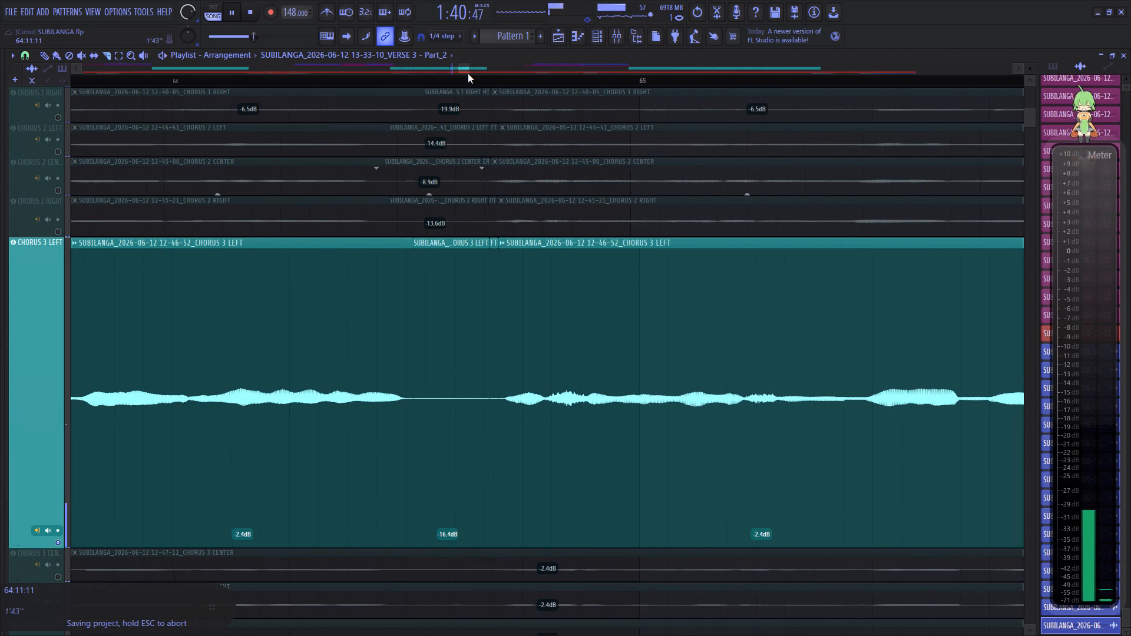
pyautogui.moveTo(468, 74); pyautogui.dragTo(476, 76)
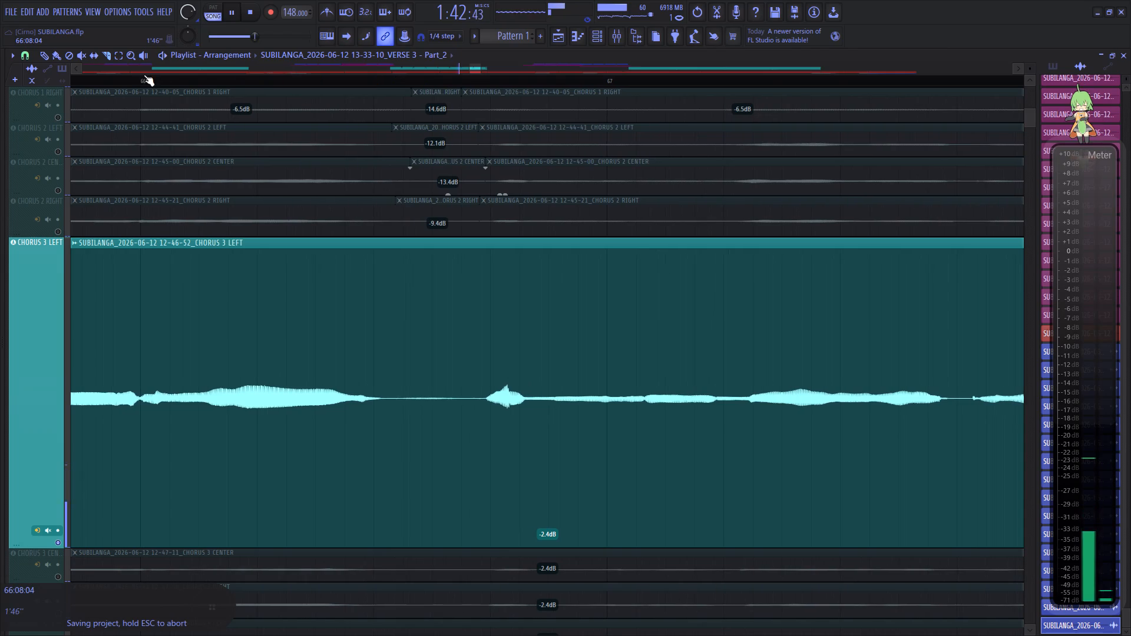
pyautogui.click(138, 76)
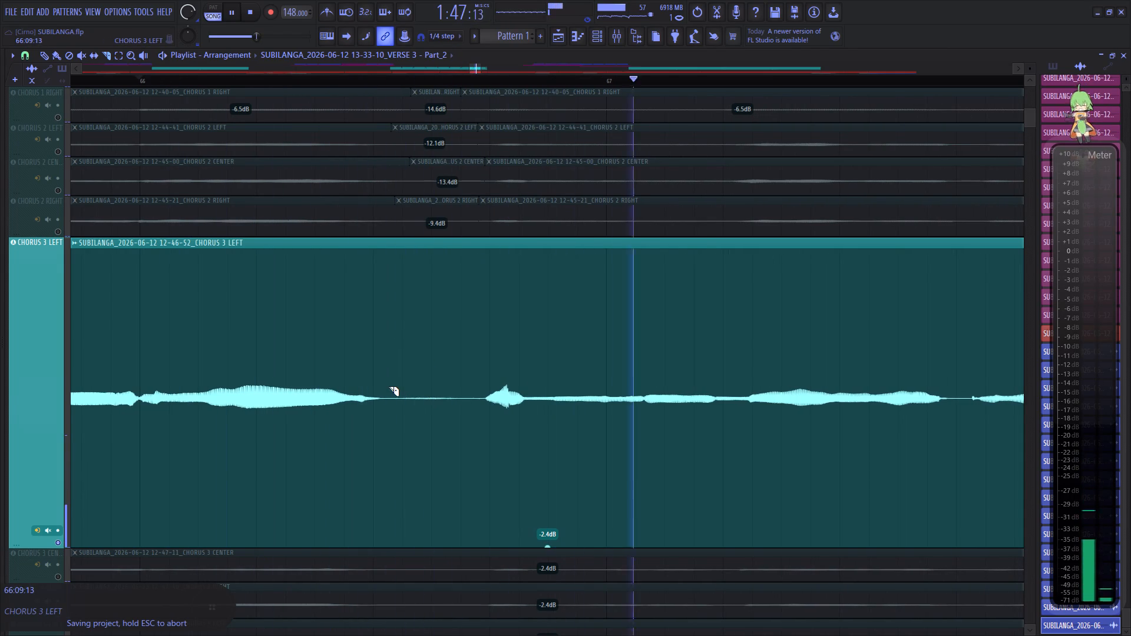
pyautogui.click(381, 380)
pyautogui.press('space')
pyautogui.press('space')
pyautogui.click(479, 381)
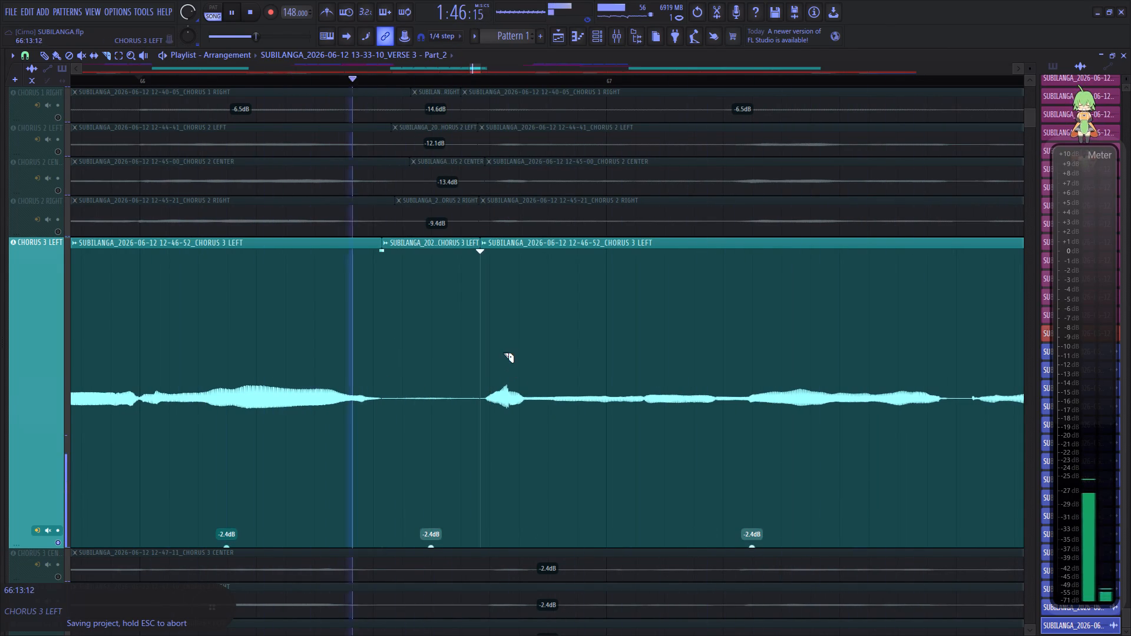
pyautogui.press('space')
pyautogui.press('space')
pyautogui.moveTo(434, 545); pyautogui.dragTo(449, 58)
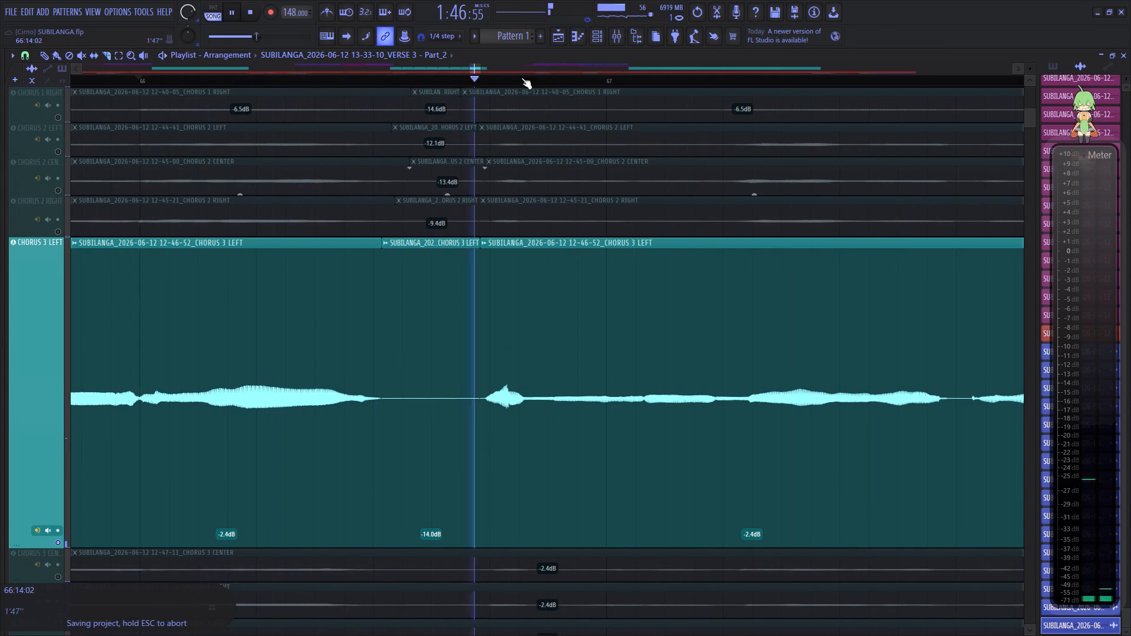
# Cut away the silent tail after the last phrase in bar 68 of CHORUS 3 LEFT and stop playback.
pyautogui.moveTo(475, 70); pyautogui.dragTo(482, 79)
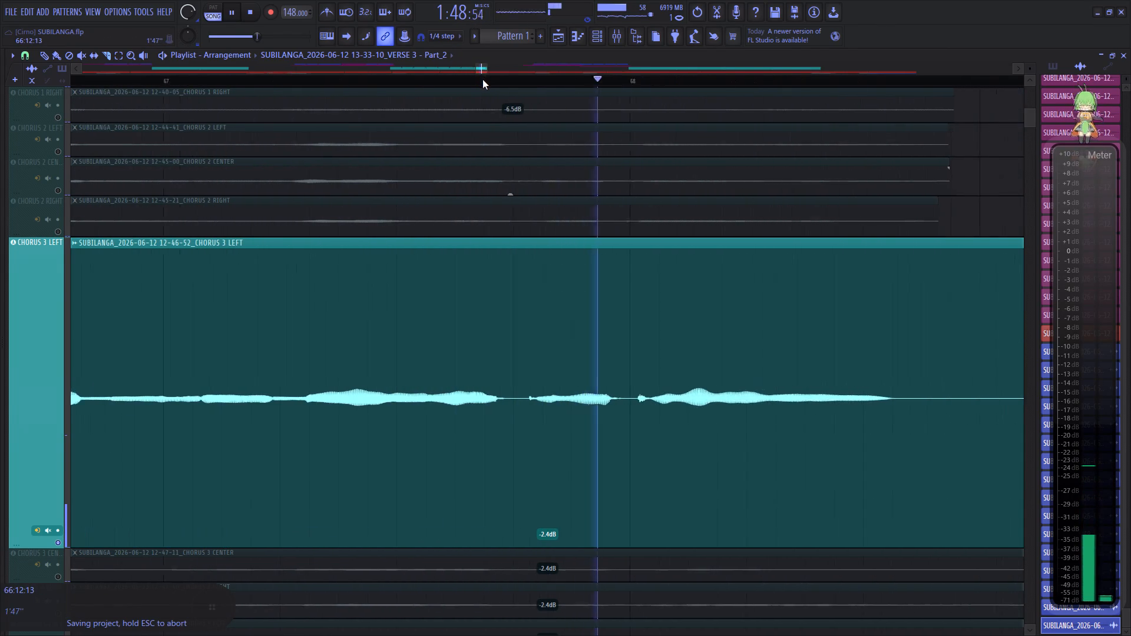
pyautogui.moveTo(482, 79); pyautogui.dragTo(485, 84)
pyautogui.rightClick(579, 375)
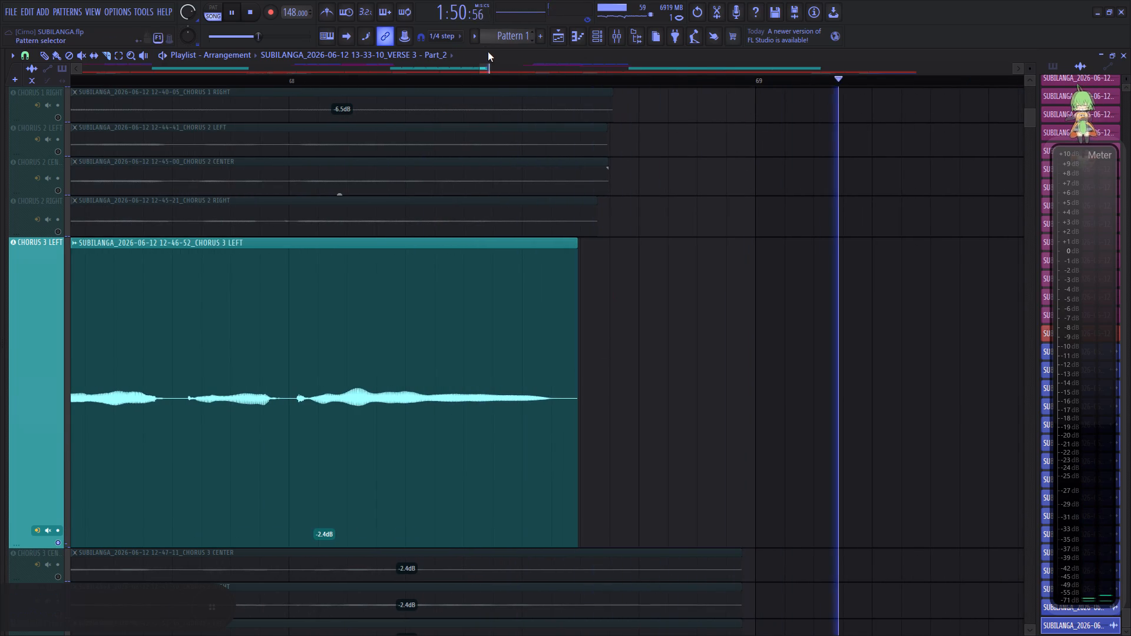
pyautogui.press('space')
# Shrink the CHORUS 3 LEFT track back to normal height and enlarge the CHORUS 3 CENTER track for editing.
pyautogui.scroll(-20, 501, 82)
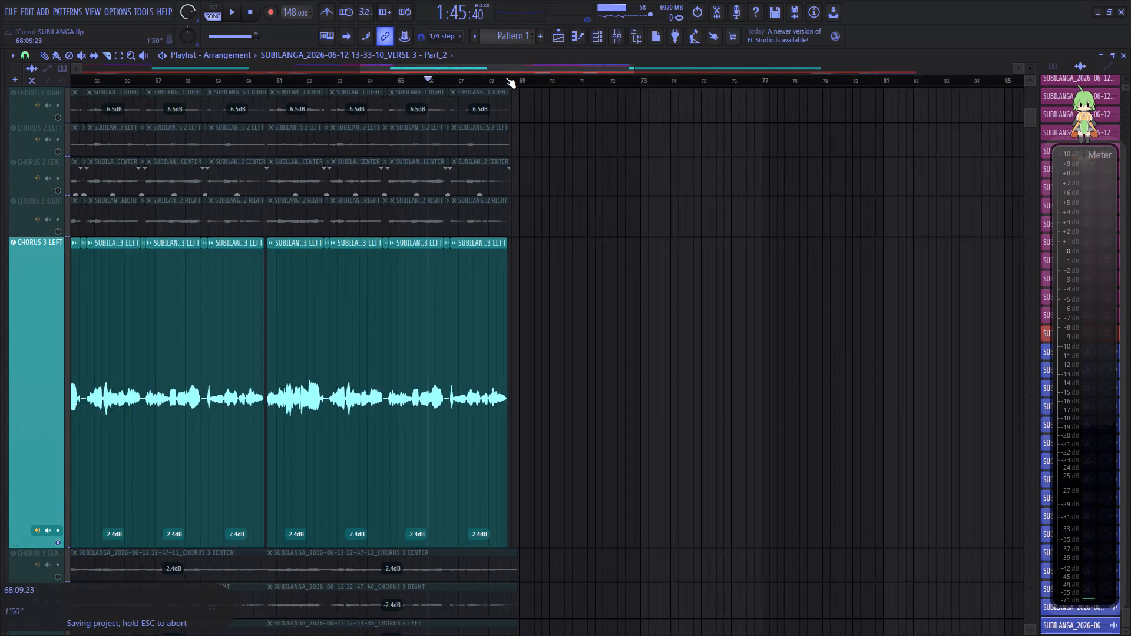
pyautogui.scroll(-1, 505, 77)
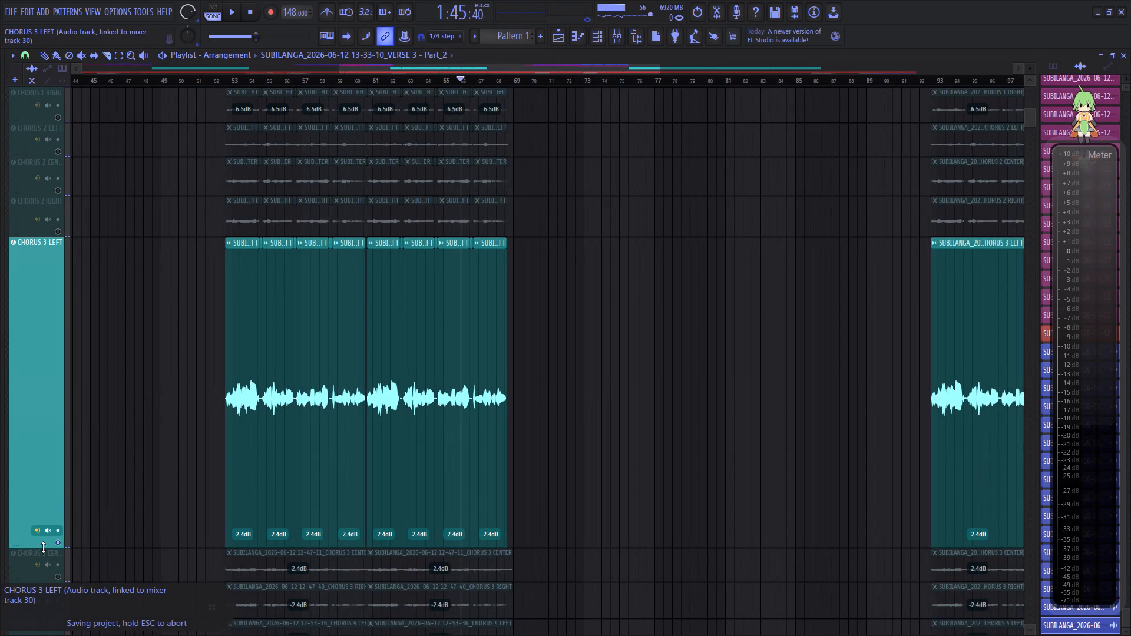
pyautogui.moveTo(43, 547); pyautogui.dragTo(62, 274)
pyautogui.rightClick(61, 304)
pyautogui.moveTo(41, 308); pyautogui.dragTo(41, 609)
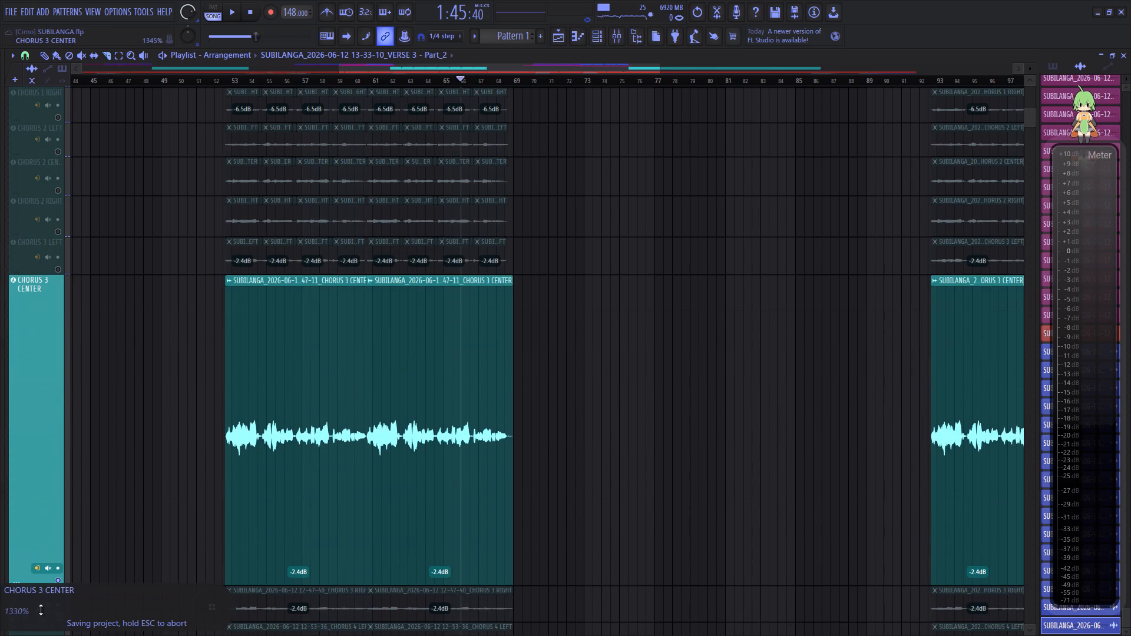
pyautogui.moveTo(41, 609); pyautogui.dragTo(41, 630)
# Play CHORUS 3 CENTER from the second chorus's start, slice out the quiet gap in bar 54, and lower its gain to -16.0 dB.
pyautogui.click(221, 80)
pyautogui.press('space')
pyautogui.scroll(7, 260, 79)
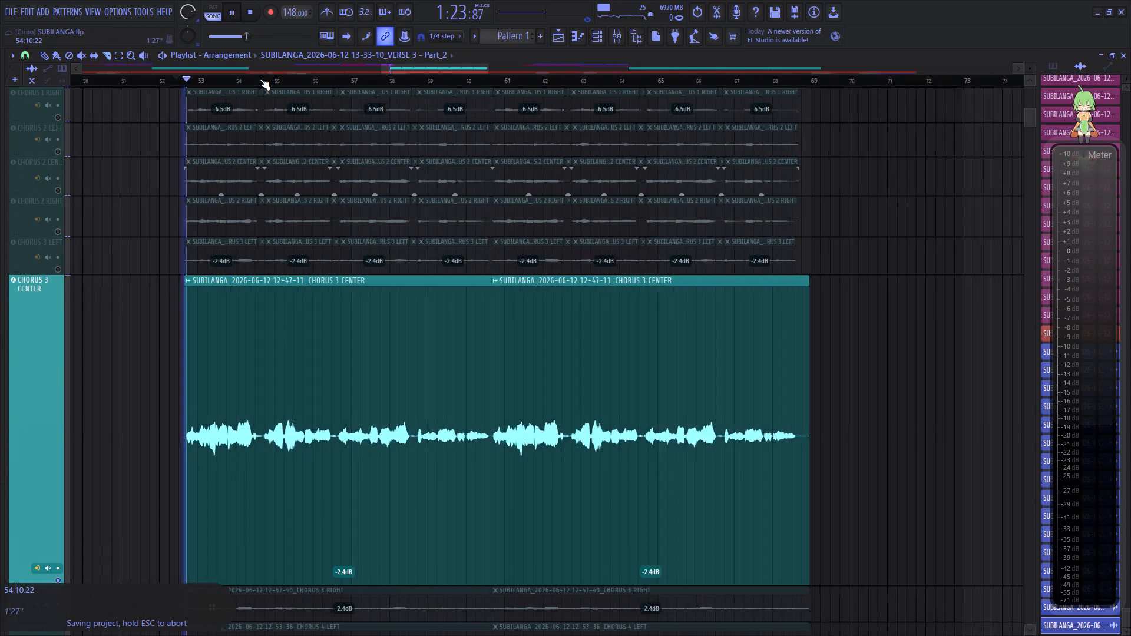
pyautogui.scroll(13, 260, 79)
pyautogui.click(234, 413)
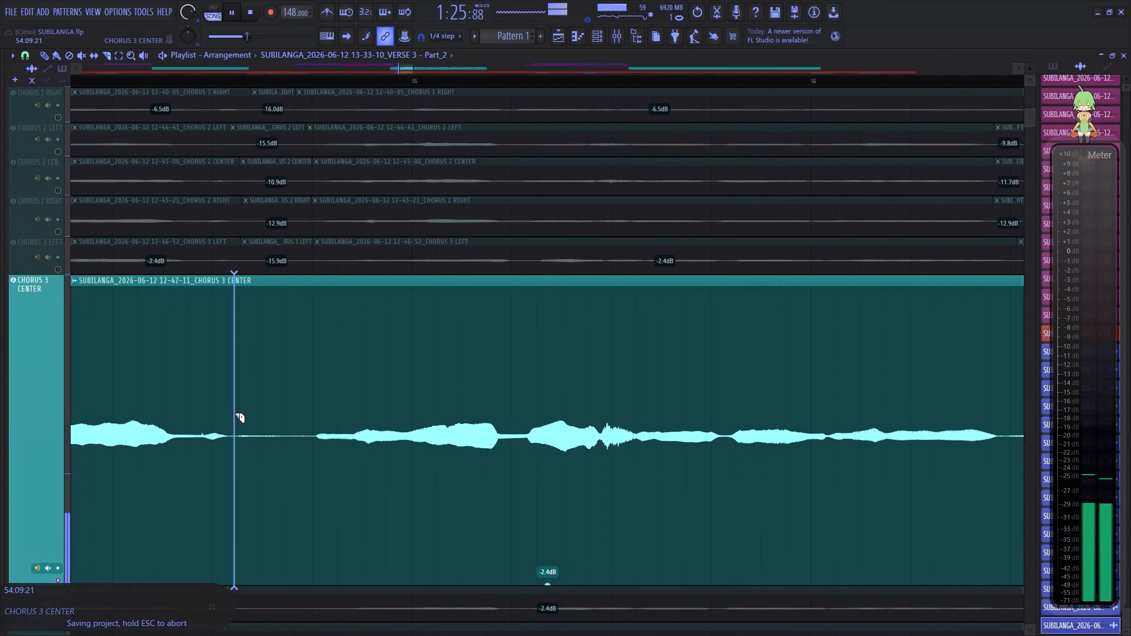
pyautogui.click(307, 412)
pyautogui.press('space')
pyautogui.scroll(-6, 305, 430)
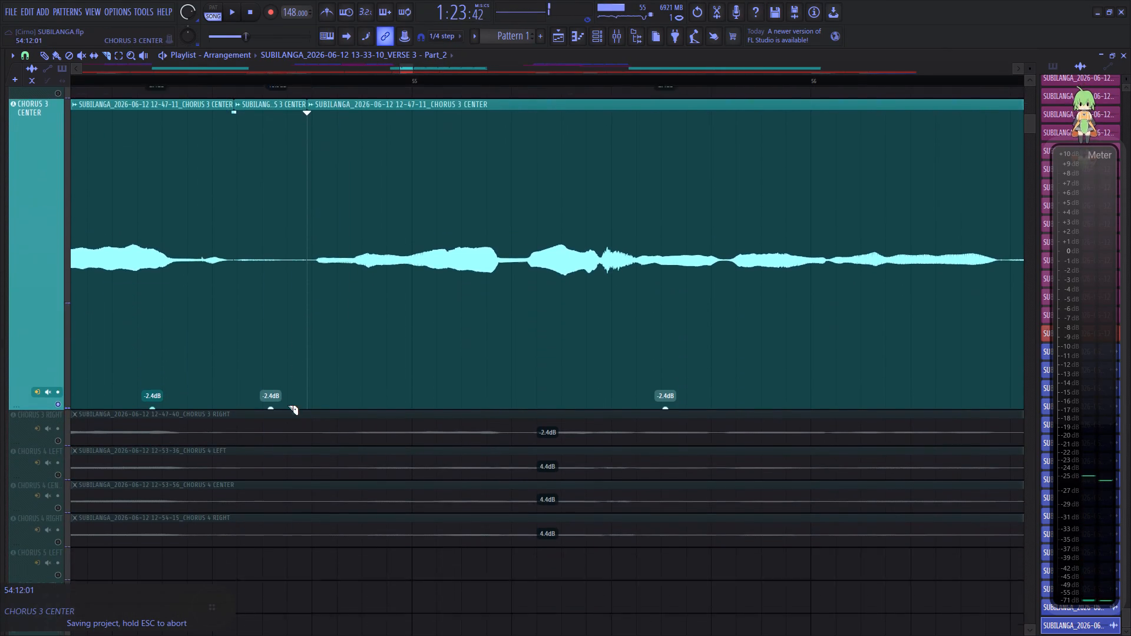
pyautogui.press('space')
pyautogui.moveTo(269, 385); pyautogui.dragTo(275, 506)
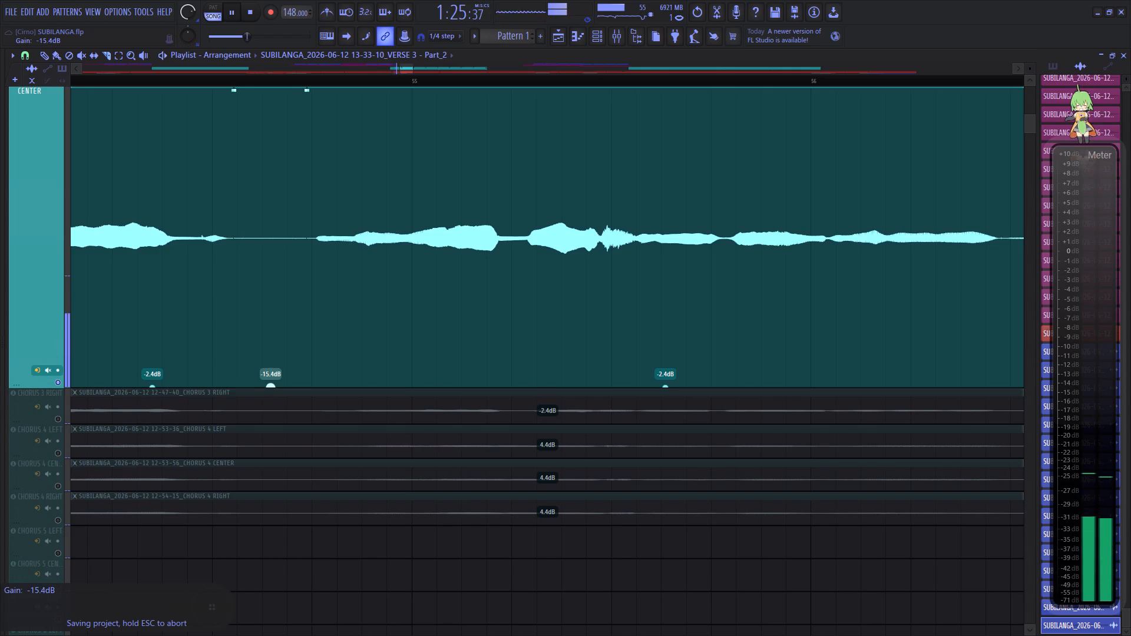
pyautogui.moveTo(275, 506); pyautogui.dragTo(275, 514)
# Slice out the quiet gap in bar 56 of CHORUS 3 CENTER, replay from bar 56, and lower the gap's gain to -16.1 dB.
pyautogui.moveTo(407, 69); pyautogui.dragTo(409, 73)
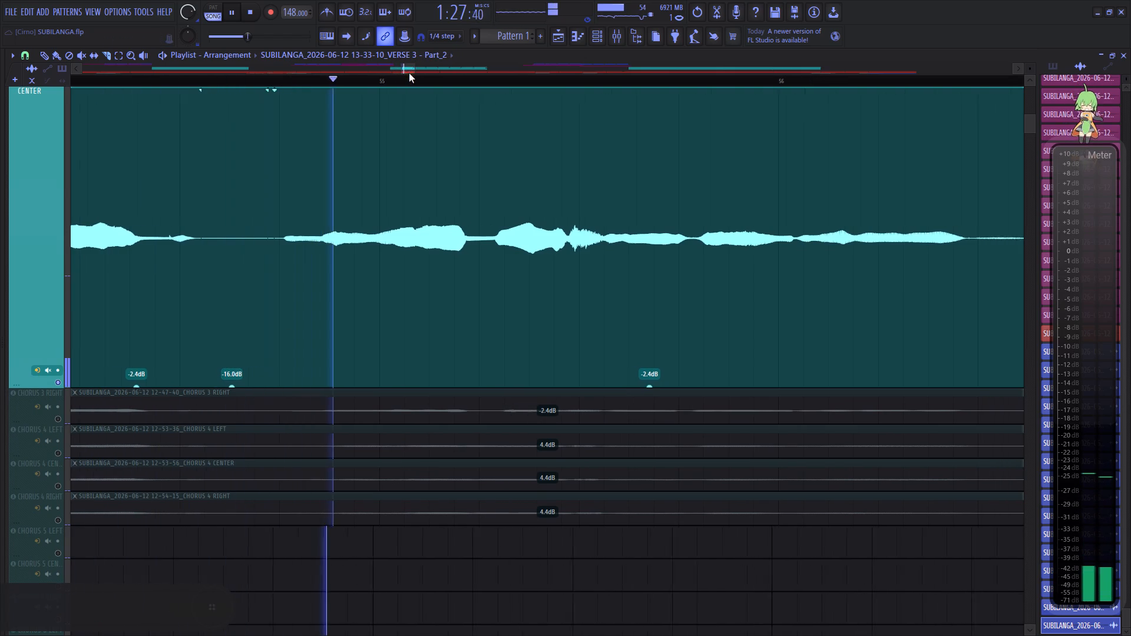
pyautogui.moveTo(409, 73); pyautogui.dragTo(416, 74)
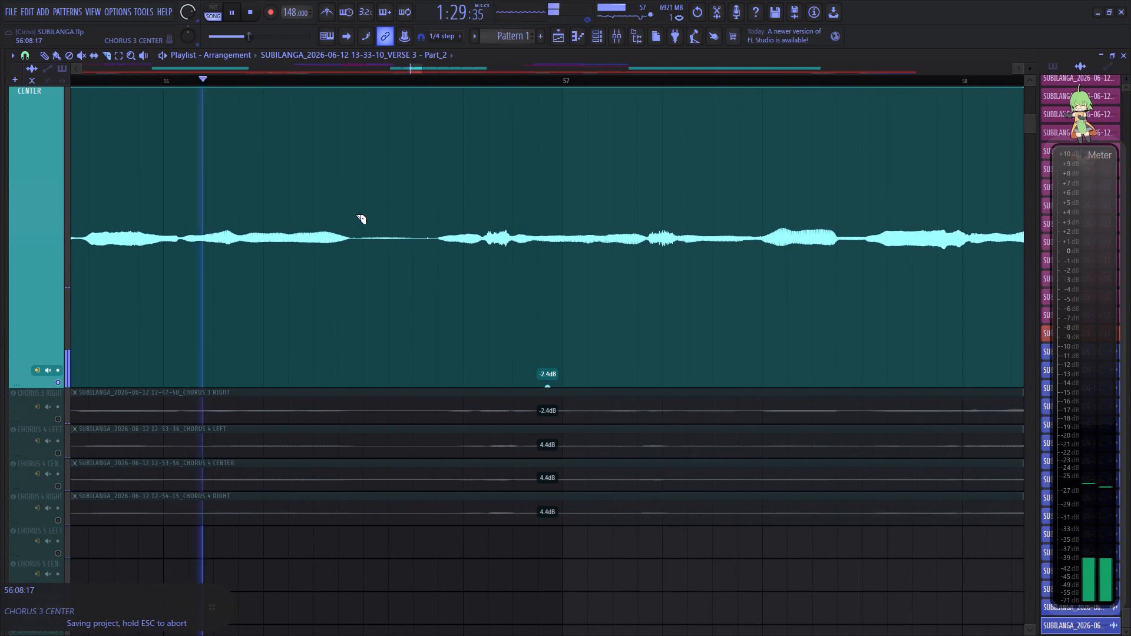
pyautogui.click(355, 214)
pyautogui.click(438, 211)
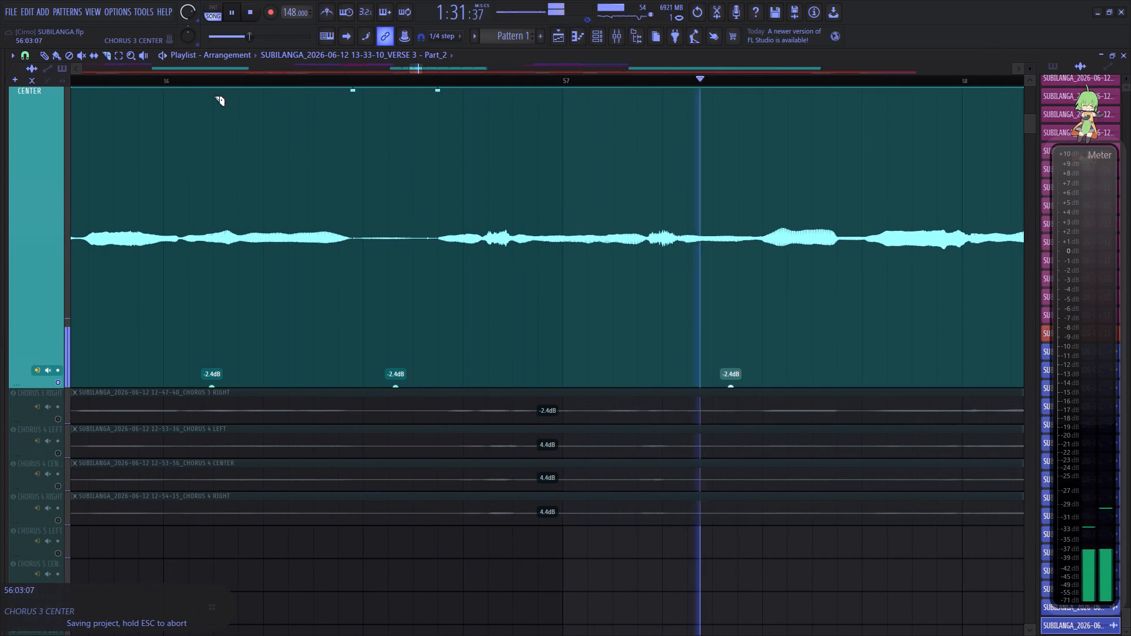
pyautogui.click(164, 82)
pyautogui.press('space')
pyautogui.press('space')
pyautogui.moveTo(396, 385); pyautogui.dragTo(397, 514)
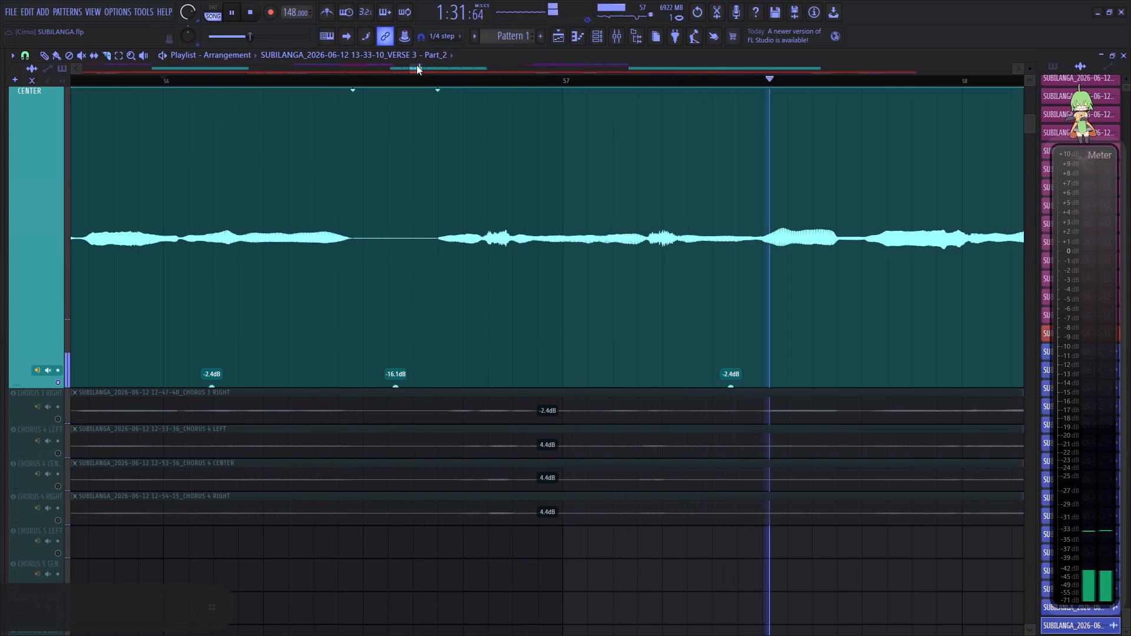
# Slice out the quiet gap in bar 58 of CHORUS 3 CENTER and lower its gain to -10.4 dB.
pyautogui.moveTo(416, 65); pyautogui.dragTo(428, 82)
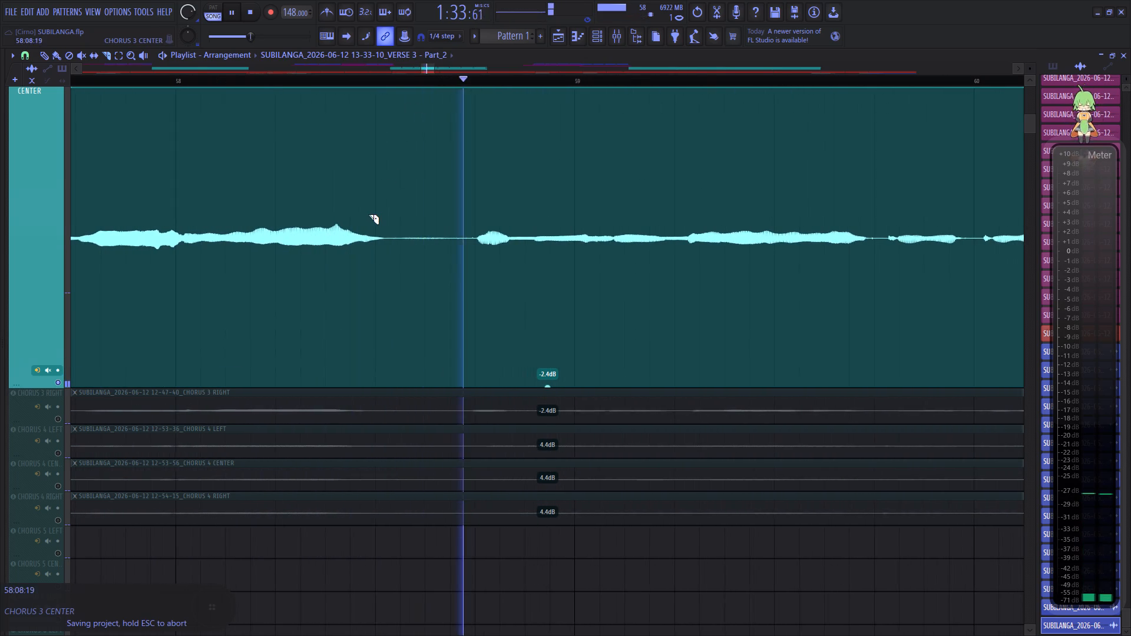
pyautogui.click(388, 222)
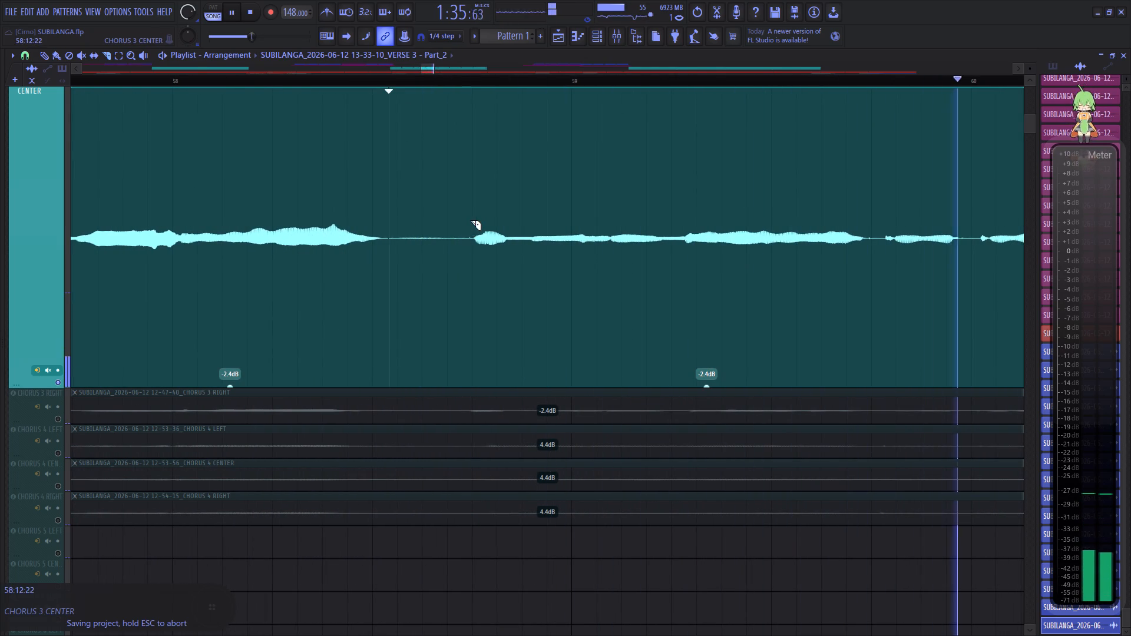
pyautogui.click(470, 220)
pyautogui.press('space')
pyautogui.moveTo(432, 385); pyautogui.dragTo(421, 459)
# Replay the bar 58 passage repeatedly to check the lowered gap in CHORUS 3 CENTER against the neighbouring chorus tracks.
pyautogui.click(278, 78)
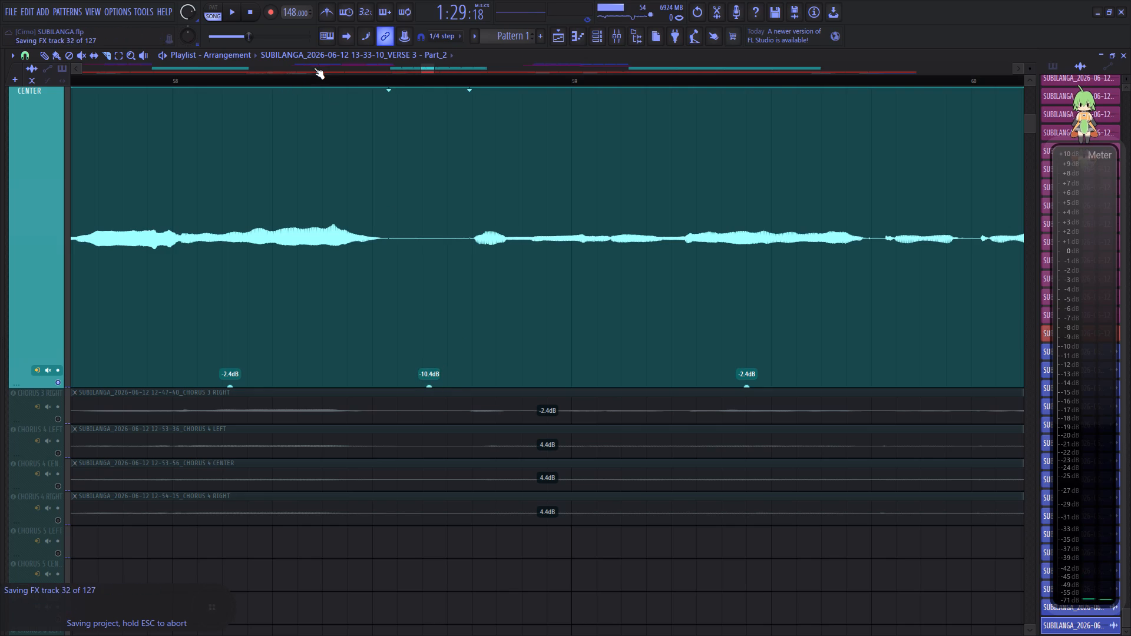
pyautogui.press('space')
pyautogui.press('space')
pyautogui.press('space')
pyautogui.press('space')
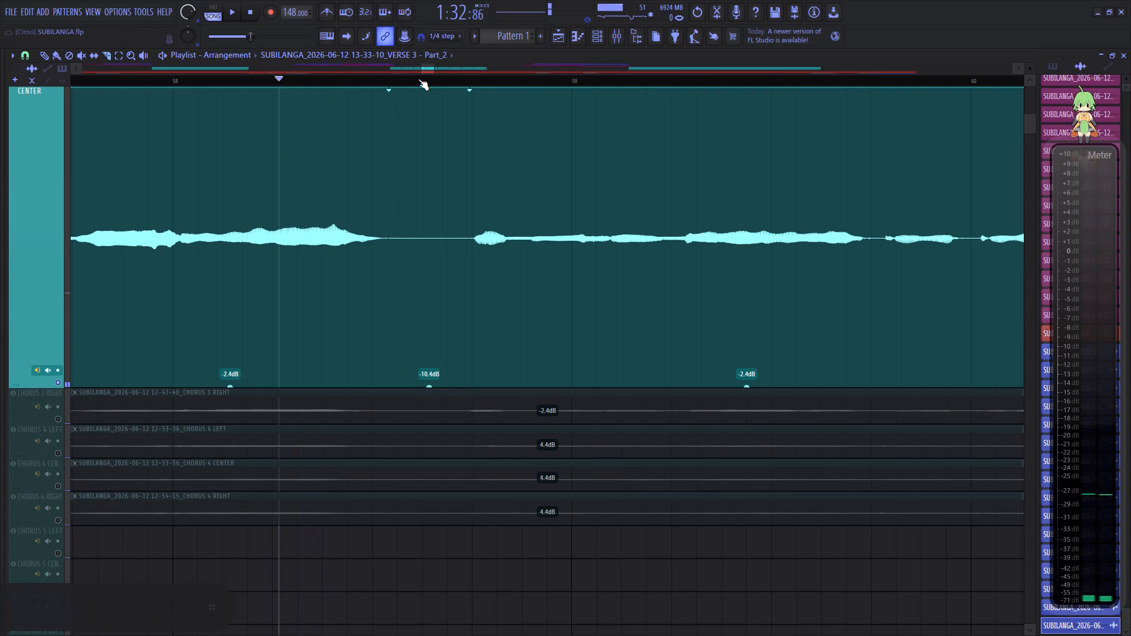
pyautogui.press('space')
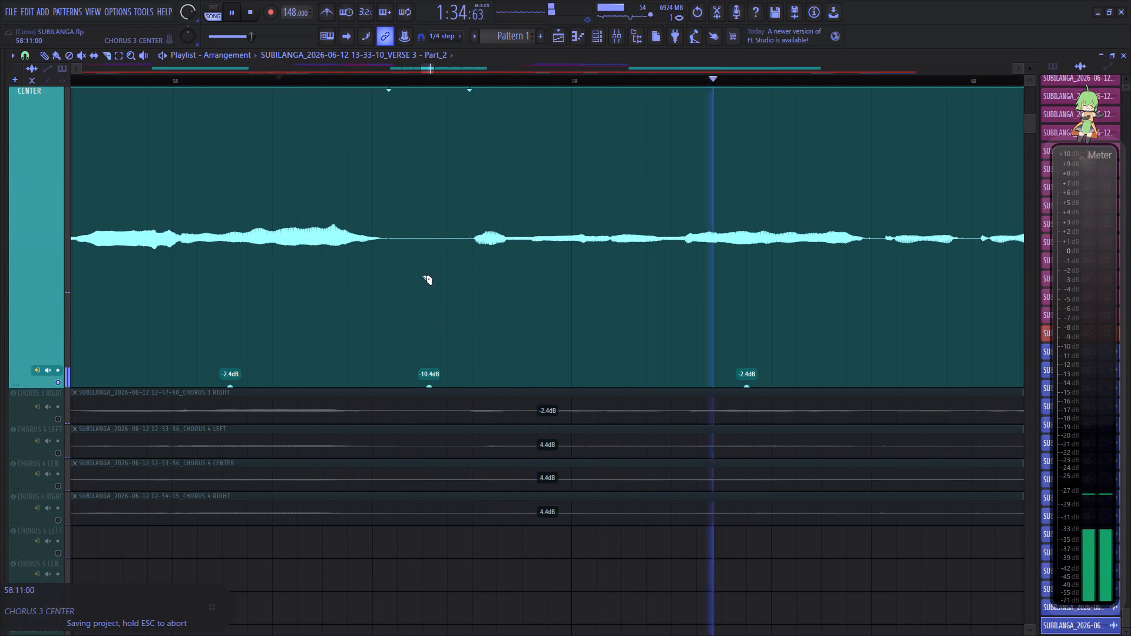
pyautogui.scroll(4, 446, 214)
pyautogui.press('space')
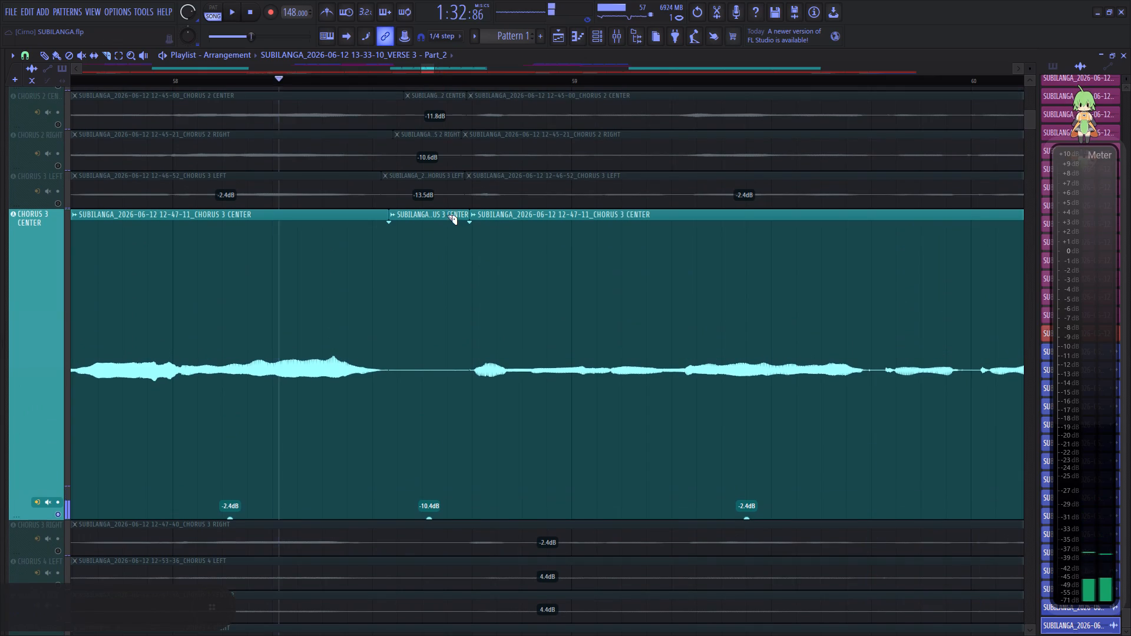
pyautogui.press('space')
pyautogui.press('space')
pyautogui.press('space')
pyautogui.press('space')
pyautogui.press('space')
pyautogui.press('space')
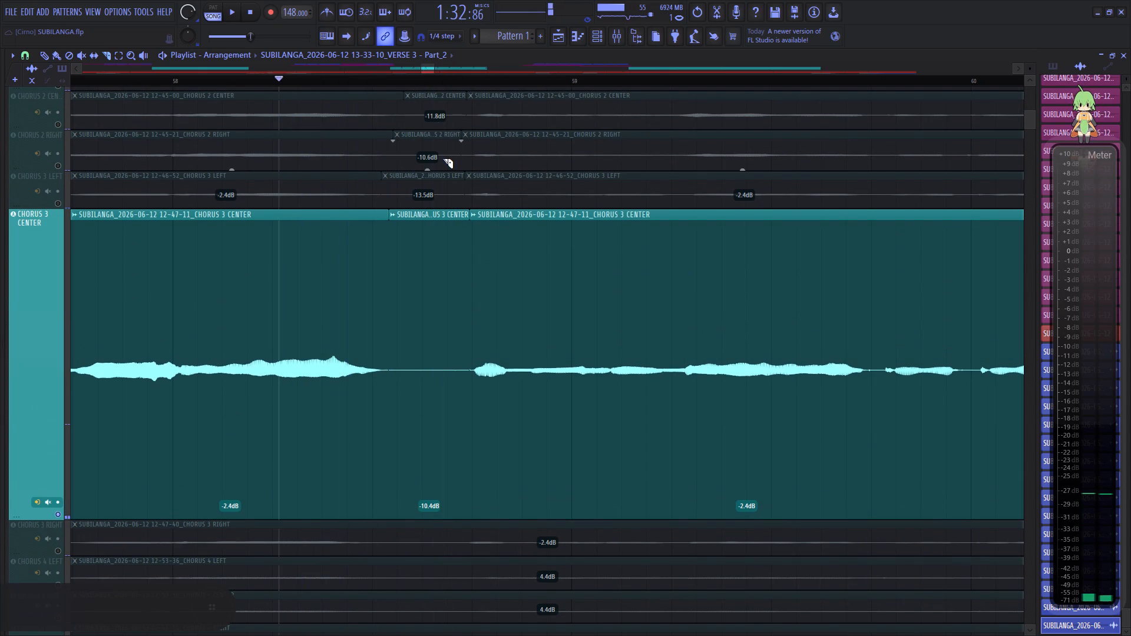
pyautogui.press('space')
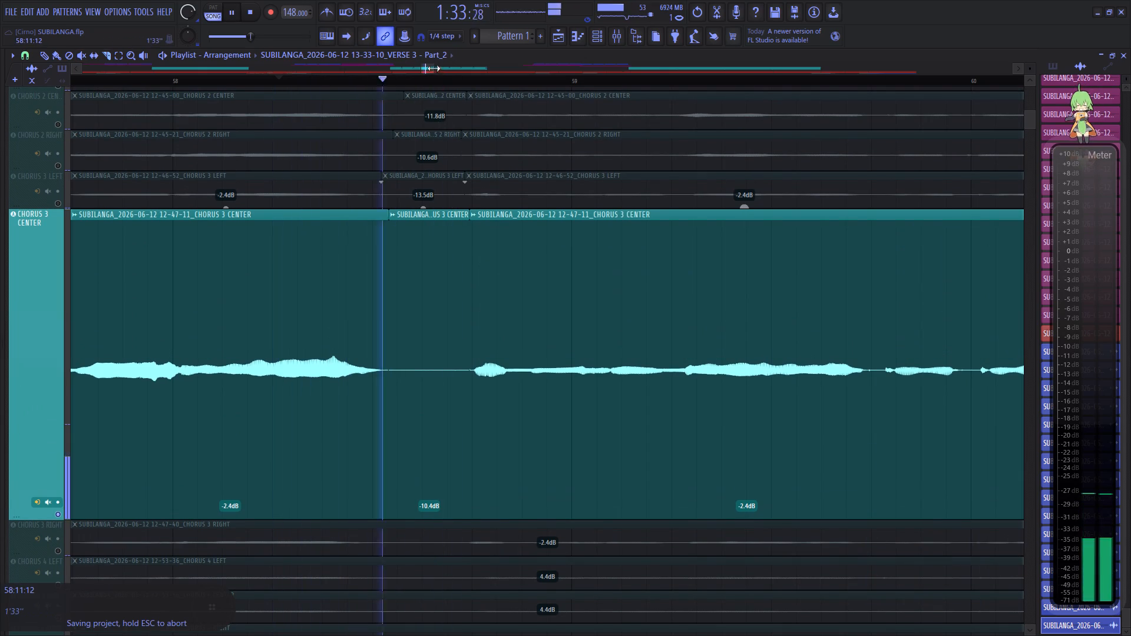
# Cut away the short silent section late in bar 60 of CHORUS 3 CENTER, around the clip boundary, and replay the passage.
pyautogui.moveTo(430, 67); pyautogui.dragTo(441, 74)
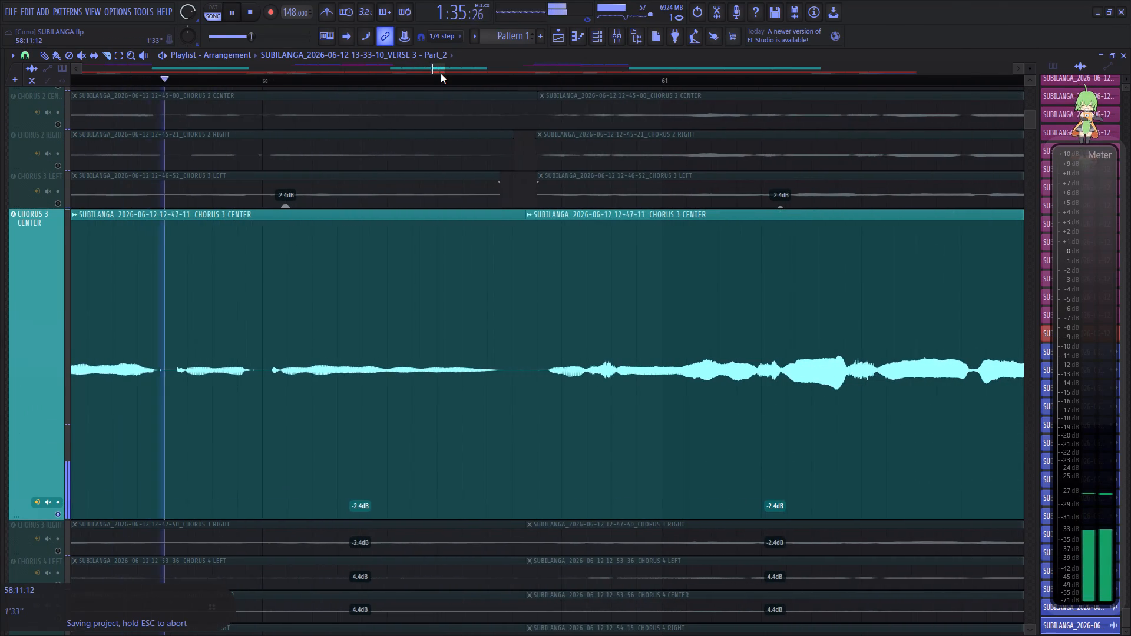
pyautogui.moveTo(441, 74); pyautogui.dragTo(441, 74)
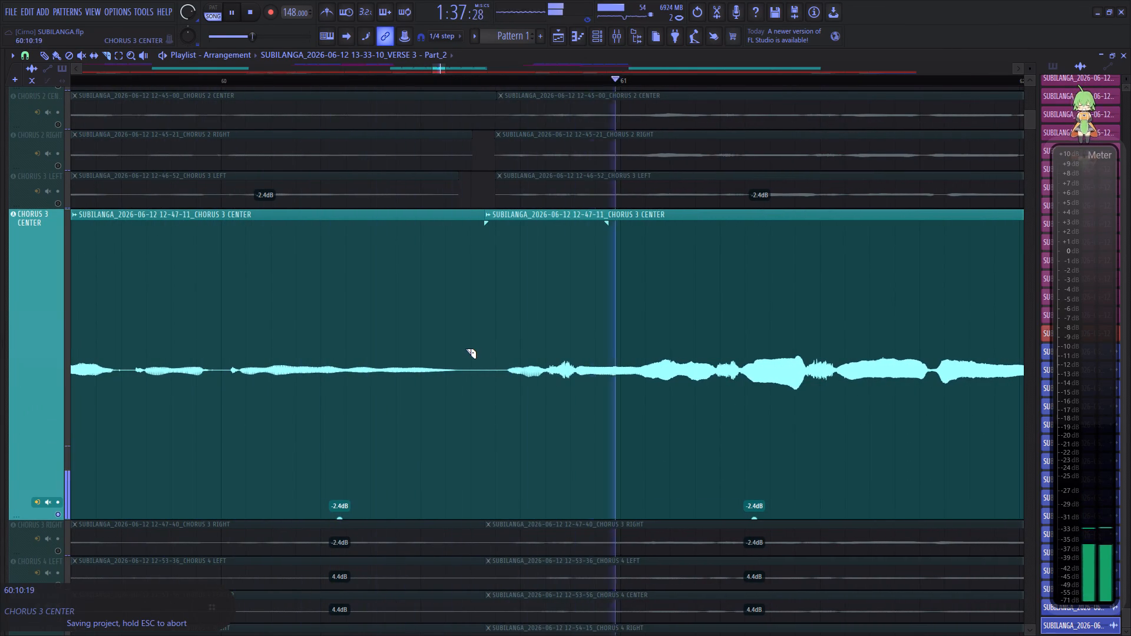
pyautogui.rightClick(464, 350)
pyautogui.rightClick(499, 350)
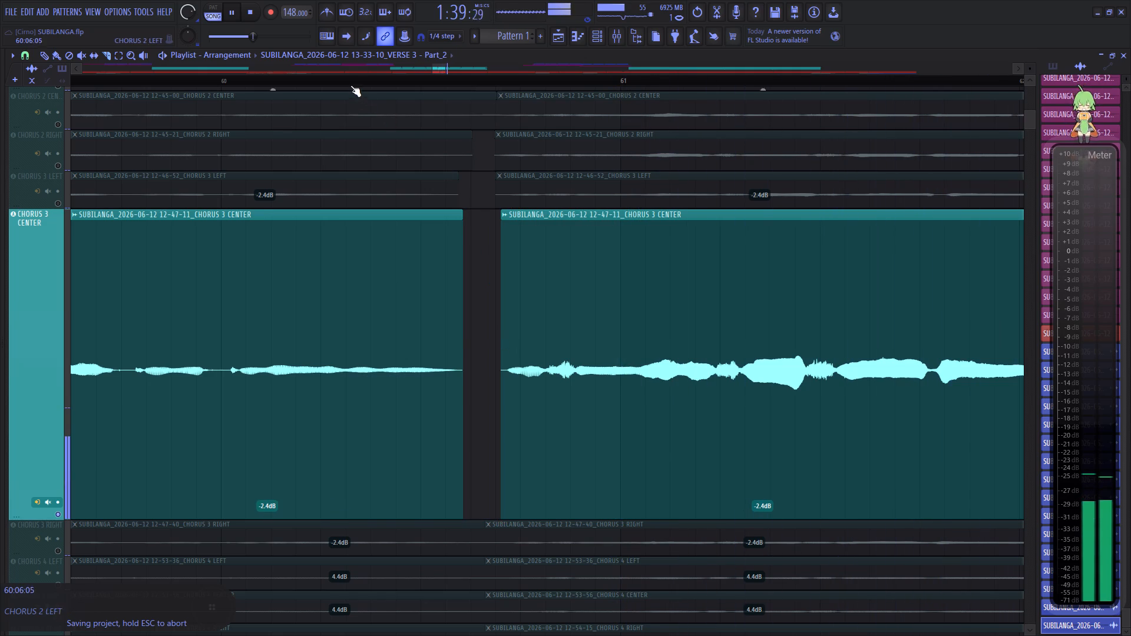
pyautogui.click(350, 84)
pyautogui.press('space')
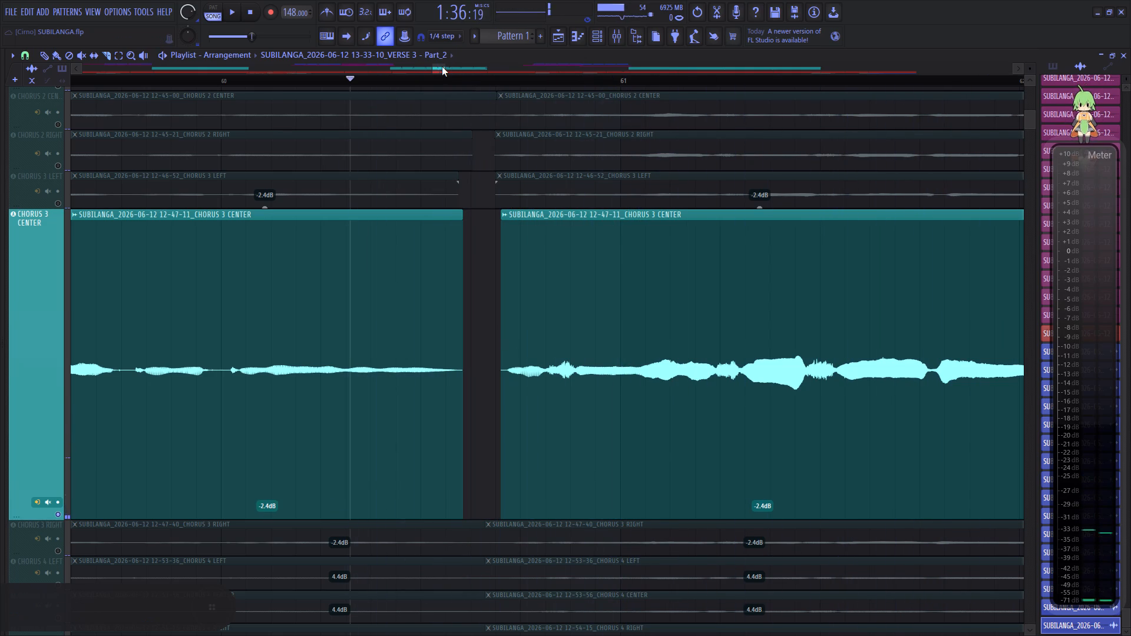
pyautogui.press('space')
# Slice out the quiet gap in bar 62 of CHORUS 3 CENTER, lower its gain to -15.2 dB, and replay the passage.
pyautogui.moveTo(441, 67); pyautogui.dragTo(449, 73)
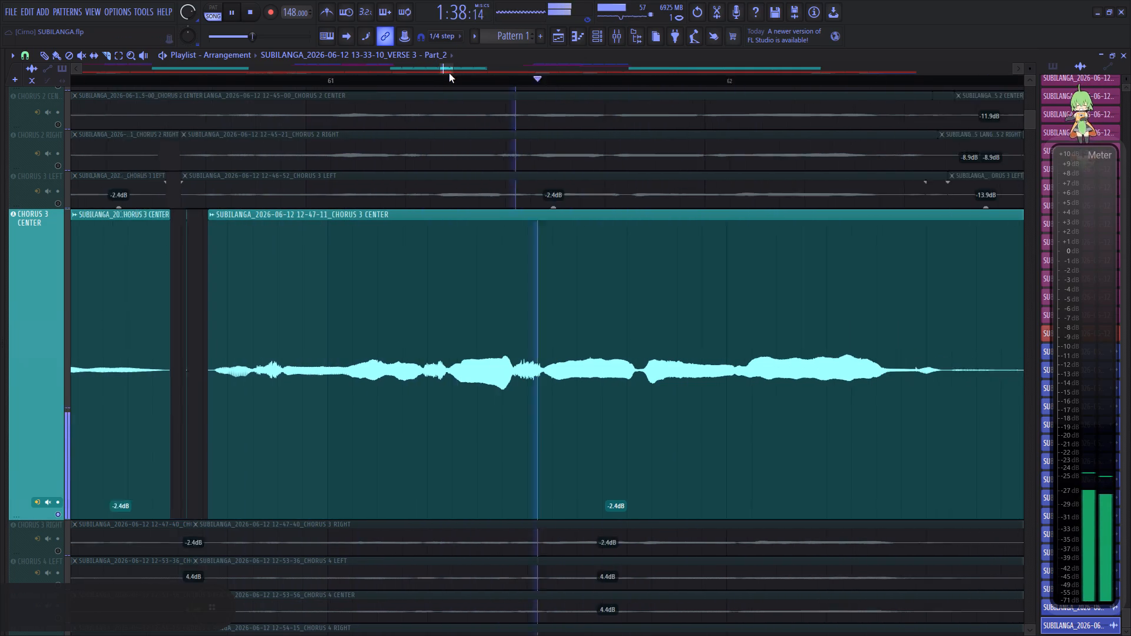
pyautogui.moveTo(449, 73); pyautogui.dragTo(456, 79)
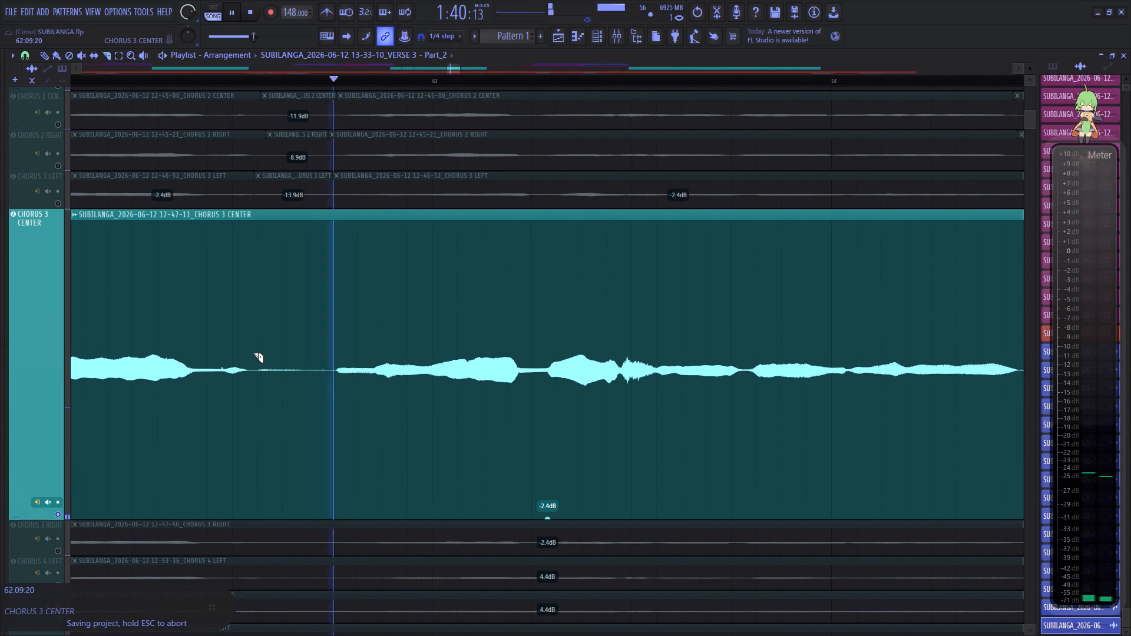
pyautogui.click(253, 353)
pyautogui.click(334, 359)
pyautogui.press('space')
pyautogui.press('space')
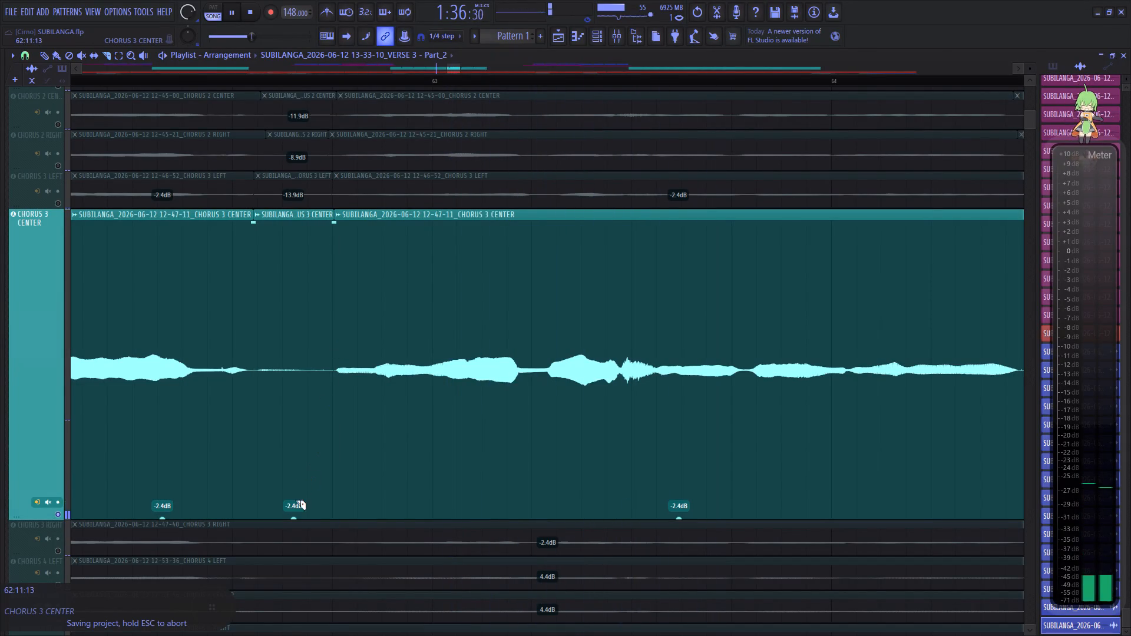
pyautogui.moveTo(294, 518); pyautogui.dragTo(301, 39)
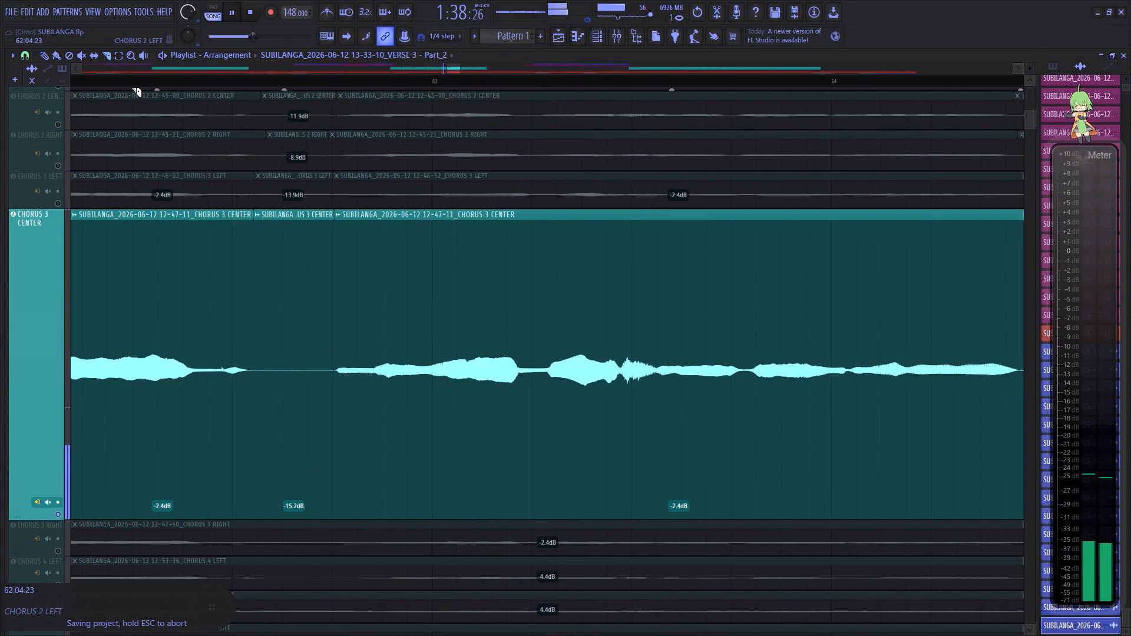
pyautogui.click(131, 87)
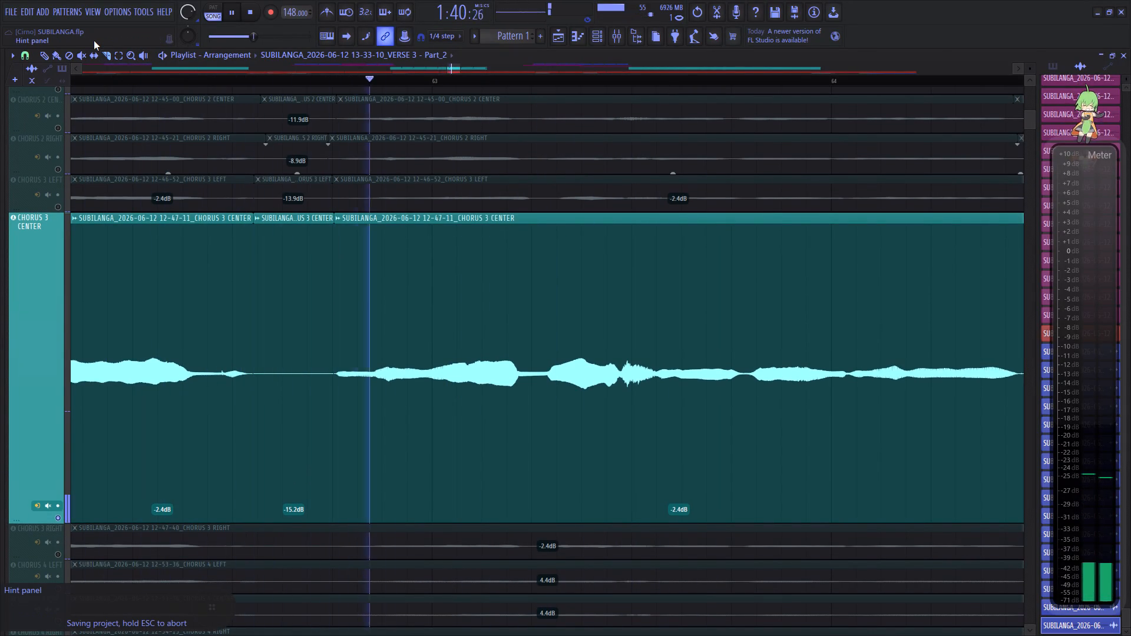
pyautogui.hotkey('ctrl', 'z')
pyautogui.click(148, 80)
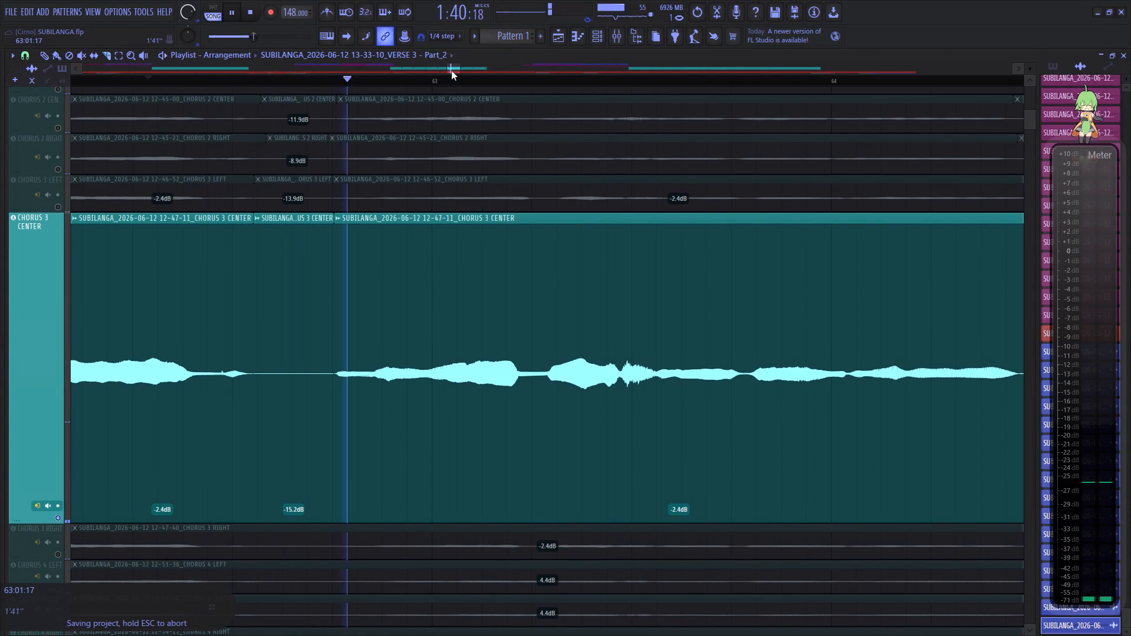
# Slice out the quiet gap in bar 64 of CHORUS 3 CENTER, lower its gain to -15.4 dB, and replay the passage.
pyautogui.moveTo(451, 68); pyautogui.dragTo(460, 69)
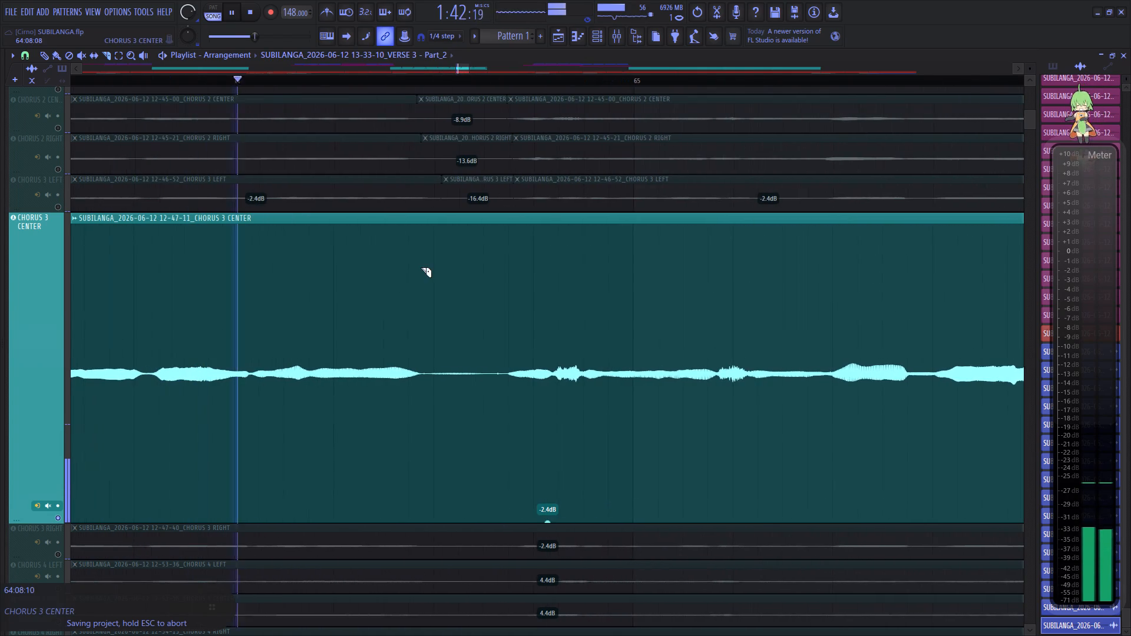
pyautogui.press('space')
pyautogui.click(428, 362)
pyautogui.click(508, 363)
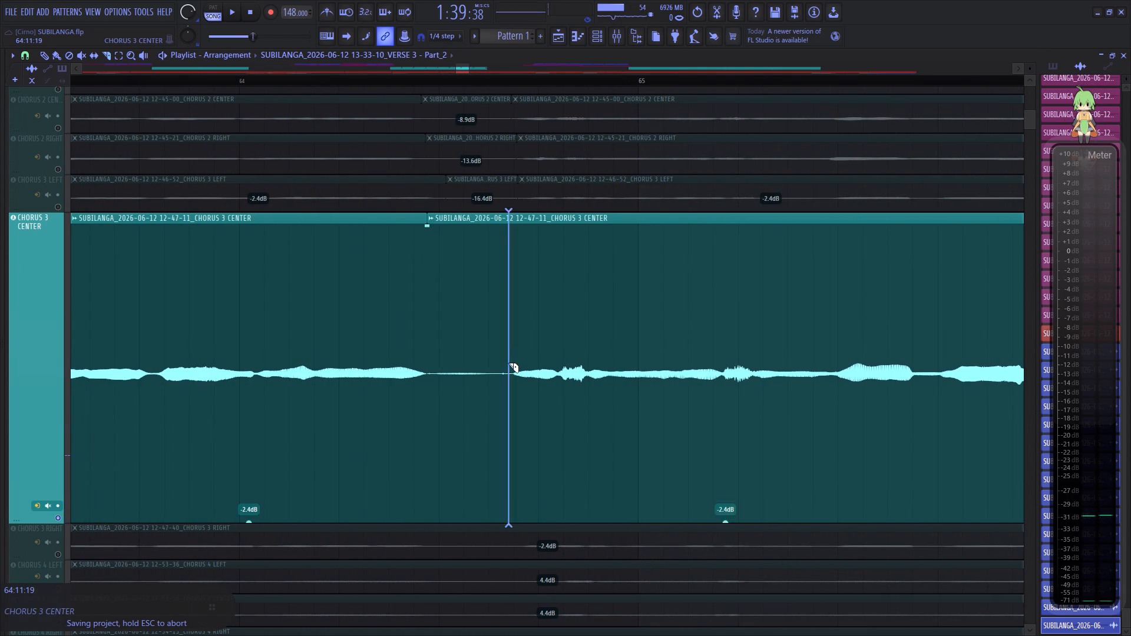
pyautogui.moveTo(469, 523); pyautogui.dragTo(469, 48)
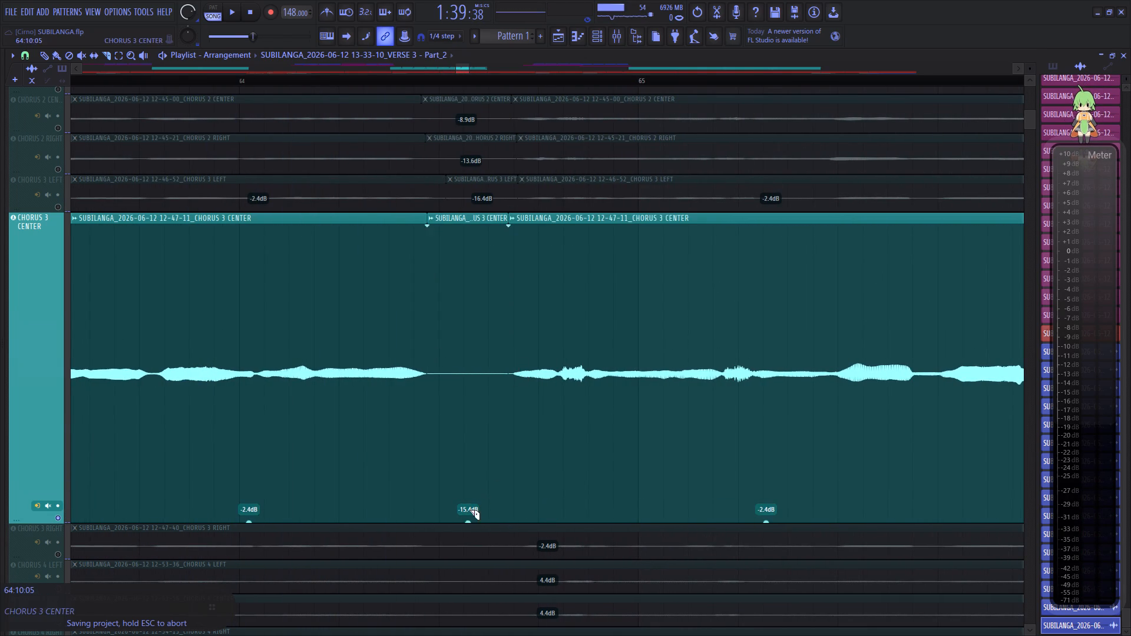
pyautogui.click(279, 82)
pyautogui.press('space')
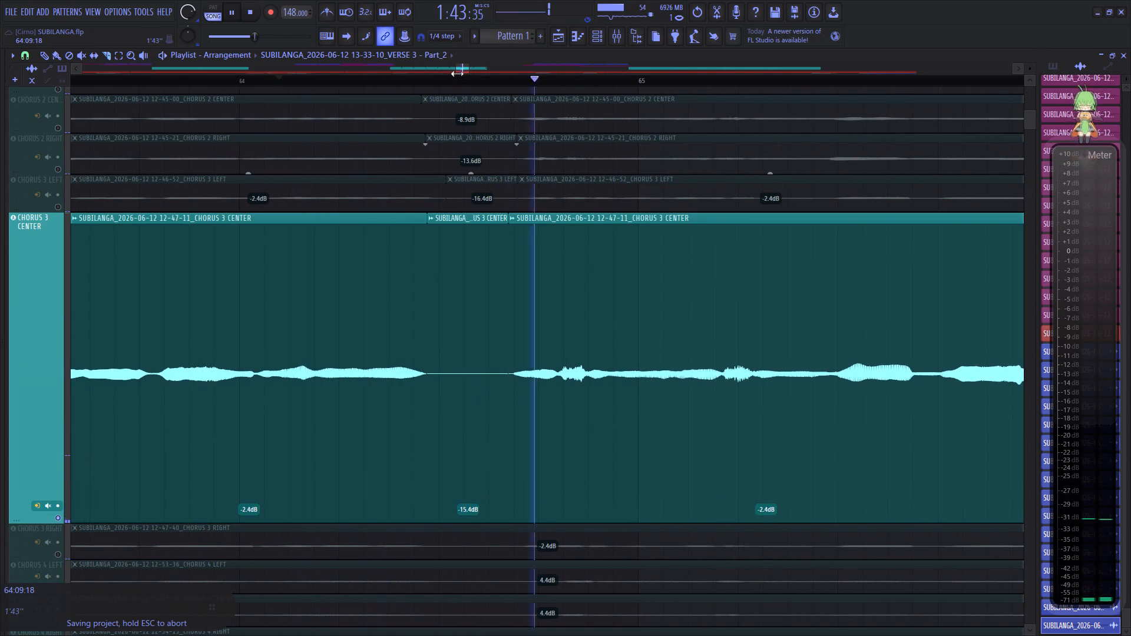
# Slice out the quiet gap in bar 66 of CHORUS 3 CENTER, lower its gain to -12.9 dB, and replay the passage.
pyautogui.moveTo(461, 68); pyautogui.dragTo(473, 78)
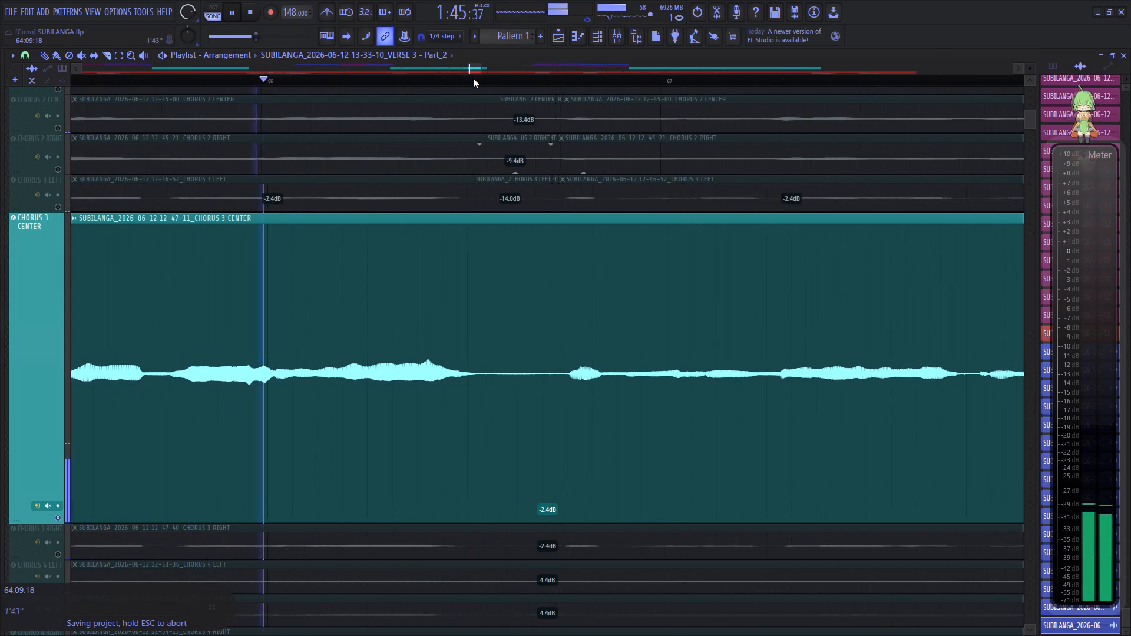
pyautogui.moveTo(473, 78); pyautogui.dragTo(475, 81)
pyautogui.click(304, 347)
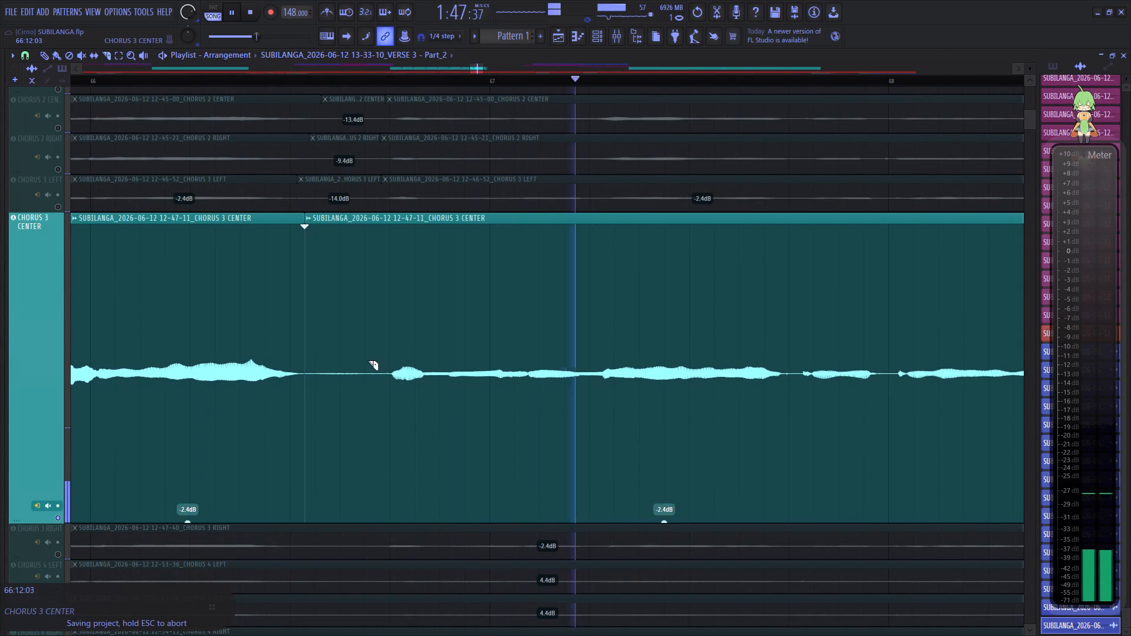
pyautogui.click(389, 359)
pyautogui.press('space')
pyautogui.press('space')
pyautogui.moveTo(348, 519); pyautogui.dragTo(345, 622)
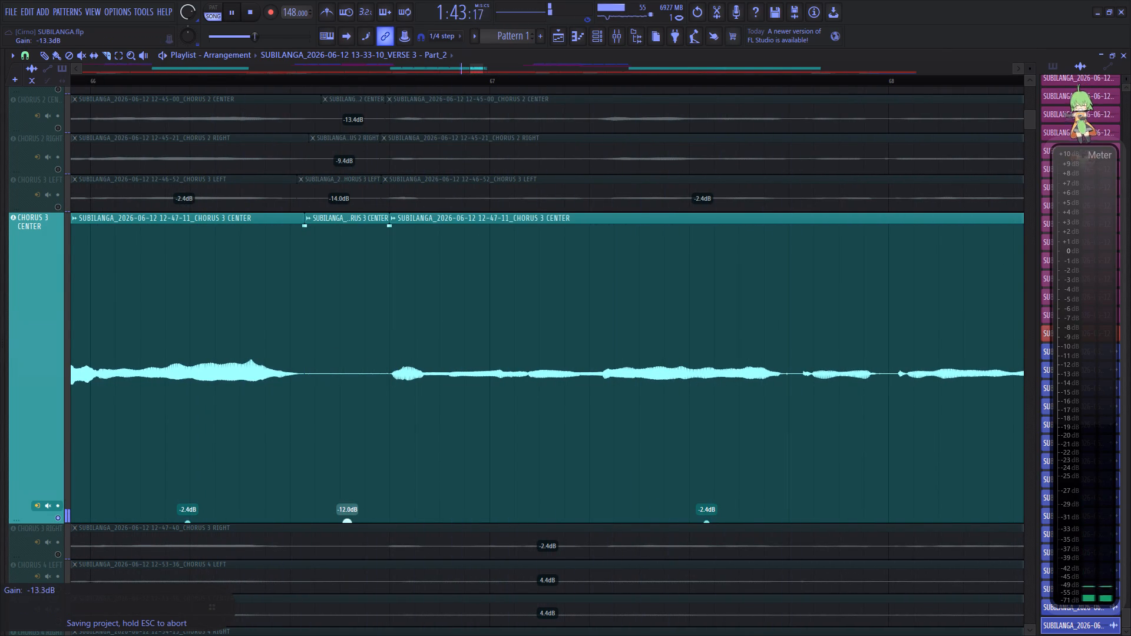
pyautogui.moveTo(345, 622); pyautogui.dragTo(345, 20)
pyautogui.click(248, 82)
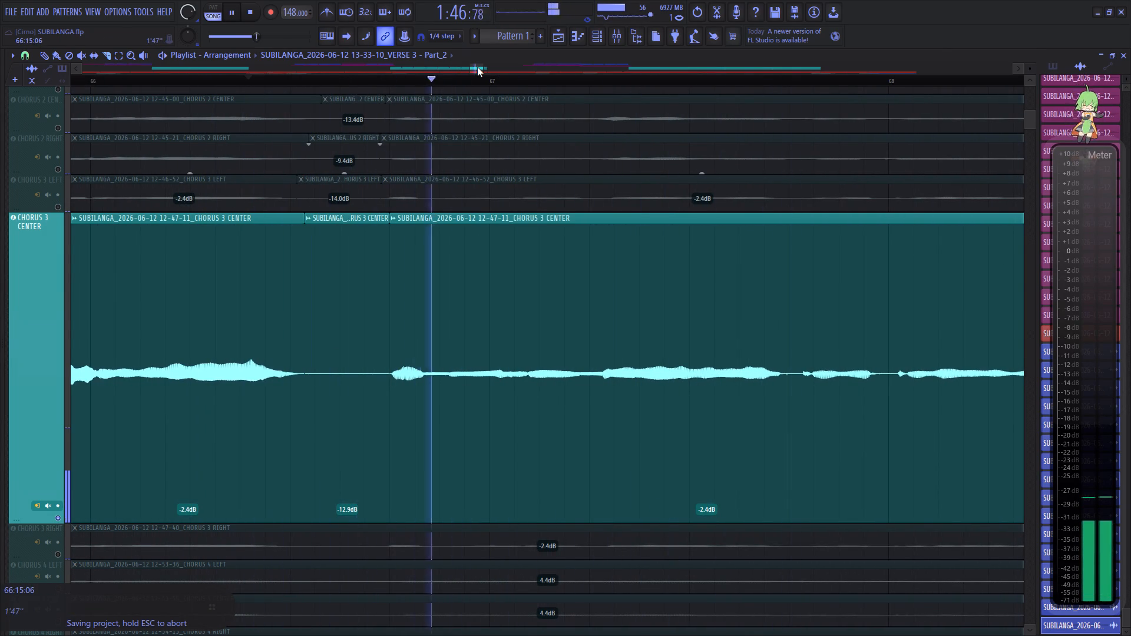
# Cut off the silent tail at the end of the CHORUS 3 CENTER clip in bar 68.
pyautogui.moveTo(477, 67); pyautogui.dragTo(491, 67)
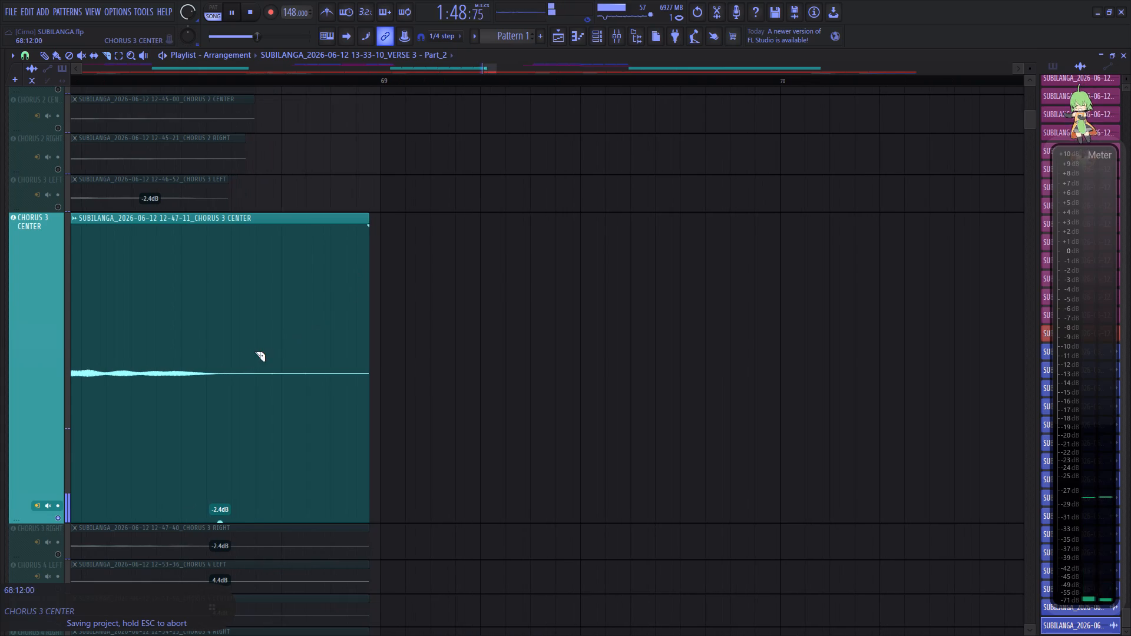
pyautogui.moveTo(233, 353); pyautogui.dragTo(232, 345, button='right')
# Stop playback, solo CHORUS 3 RIGHT, shrink the CHORUS 3 CENTER track's height and enlarge CHORUS 3 RIGHT for editing.
pyautogui.scroll(-11, 431, 79)
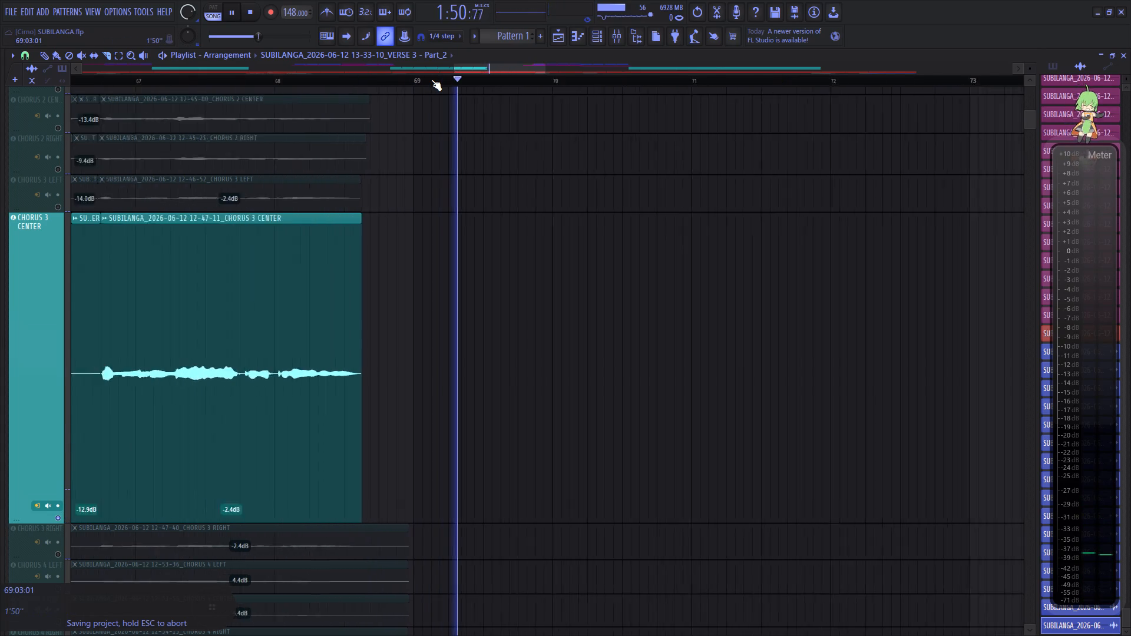
pyautogui.scroll(-13, 431, 79)
pyautogui.press('space')
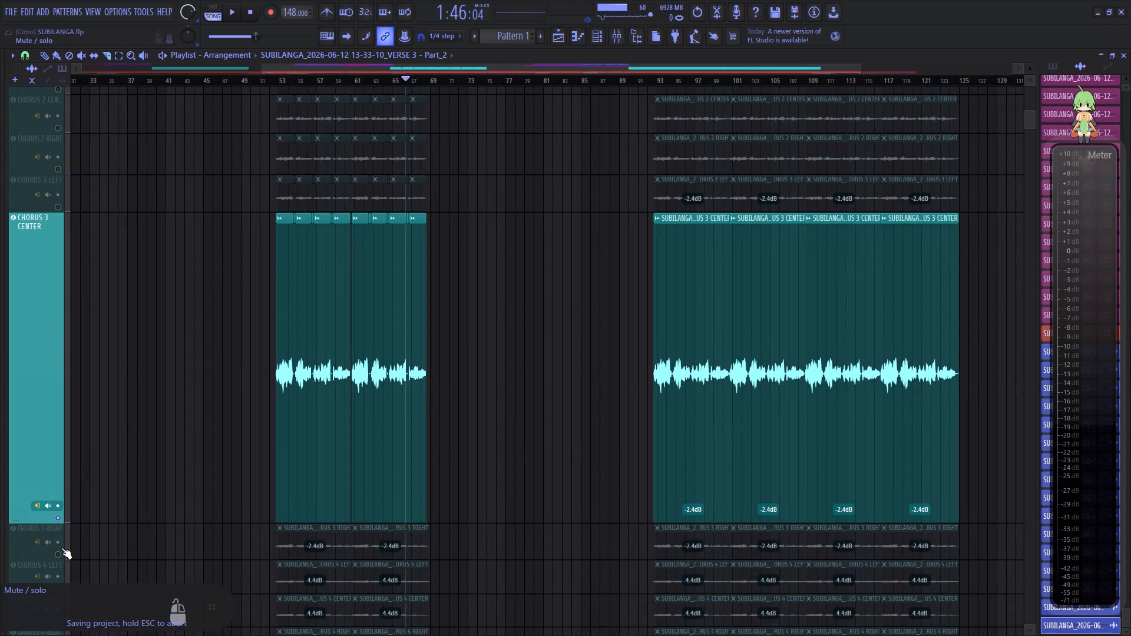
pyautogui.rightClick(58, 554)
pyautogui.moveTo(46, 521); pyautogui.dragTo(39, 246)
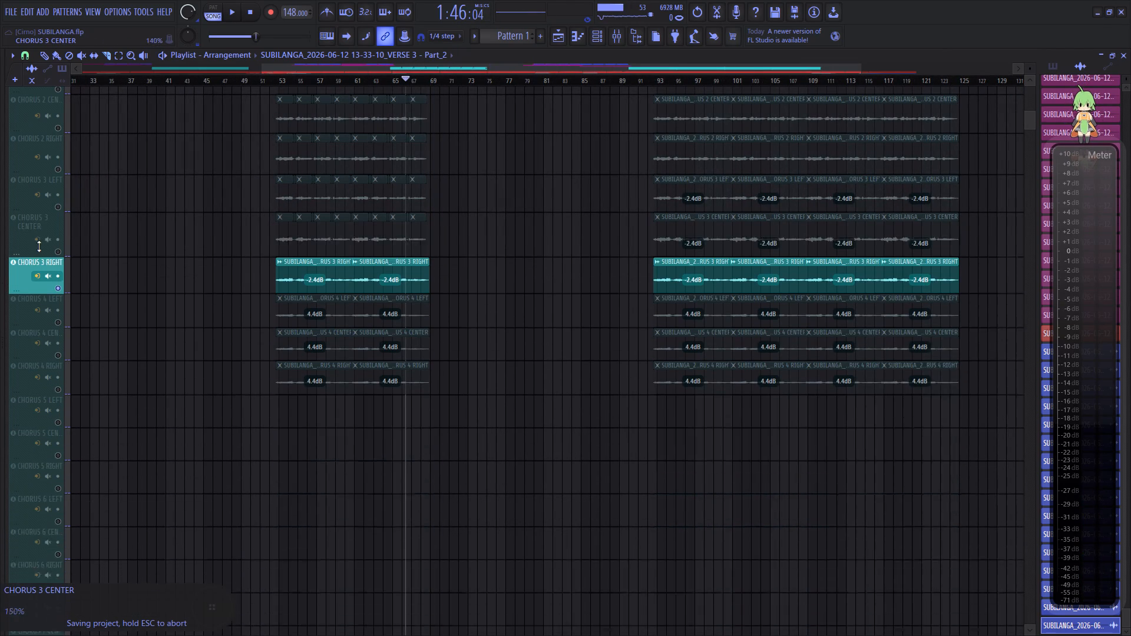
pyautogui.moveTo(39, 246); pyautogui.dragTo(39, 246)
pyautogui.moveTo(47, 282); pyautogui.dragTo(61, 635)
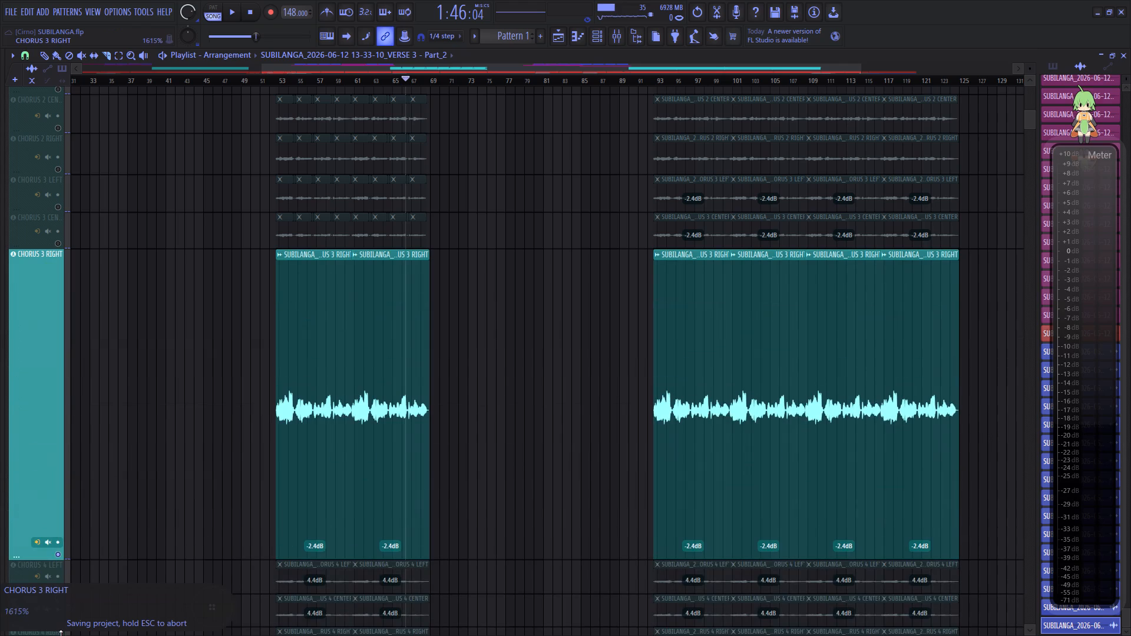
pyautogui.moveTo(61, 635); pyautogui.dragTo(65, 623)
# Play CHORUS 3 RIGHT from the second chorus start, slice out bar 54's quiet gap, lower its gain to -12.8 dB, and replay it.
pyautogui.click(273, 82)
pyautogui.press('space')
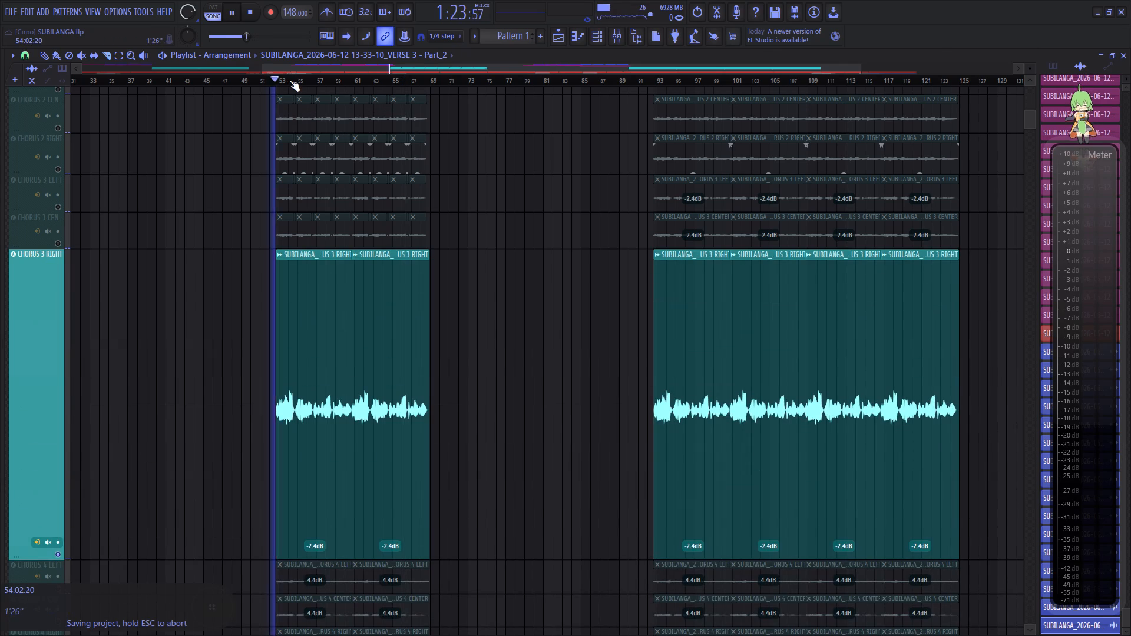
pyautogui.scroll(20, 289, 80)
pyautogui.scroll(5, 289, 80)
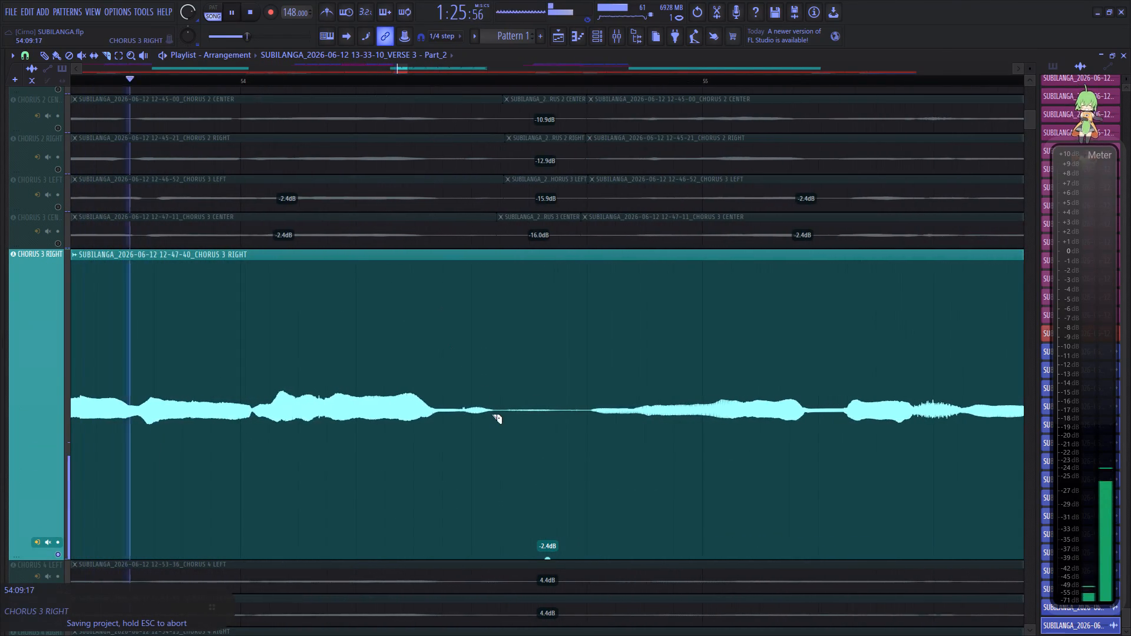
pyautogui.click(507, 391)
pyautogui.moveTo(581, 392); pyautogui.dragTo(580, 397)
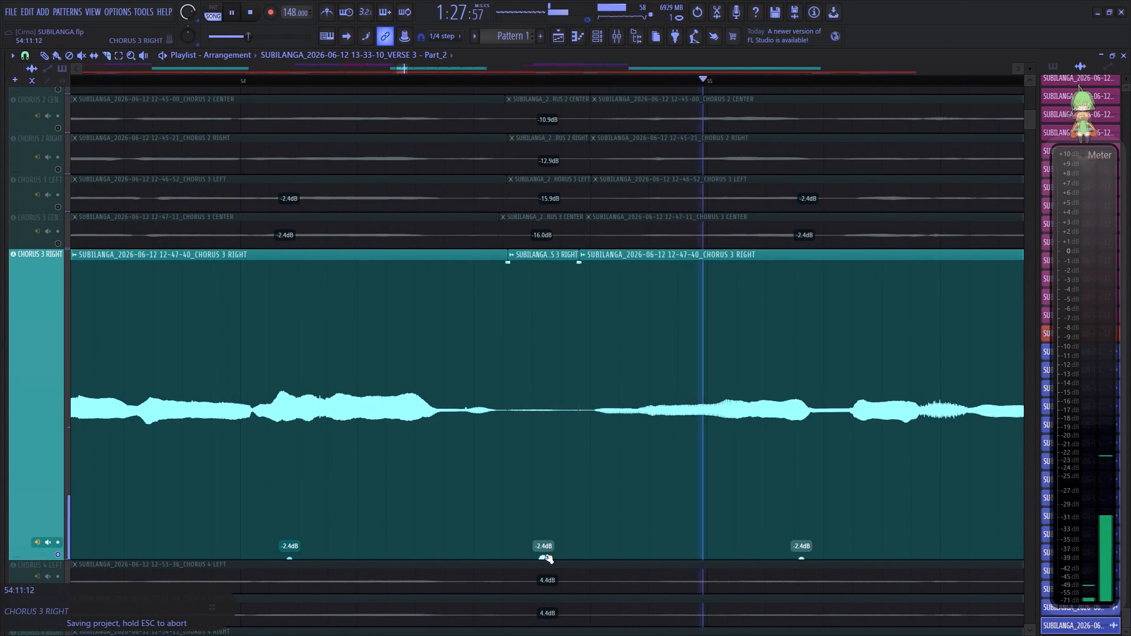
pyautogui.press('space')
pyautogui.moveTo(543, 556); pyautogui.dragTo(531, 59)
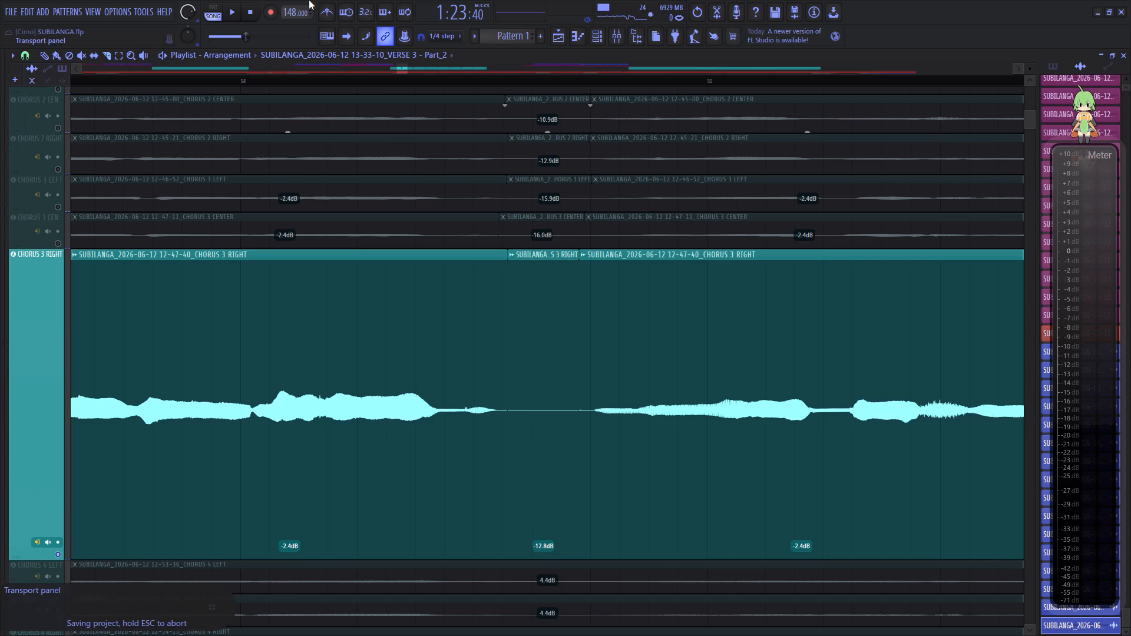
pyautogui.click(357, 82)
pyautogui.press('space')
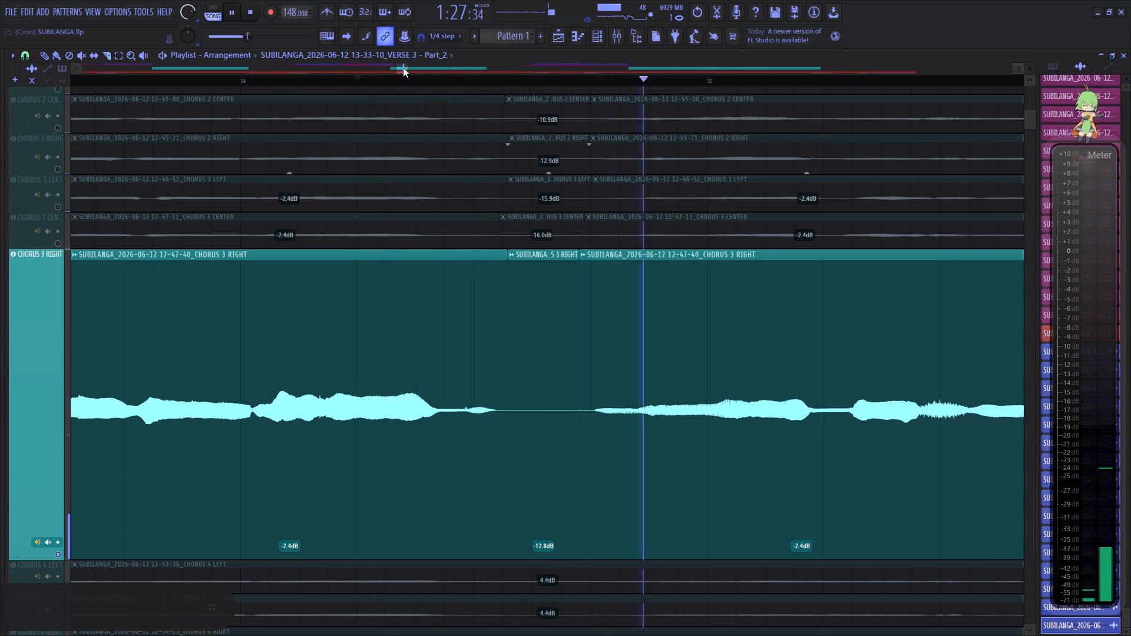
# Slice out the quiet gap in bar 56 of CHORUS 3 RIGHT and lower its gain to -13.3 dB while replaying.
pyautogui.moveTo(403, 68); pyautogui.dragTo(415, 85)
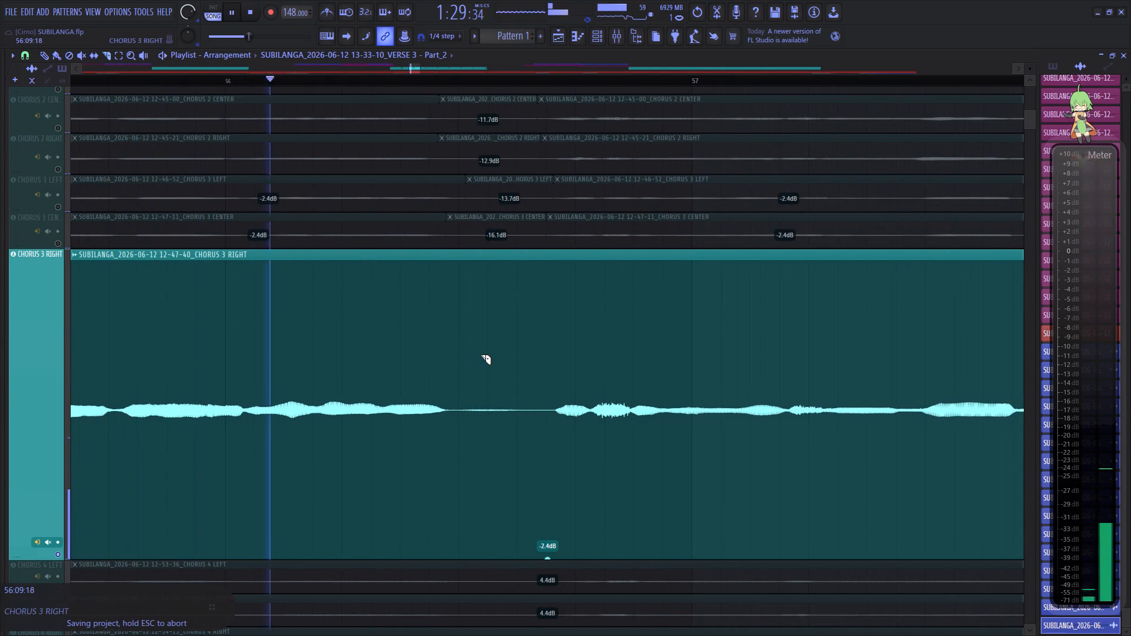
pyautogui.click(453, 397)
pyautogui.click(548, 393)
pyautogui.press('space')
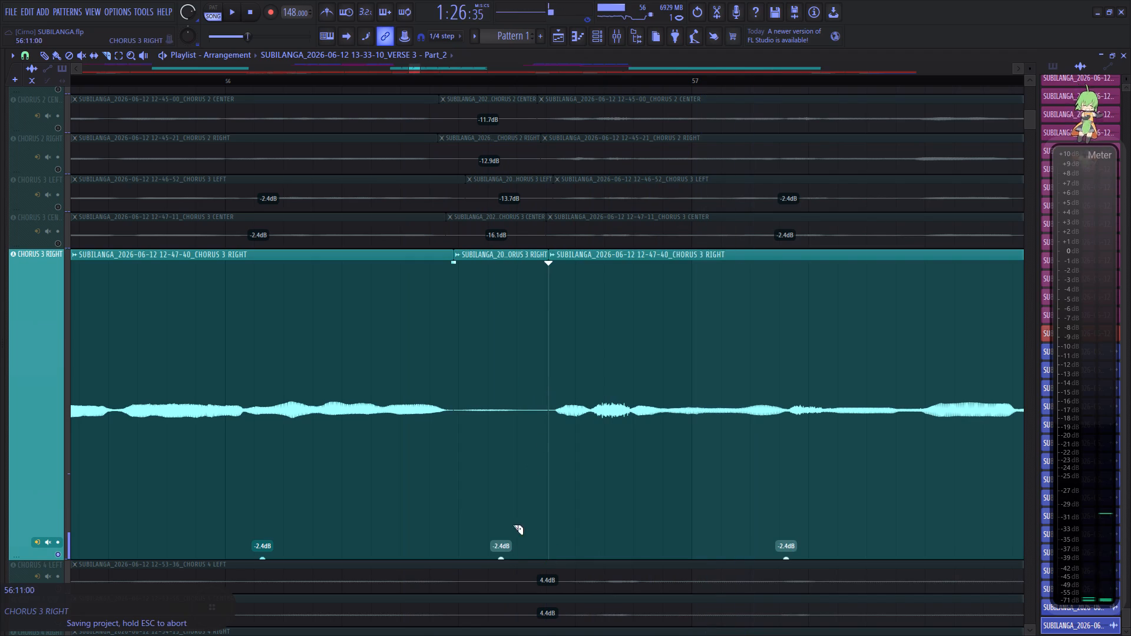
pyautogui.press('space')
pyautogui.moveTo(505, 558); pyautogui.dragTo(497, 64)
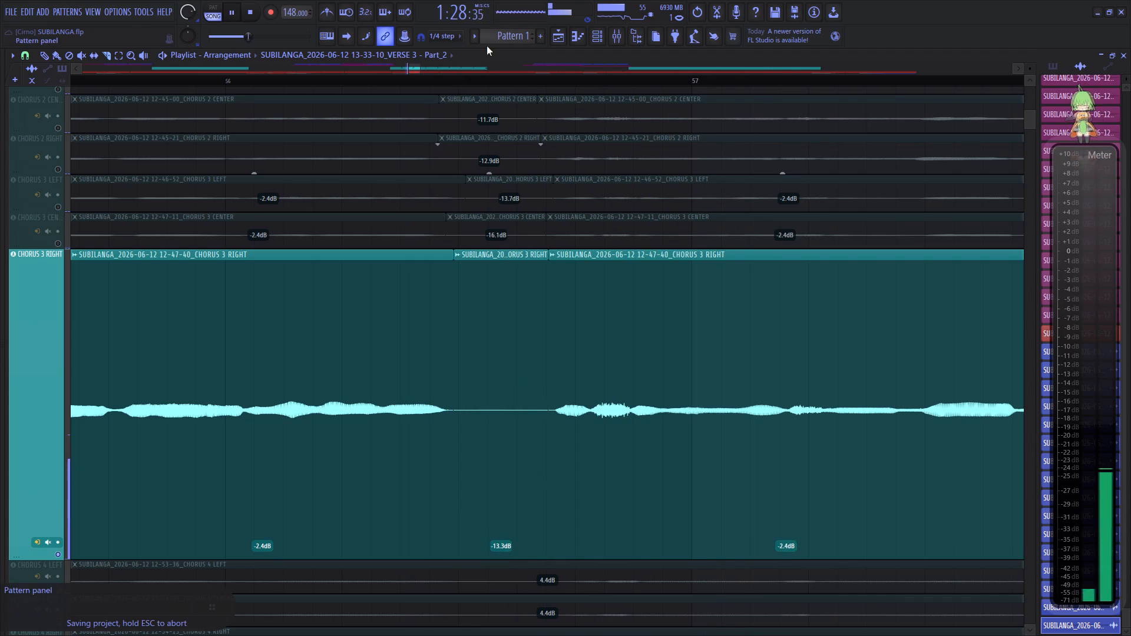
# Slice out the quiet gap in bar 58 of CHORUS 3 RIGHT, redoing its end cut slightly earlier, and lower its gain to -10.9 dB.
pyautogui.moveTo(415, 72); pyautogui.dragTo(429, 73)
pyautogui.click(343, 393)
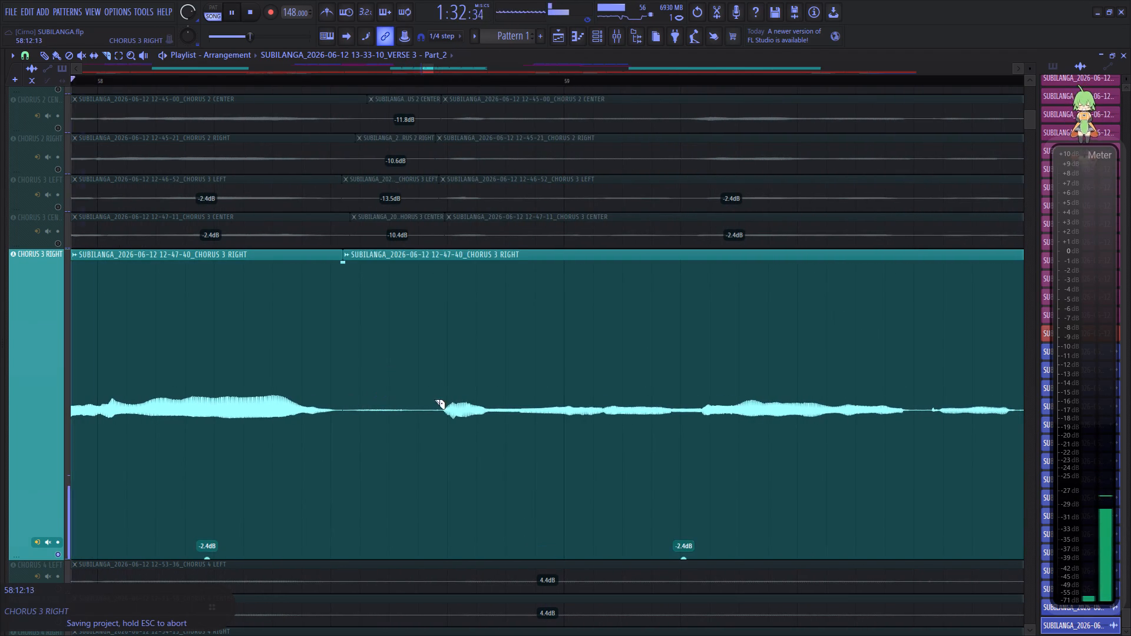
pyautogui.click(447, 400)
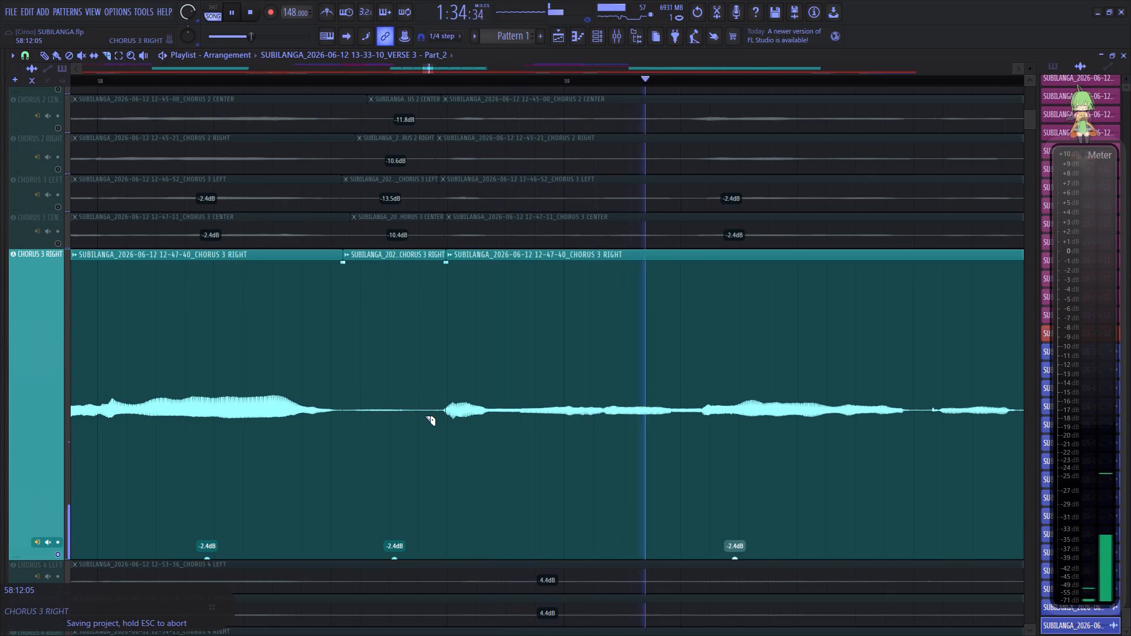
pyautogui.hotkey('ctrl', 'z')
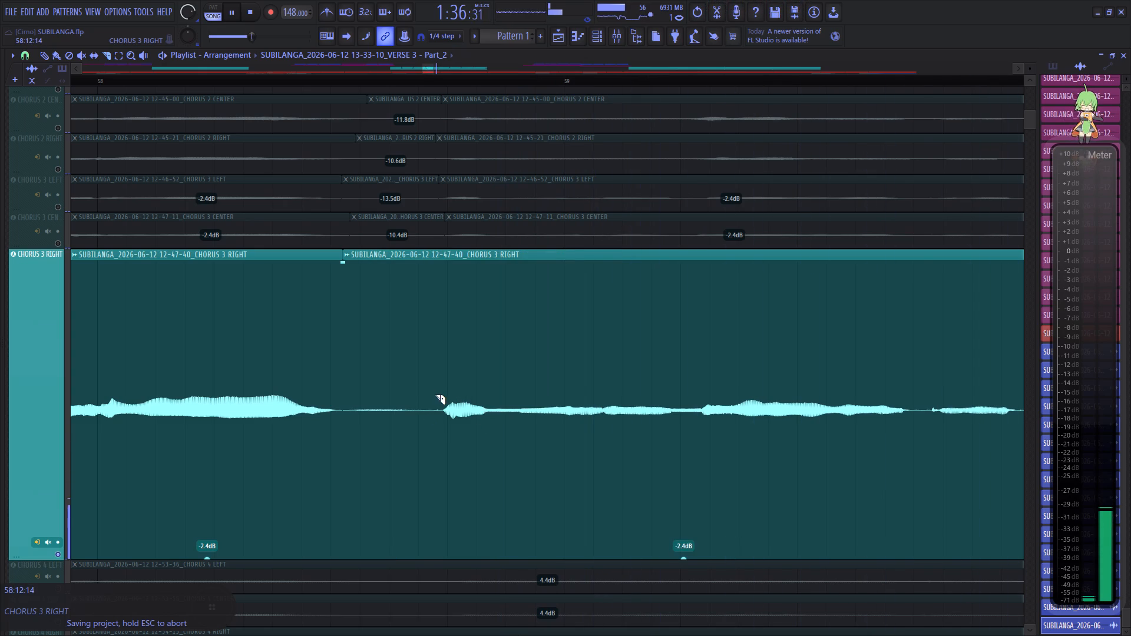
pyautogui.click(435, 395)
pyautogui.press('space')
pyautogui.press('space')
pyautogui.moveTo(392, 556); pyautogui.dragTo(386, 39)
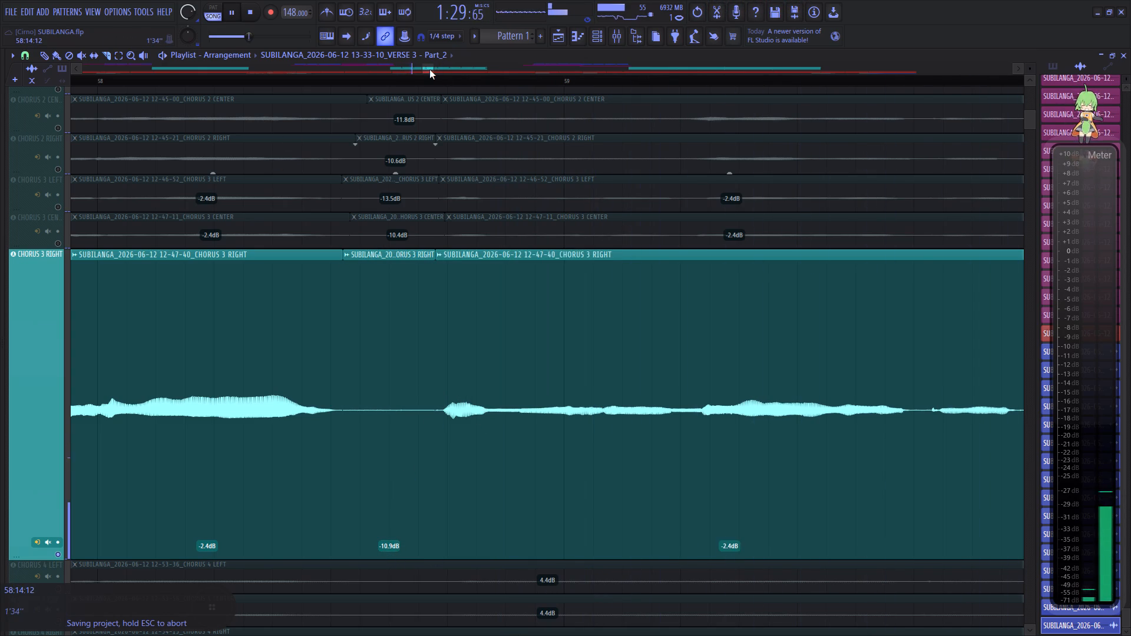
# Cut away the short silent section late in bar 60 of CHORUS 3 RIGHT, starting at the clip boundary.
pyautogui.moveTo(428, 69); pyautogui.dragTo(436, 71)
pyautogui.click(436, 71)
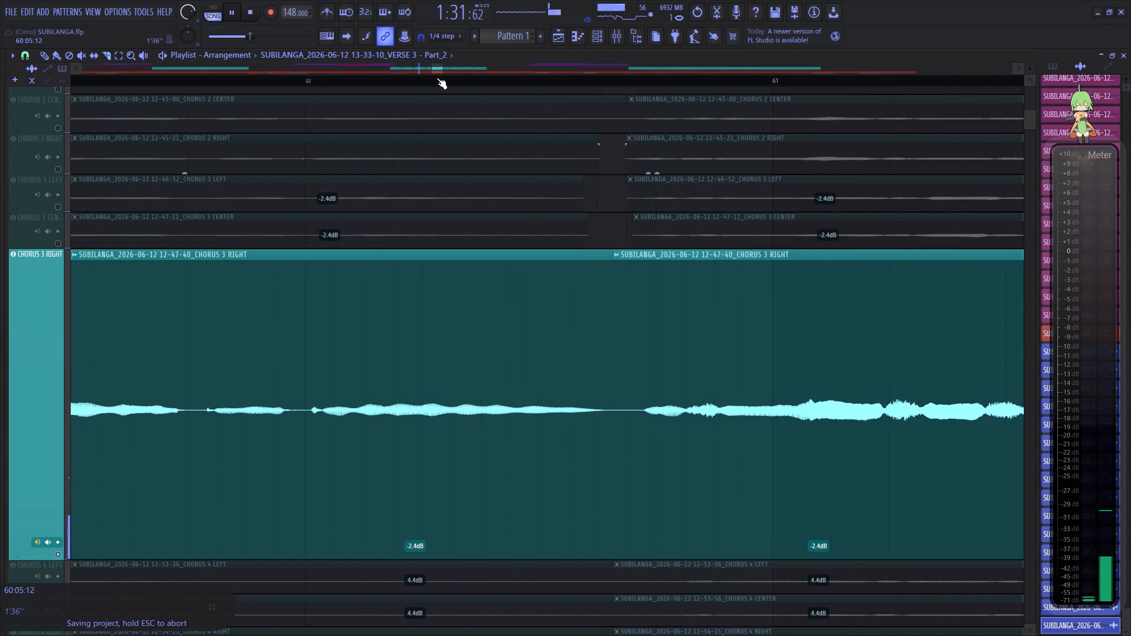
pyautogui.rightClick(623, 381)
pyautogui.rightClick(603, 392)
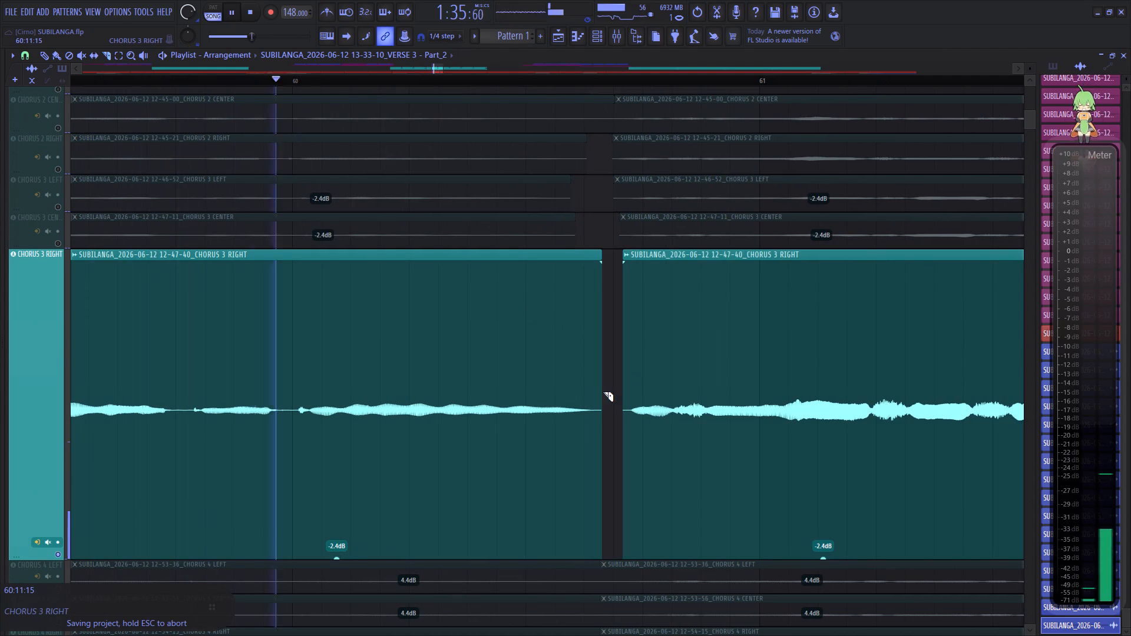
# Slice out the quiet gap in bar 62 of CHORUS 3 RIGHT, lower its gain to -13.5 dB, and replay it.
pyautogui.moveTo(438, 71); pyautogui.dragTo(442, 70)
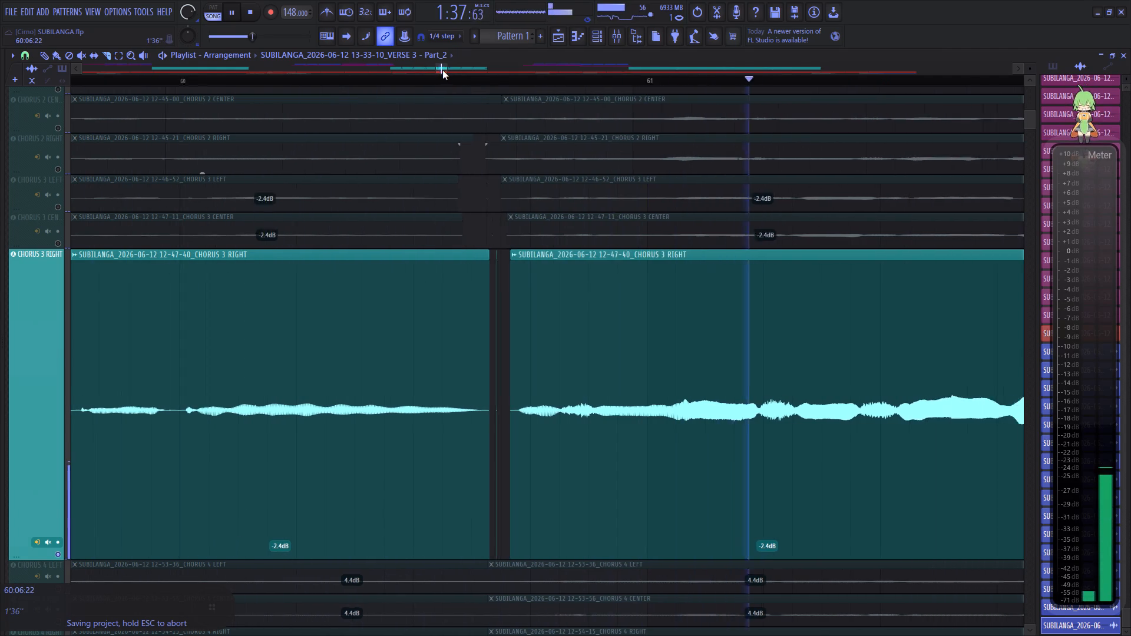
pyautogui.moveTo(442, 70); pyautogui.dragTo(451, 70)
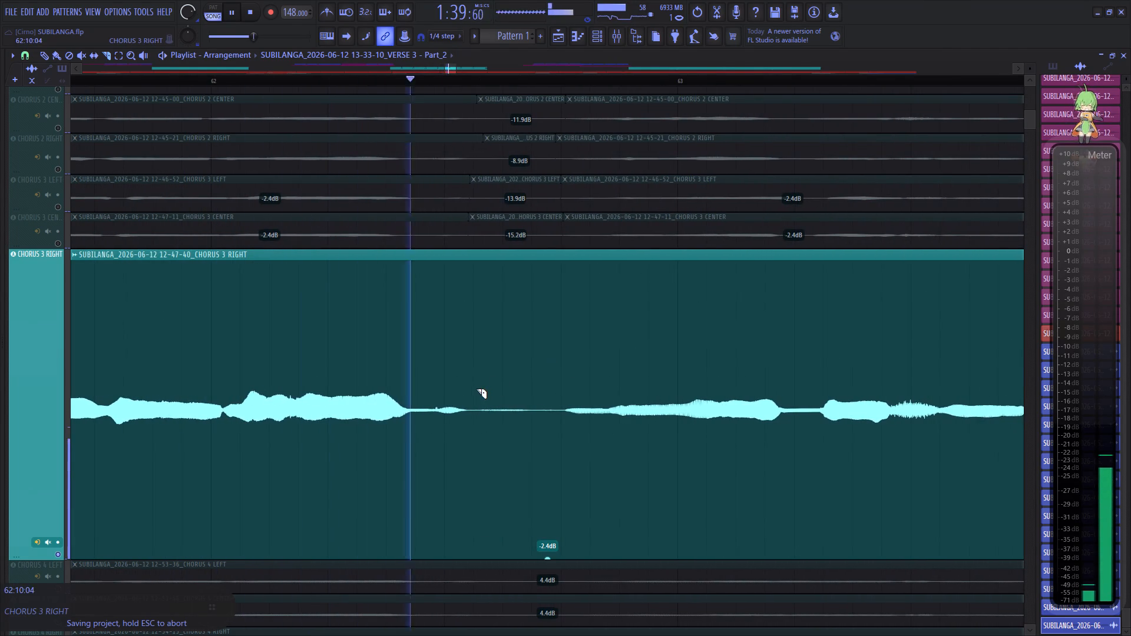
pyautogui.click(475, 386)
pyautogui.click(557, 401)
pyautogui.scroll(-5, 563, 404)
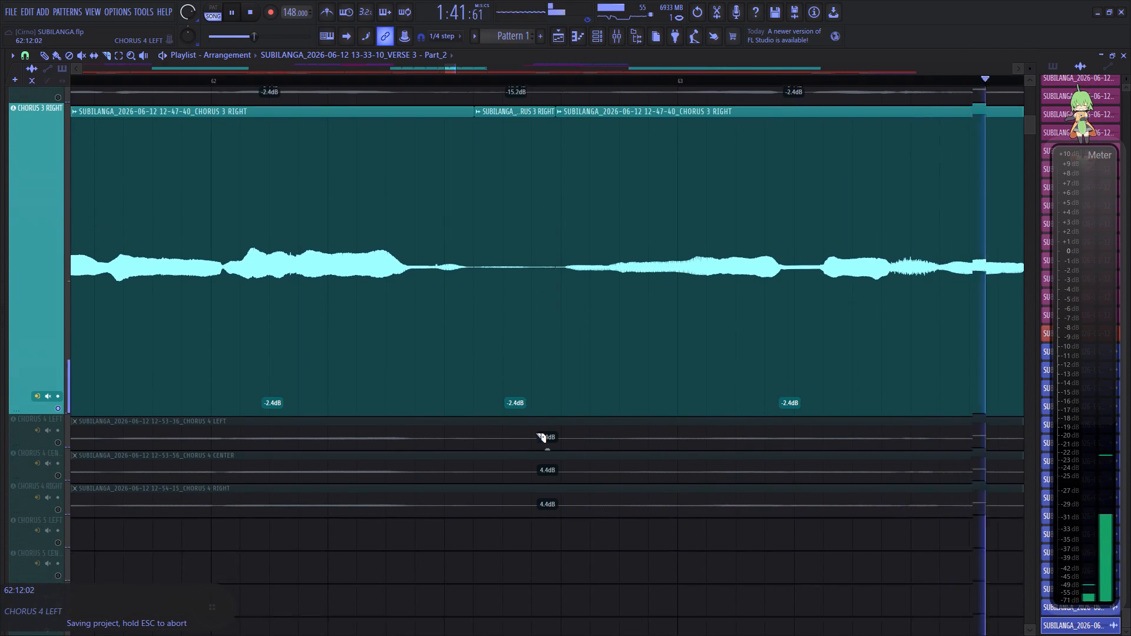
pyautogui.press('space')
pyautogui.moveTo(518, 393); pyautogui.dragTo(505, 499)
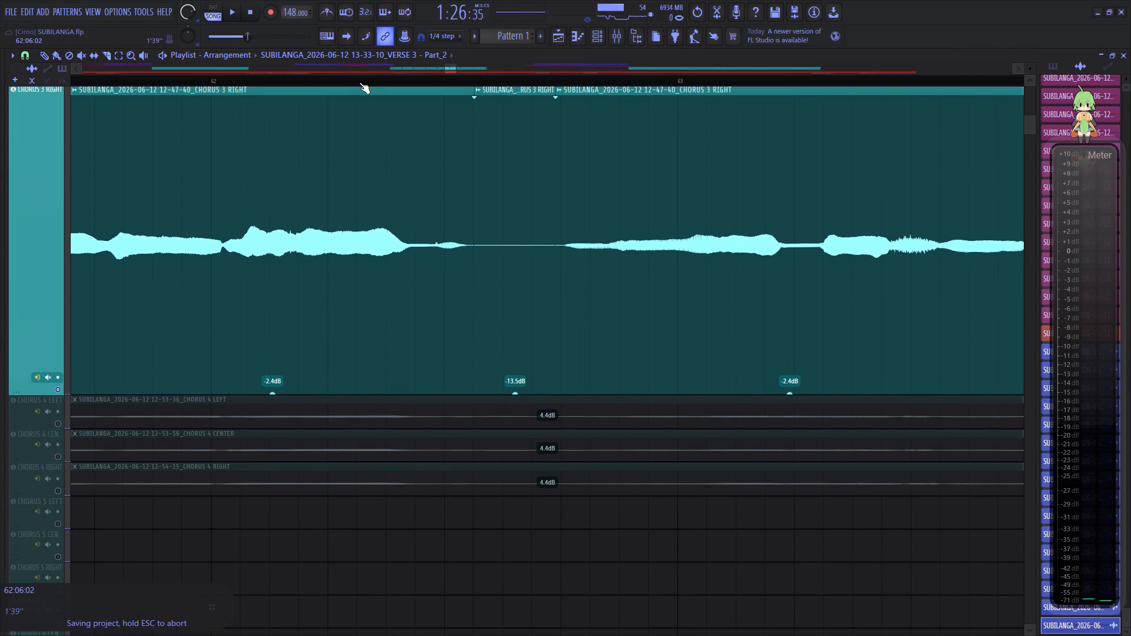
pyautogui.click(359, 82)
pyautogui.press('space')
# Slice out the quiet gap late in bar 64 of CHORUS 3 RIGHT, lower its gain to -11.9 dB, and replay it.
pyautogui.moveTo(451, 69); pyautogui.dragTo(461, 71)
pyautogui.click(587, 238)
pyautogui.click(685, 228)
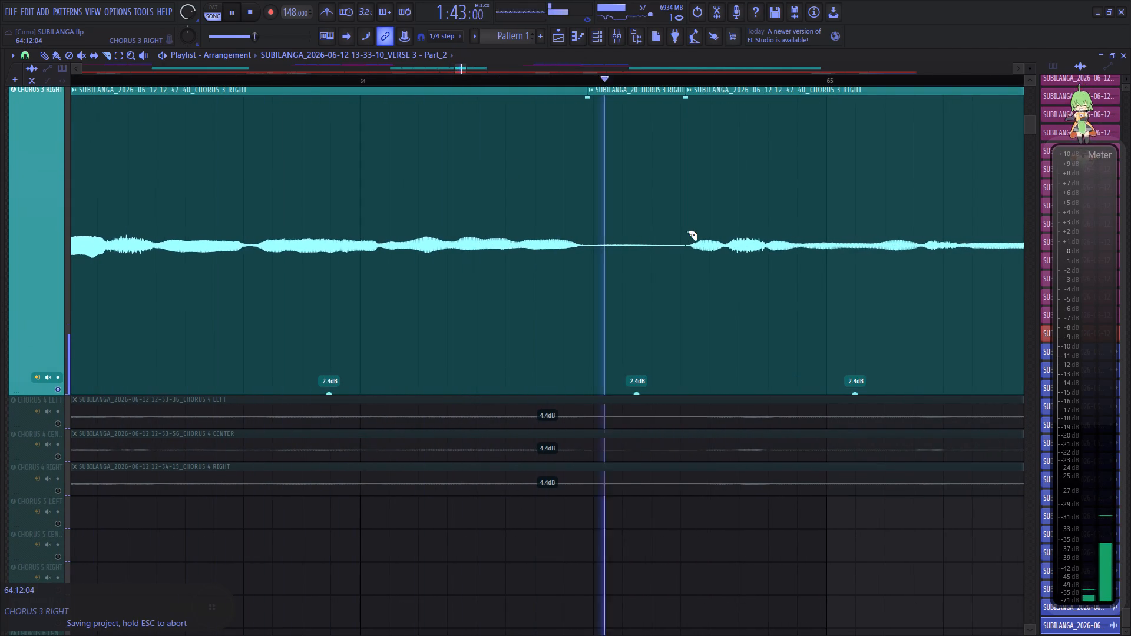
pyautogui.moveTo(634, 392); pyautogui.dragTo(653, 481)
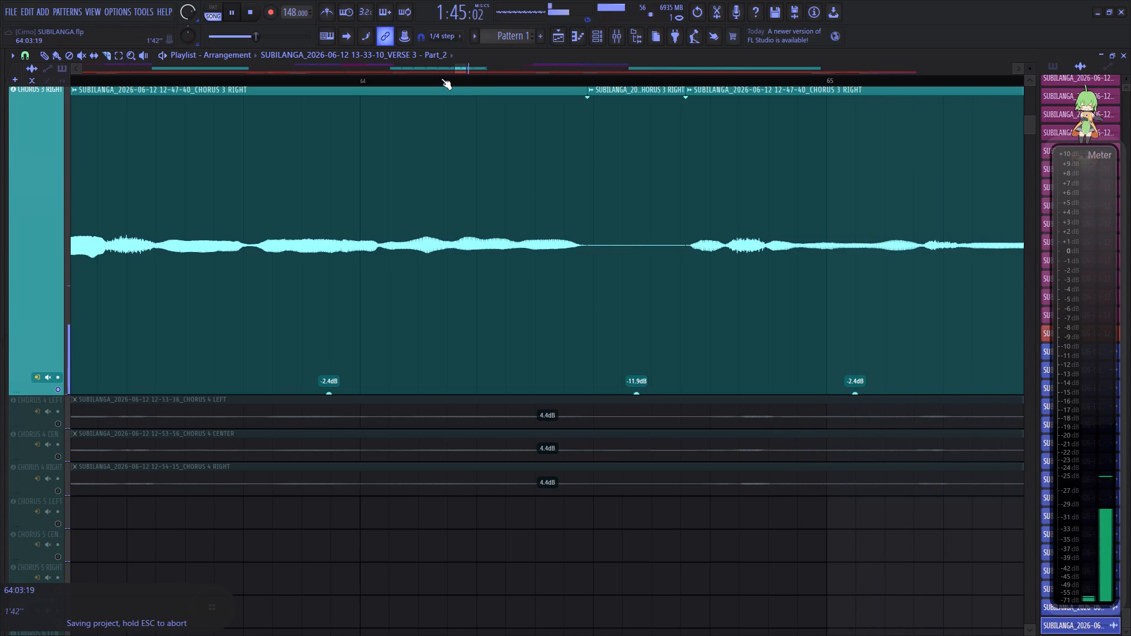
pyautogui.click(441, 78)
# Slice out the quiet gap late in bar 66 of CHORUS 3 RIGHT, lower its gain to -11.8 dB, and replay it.
pyautogui.moveTo(462, 67); pyautogui.dragTo(473, 69)
pyautogui.click(665, 217)
pyautogui.click(758, 238)
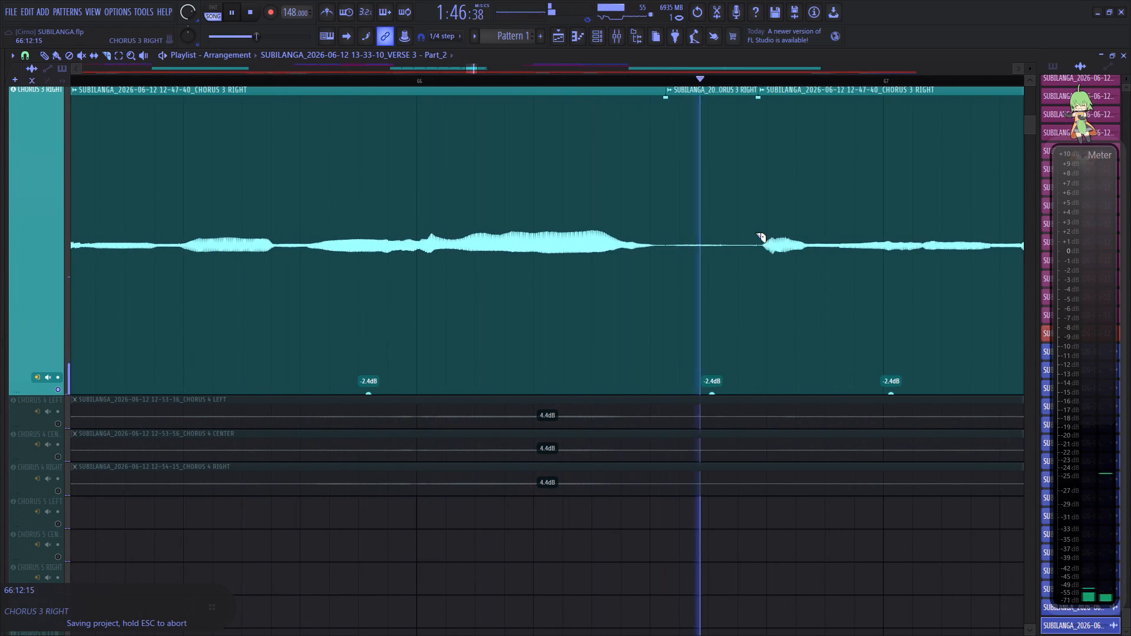
pyautogui.moveTo(712, 393); pyautogui.dragTo(723, 483)
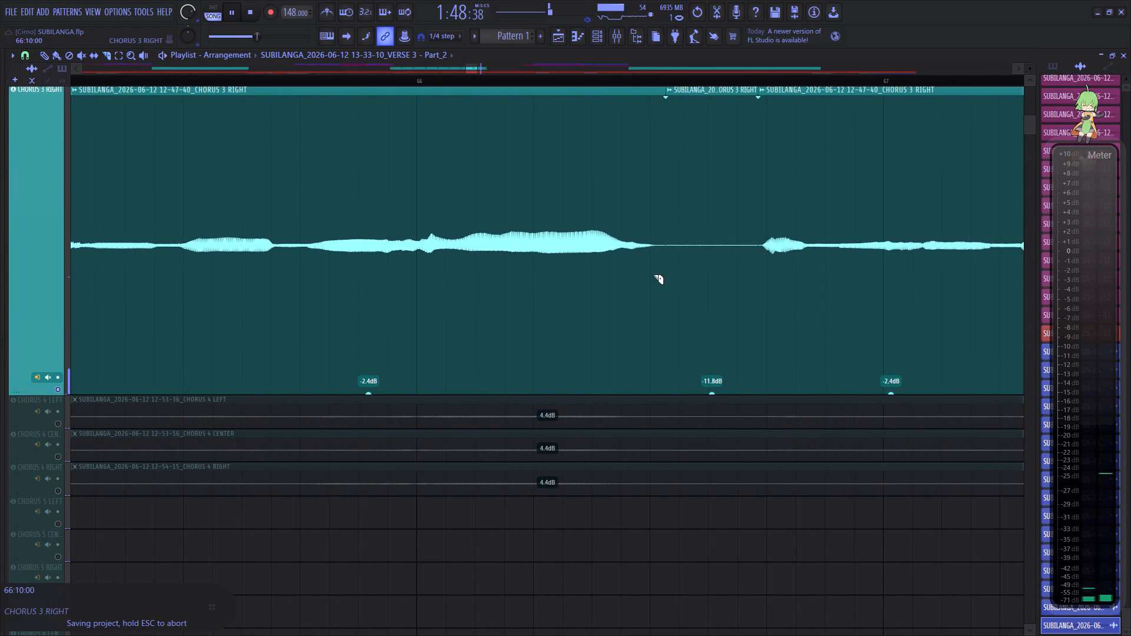
pyautogui.click(474, 81)
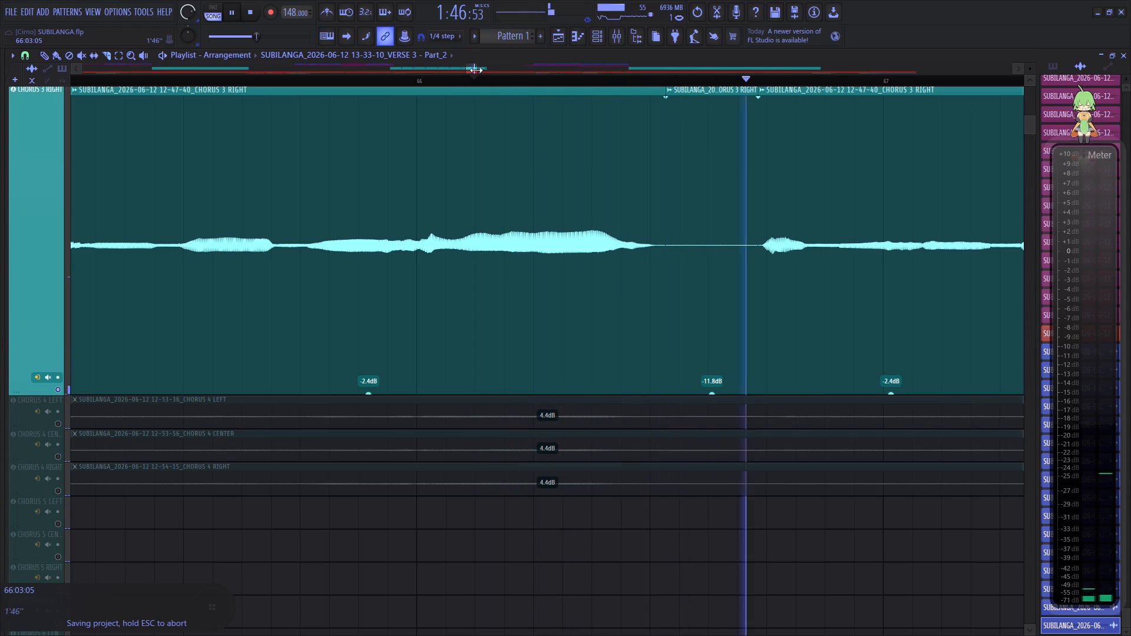
# Cut away the silent tail of CHORUS 3 RIGHT's last second-chorus clip in bar 68 and stop playback.
pyautogui.moveTo(470, 71); pyautogui.dragTo(471, 71)
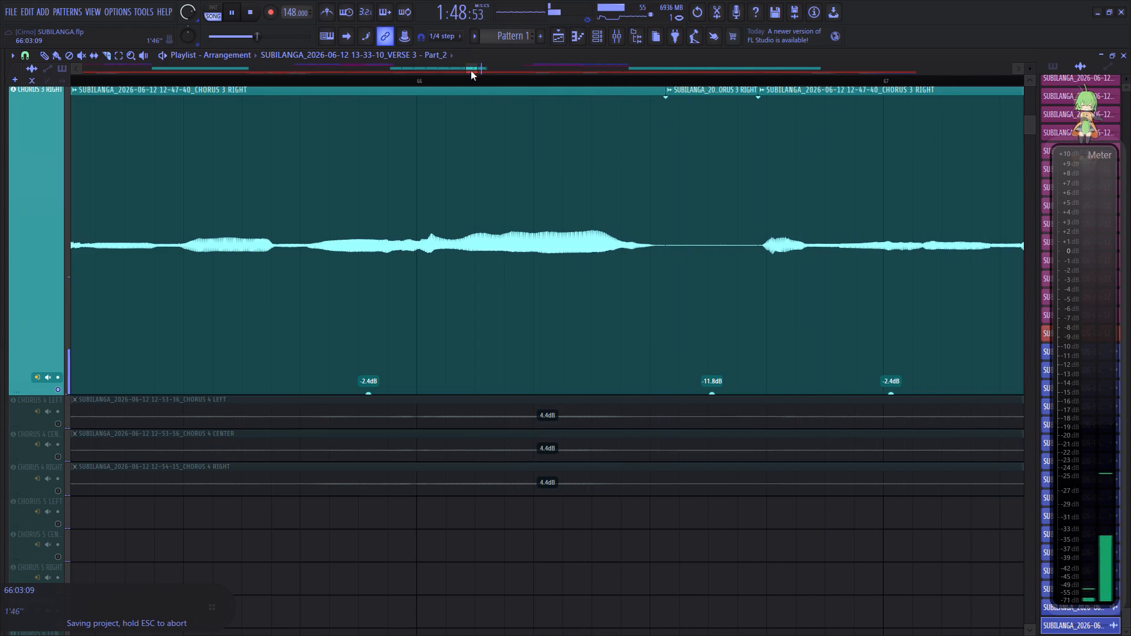
pyautogui.moveTo(471, 71); pyautogui.dragTo(486, 68)
pyautogui.moveTo(408, 225); pyautogui.dragTo(411, 220, button='right')
pyautogui.press('space')
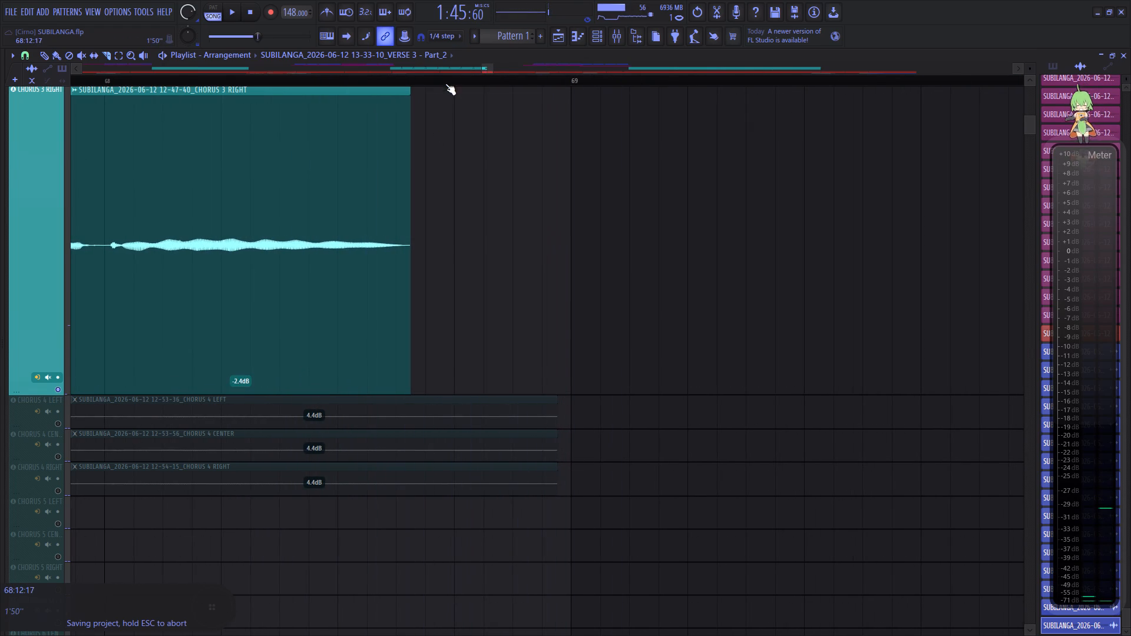
# Shrink the CHORUS 3 RIGHT track back to a thin row and enlarge the CHORUS 4 LEFT track for editing.
pyautogui.scroll(-20, 446, 79)
pyautogui.scroll(-5, 446, 79)
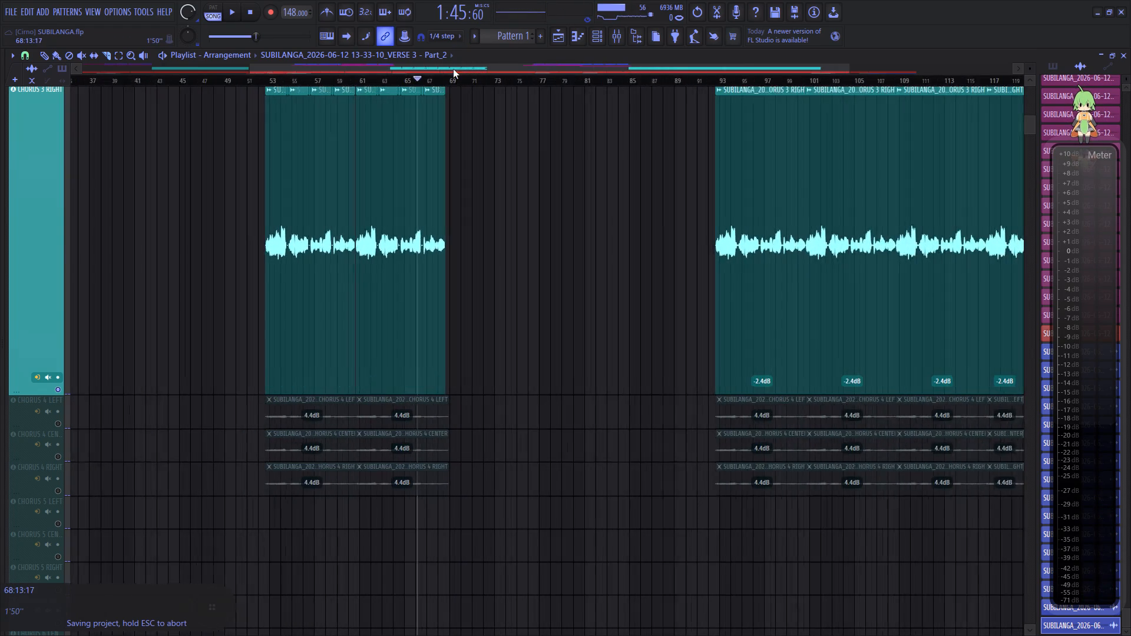
pyautogui.scroll(1, 94, 402)
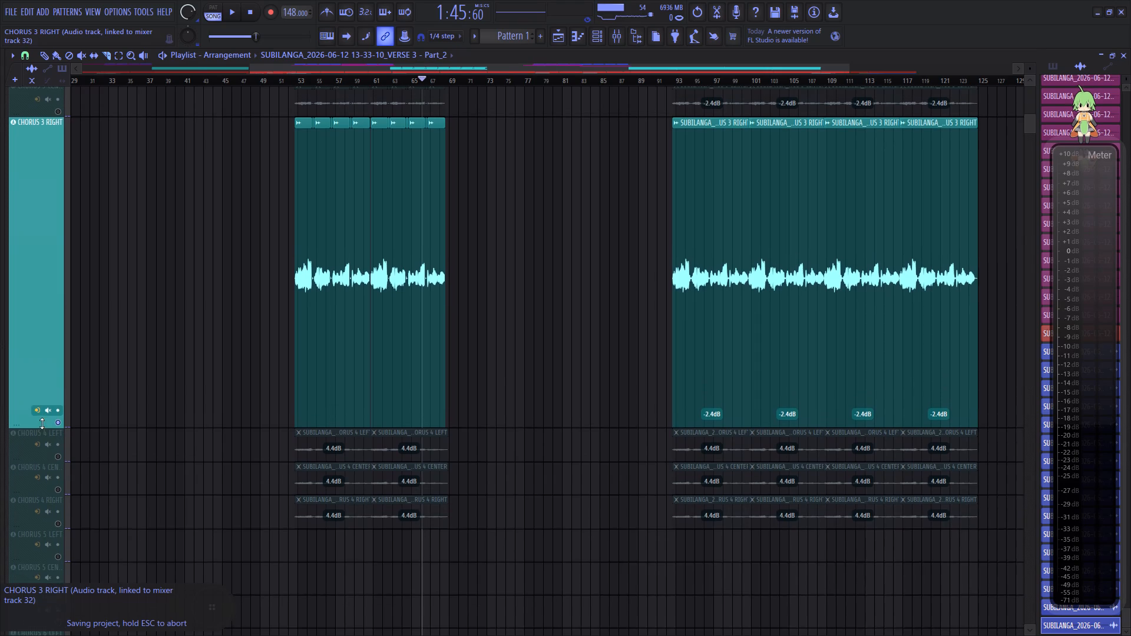
pyautogui.moveTo(42, 423); pyautogui.dragTo(21, 147)
pyautogui.rightClick(55, 180)
pyautogui.moveTo(43, 180); pyautogui.dragTo(10, 589)
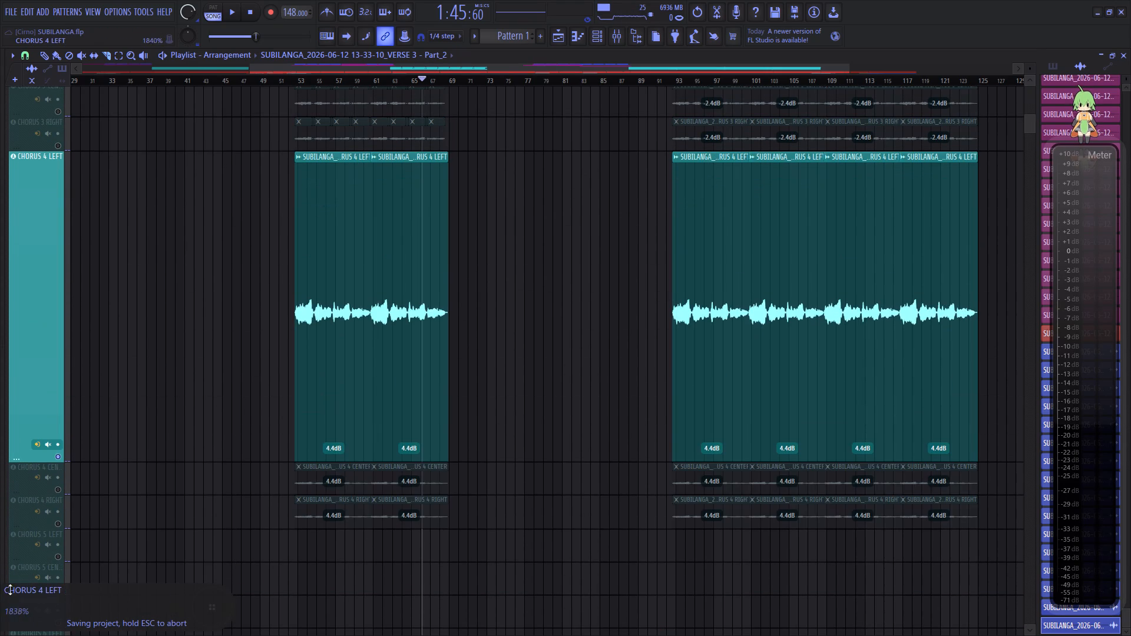
pyautogui.moveTo(10, 589); pyautogui.dragTo(16, 574)
# Play CHORUS 4 LEFT from the second chorus start, slice out bar 54's quiet gap, lower its gain to -8.1 dB, and replay it.
pyautogui.click(294, 78)
pyautogui.press('space')
pyautogui.scroll(7, 309, 78)
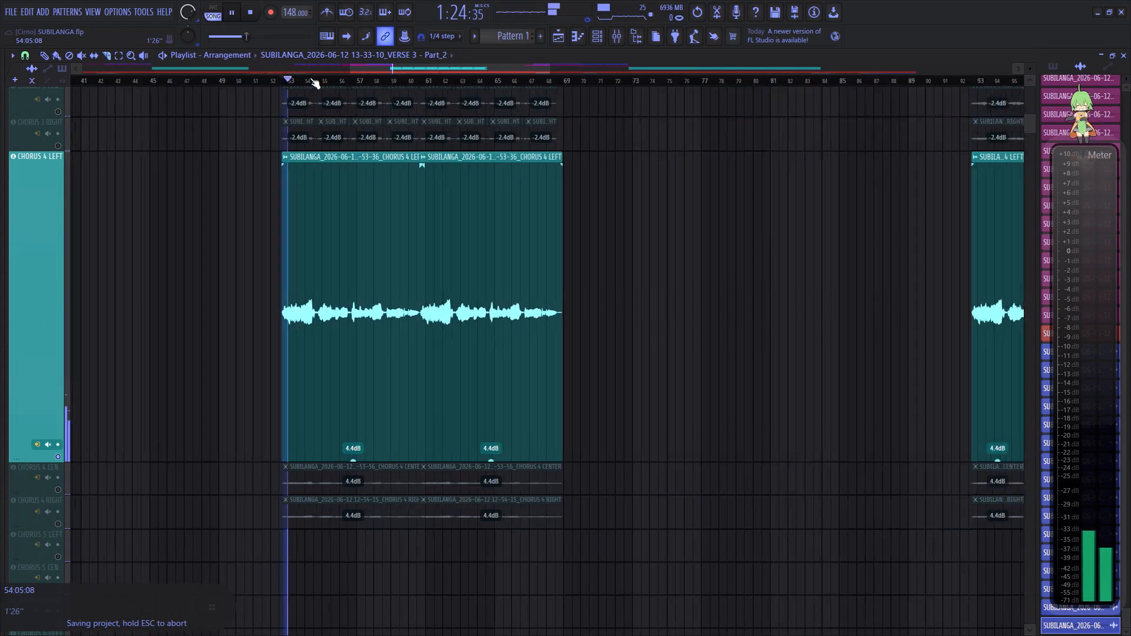
pyautogui.scroll(18, 310, 78)
pyautogui.click(455, 318)
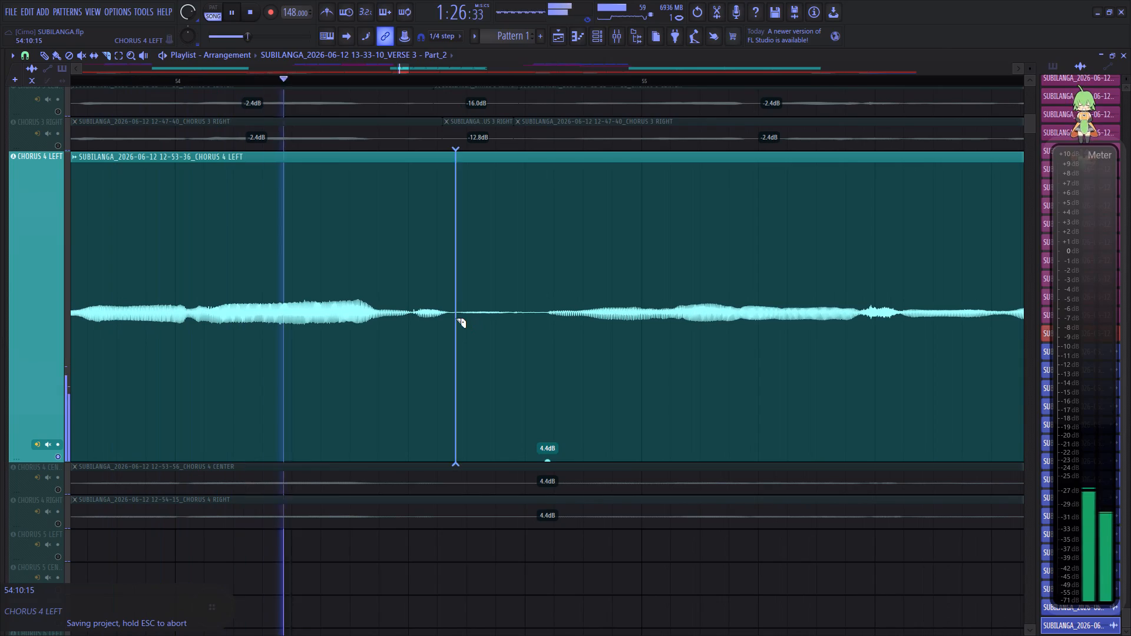
pyautogui.click(538, 322)
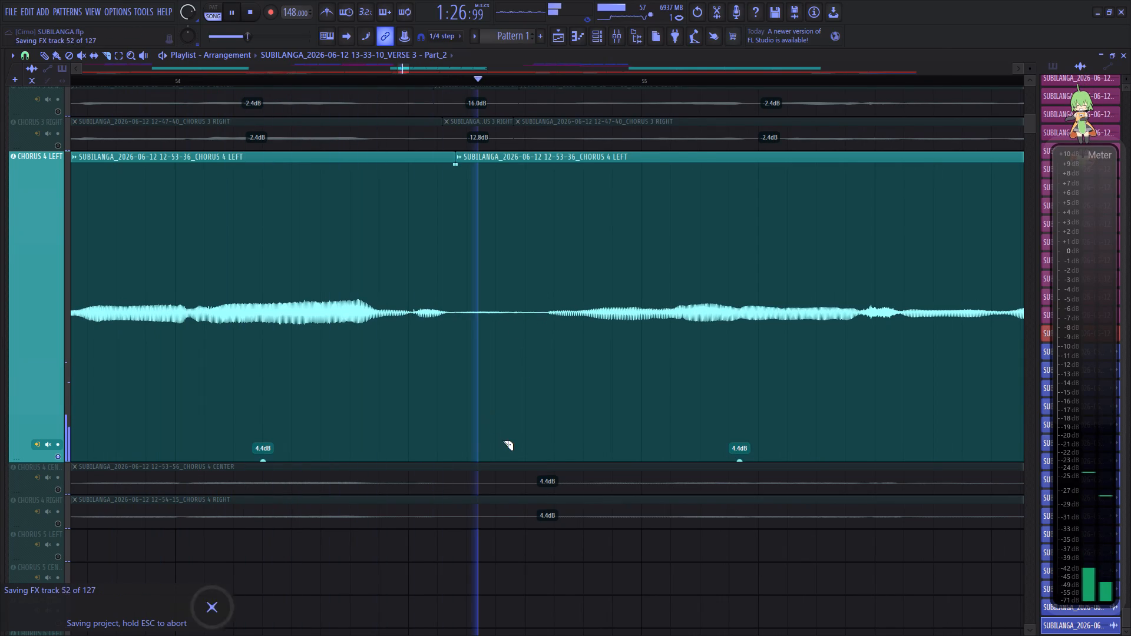
pyautogui.moveTo(495, 461); pyautogui.dragTo(468, 599)
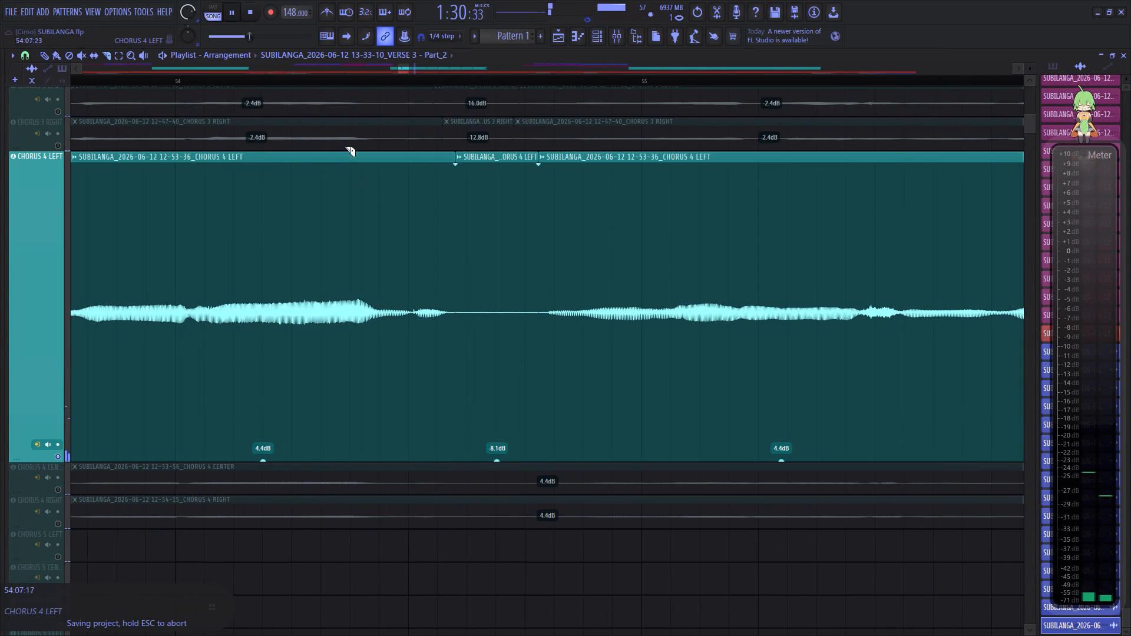
pyautogui.click(272, 81)
pyautogui.press('space')
pyautogui.press('space')
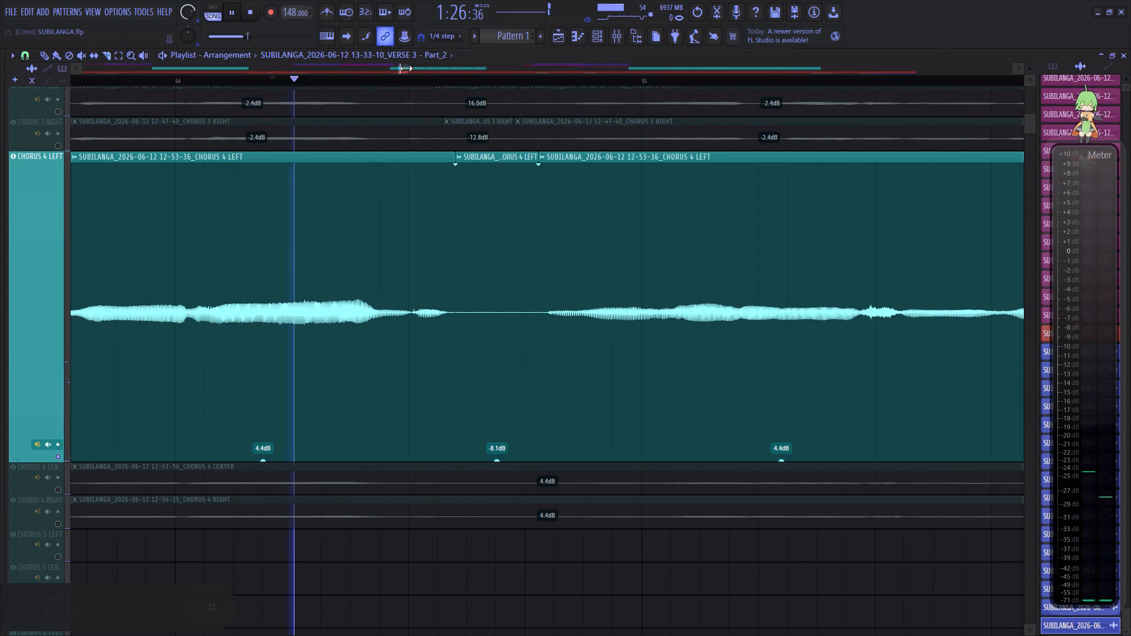
# Slice out the quiet gap in bar 56 of CHORUS 4 LEFT and lower its gain to -9.6 dB while replaying.
pyautogui.moveTo(404, 68); pyautogui.dragTo(416, 88)
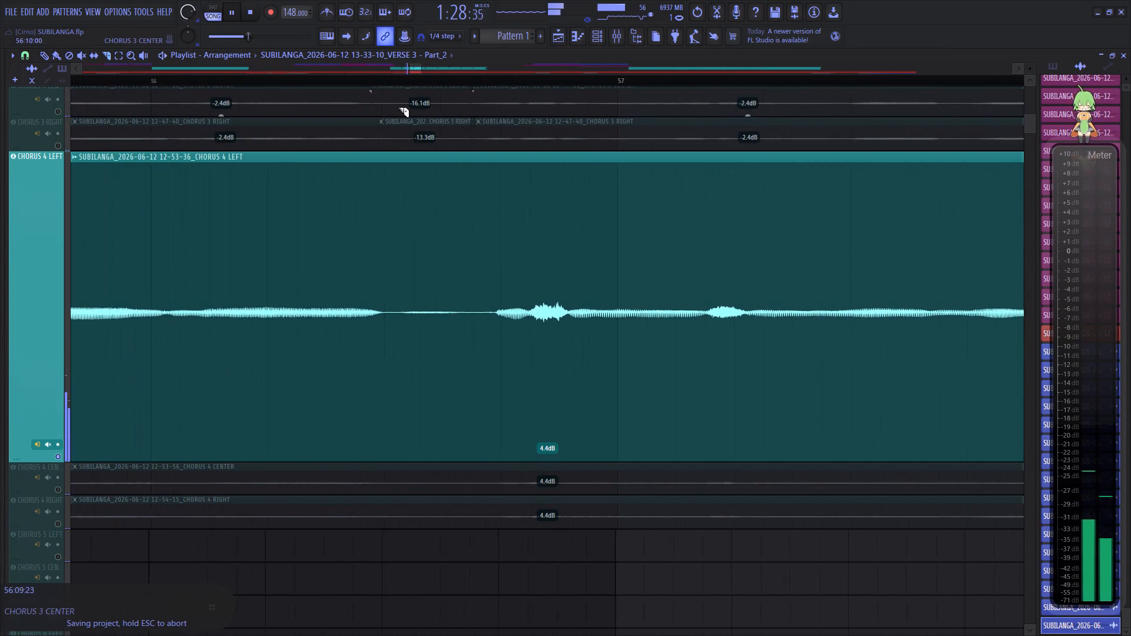
pyautogui.click(373, 292)
pyautogui.click(472, 293)
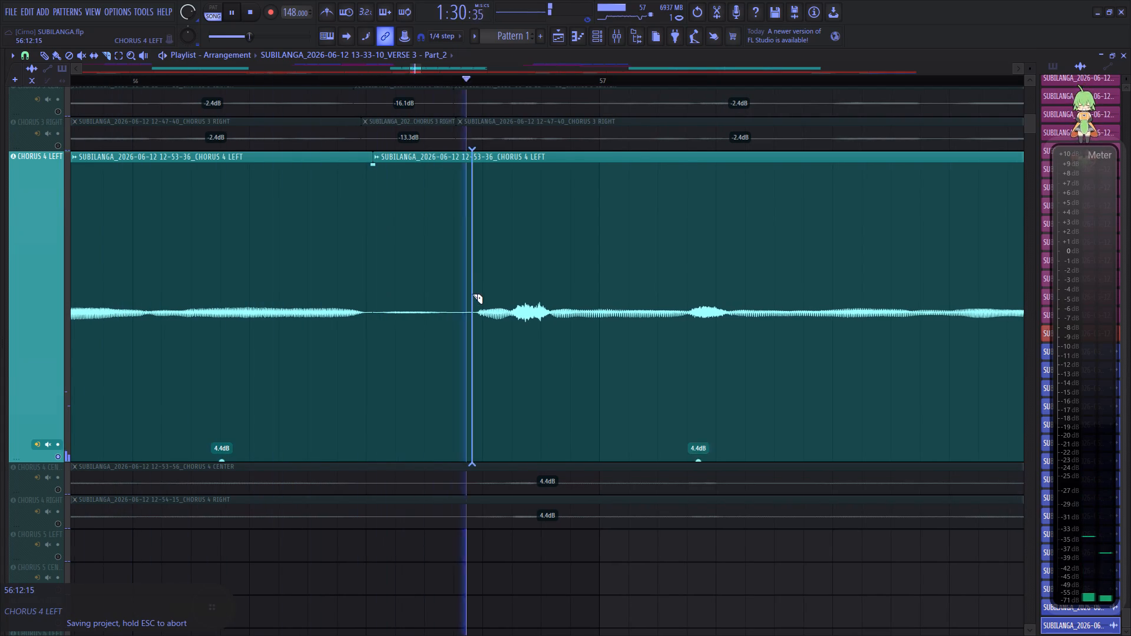
pyautogui.press('space')
pyautogui.press('space')
pyautogui.moveTo(425, 458); pyautogui.dragTo(449, 604)
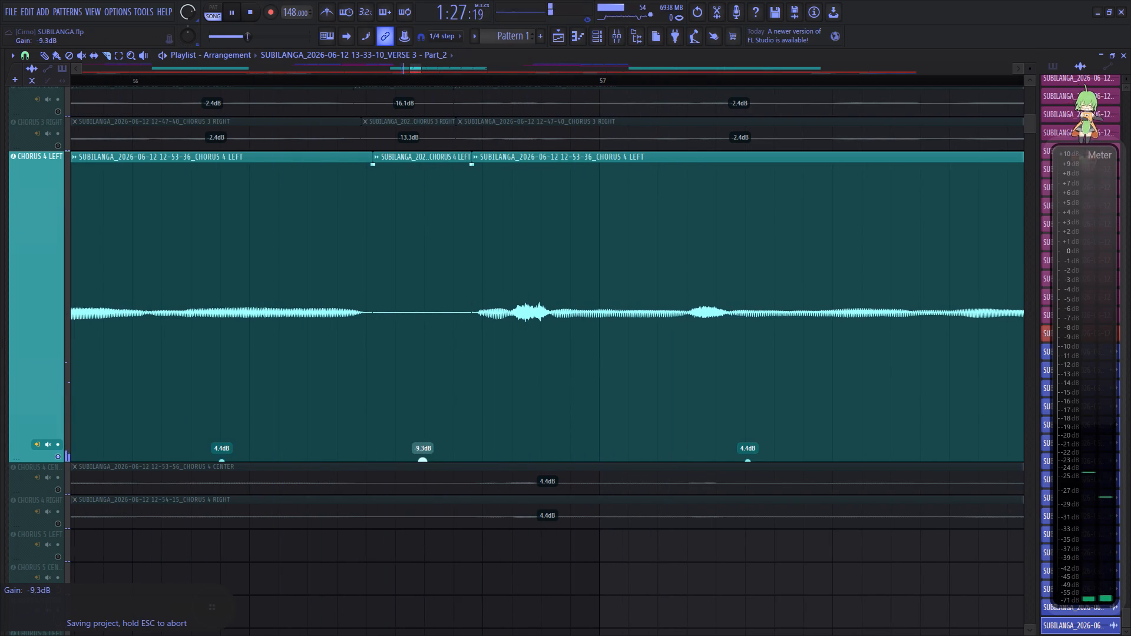
pyautogui.moveTo(449, 604); pyautogui.dragTo(450, 609)
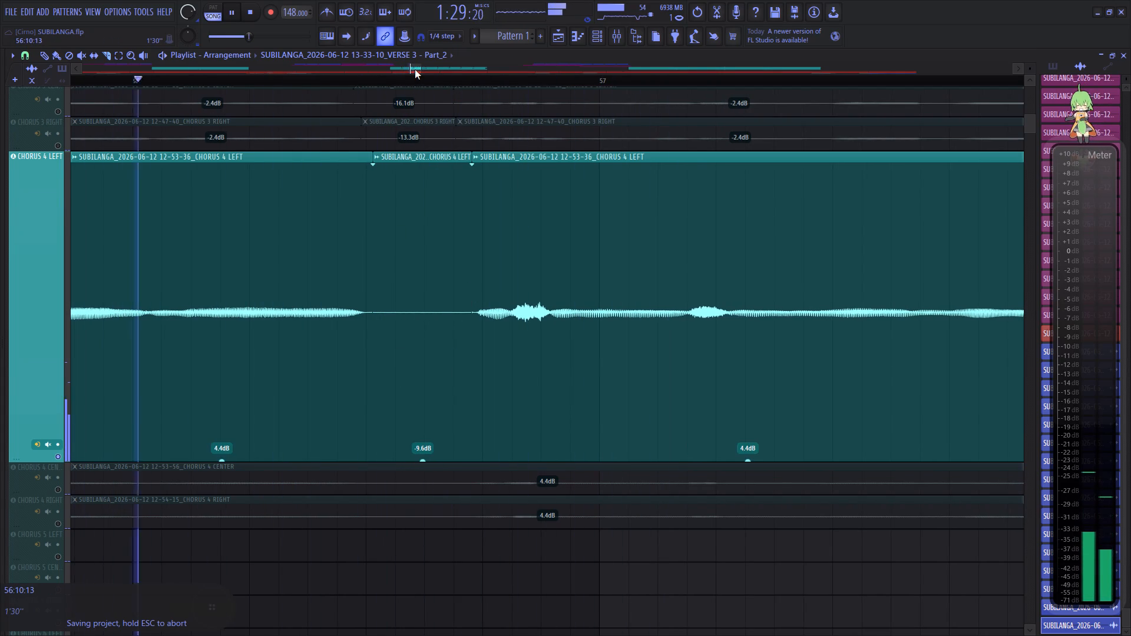
# Slice out the quiet gap in bar 58 of CHORUS 4 LEFT, lower its gain to -10.2 dB, and replay it.
pyautogui.moveTo(415, 69); pyautogui.dragTo(424, 75)
pyautogui.click(596, 292)
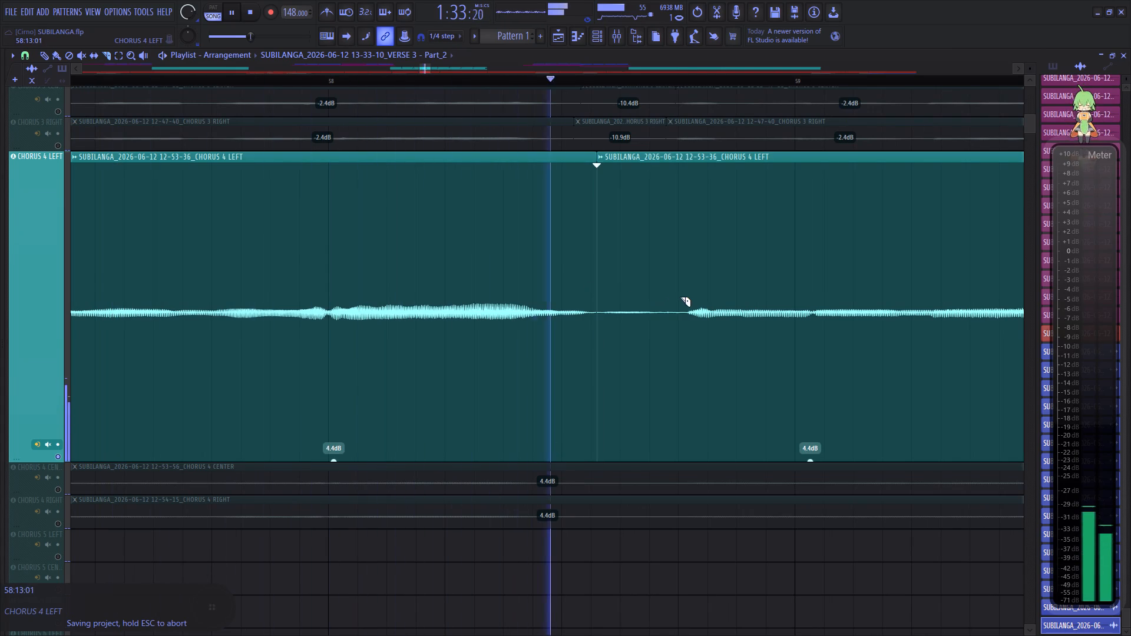
pyautogui.click(685, 295)
pyautogui.moveTo(642, 459); pyautogui.dragTo(620, 614)
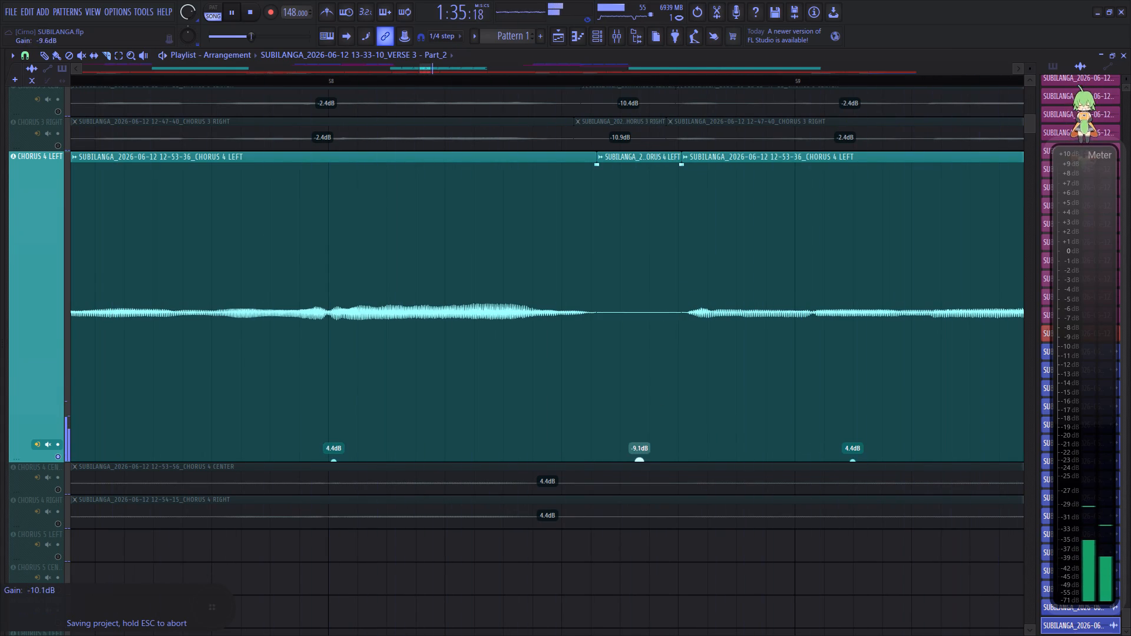
pyautogui.moveTo(620, 614); pyautogui.dragTo(624, 18)
pyautogui.click(403, 78)
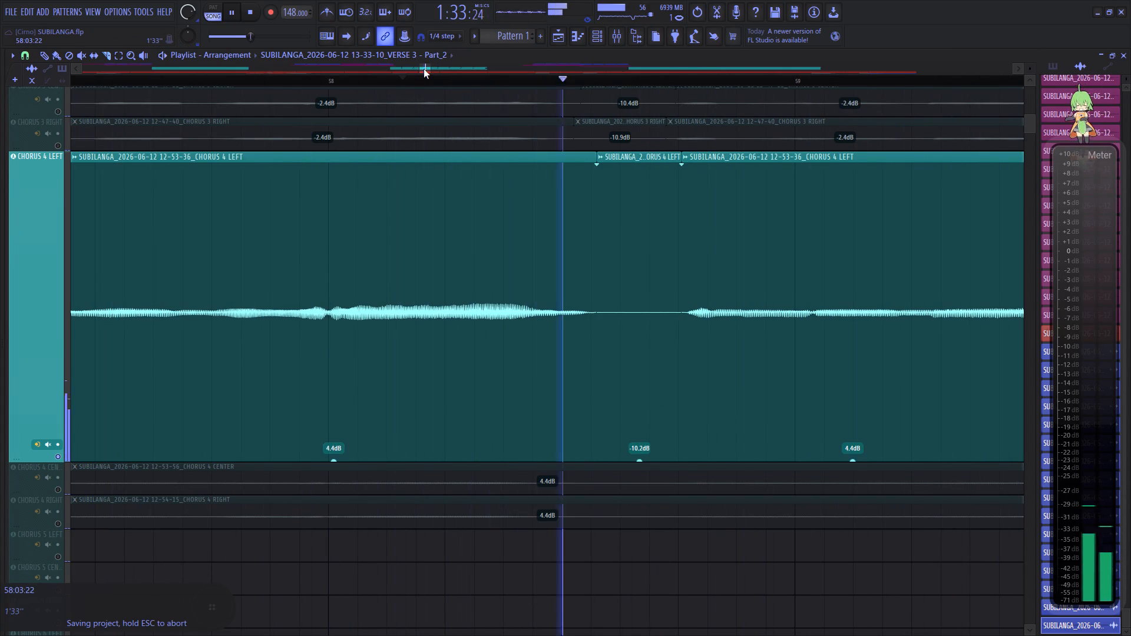
# Cut away the short silent sections on both sides of the clip boundary late in bar 60 of CHORUS 4 LEFT.
pyautogui.moveTo(424, 68); pyautogui.dragTo(438, 86)
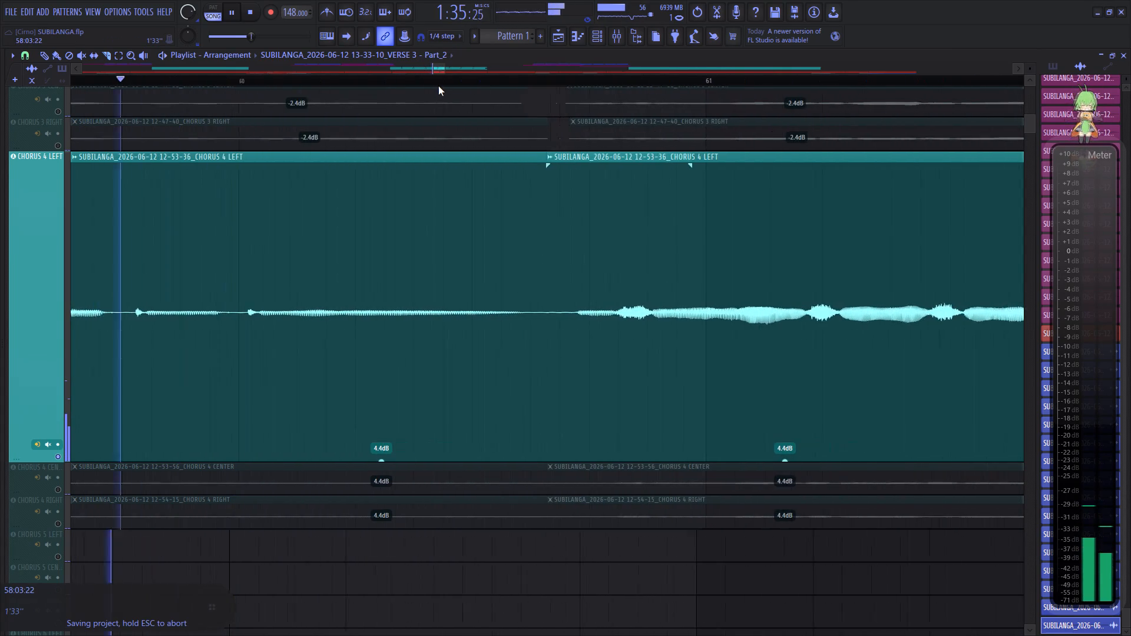
pyautogui.moveTo(438, 86); pyautogui.dragTo(439, 88)
pyautogui.rightClick(411, 299)
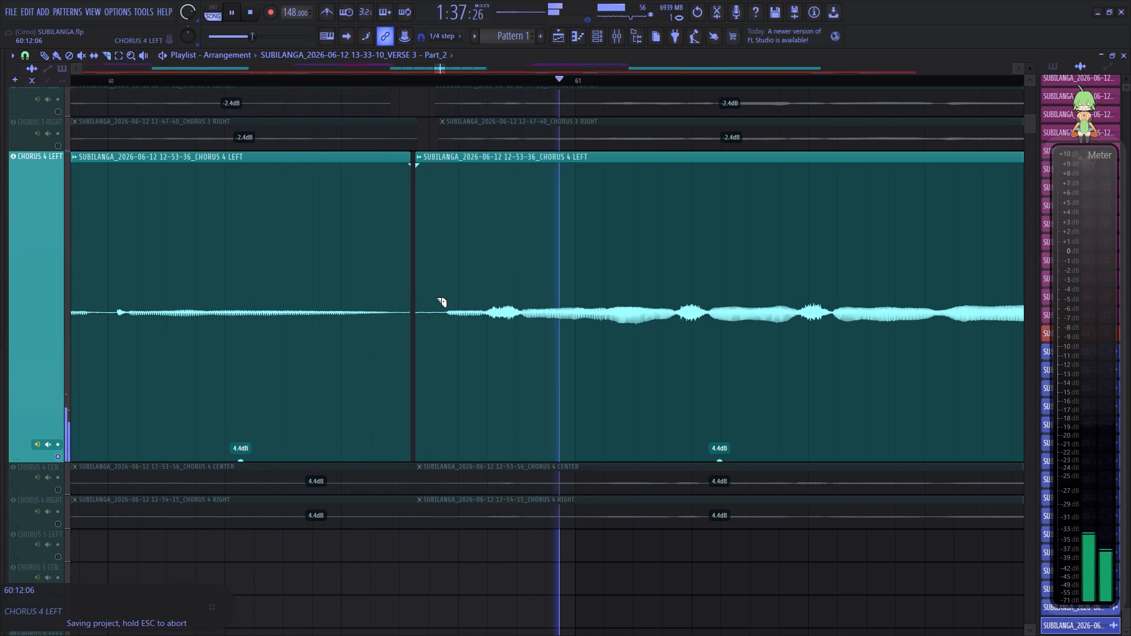
pyautogui.rightClick(436, 297)
# Slice out the quiet gap in bar 62 of CHORUS 4 LEFT, lower its gain to -11.6 dB, and replay it.
pyautogui.moveTo(439, 69); pyautogui.dragTo(443, 77)
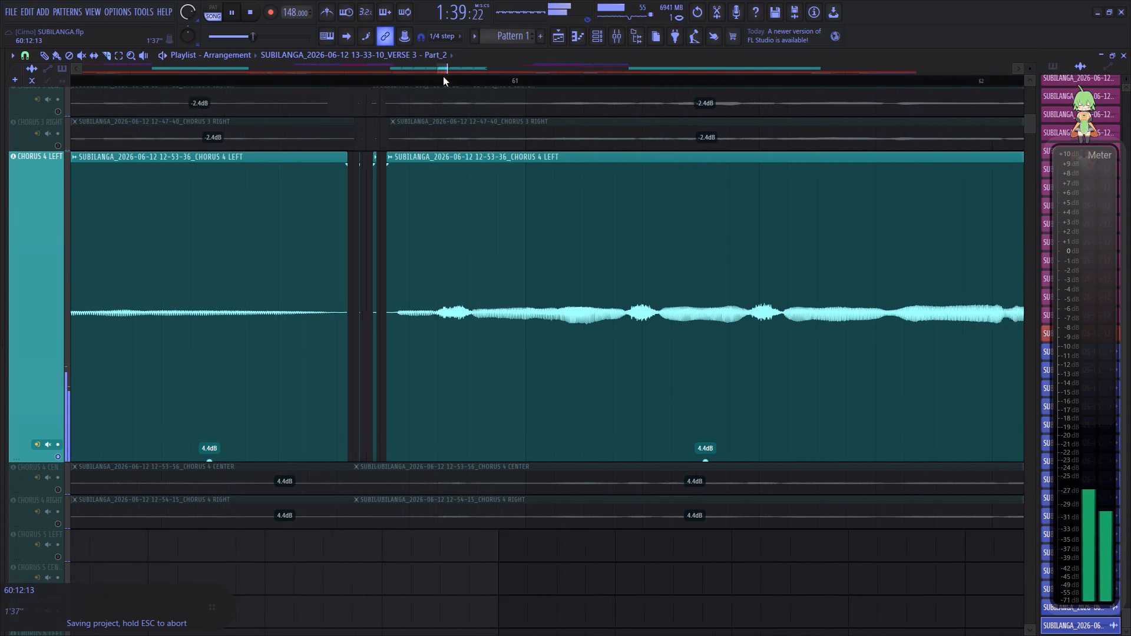
pyautogui.moveTo(443, 77); pyautogui.dragTo(451, 83)
pyautogui.click(446, 298)
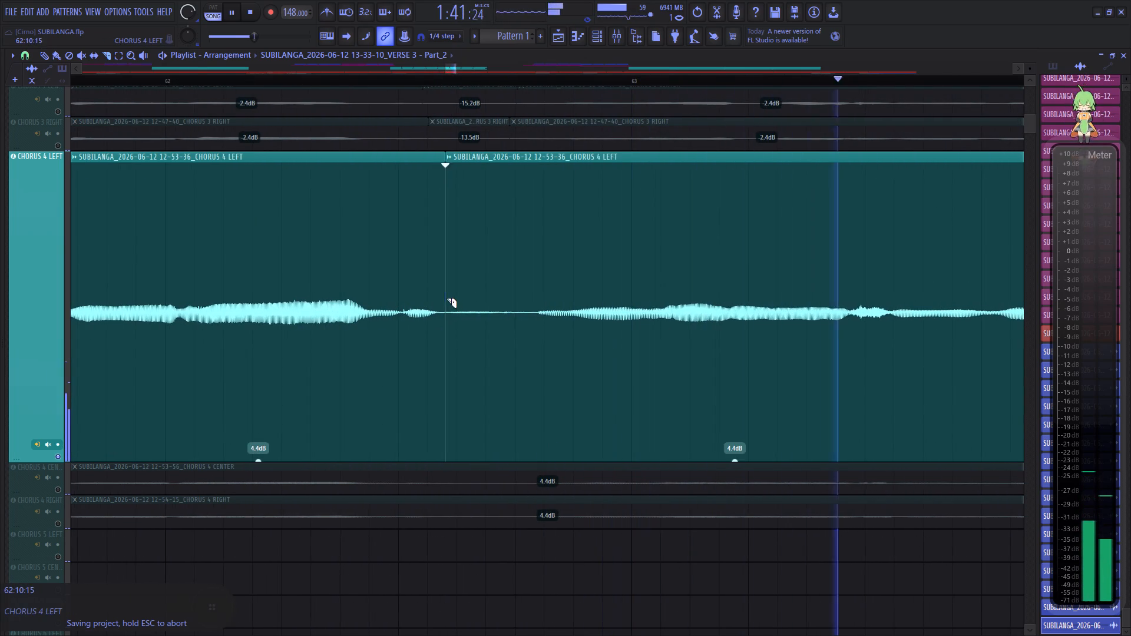
pyautogui.click(524, 306)
pyautogui.moveTo(487, 458); pyautogui.dragTo(462, 46)
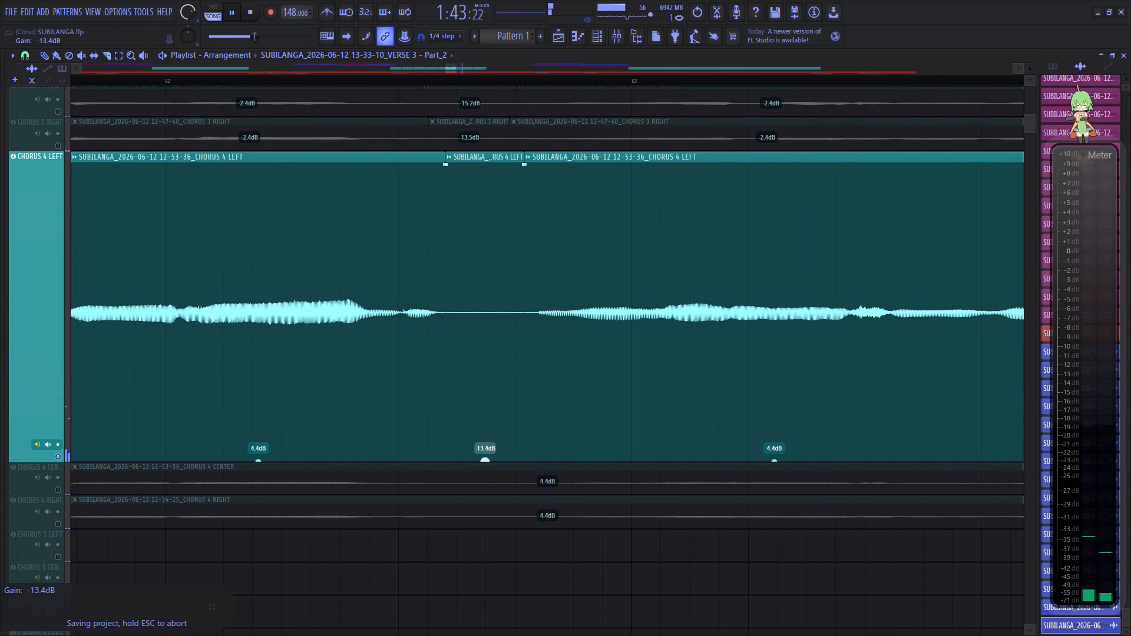
pyautogui.moveTo(462, 46); pyautogui.dragTo(460, 29)
pyautogui.click(266, 79)
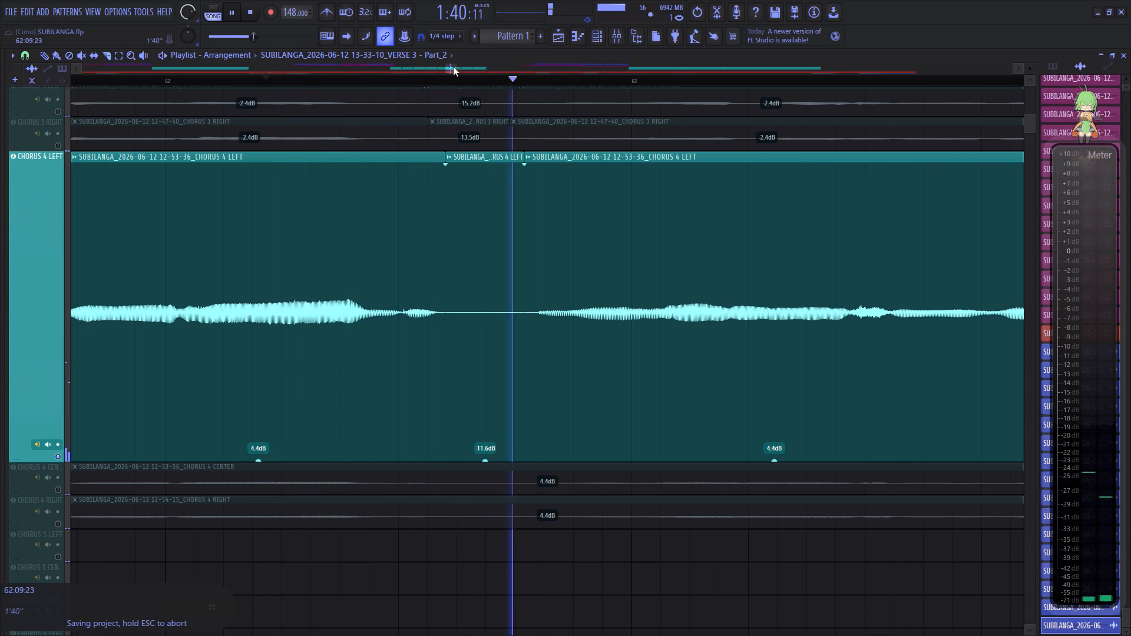
# Slice out the quiet gap in bar 64 of CHORUS 4 LEFT, lower its gain to -20.8 dB, and replay it.
pyautogui.moveTo(453, 67); pyautogui.dragTo(457, 73)
pyautogui.moveTo(456, 72); pyautogui.dragTo(468, 71)
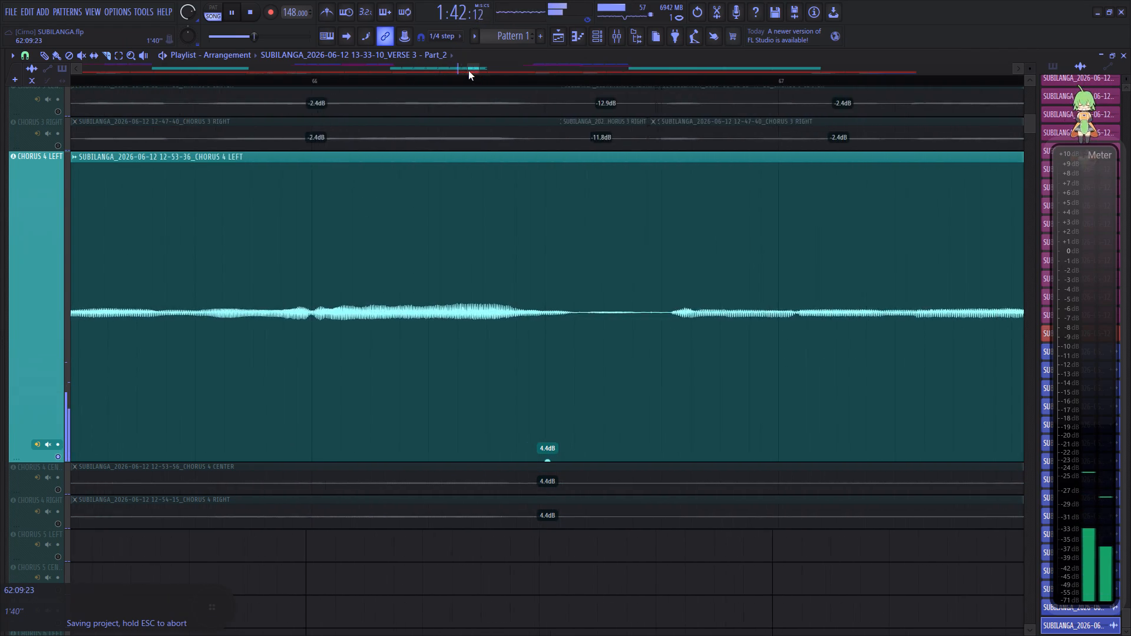
pyautogui.moveTo(468, 71); pyautogui.dragTo(464, 72)
pyautogui.click(424, 303)
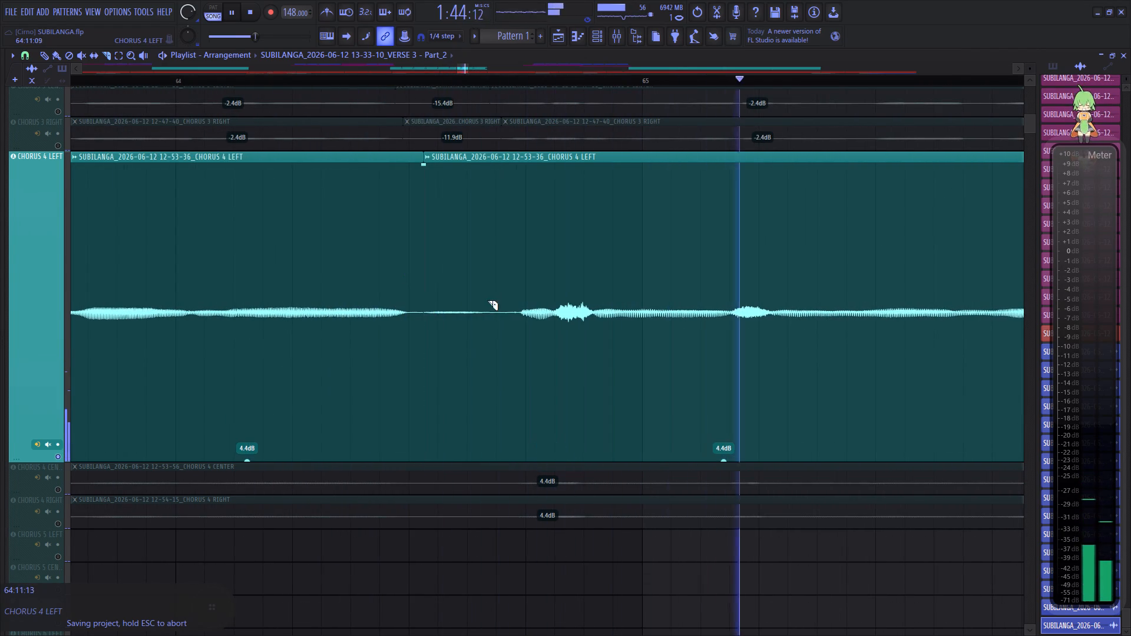
pyautogui.click(507, 303)
pyautogui.moveTo(468, 461); pyautogui.dragTo(452, 108)
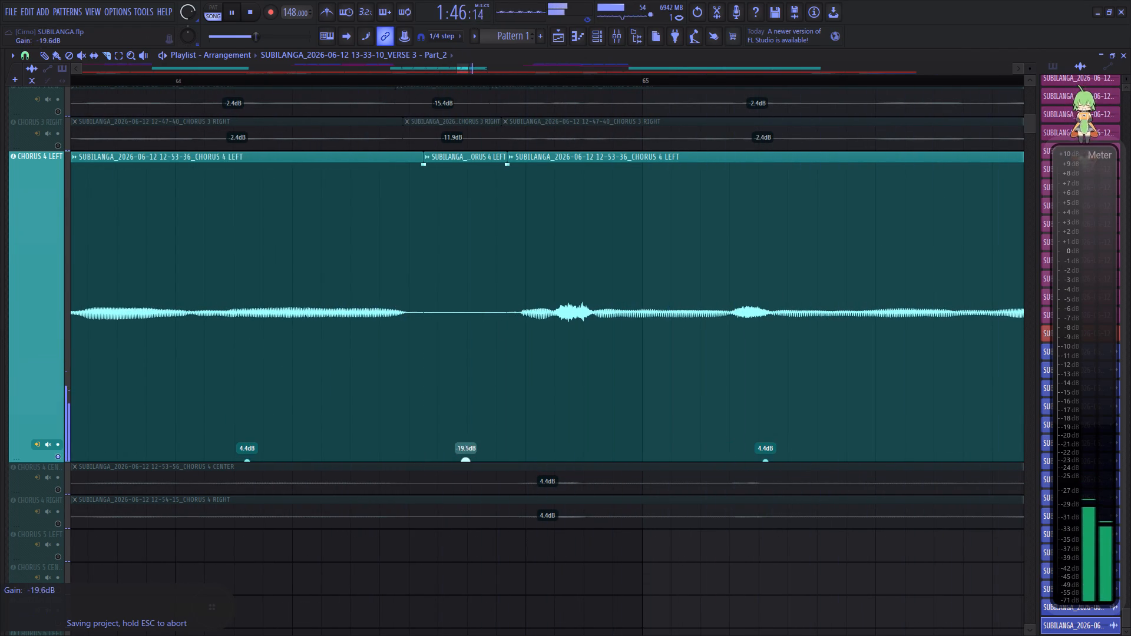
pyautogui.moveTo(452, 108); pyautogui.dragTo(452, 124)
pyautogui.press('space')
pyautogui.press('space')
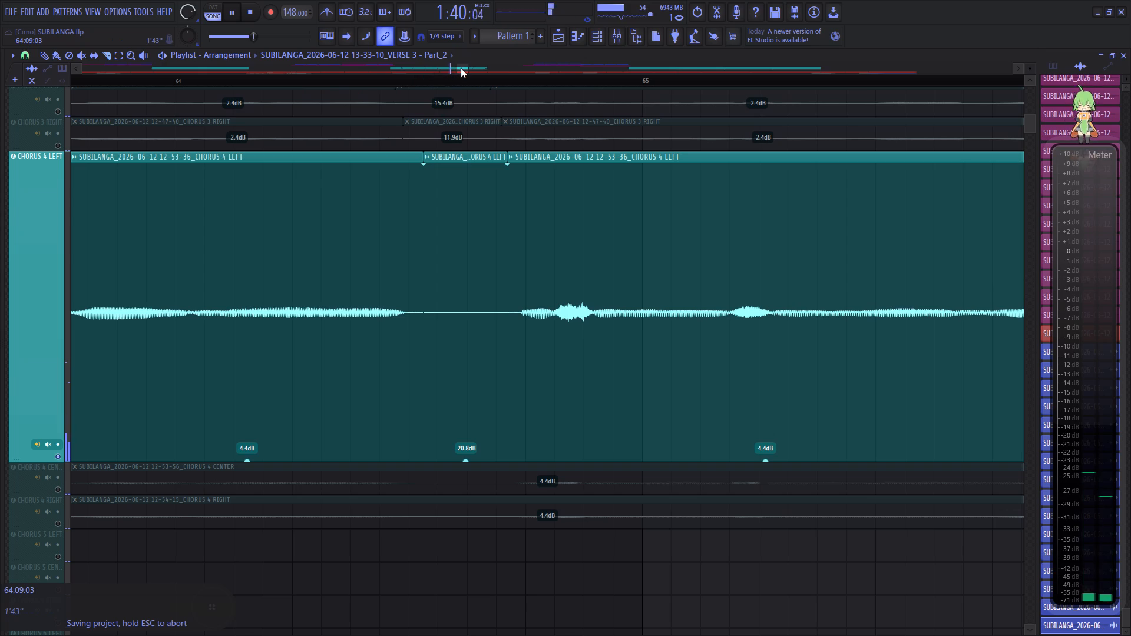
# Slice out the quiet gap in bar 66 of CHORUS 4 LEFT and lower its gain to -9.4 dB.
pyautogui.moveTo(463, 68); pyautogui.dragTo(474, 82)
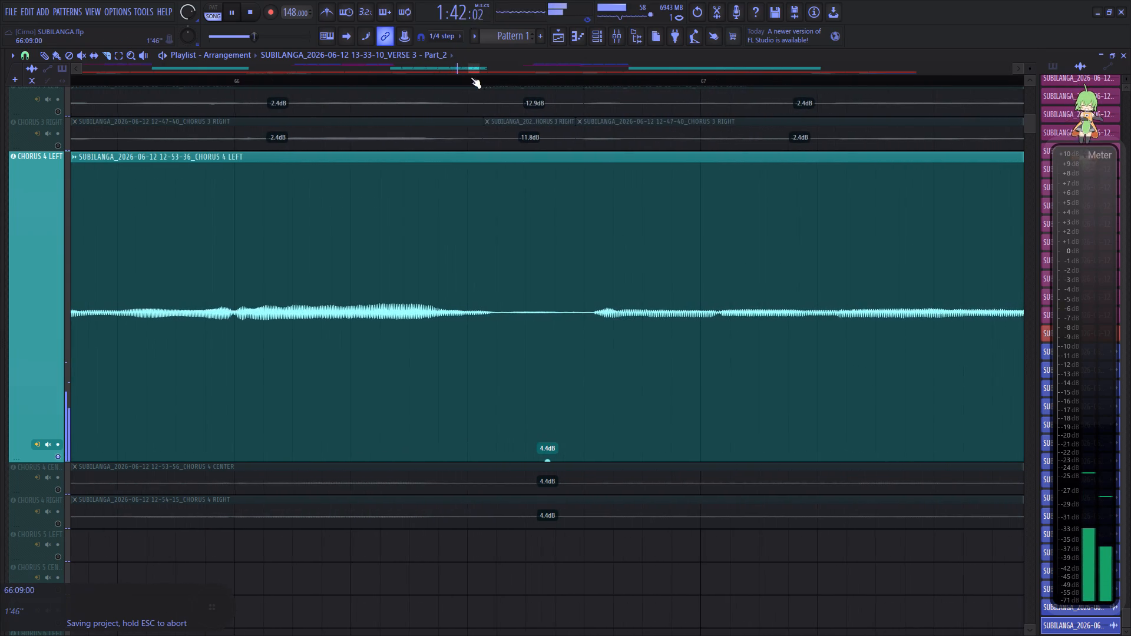
pyautogui.click(498, 324)
pyautogui.click(587, 311)
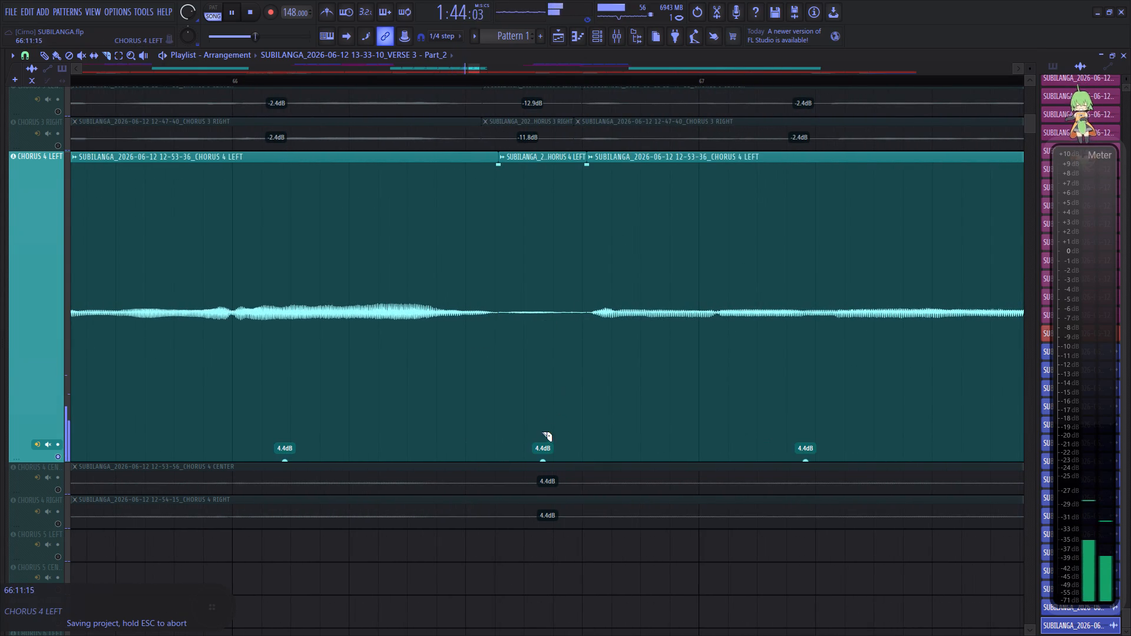
pyautogui.moveTo(544, 458); pyautogui.dragTo(536, 607)
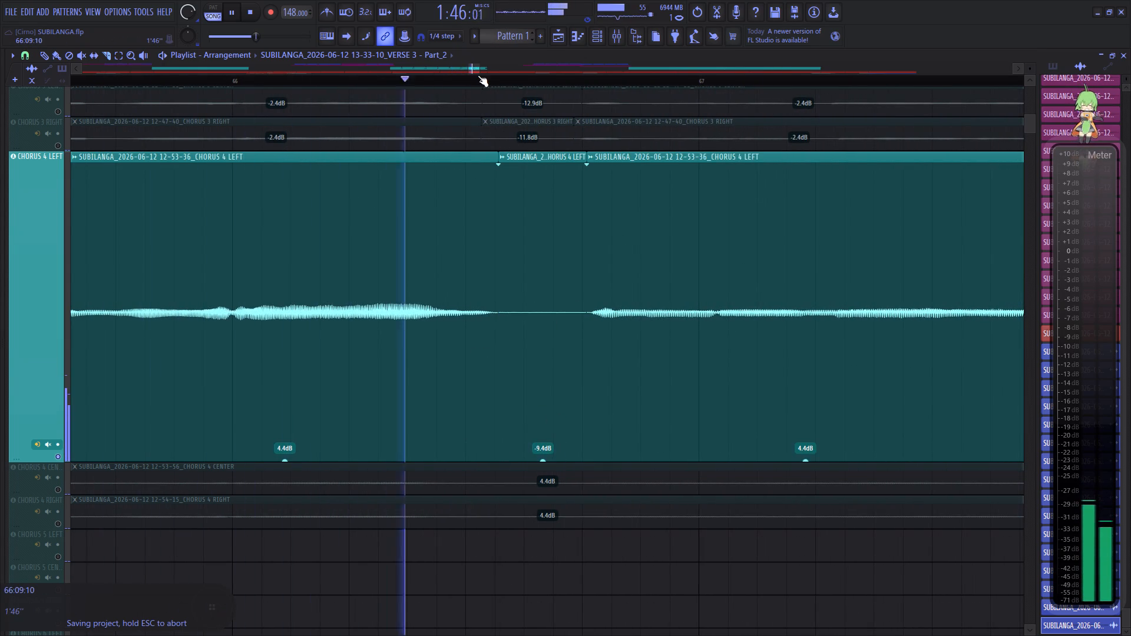
# Cut away the silent tail at the end of the CHORUS 4 LEFT clip in bar 68.
pyautogui.moveTo(475, 72); pyautogui.dragTo(487, 87)
pyautogui.rightClick(584, 283)
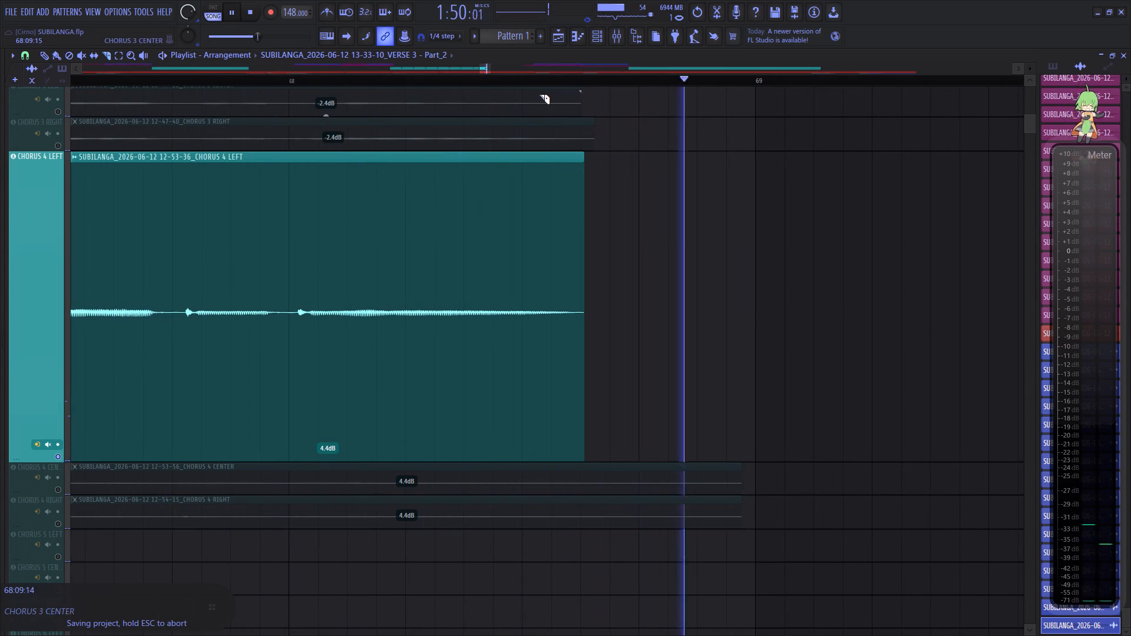
# Stop playback, shrink the CHORUS 4 LEFT track to normal height, then solo and enlarge the CHORUS 4 CENTER track.
pyautogui.scroll(-20, 533, 78)
pyautogui.scroll(-2, 533, 78)
pyautogui.press('space')
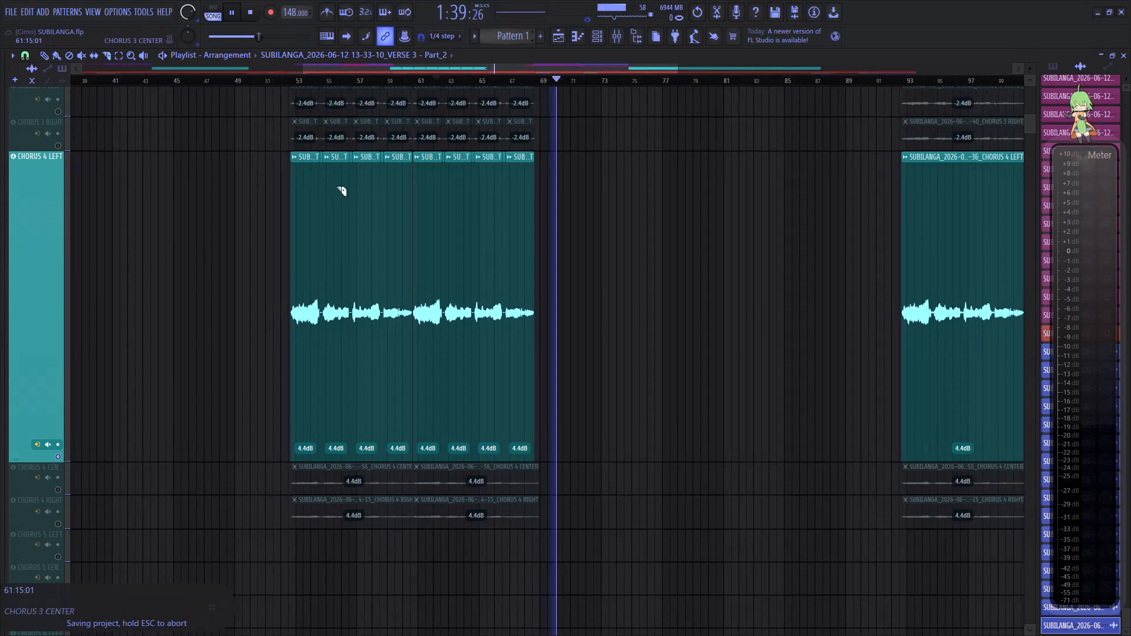
pyautogui.click(45, 463)
pyautogui.moveTo(45, 461); pyautogui.dragTo(14, 185)
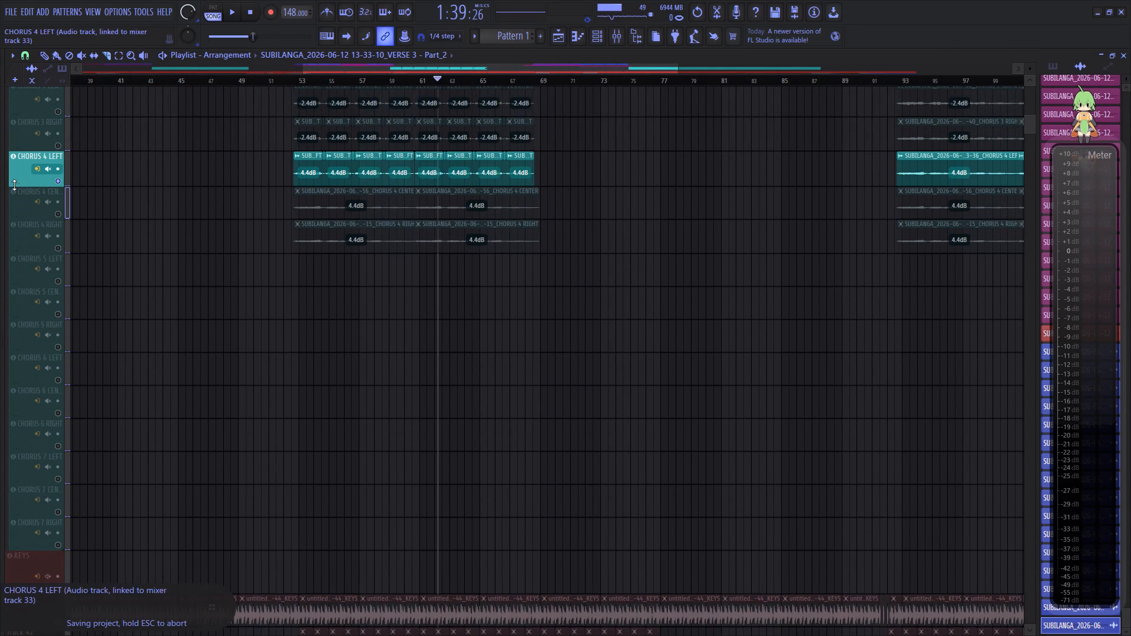
pyautogui.rightClick(57, 217)
pyautogui.moveTo(46, 216); pyautogui.dragTo(2, 604)
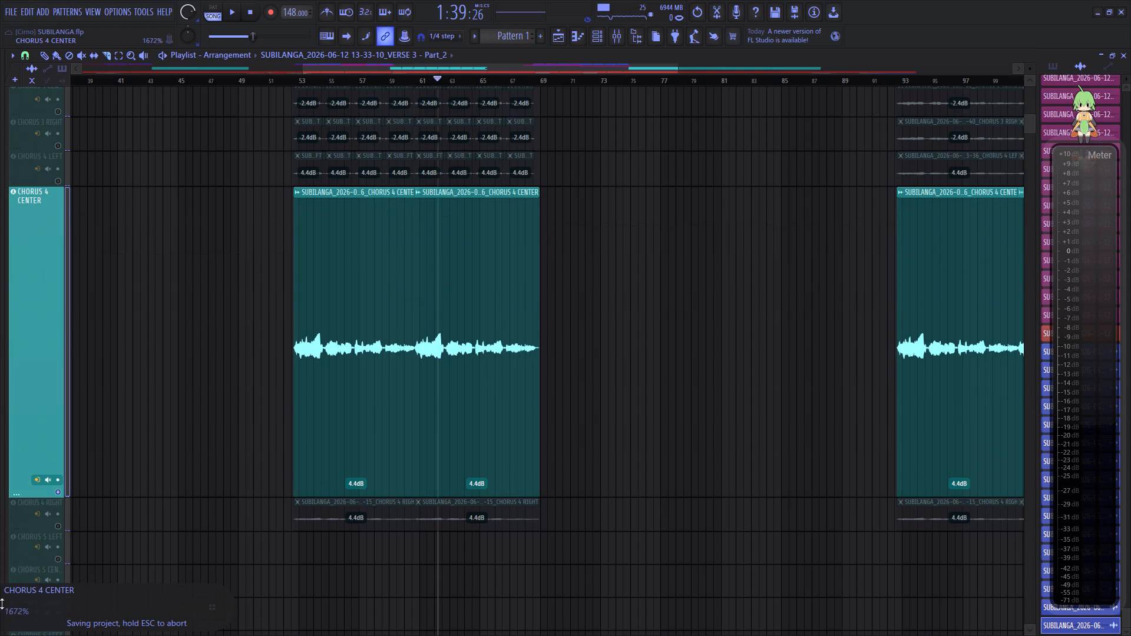
pyautogui.moveTo(2, 604); pyautogui.dragTo(4, 616)
# Play CHORUS 4 CENTER from the second chorus start, slice out the quiet gap in bar 54, and lower its gain to -11.9 dB.
pyautogui.click(293, 80)
pyautogui.press('space')
pyautogui.scroll(4, 306, 75)
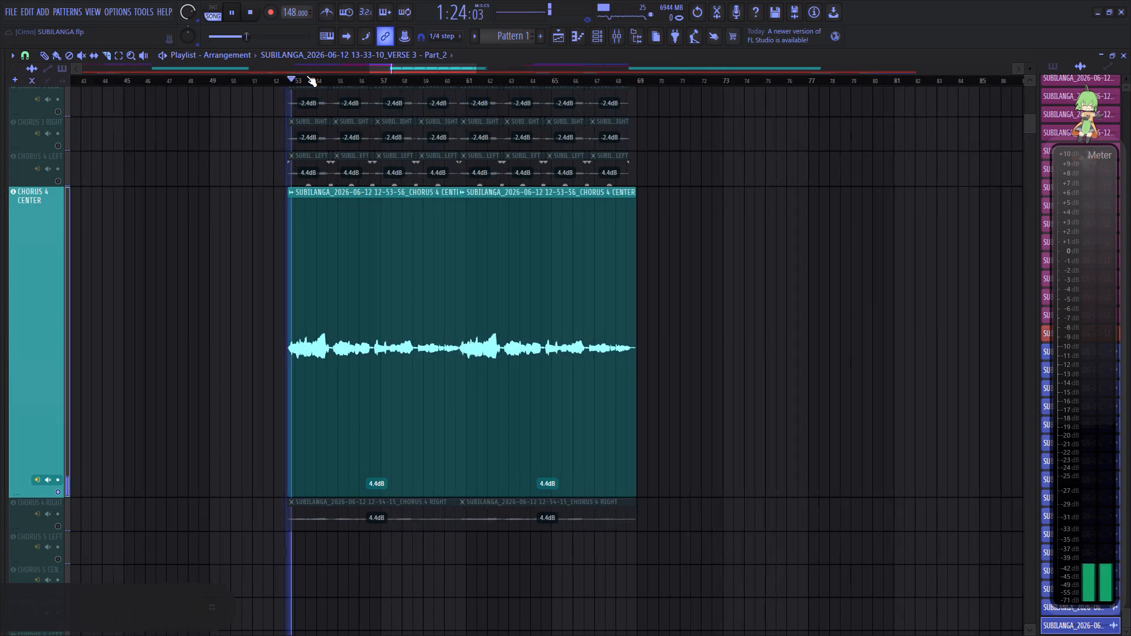
pyautogui.scroll(20, 306, 75)
pyautogui.scroll(1, 306, 75)
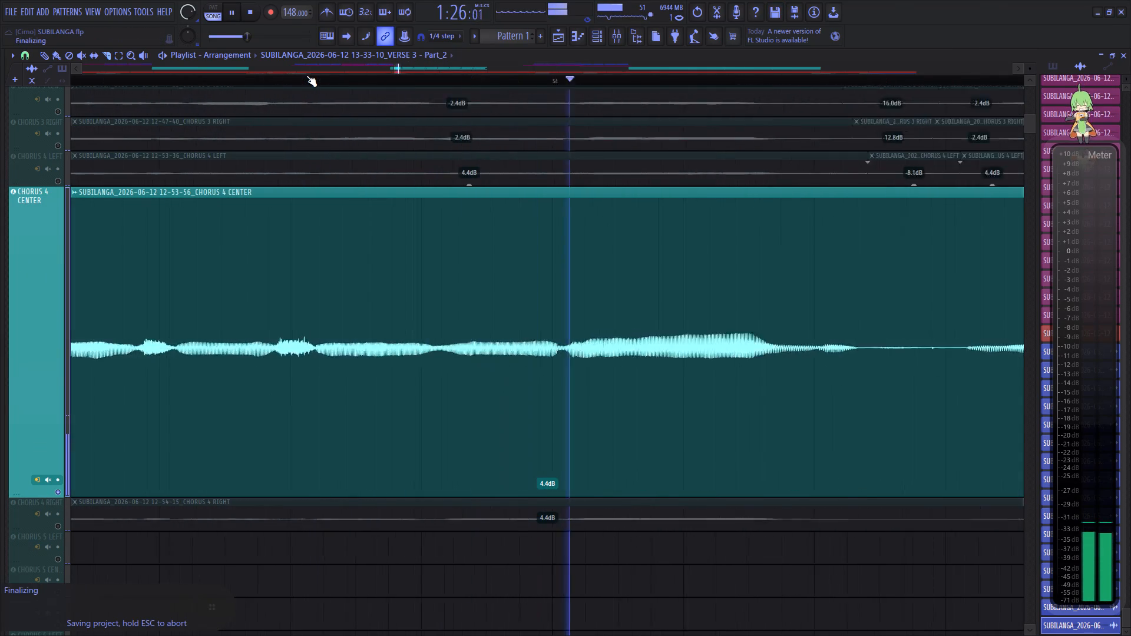
pyautogui.press('space')
pyautogui.press('space')
pyautogui.scroll(-3, 398, 75)
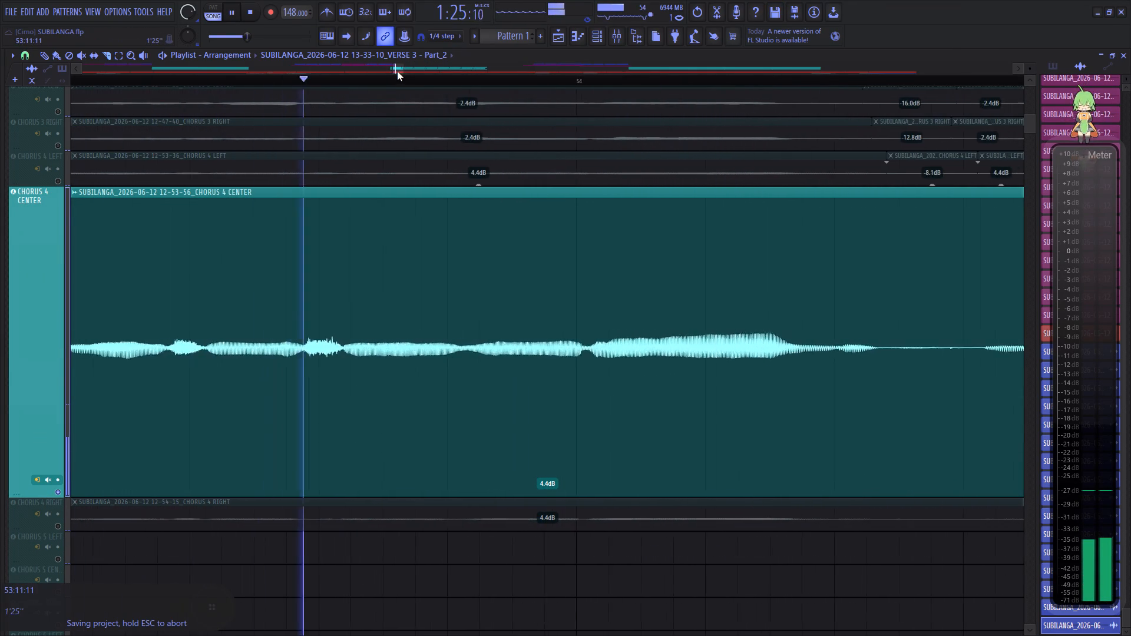
pyautogui.moveTo(397, 69); pyautogui.dragTo(404, 80)
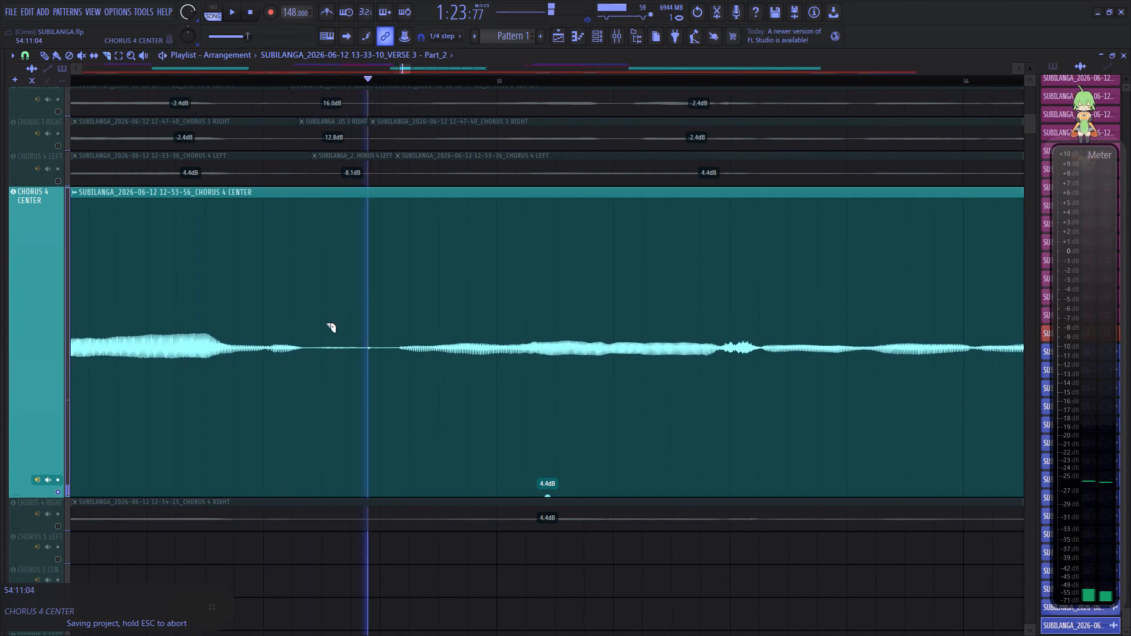
pyautogui.press('space')
pyautogui.press('space')
pyautogui.click(305, 329)
pyautogui.click(395, 336)
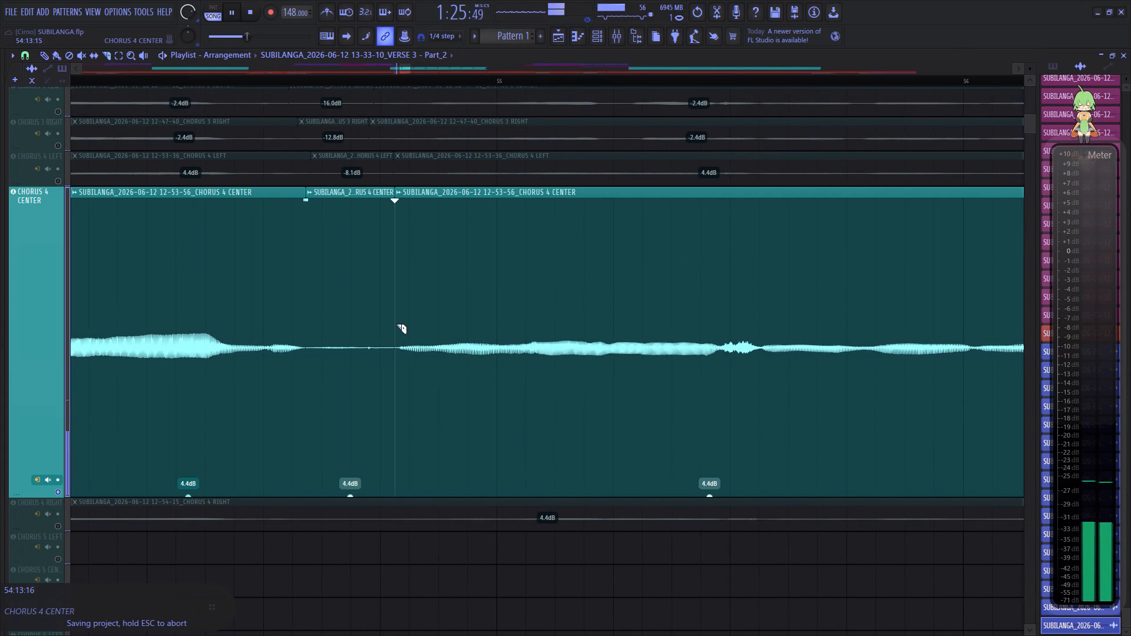
pyautogui.moveTo(353, 493); pyautogui.dragTo(371, 69)
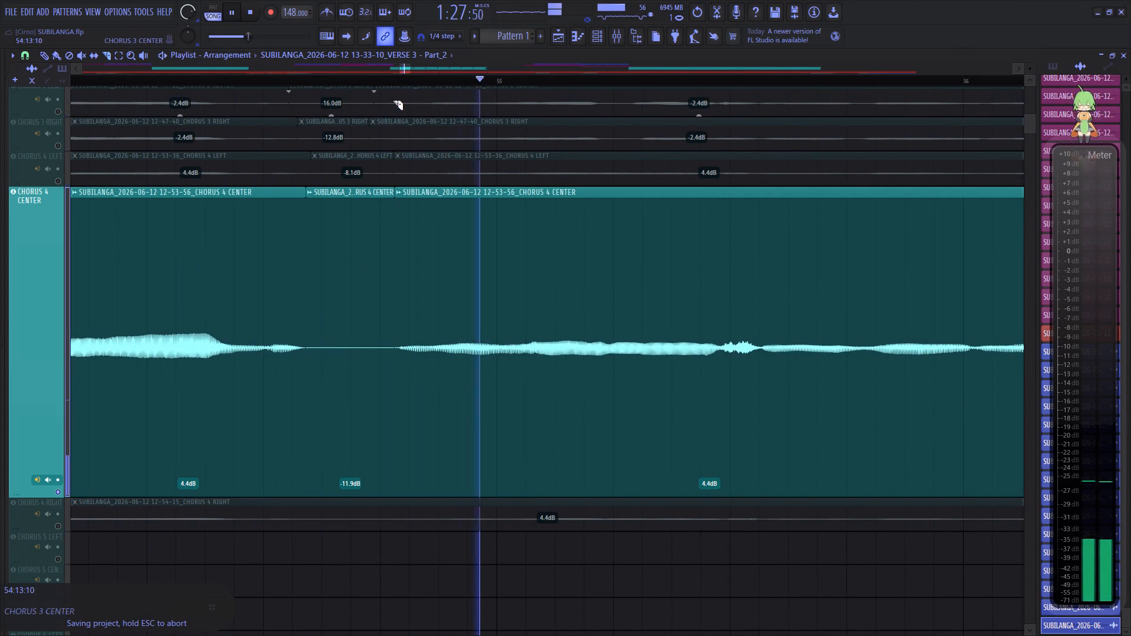
# Slice out the quiet gap in bar 56 of CHORUS 4 CENTER, lower its gain to -5.8 dB, and replay it.
pyautogui.moveTo(405, 71); pyautogui.dragTo(415, 79)
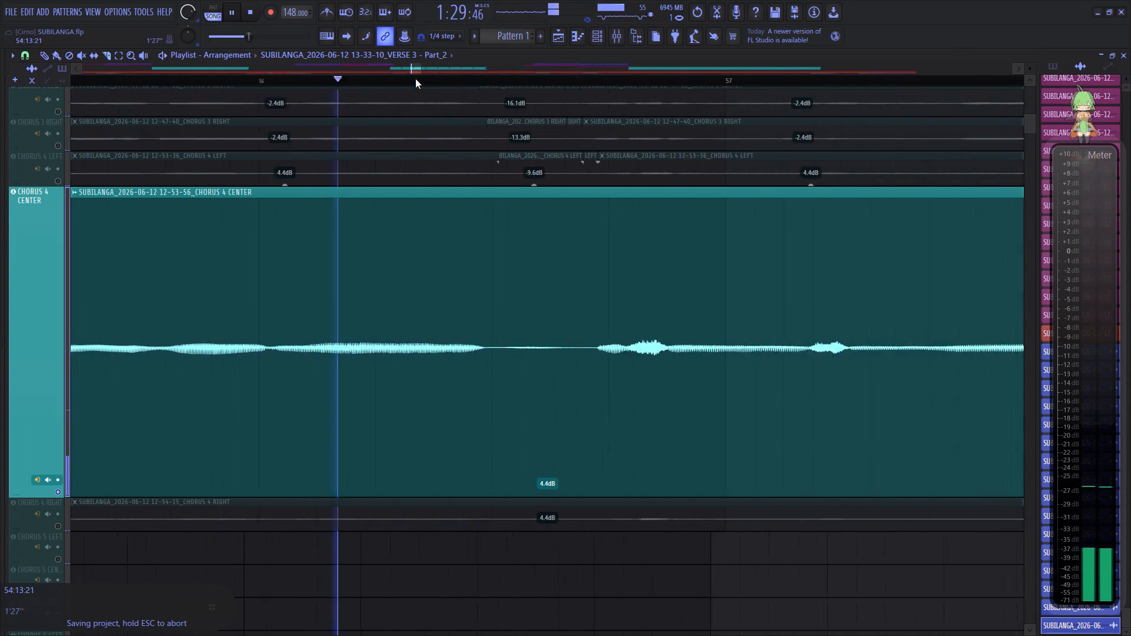
pyautogui.moveTo(415, 79); pyautogui.dragTo(417, 81)
pyautogui.click(226, 335)
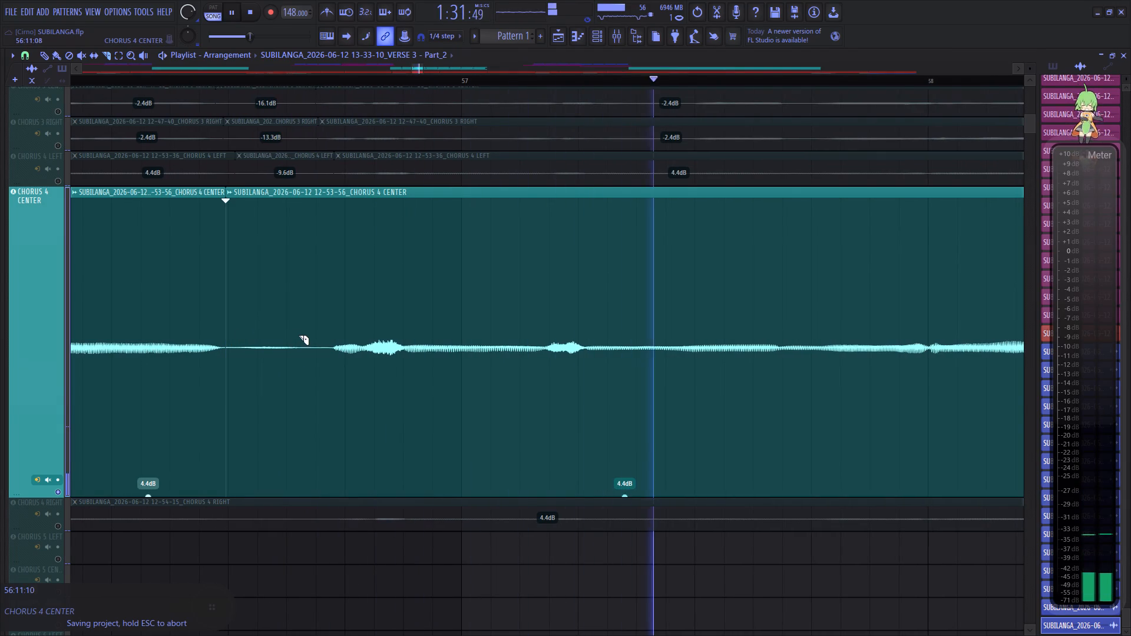
pyautogui.click(320, 332)
pyautogui.press('space')
pyautogui.press('space')
pyautogui.moveTo(276, 495); pyautogui.dragTo(277, 555)
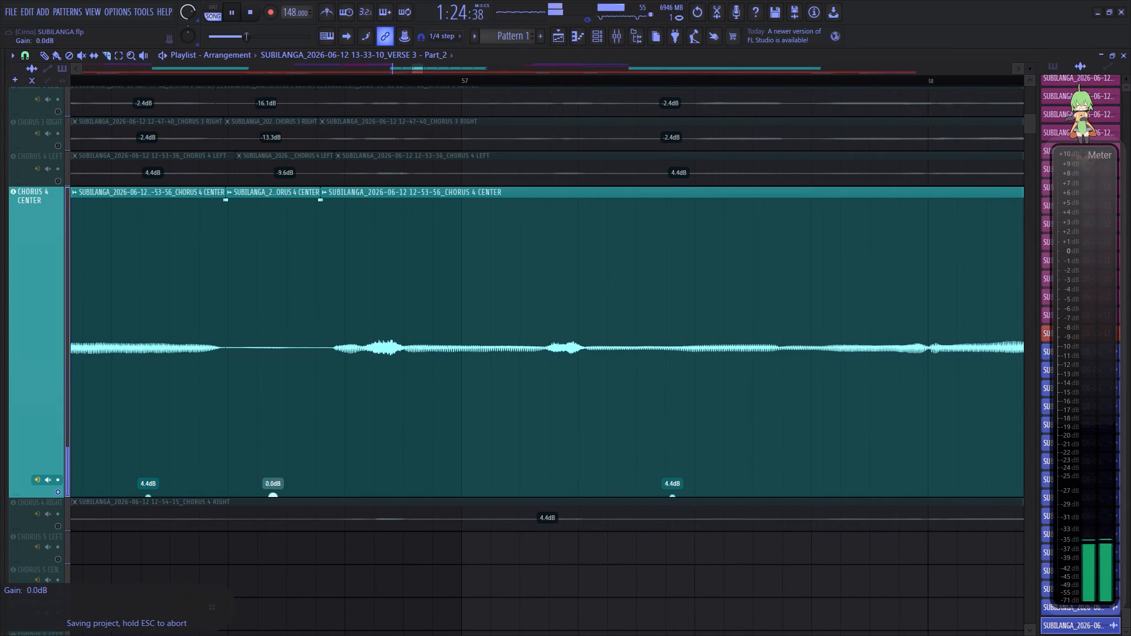
pyautogui.moveTo(277, 555); pyautogui.dragTo(276, 612)
pyautogui.click(136, 79)
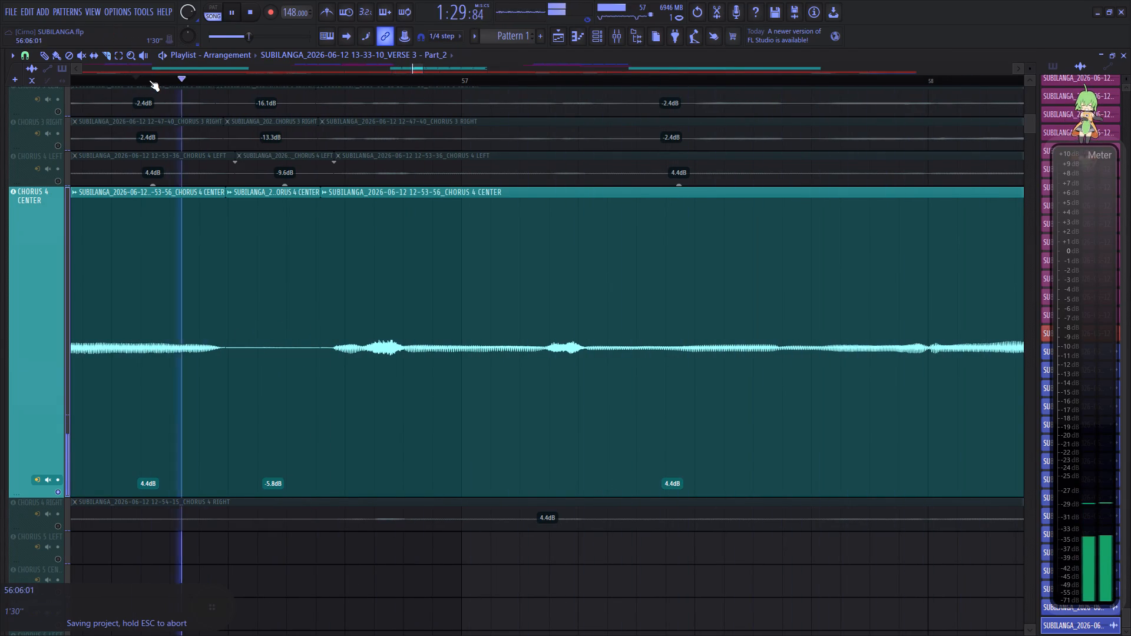
# Slice out the quiet gap in bar 58 of CHORUS 4 CENTER, lower its gain to -11.1 dB, and replay it.
pyautogui.moveTo(417, 71); pyautogui.dragTo(421, 78)
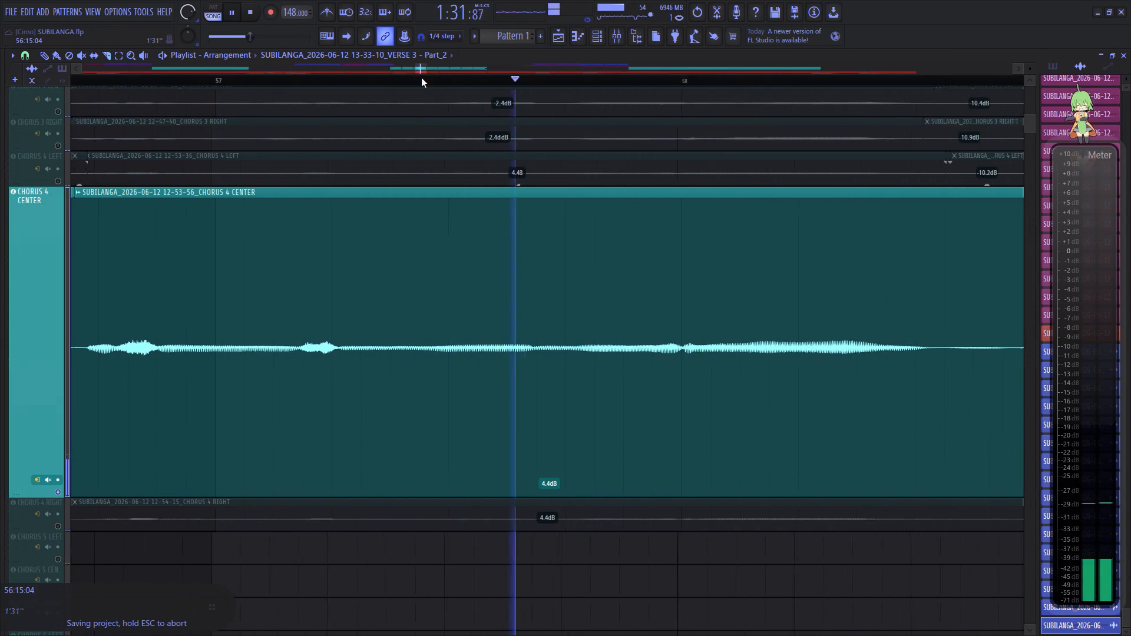
pyautogui.moveTo(421, 78); pyautogui.dragTo(430, 82)
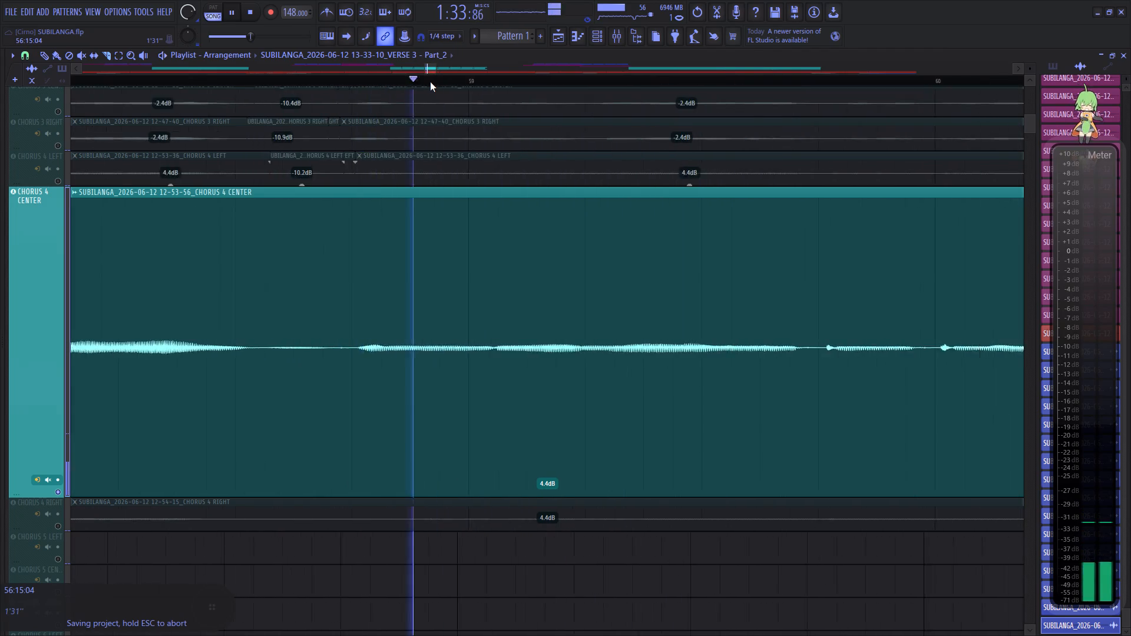
pyautogui.moveTo(430, 82); pyautogui.dragTo(426, 87)
pyautogui.click(345, 86)
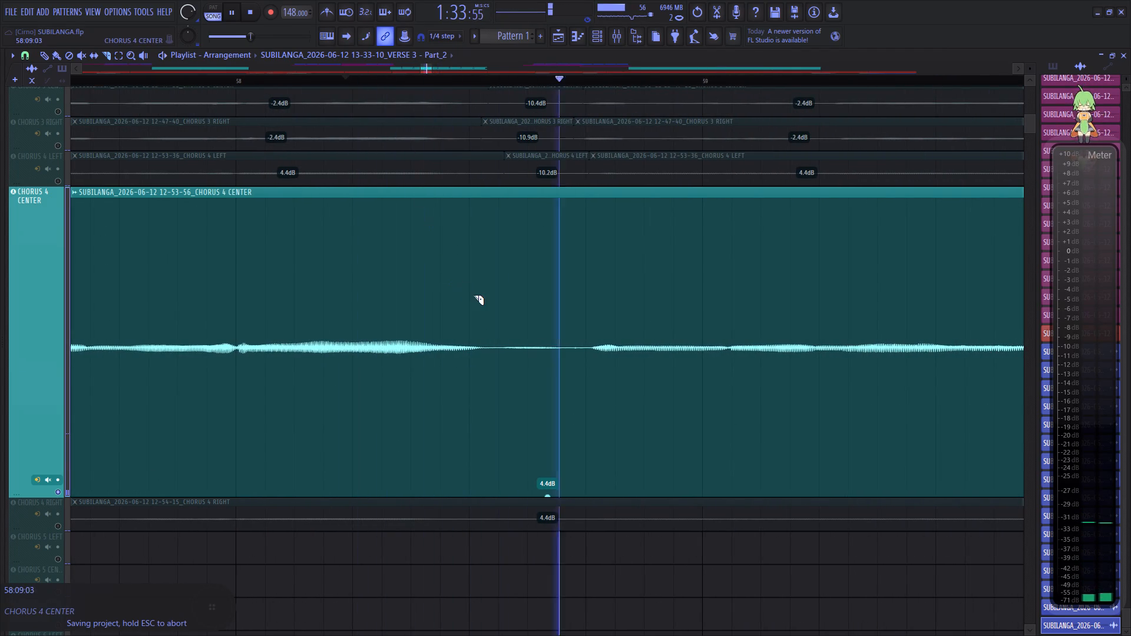
pyautogui.press('space')
pyautogui.press('space')
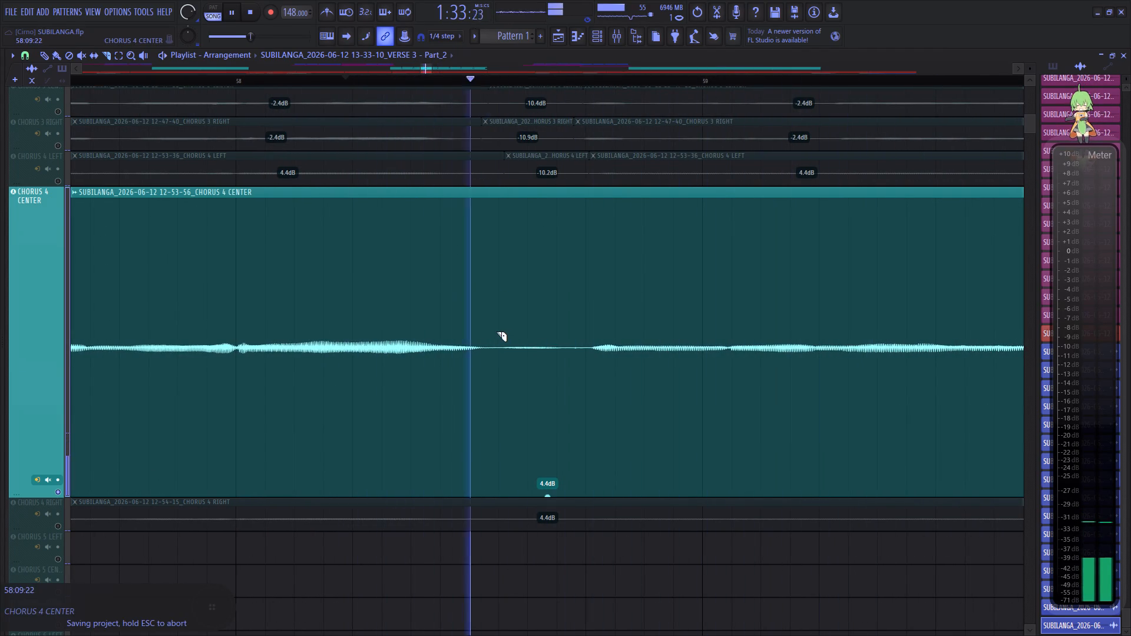
pyautogui.click(496, 332)
pyautogui.press('space')
pyautogui.press('space')
pyautogui.click(580, 332)
pyautogui.press('space')
pyautogui.press('space')
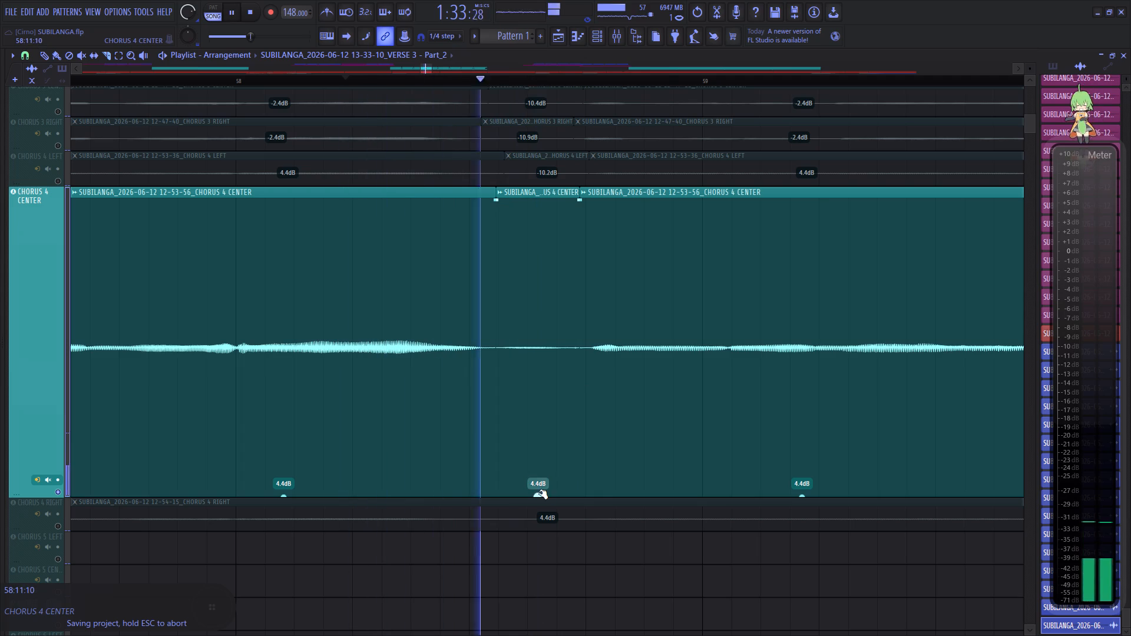
pyautogui.moveTo(540, 492); pyautogui.dragTo(568, 58)
pyautogui.press('space')
pyautogui.press('space')
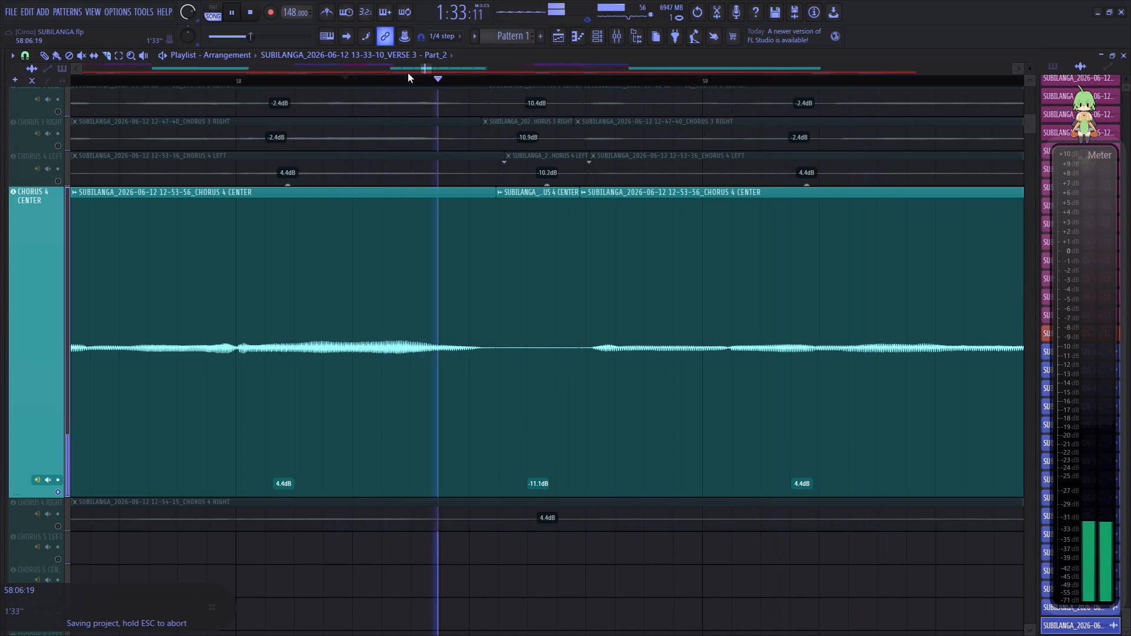
# Slice out the quiet gap in bar 62 of CHORUS 4 CENTER and lower its gain to -12.8 dB.
pyautogui.moveTo(426, 69); pyautogui.dragTo(436, 78)
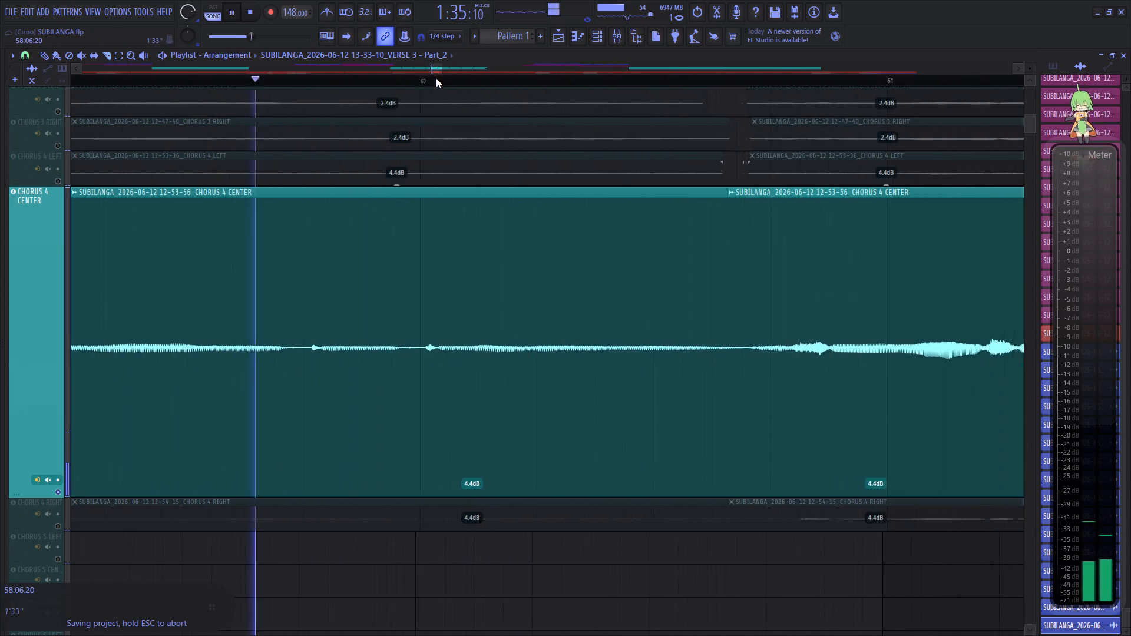
pyautogui.moveTo(436, 78); pyautogui.dragTo(441, 82)
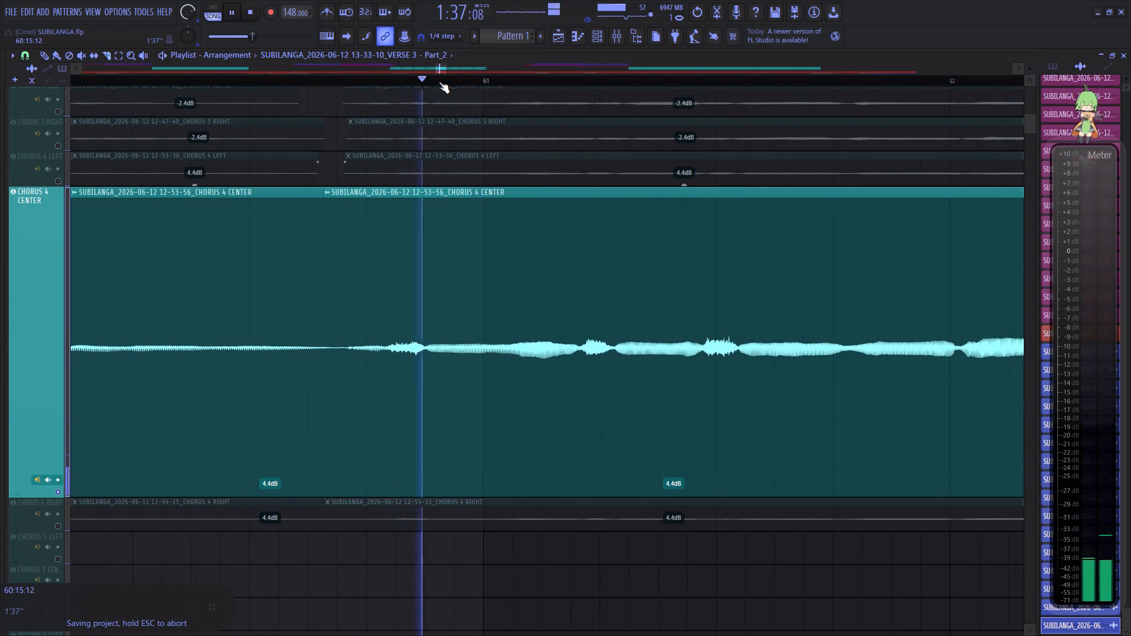
pyautogui.moveTo(438, 69); pyautogui.dragTo(444, 74)
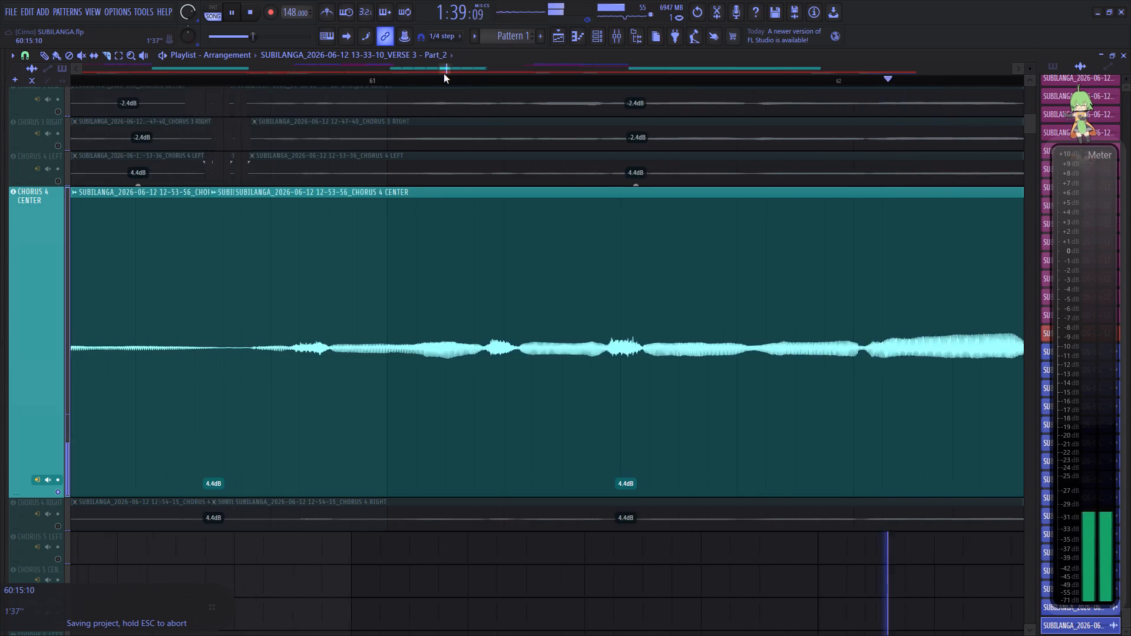
pyautogui.moveTo(444, 74); pyautogui.dragTo(448, 77)
pyautogui.press('space')
pyautogui.press('space')
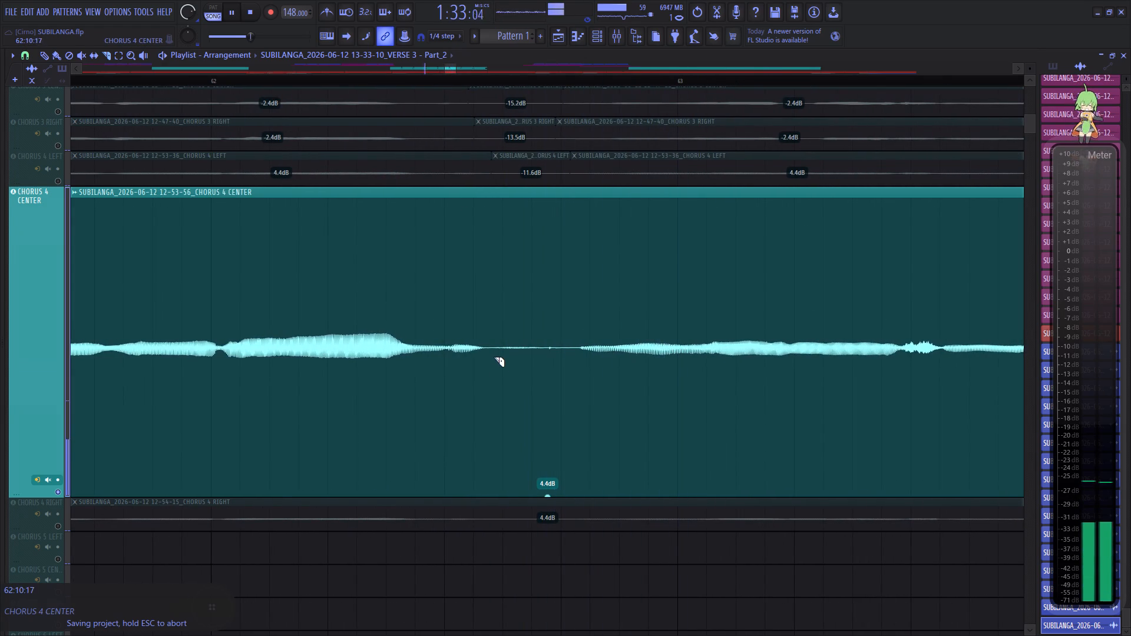
pyautogui.click(493, 357)
pyautogui.click(572, 350)
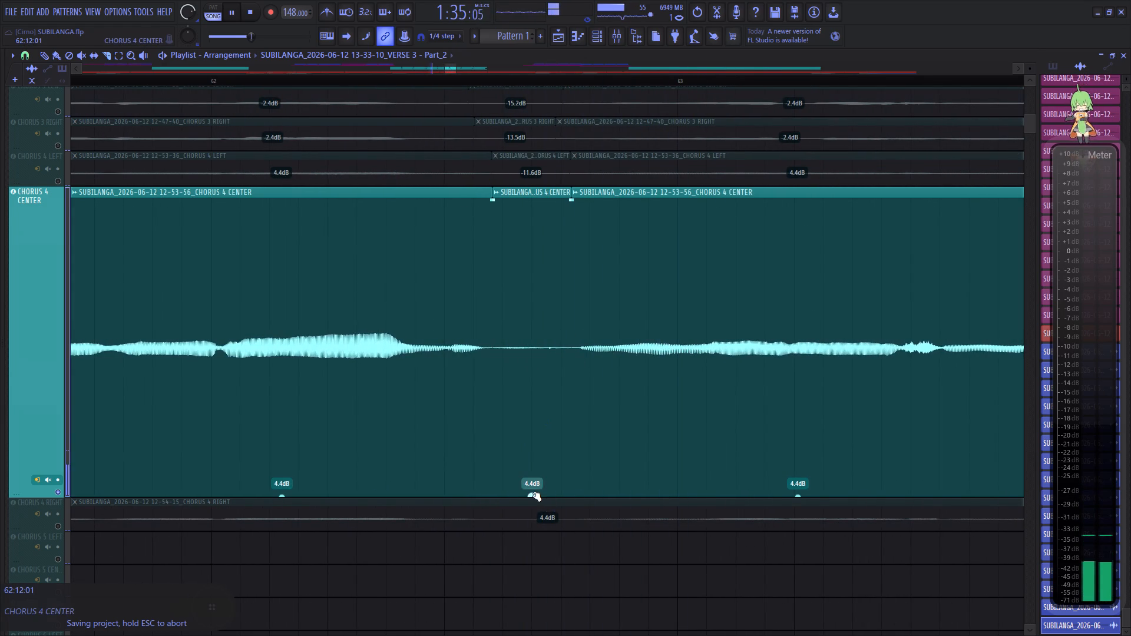
pyautogui.moveTo(533, 495); pyautogui.dragTo(527, 78)
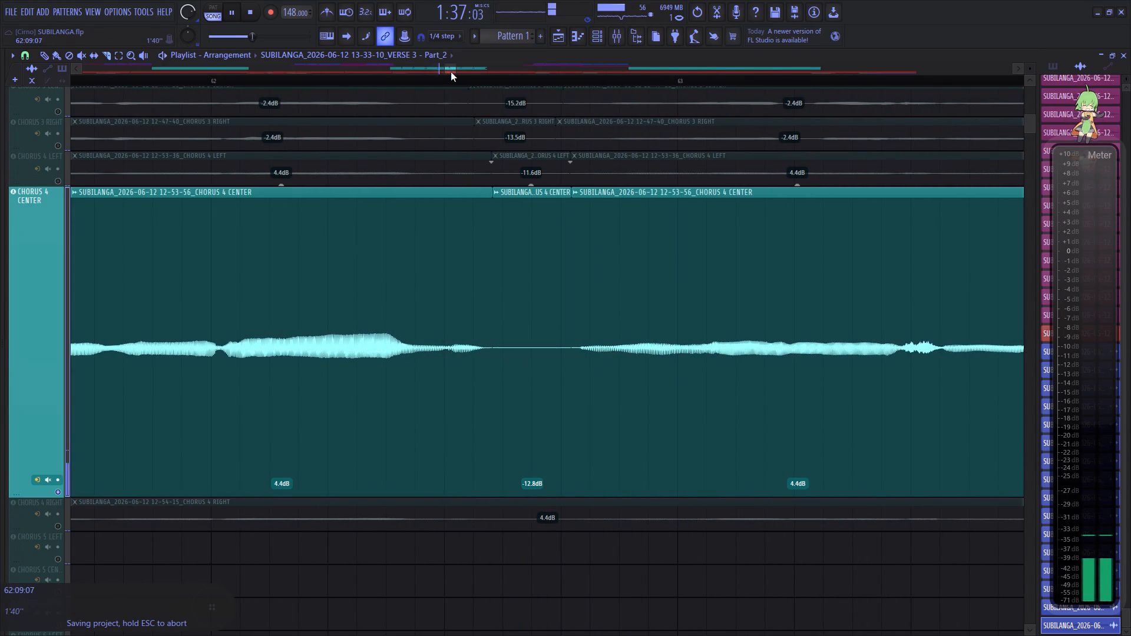
# Slice out the quiet gap in bar 64 of CHORUS 4 CENTER and lower its gain to -12.9 dB.
pyautogui.moveTo(451, 72); pyautogui.dragTo(465, 79)
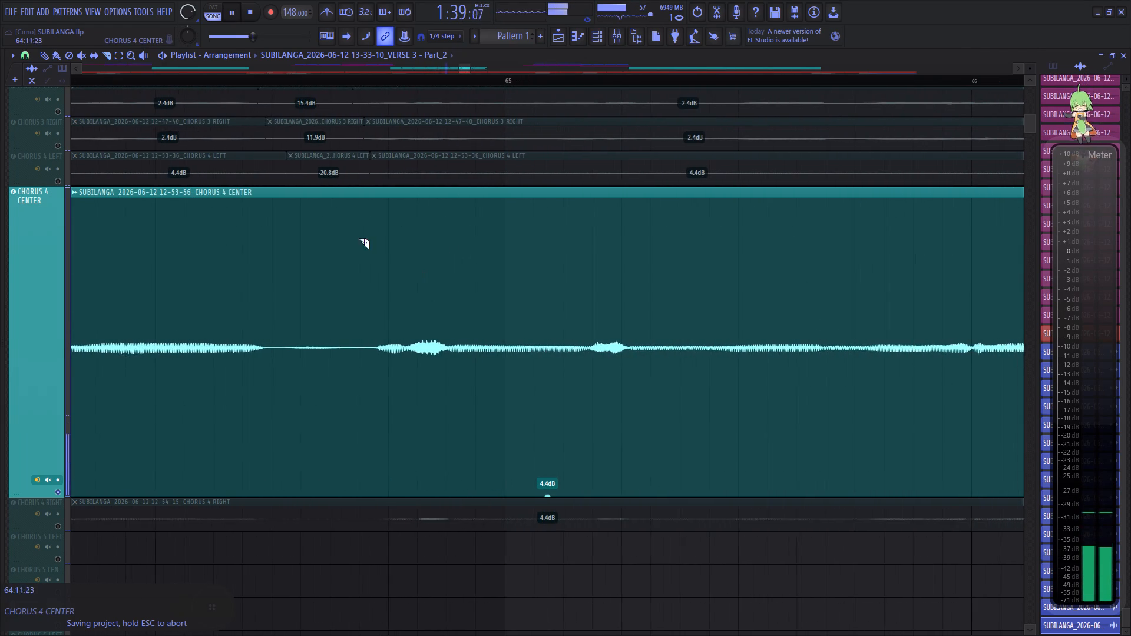
pyautogui.click(276, 335)
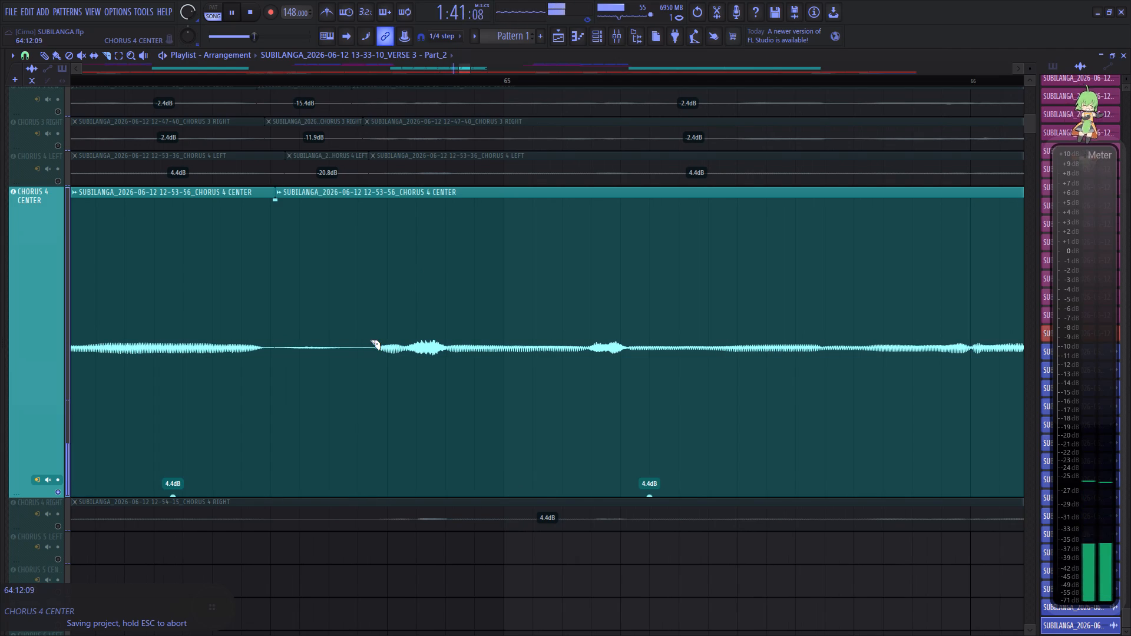
pyautogui.click(369, 340)
pyautogui.moveTo(326, 495); pyautogui.dragTo(326, 78)
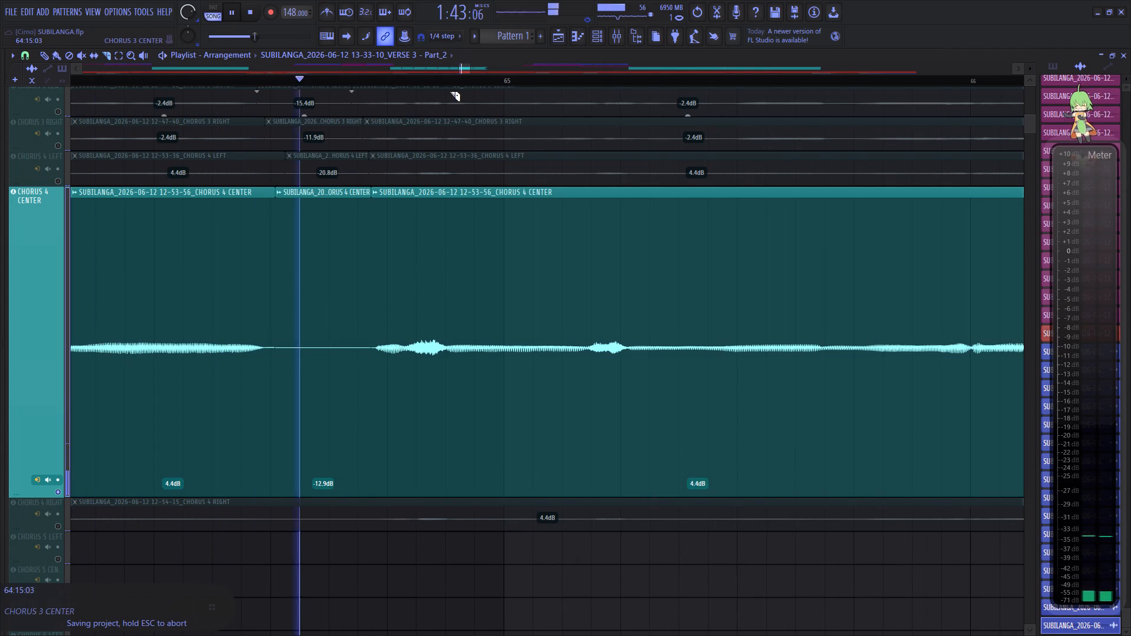
# Slice out the quiet gap in bar 66 of CHORUS 4 CENTER, lower its gain to -8.7 dB, and replay it.
pyautogui.moveTo(466, 69); pyautogui.dragTo(477, 84)
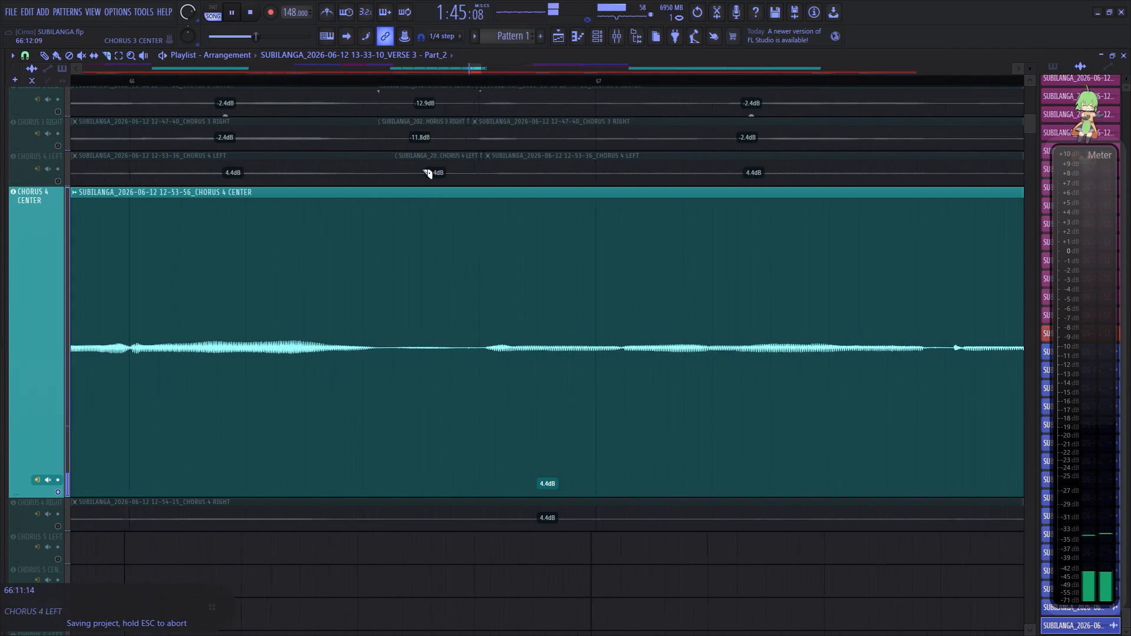
pyautogui.click(353, 333)
pyautogui.click(441, 335)
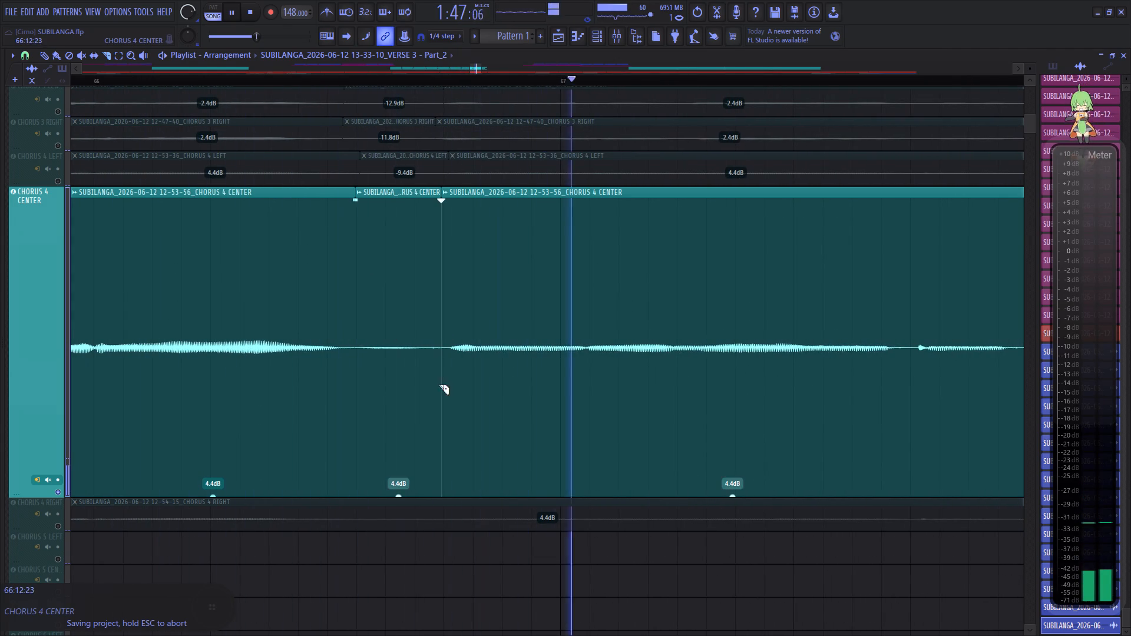
pyautogui.moveTo(398, 495); pyautogui.dragTo(408, 40)
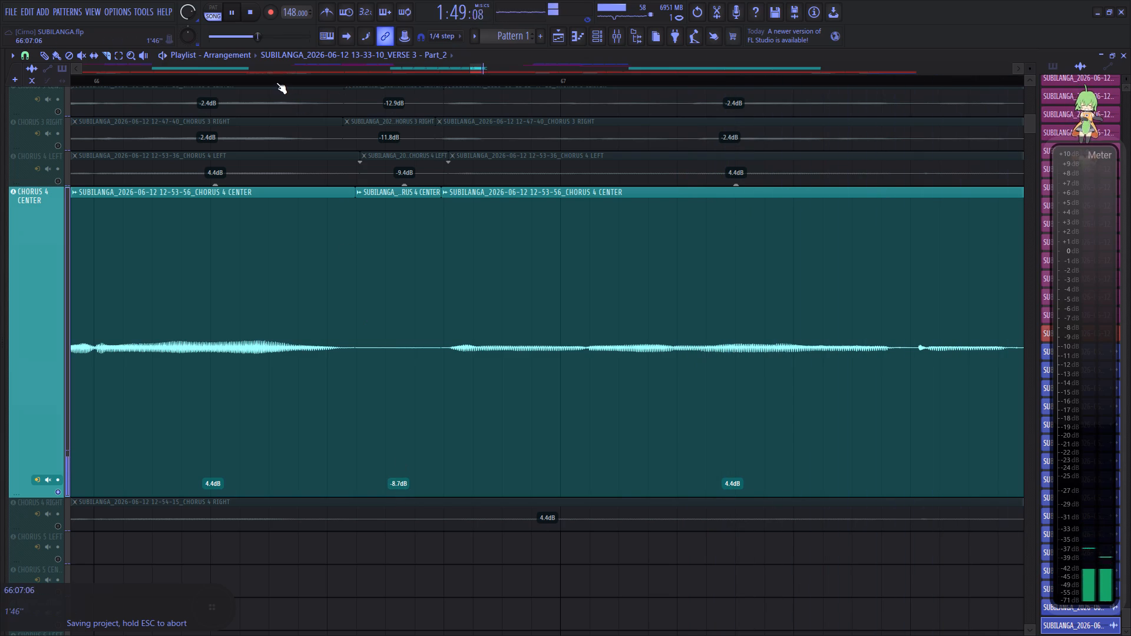
pyautogui.click(274, 79)
# Cut off the silent tail at the end of CHORUS 4 CENTER in bar 68 and stop playback.
pyautogui.moveTo(474, 69); pyautogui.dragTo(480, 77)
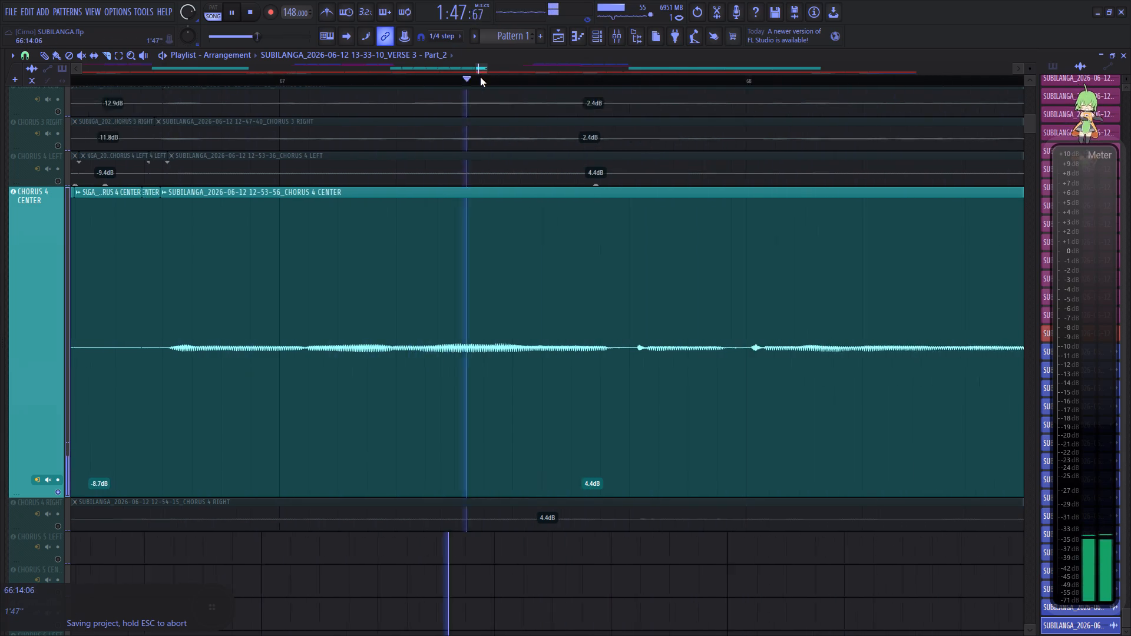
pyautogui.moveTo(480, 77); pyautogui.dragTo(484, 81)
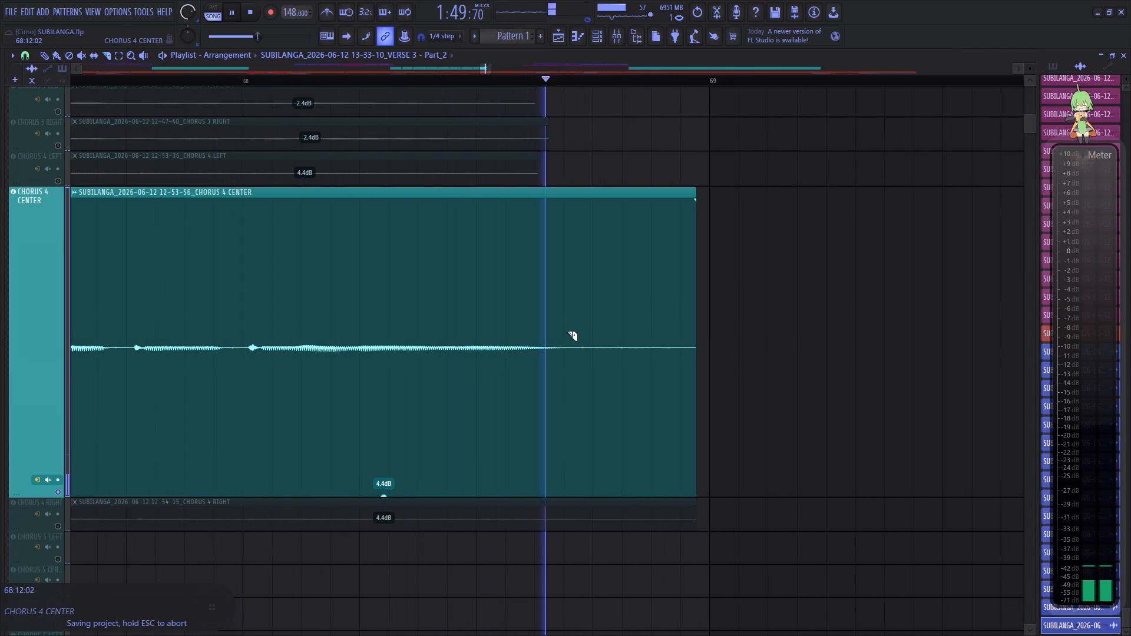
pyautogui.rightClick(567, 331)
pyautogui.press('space')
# Shrink the CHORUS 4 CENTER track back to a compact height matching its neighbouring tracks.
pyautogui.scroll(-14, 524, 81)
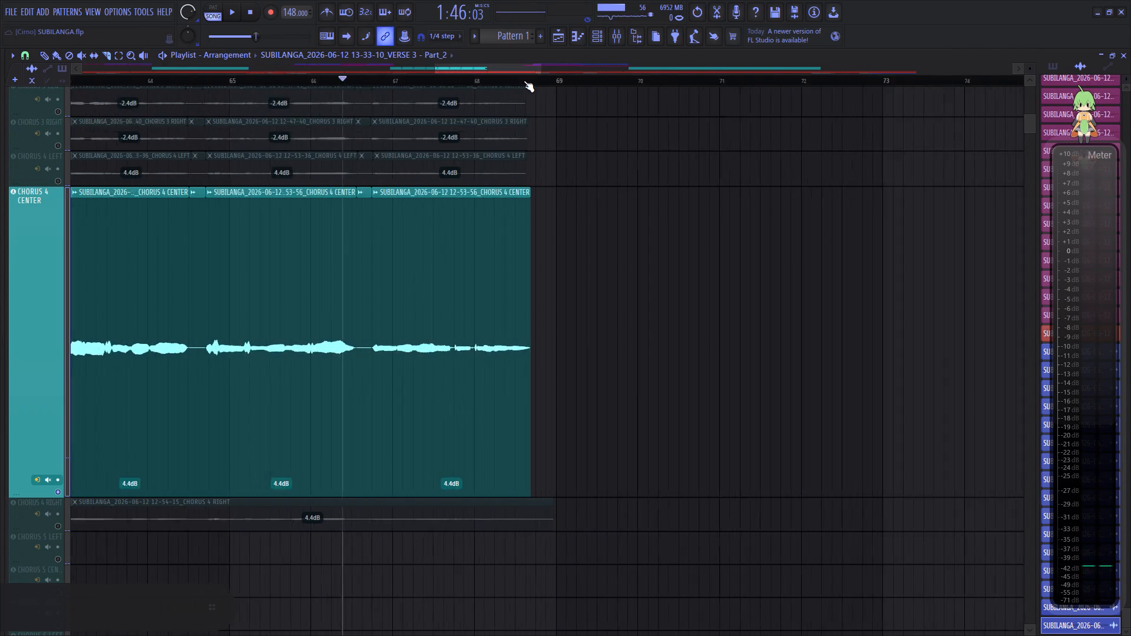
pyautogui.scroll(-1, 524, 81)
pyautogui.moveTo(481, 69); pyautogui.dragTo(419, 88)
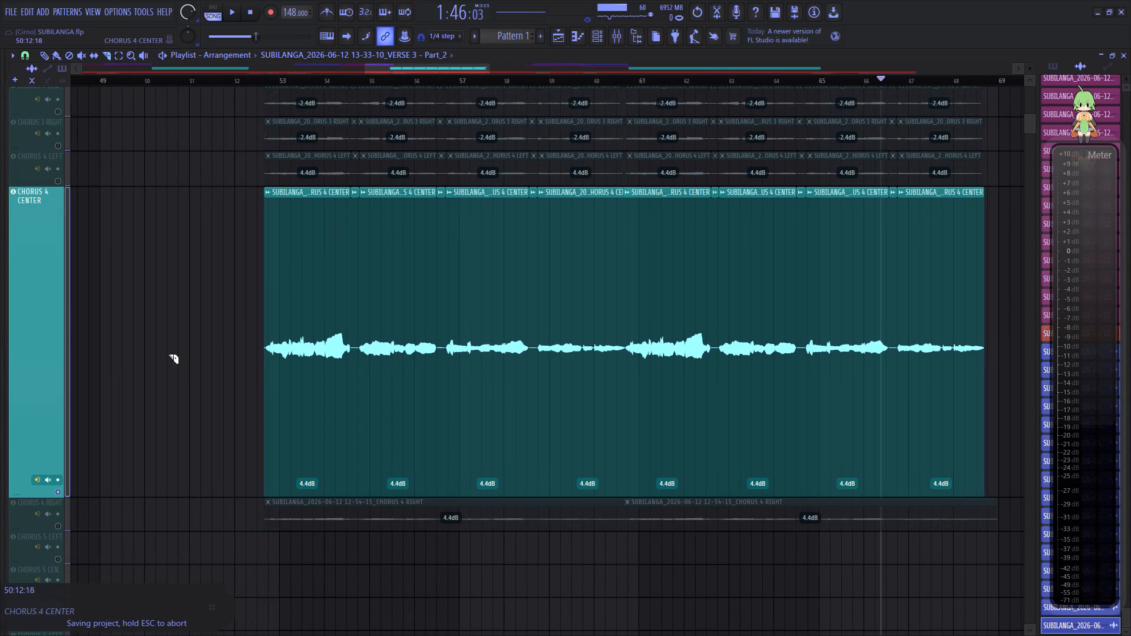
pyautogui.moveTo(46, 495); pyautogui.dragTo(29, 216)
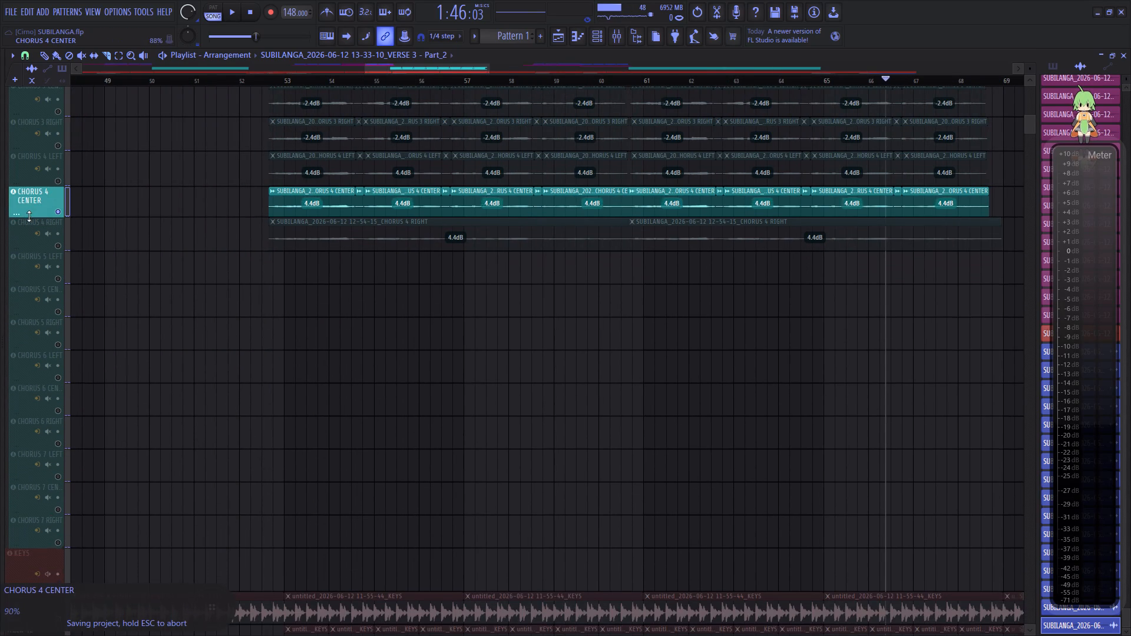
pyautogui.moveTo(29, 216); pyautogui.dragTo(28, 225)
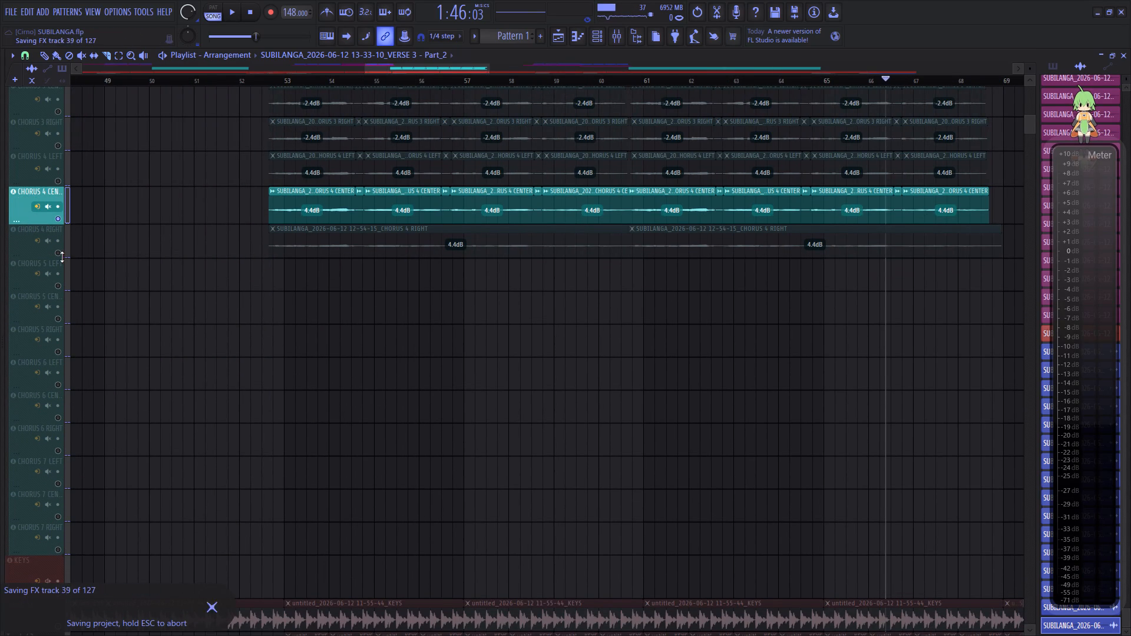
# Solo the CHORUS 4 RIGHT track and enlarge its height to about 1598%.
pyautogui.rightClick(58, 254)
pyautogui.moveTo(41, 258); pyautogui.dragTo(48, 611)
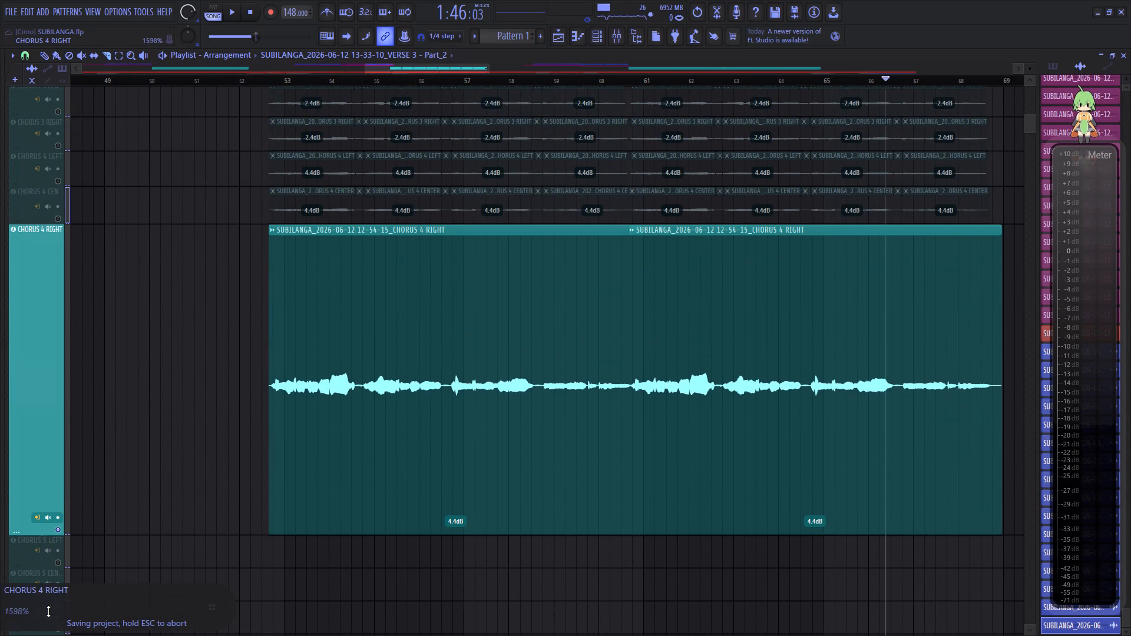
pyautogui.moveTo(48, 611); pyautogui.dragTo(63, 595)
# Play CHORUS 4 RIGHT from just before its first clip, slice out the quiet gap in bar 54, and lower its gain to -7.4 dB.
pyautogui.scroll(-3, 226, 369)
pyautogui.click(259, 79)
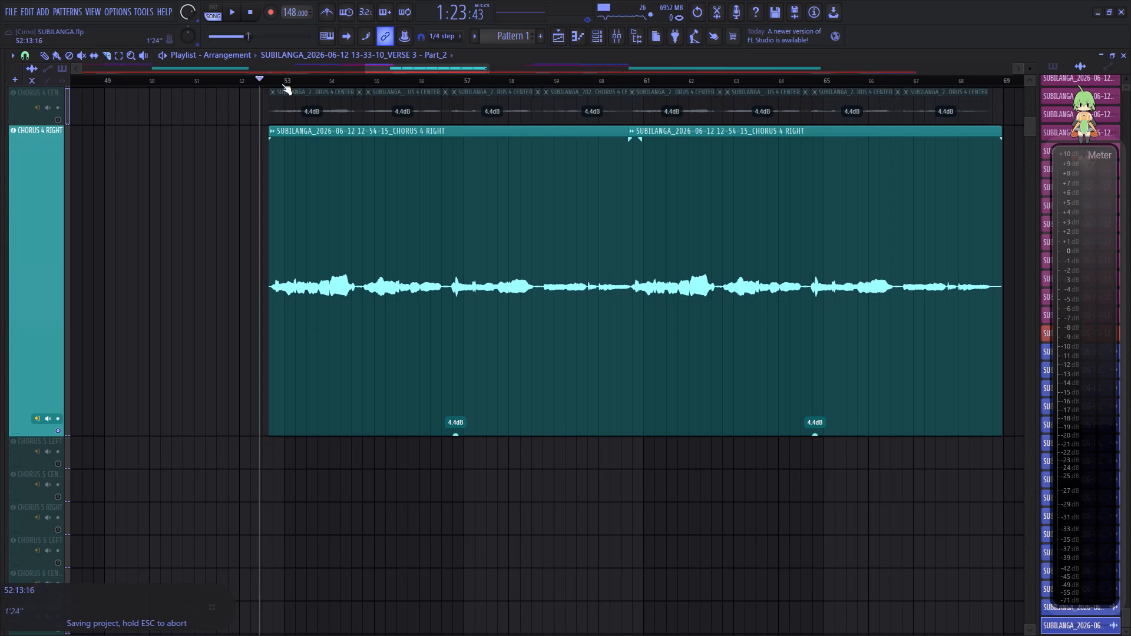
pyautogui.press('space')
pyautogui.scroll(16, 355, 83)
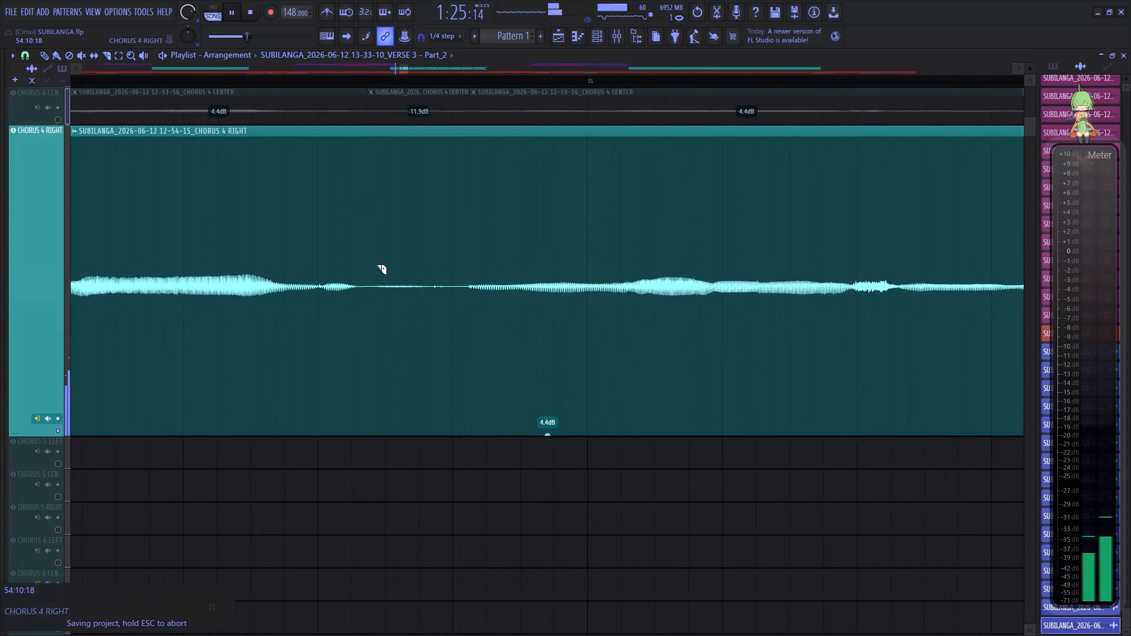
pyautogui.click(371, 263)
pyautogui.click(462, 270)
pyautogui.press('space')
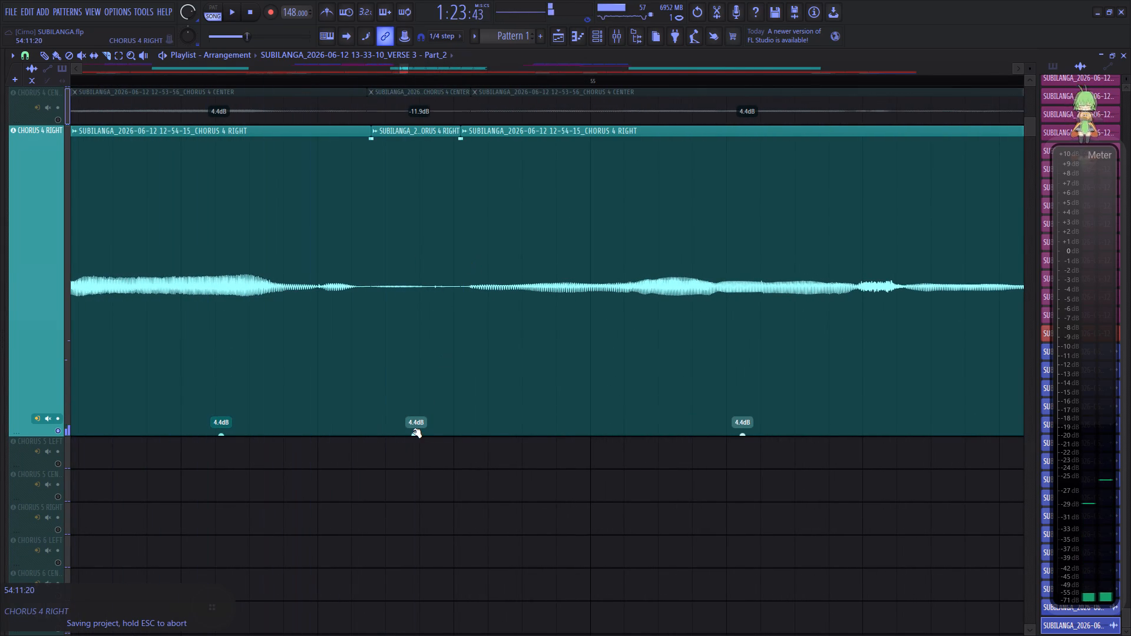
pyautogui.press('space')
pyautogui.moveTo(416, 433); pyautogui.dragTo(434, 566)
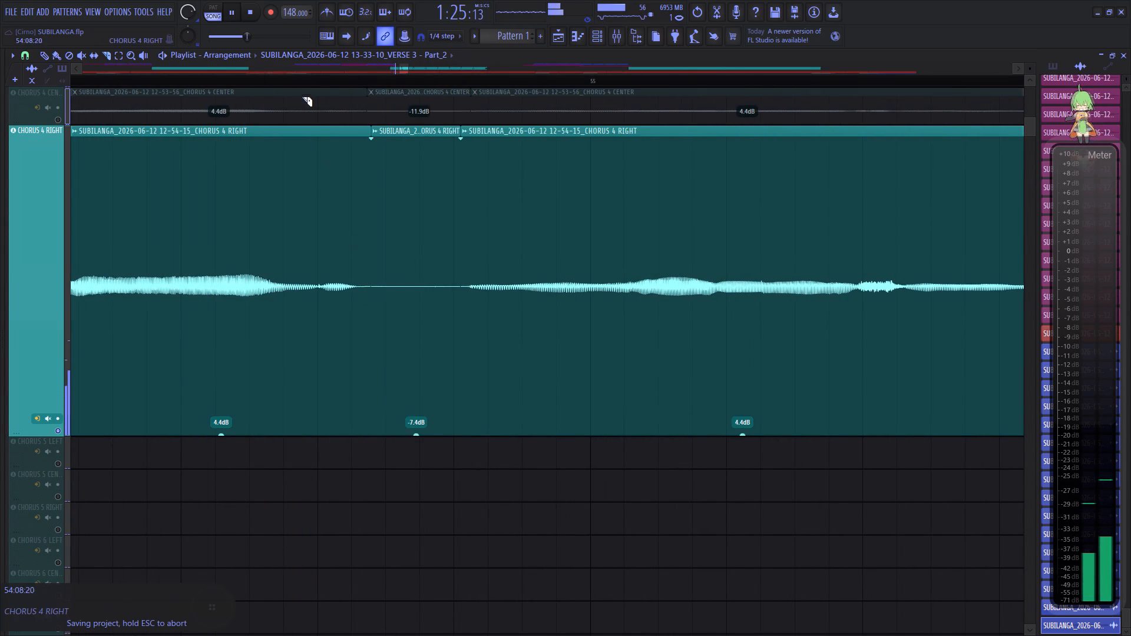
# Slice out the quiet gap in bar 56 of CHORUS 4 RIGHT, lower its gain to -9.3 dB, and replay it.
pyautogui.moveTo(404, 69); pyautogui.dragTo(412, 75)
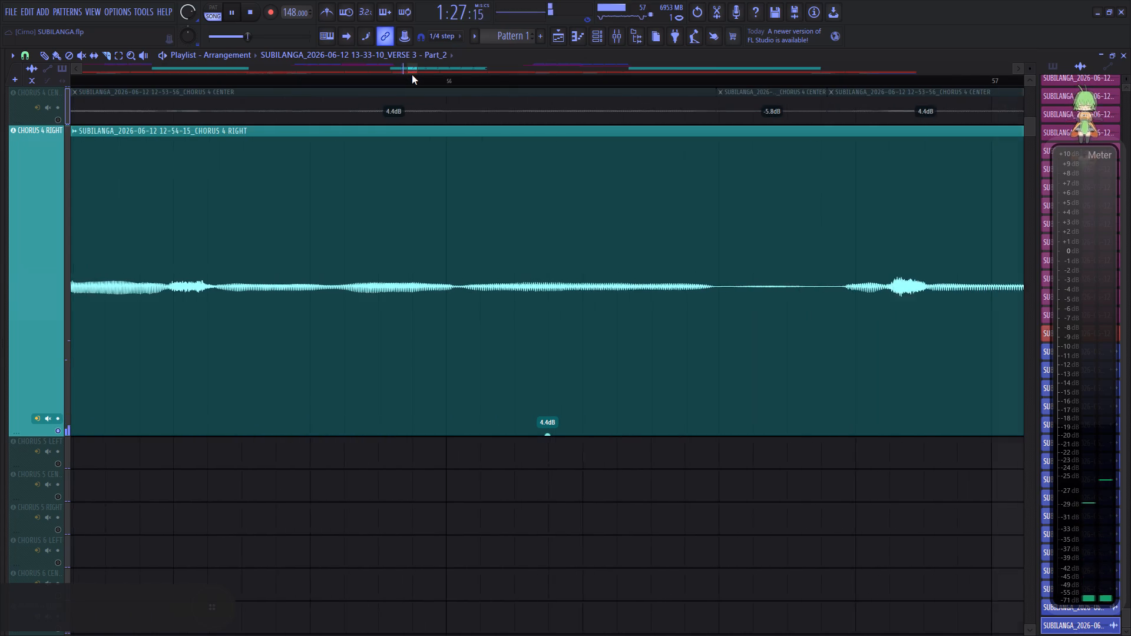
pyautogui.moveTo(412, 75); pyautogui.dragTo(416, 79)
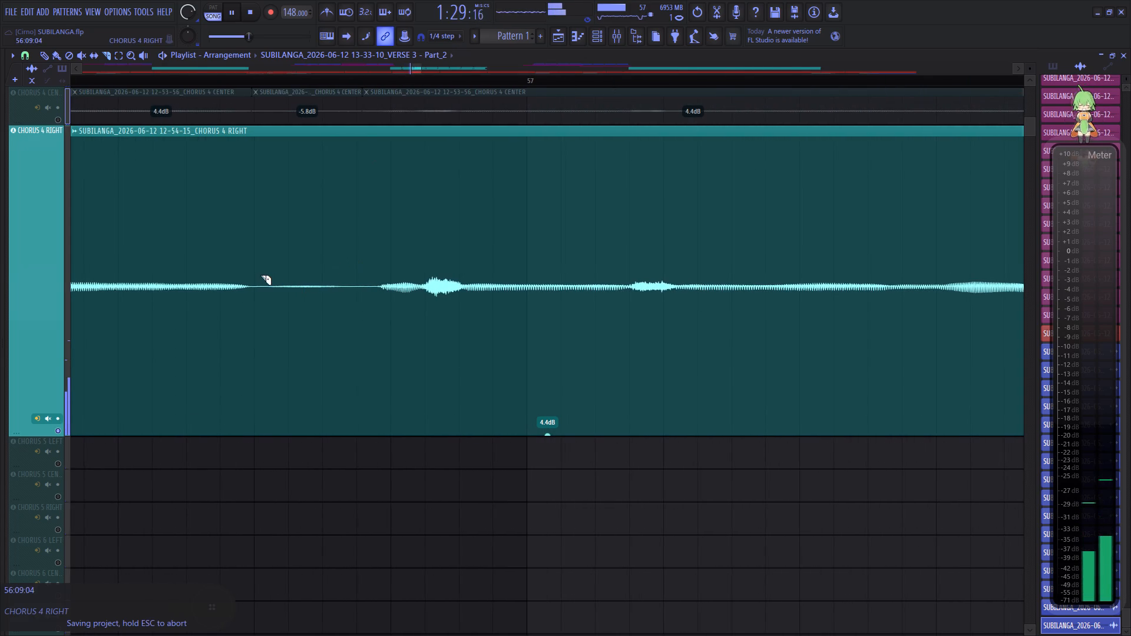
pyautogui.click(260, 275)
pyautogui.click(368, 270)
pyautogui.press('space')
pyautogui.press('space')
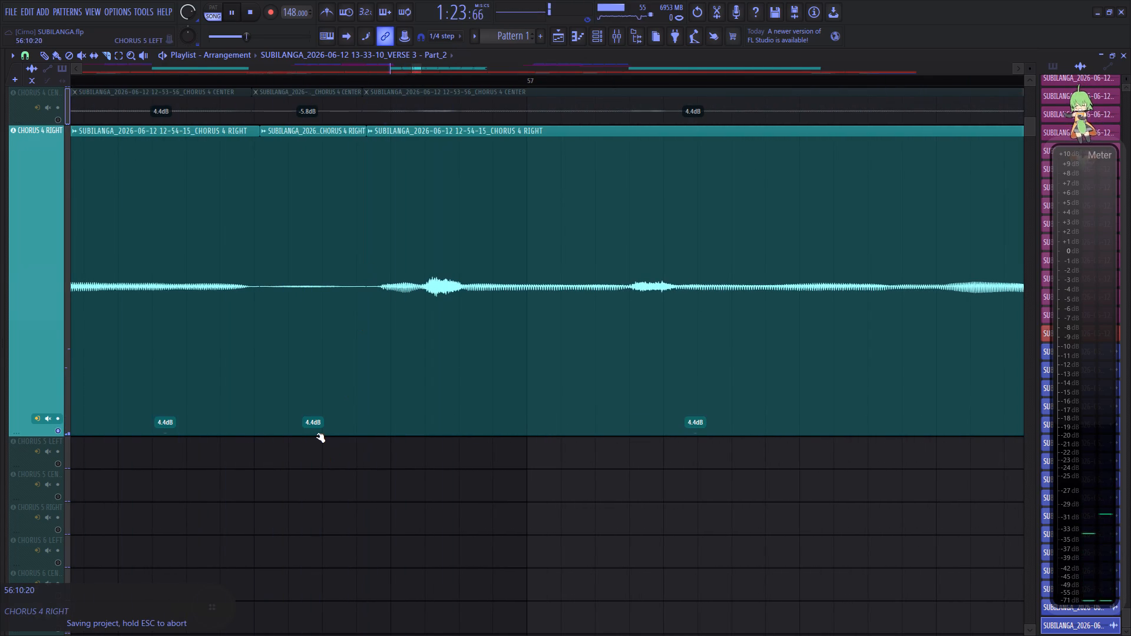
pyautogui.moveTo(316, 435); pyautogui.dragTo(313, 585)
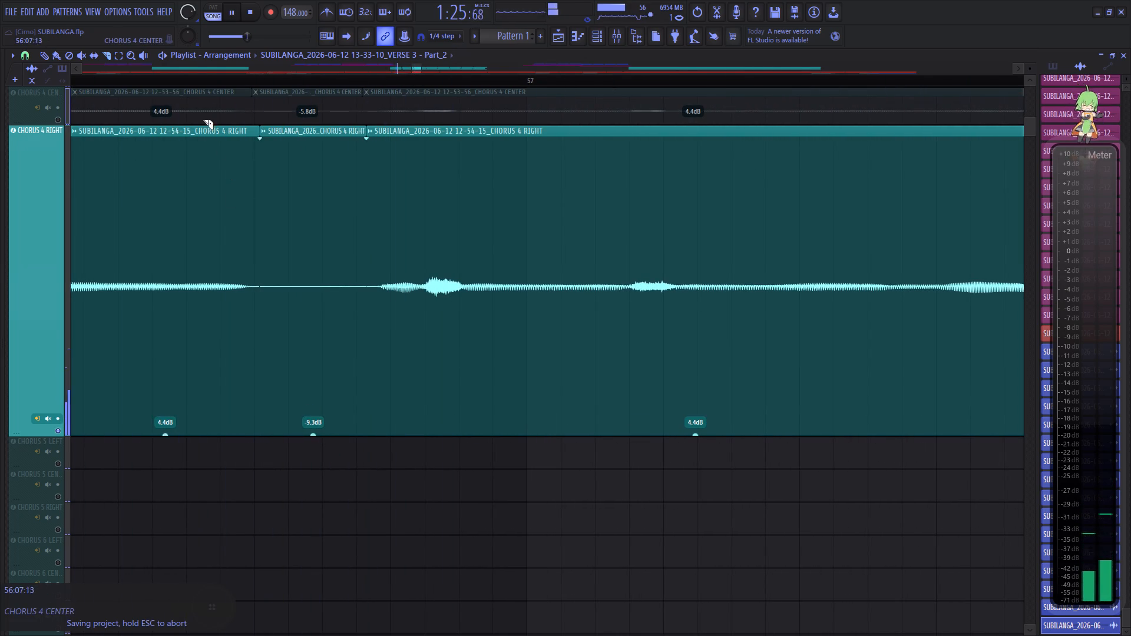
pyautogui.click(175, 78)
# Slice out the quiet gap in bar 58 of CHORUS 4 RIGHT, lower its gain to -9.1 dB, and replay it.
pyautogui.moveTo(416, 72); pyautogui.dragTo(418, 75)
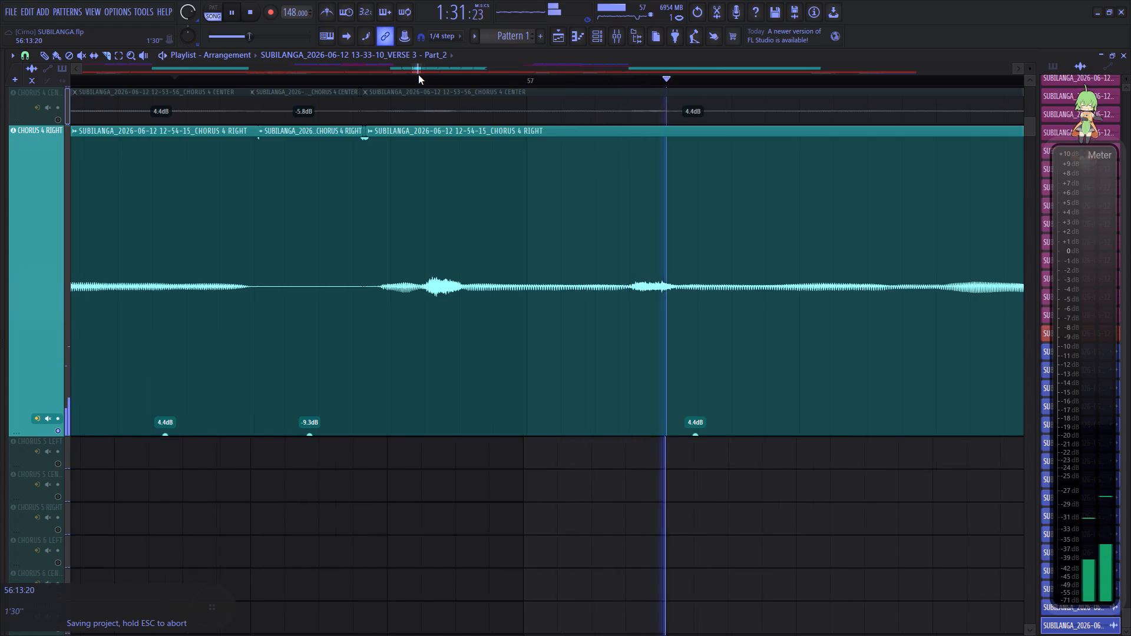
pyautogui.moveTo(418, 75); pyautogui.dragTo(426, 82)
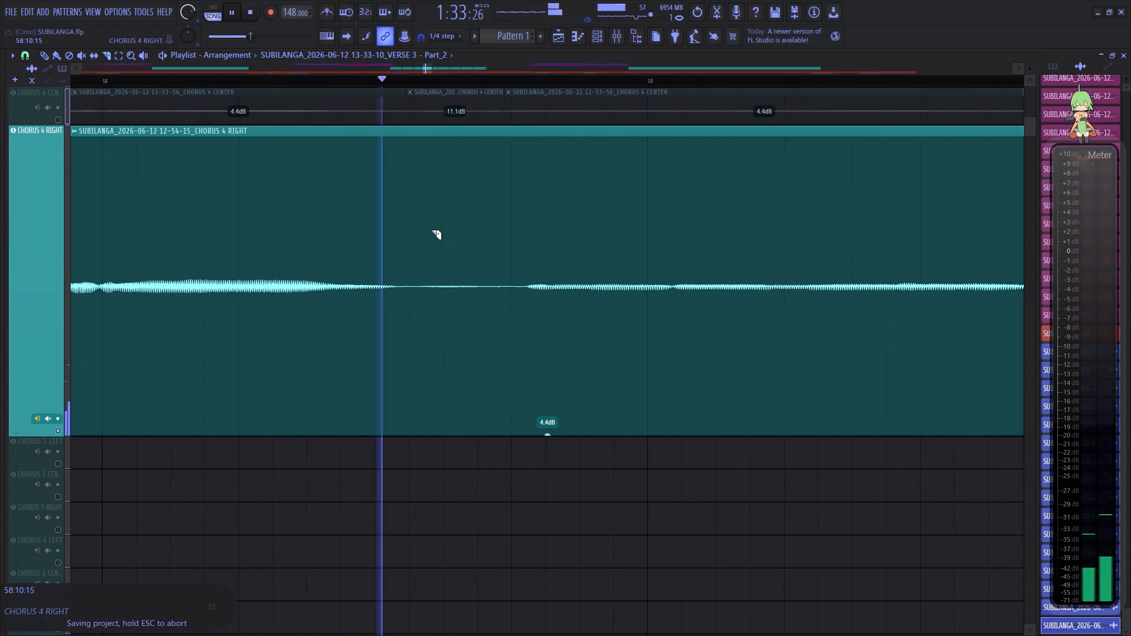
pyautogui.click(408, 264)
pyautogui.click(518, 270)
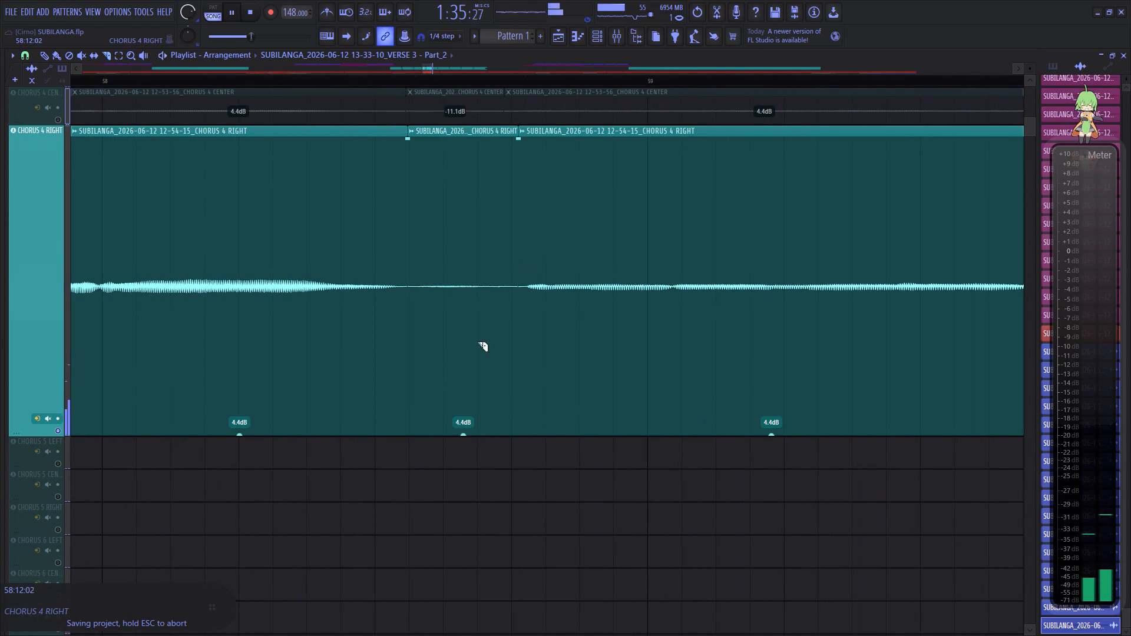
pyautogui.press('space')
pyautogui.press('space')
pyautogui.moveTo(464, 433); pyautogui.dragTo(483, 578)
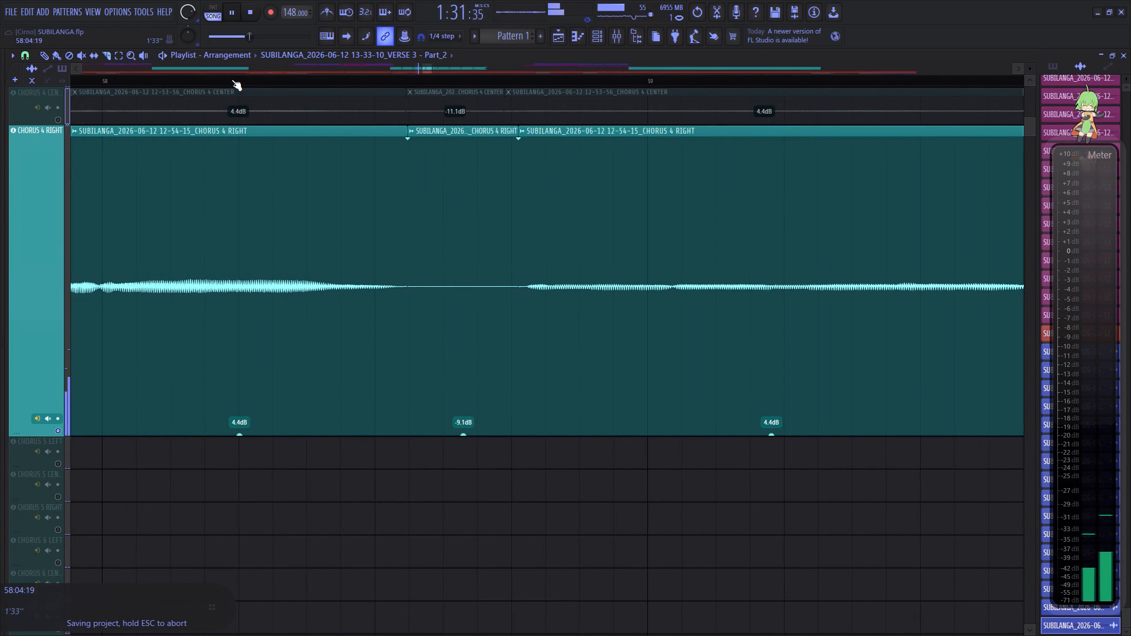
pyautogui.moveTo(226, 79); pyautogui.dragTo(227, 86)
# Replay CHORUS 4 RIGHT's clip join in bar 60, slice out the quiet gap in bar 62, and lower its gain to -11.4 dB.
pyautogui.moveTo(426, 64); pyautogui.dragTo(428, 67)
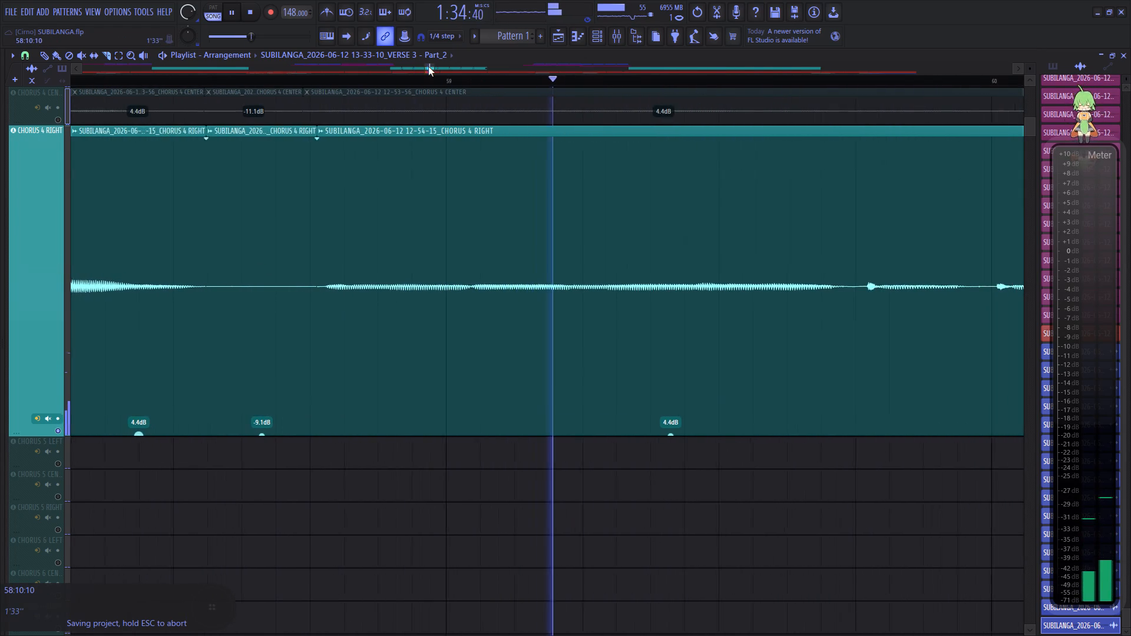
pyautogui.moveTo(428, 67); pyautogui.dragTo(439, 77)
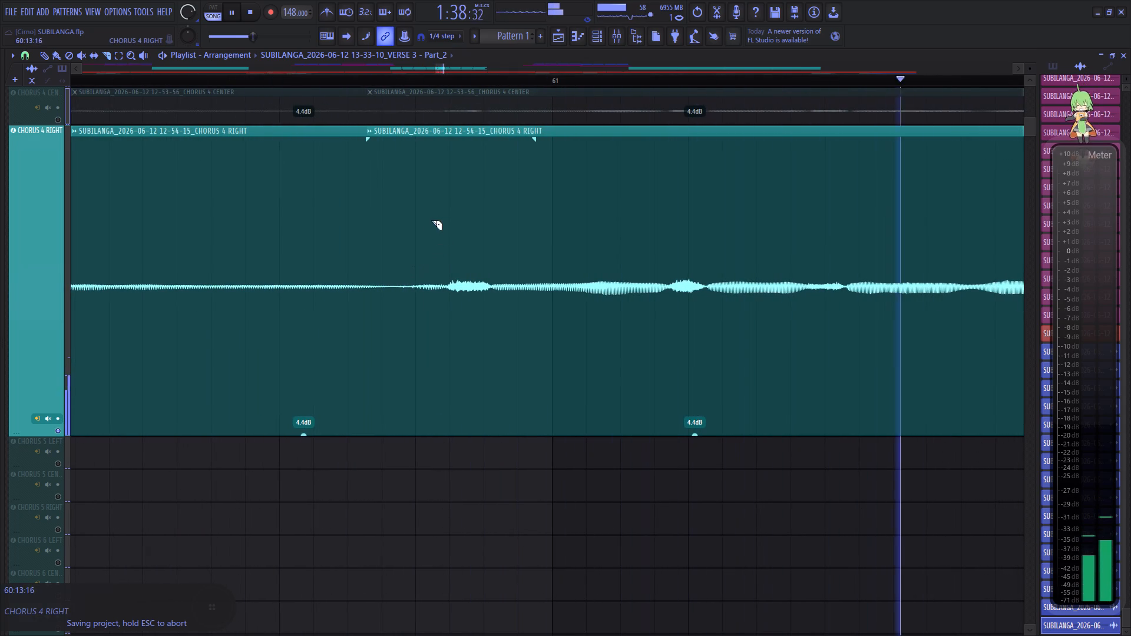
pyautogui.click(342, 82)
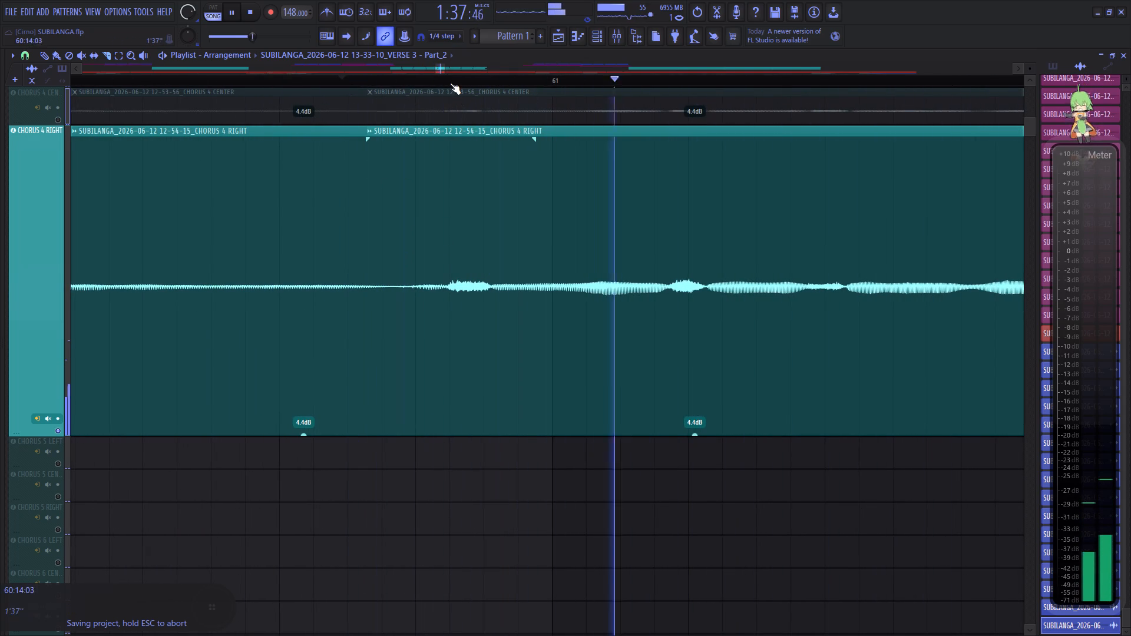
pyautogui.moveTo(439, 71); pyautogui.dragTo(451, 81)
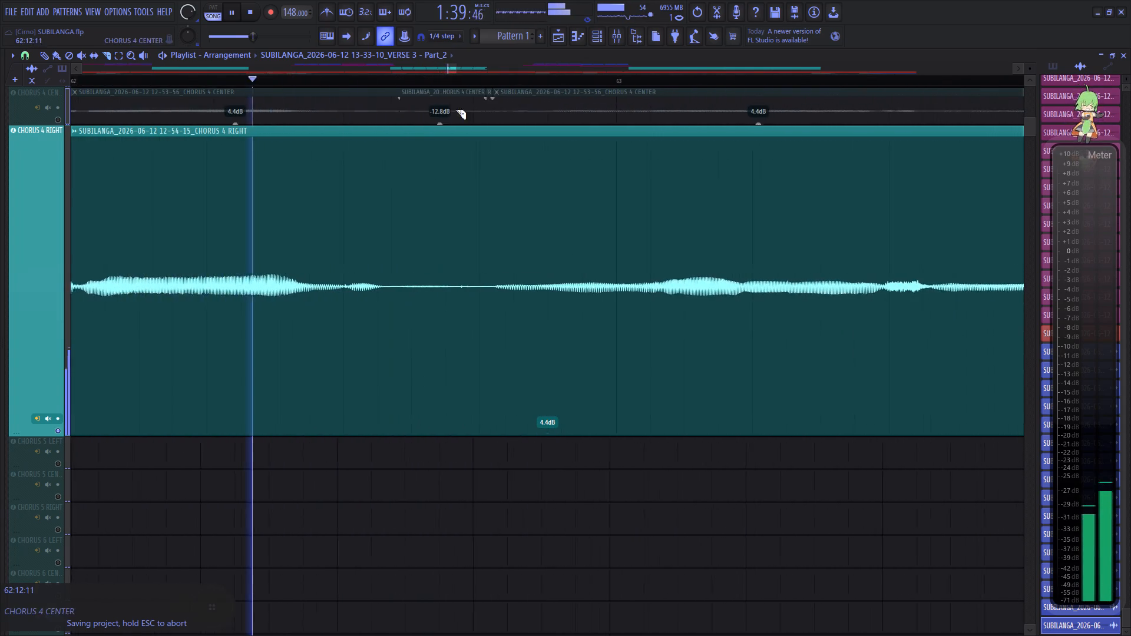
pyautogui.press('space')
pyautogui.press('space')
pyautogui.click(345, 265)
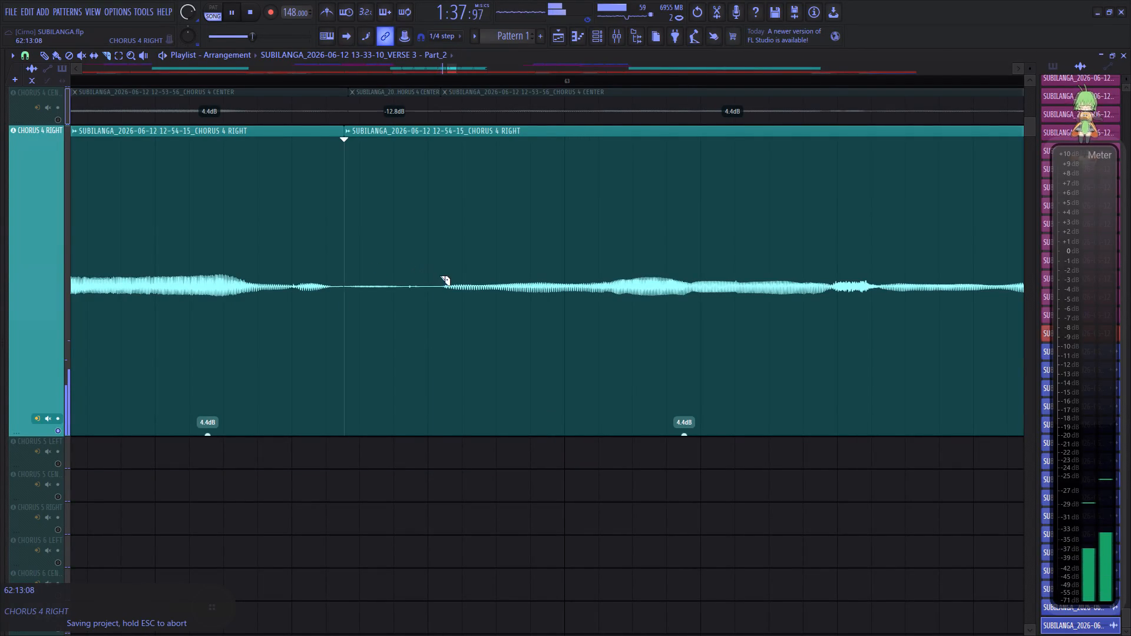
pyautogui.click(439, 276)
pyautogui.press('space')
pyautogui.press('space')
pyautogui.moveTo(392, 432); pyautogui.dragTo(472, 601)
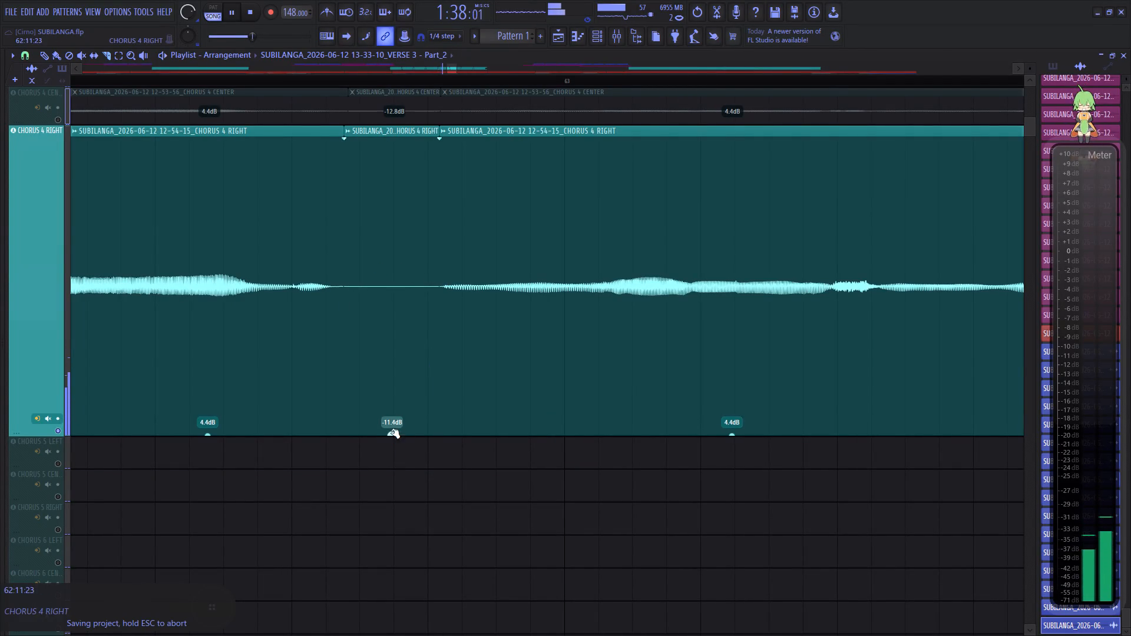
# Slice out the quiet gap in bar 64 of CHORUS 4 RIGHT, lower its gain to -19.0 dB, and replay it.
pyautogui.moveTo(451, 70); pyautogui.dragTo(455, 74)
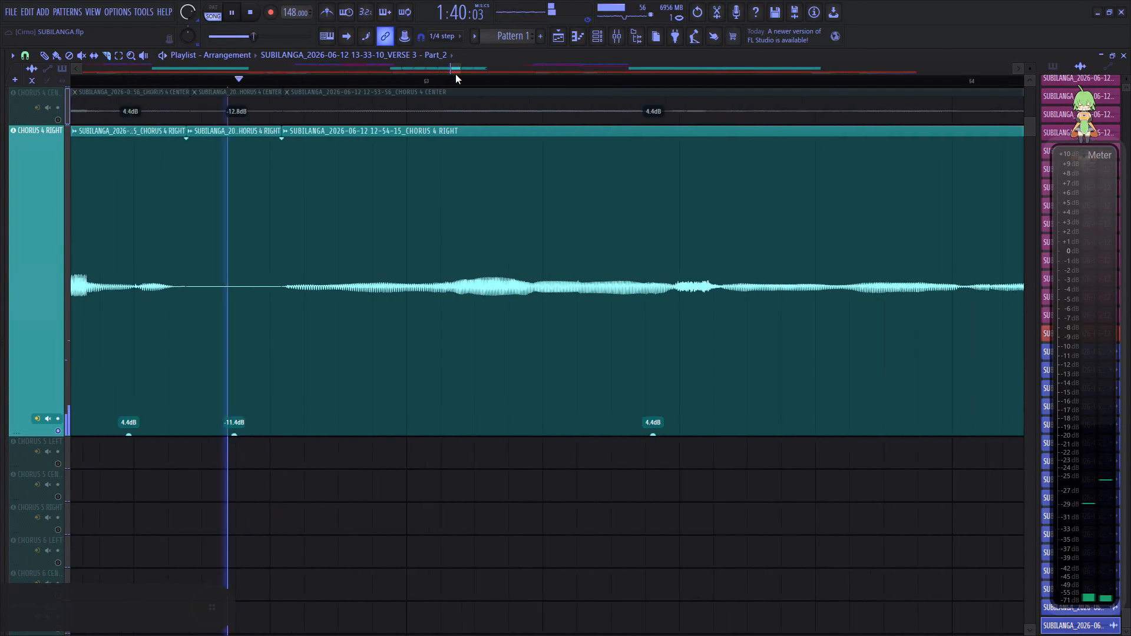
pyautogui.moveTo(455, 74); pyautogui.dragTo(461, 80)
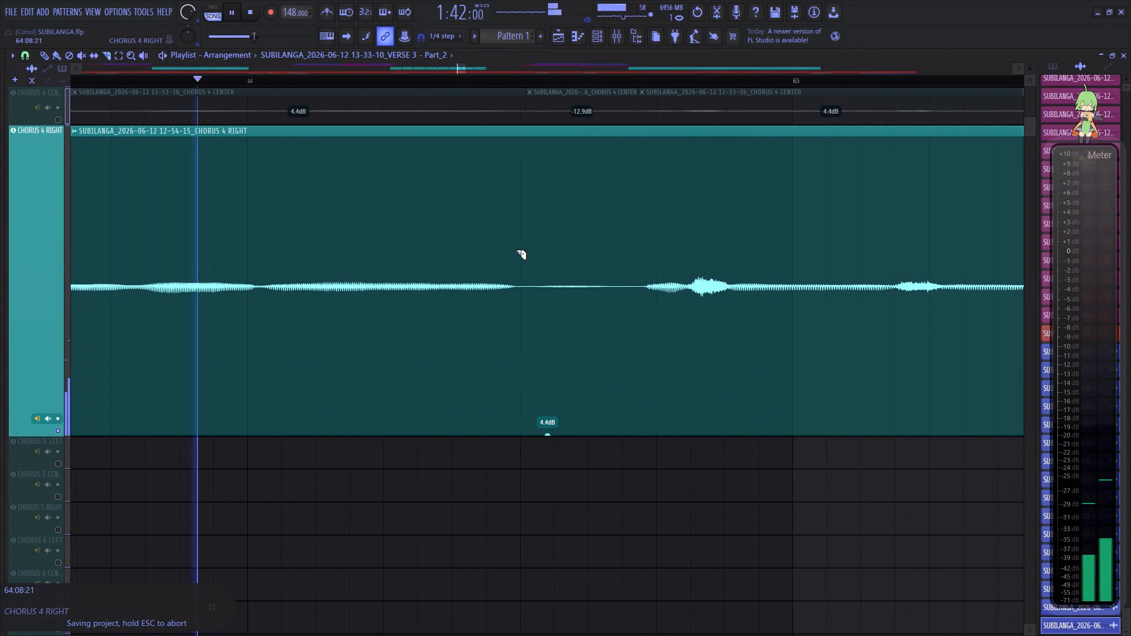
pyautogui.click(526, 266)
pyautogui.click(637, 267)
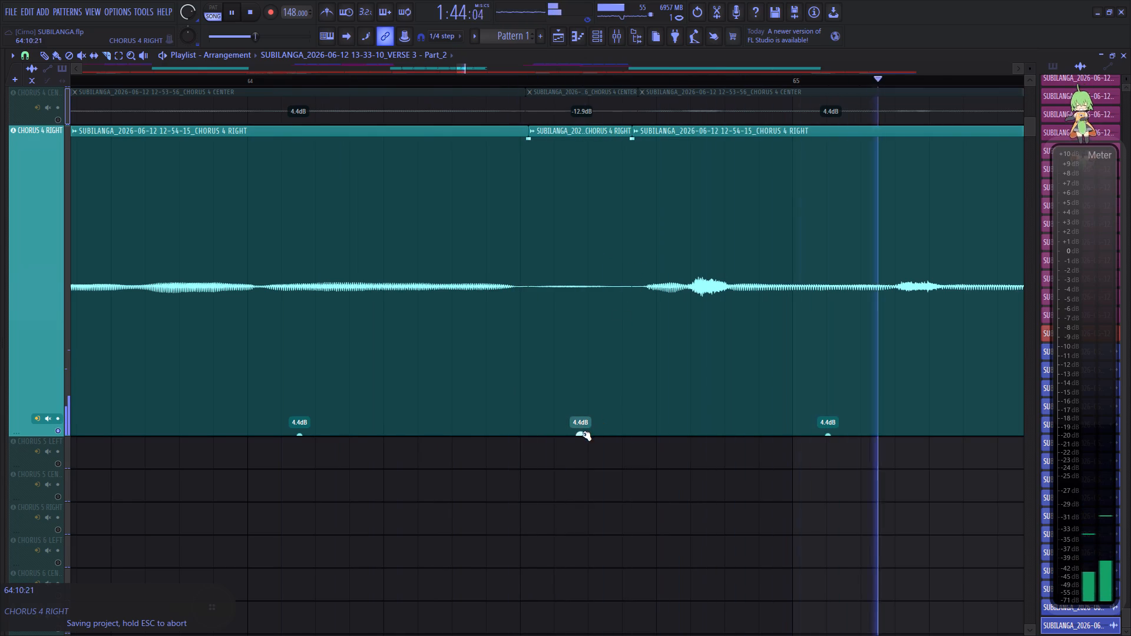
pyautogui.moveTo(583, 434); pyautogui.dragTo(596, 74)
pyautogui.click(369, 80)
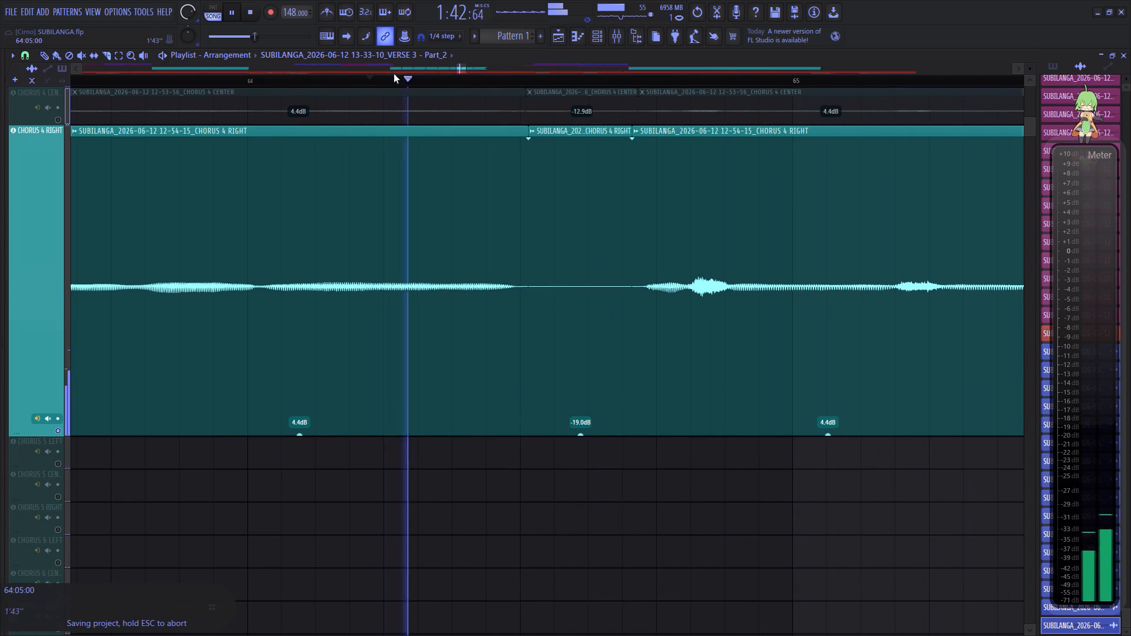
# Slice out the quiet gap in bar 66 of CHORUS 4 RIGHT, replay, and lower the gap's gain to -9.3 dB.
pyautogui.moveTo(461, 71); pyautogui.dragTo(470, 76)
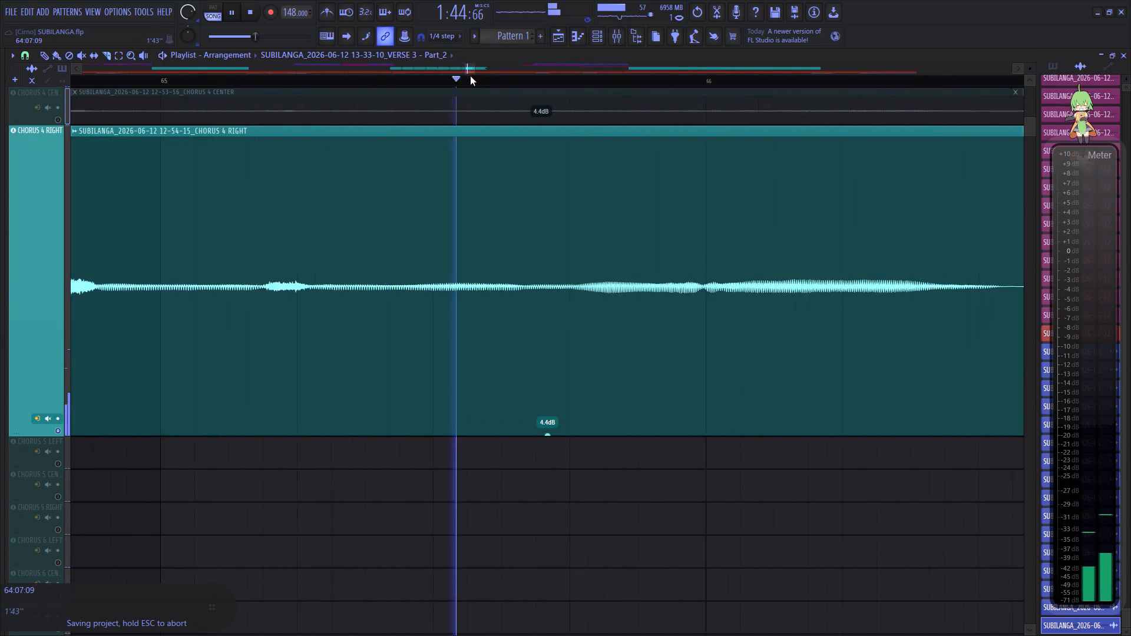
pyautogui.moveTo(470, 76); pyautogui.dragTo(476, 80)
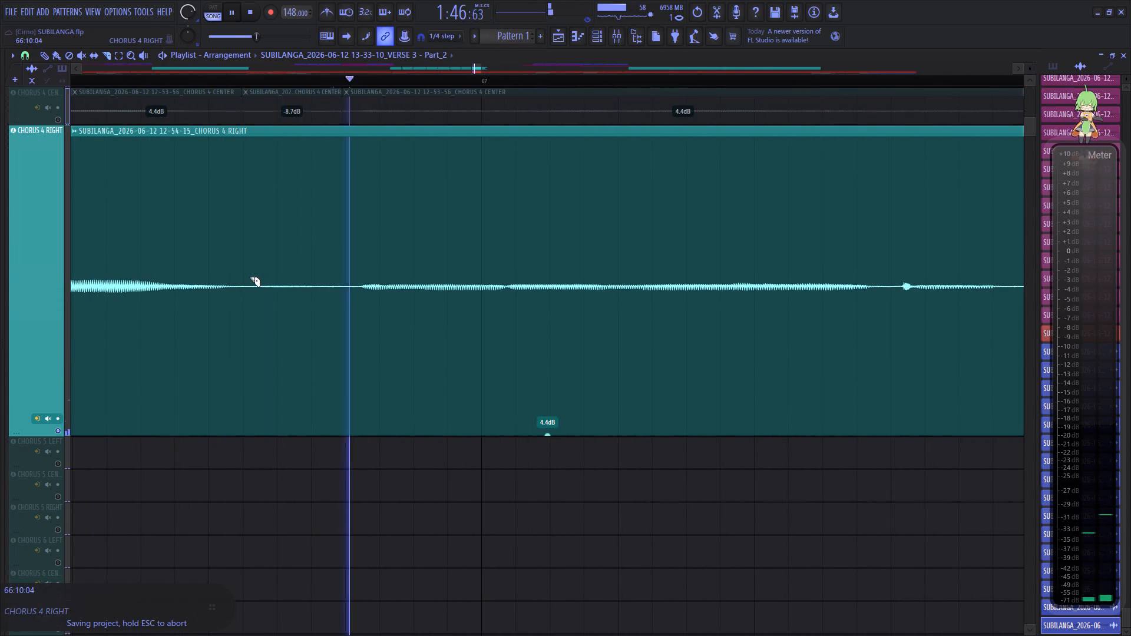
pyautogui.click(249, 277)
pyautogui.click(346, 270)
pyautogui.press('space')
pyautogui.press('space')
pyautogui.moveTo(300, 434); pyautogui.dragTo(303, 492)
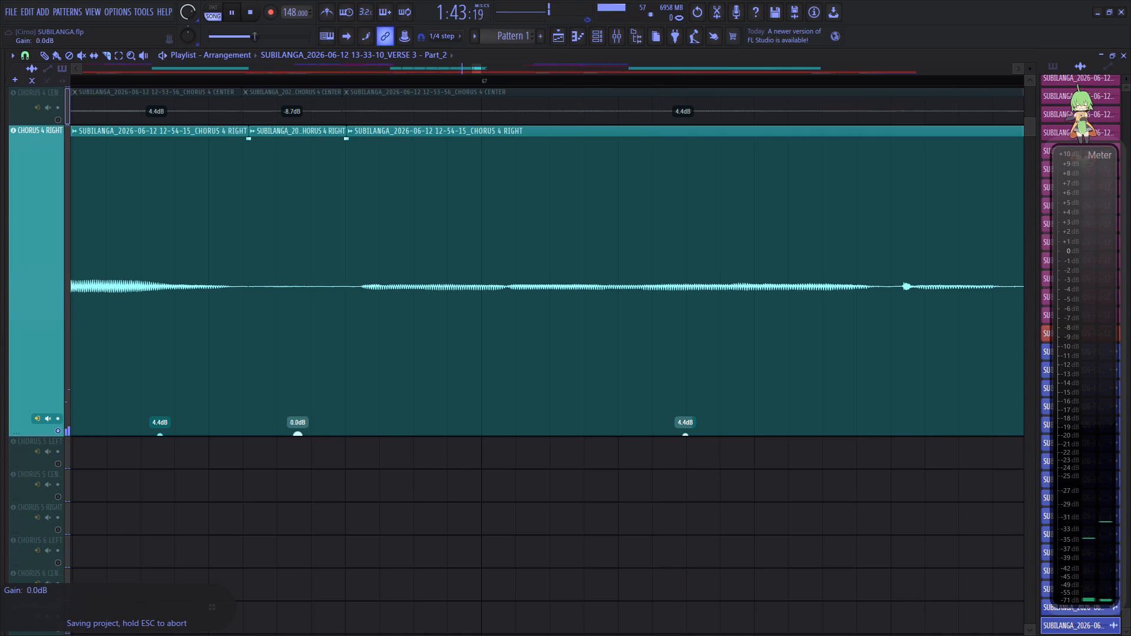
pyautogui.moveTo(303, 492); pyautogui.dragTo(329, 584)
# Cut off the silent tail of CHORUS 4 RIGHT's last second-chorus clip at about 68:12.
pyautogui.moveTo(476, 71); pyautogui.dragTo(482, 75)
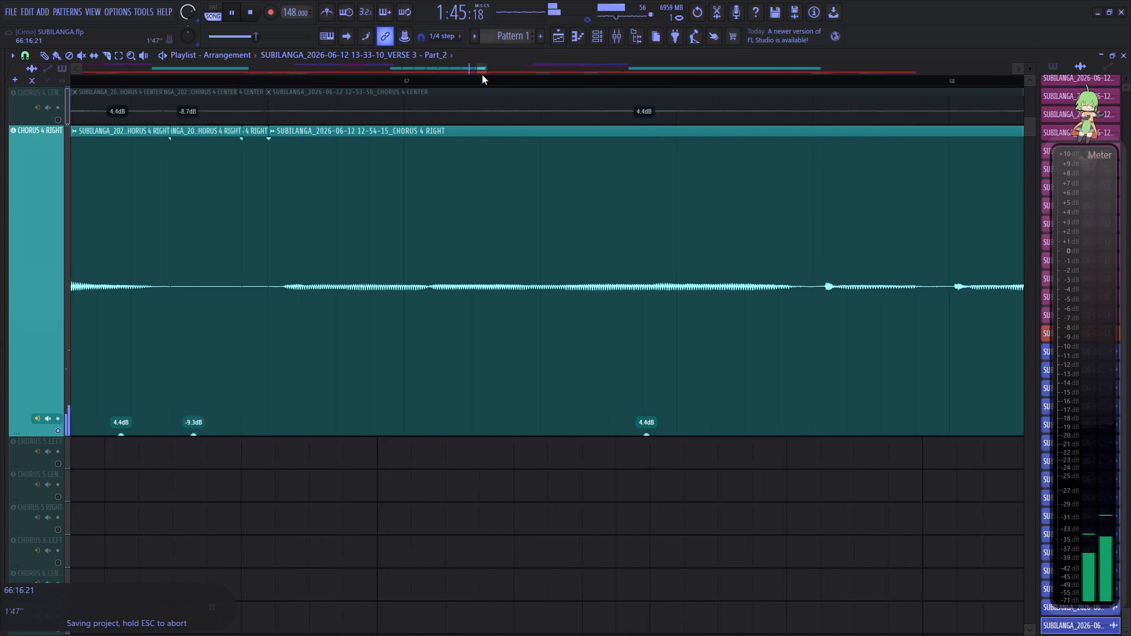
pyautogui.moveTo(482, 75); pyautogui.dragTo(485, 76)
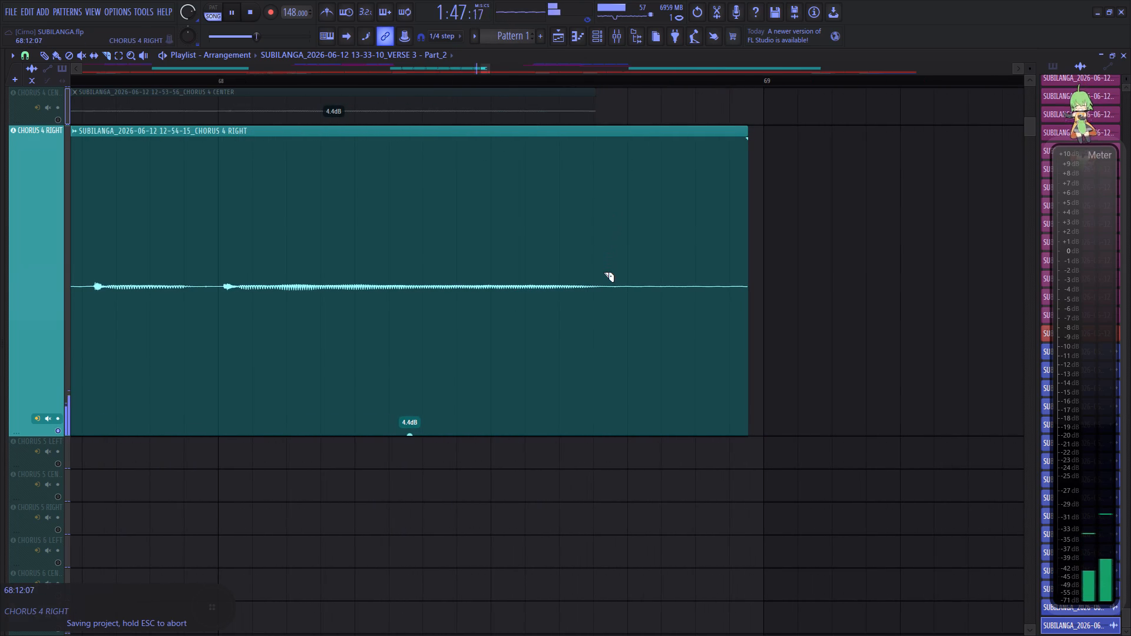
pyautogui.rightClick(611, 274)
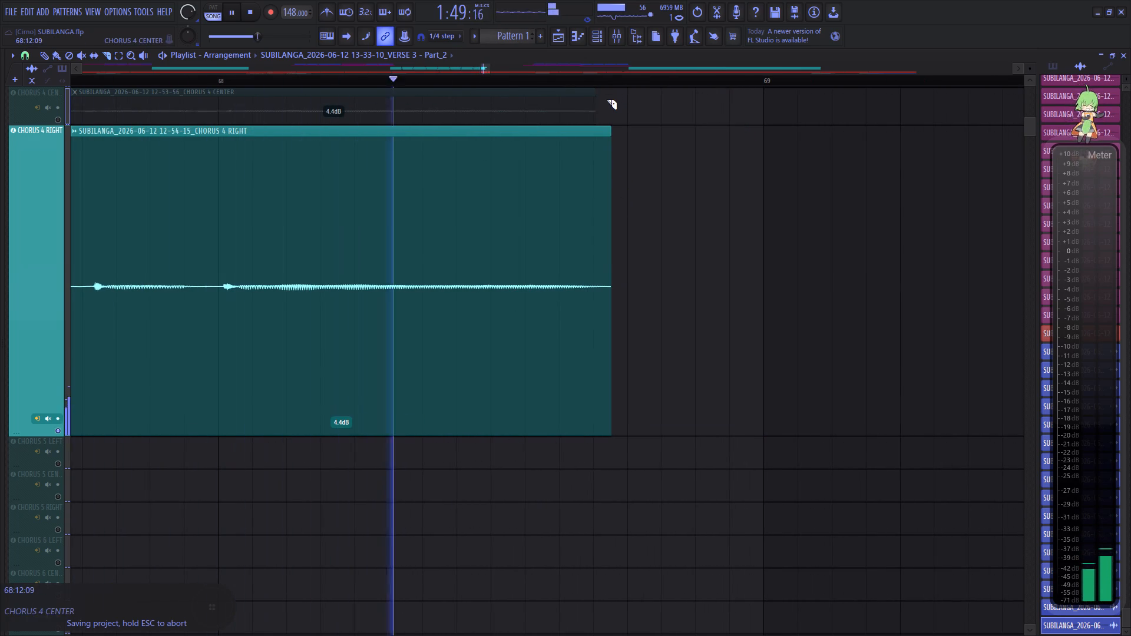
# Shrink the CHORUS 4 RIGHT track back to about the height of its neighbouring tracks.
pyautogui.scroll(-16, 611, 81)
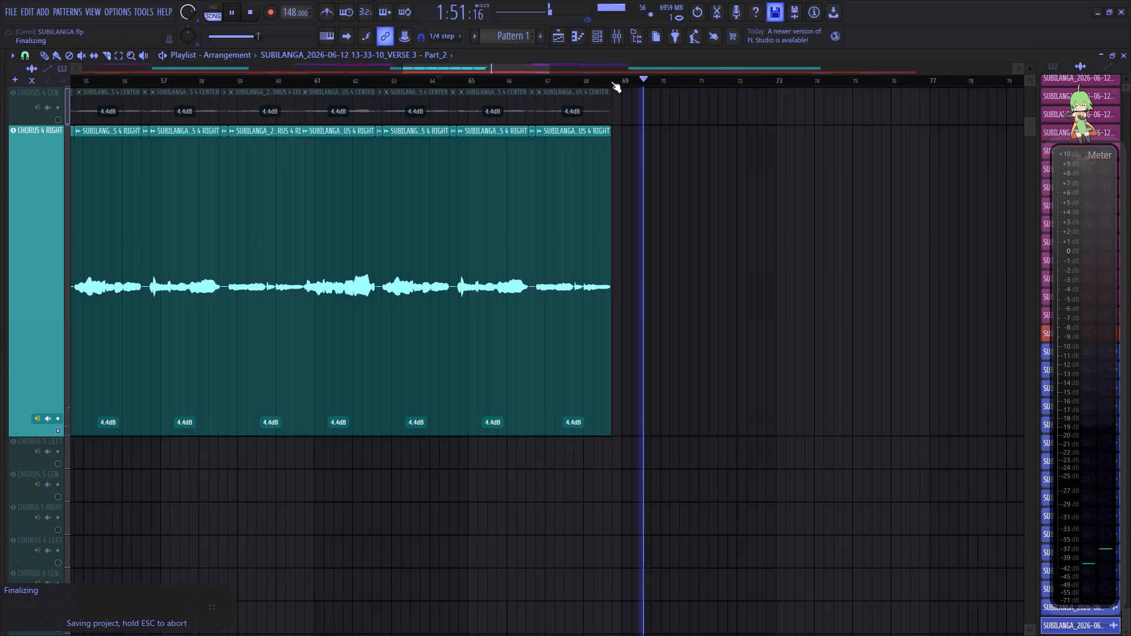
pyautogui.scroll(-4, 611, 81)
pyautogui.moveTo(42, 434); pyautogui.dragTo(47, 344)
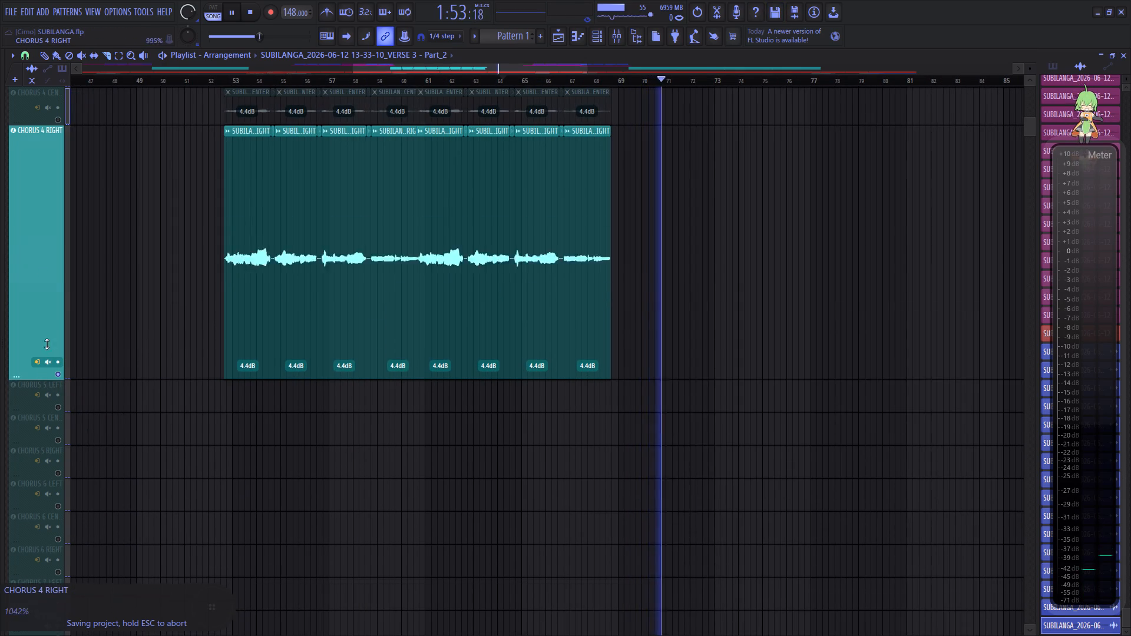
pyautogui.moveTo(47, 344); pyautogui.dragTo(53, 161)
pyautogui.press('space')
pyautogui.press('space')
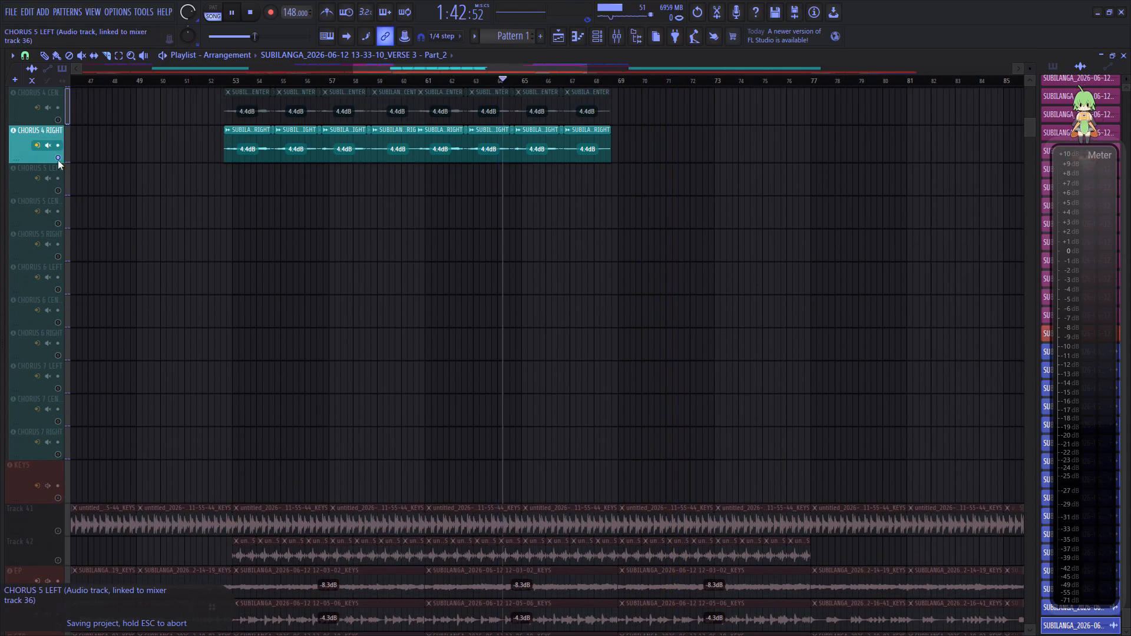
pyautogui.press('space')
# Set the playlist snap to 1/4 beat, unsolo CHORUS 4 RIGHT, and play all tracks from just before bar 53.
pyautogui.click(24, 56)
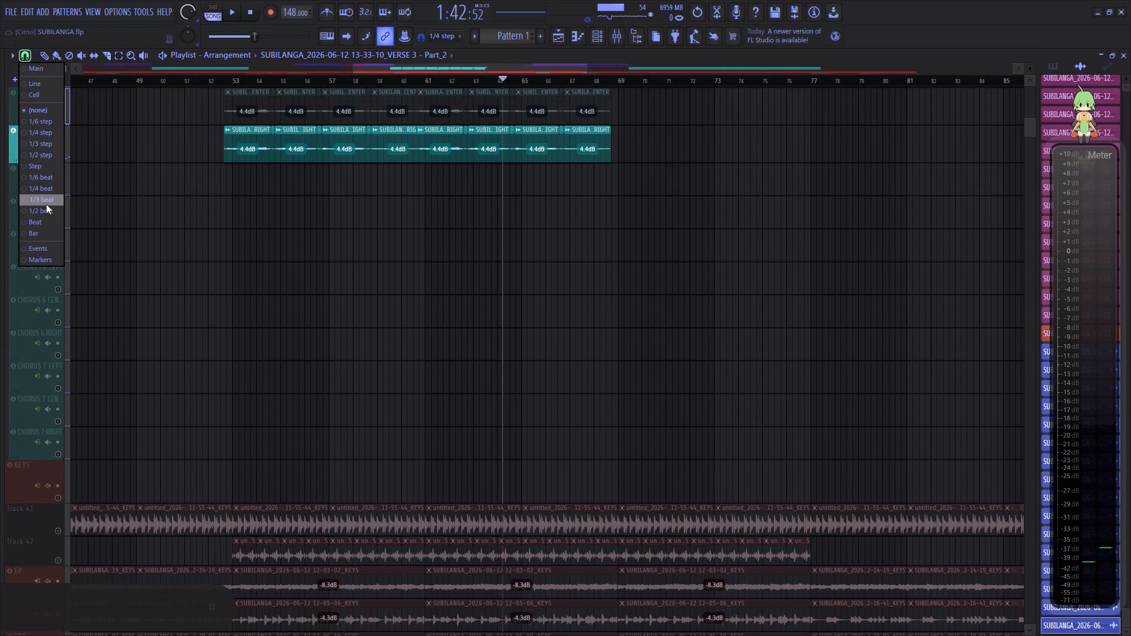
pyautogui.click(44, 190)
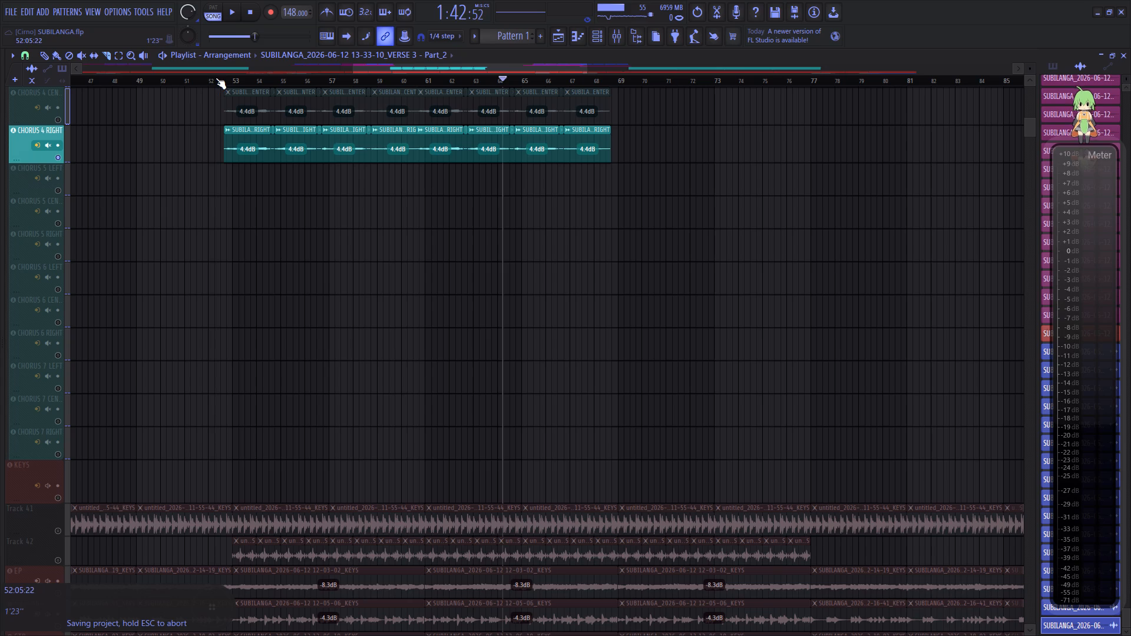
pyautogui.click(216, 78)
pyautogui.rightClick(58, 155)
pyautogui.press('space')
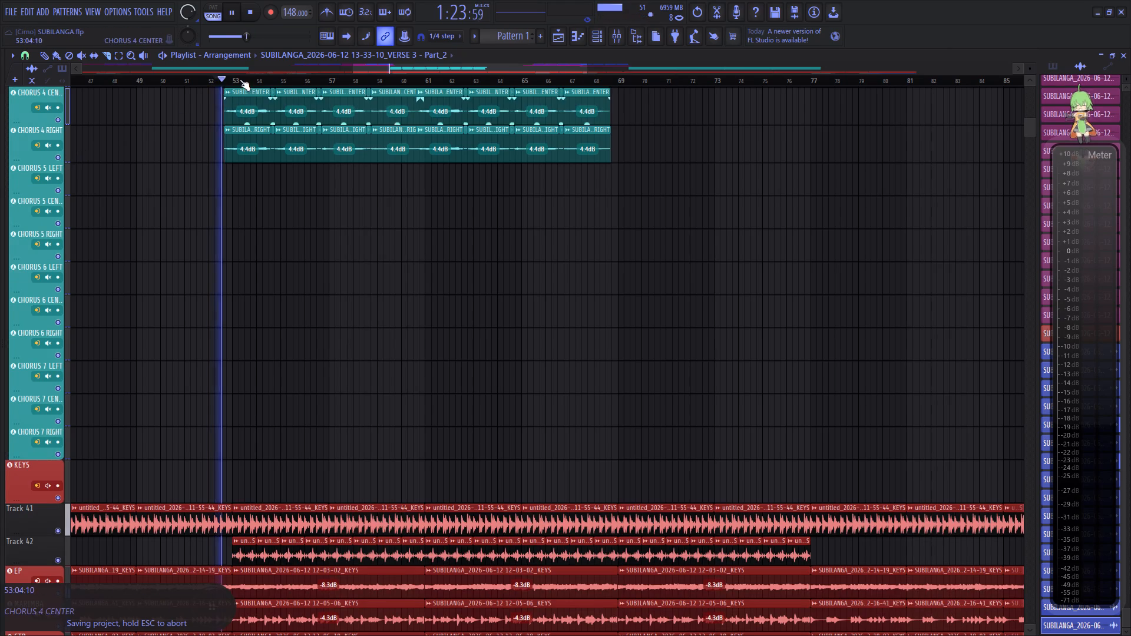
pyautogui.scroll(20, 224, 79)
pyautogui.scroll(6, 224, 79)
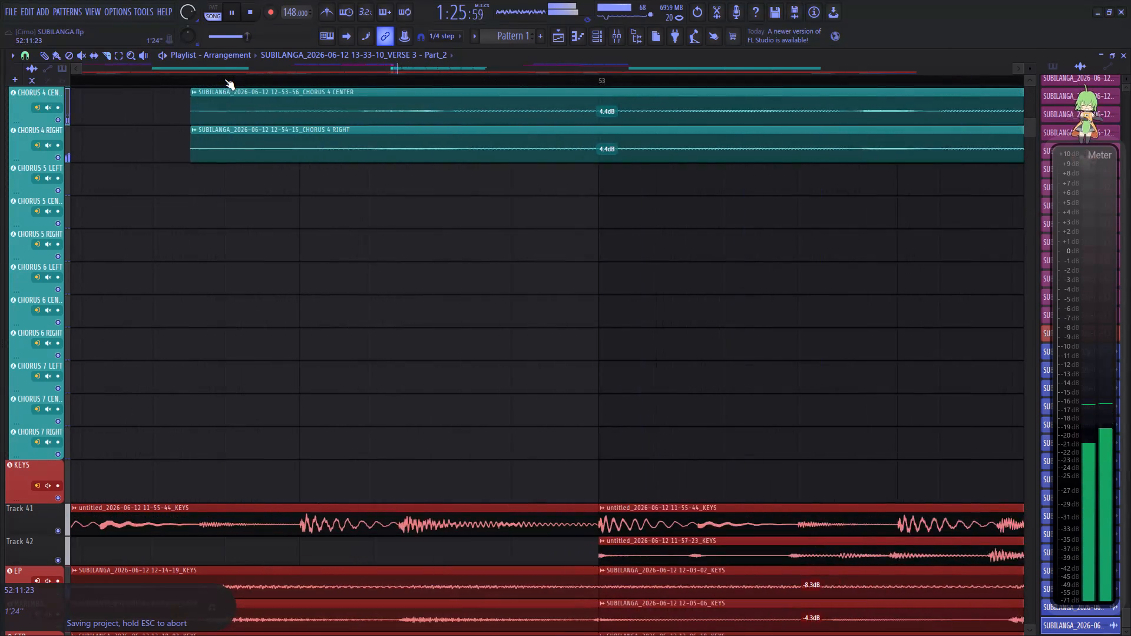
pyautogui.press('space')
pyautogui.press('space')
# Trim the starts of all CHORUS 1 to CHORUS 4 clips along one line at about 52:11:23, and replay them.
pyautogui.scroll(12, 238, 184)
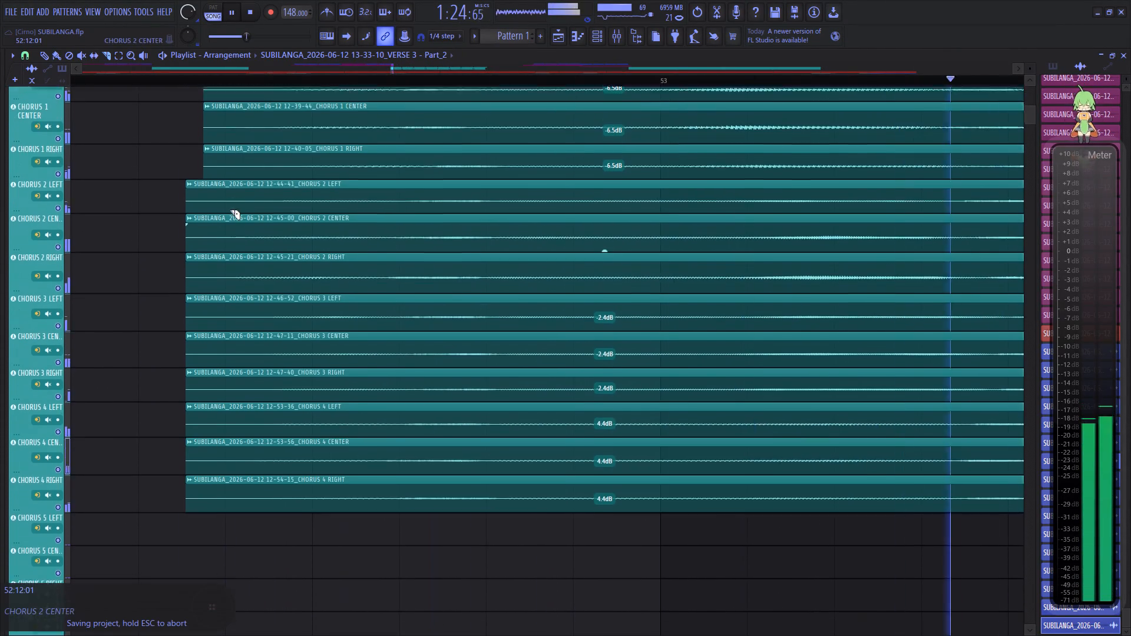
pyautogui.scroll(10, 229, 209)
pyautogui.scroll(-9, 229, 204)
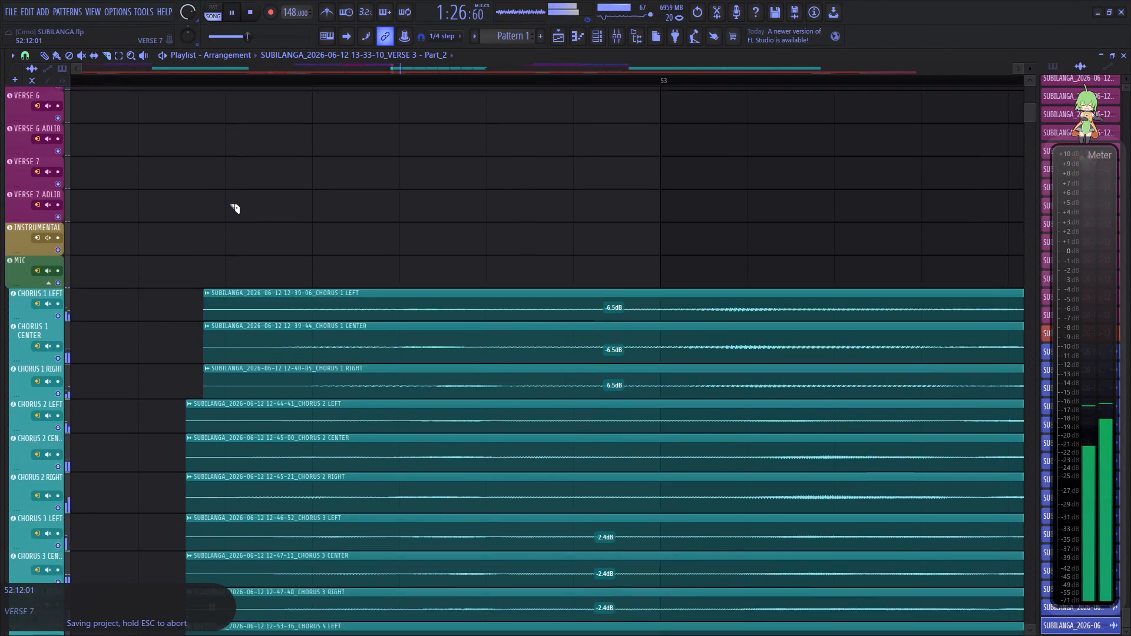
pyautogui.scroll(-6, 229, 204)
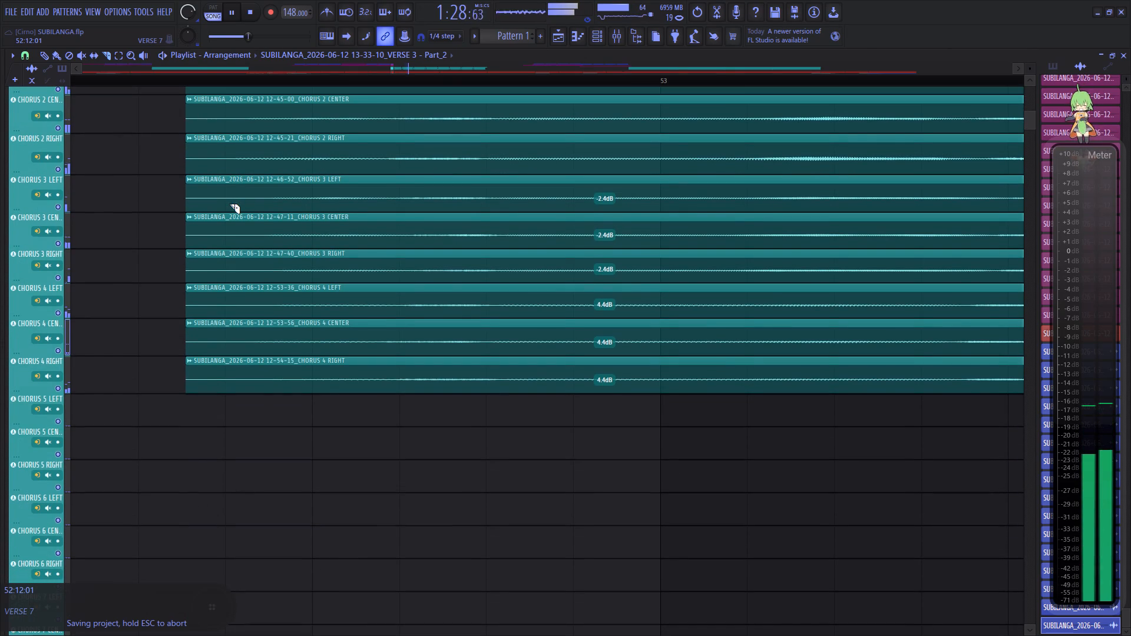
pyautogui.scroll(6, 229, 204)
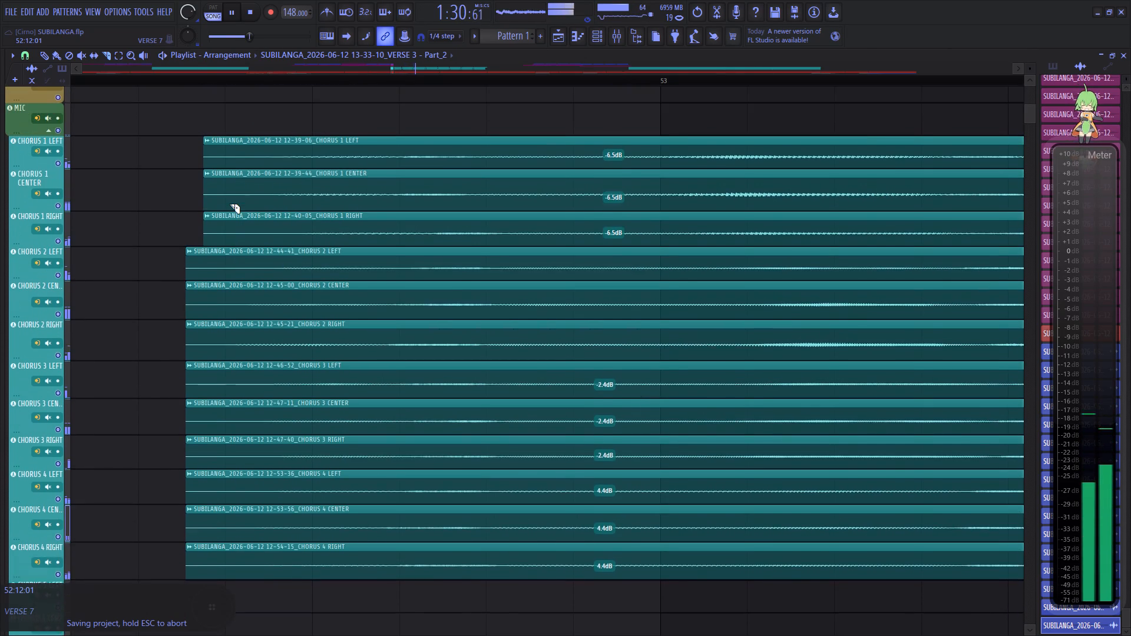
pyautogui.press('space')
pyautogui.moveTo(222, 137); pyautogui.dragTo(223, 532, button='right')
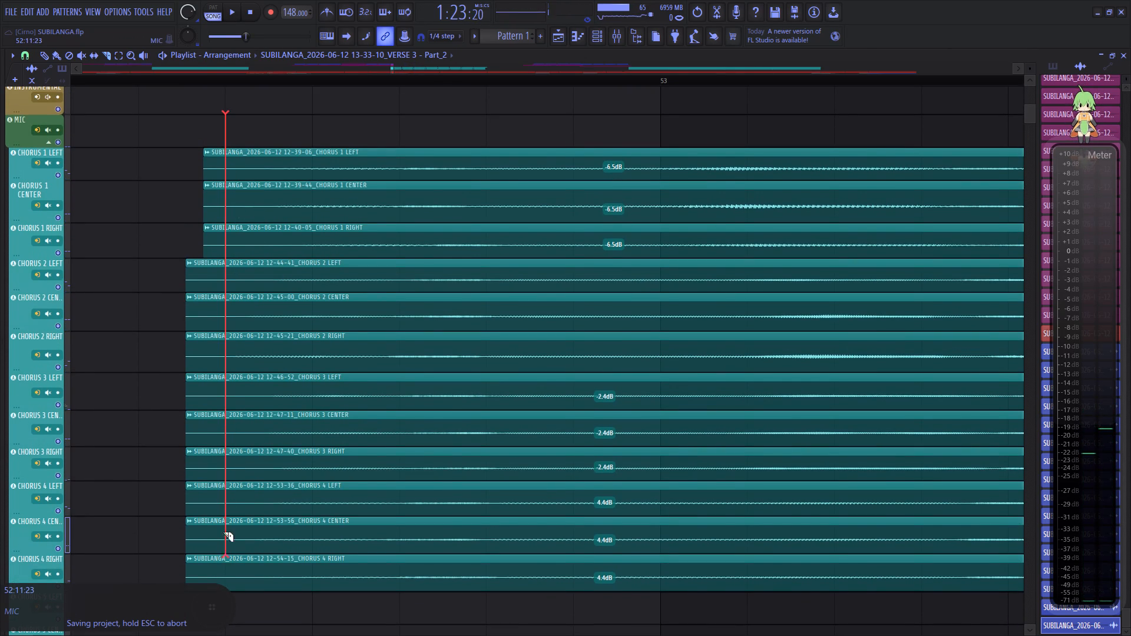
pyautogui.moveTo(223, 532); pyautogui.dragTo(227, 571, button='right')
pyautogui.click(223, 78)
pyautogui.press('space')
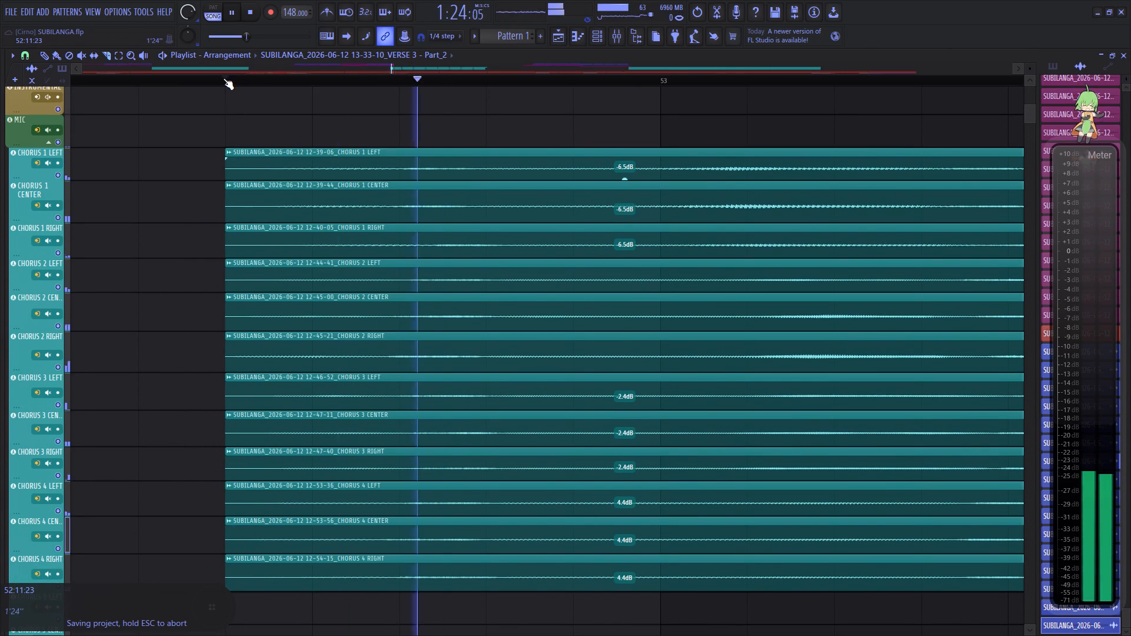
# Enlarge CHORUS 1 LEFT and CENTER, turn playlist snapping off, and cut off both clips' silent tails in bar 68.
pyautogui.scroll(-20, 223, 78)
pyautogui.scroll(-6, 223, 78)
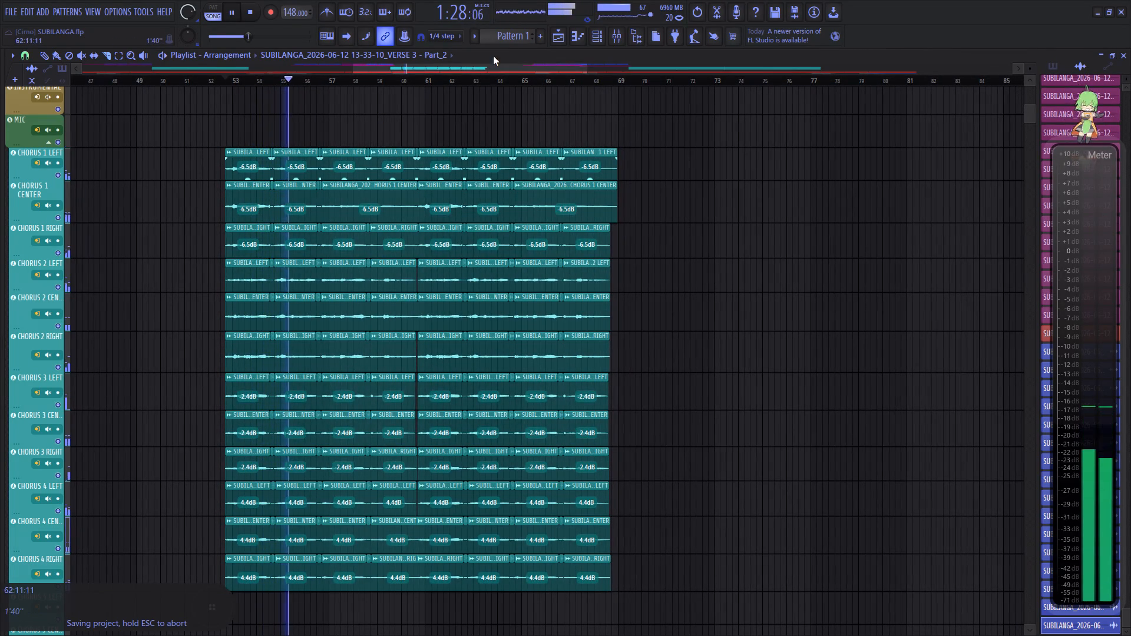
pyautogui.scroll(16, 626, 80)
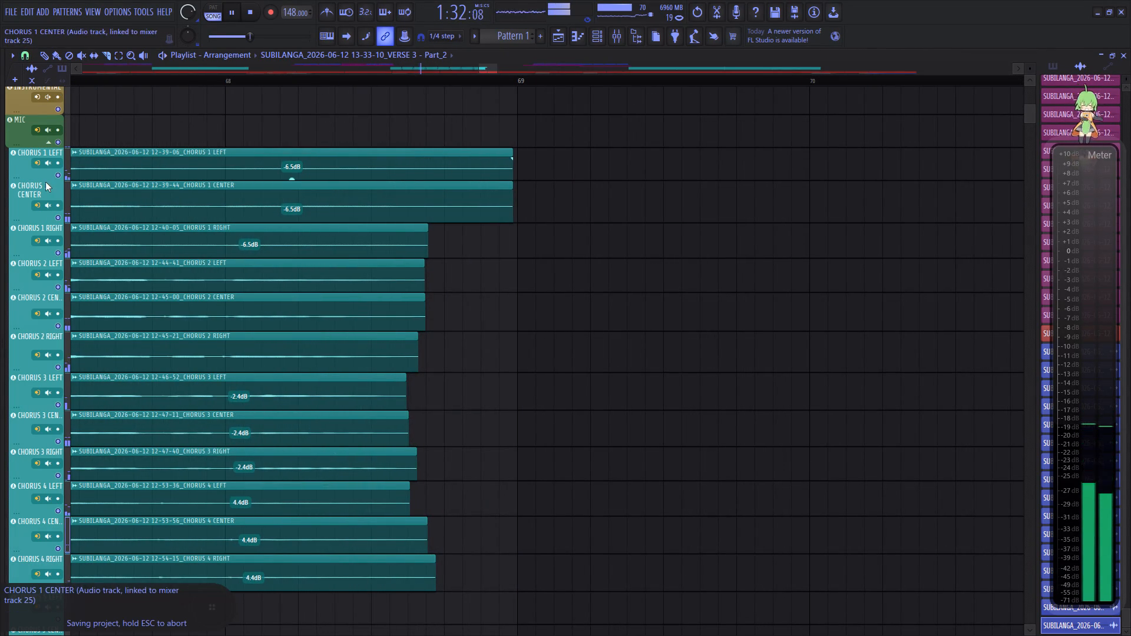
pyautogui.moveTo(44, 173); pyautogui.dragTo(43, 335)
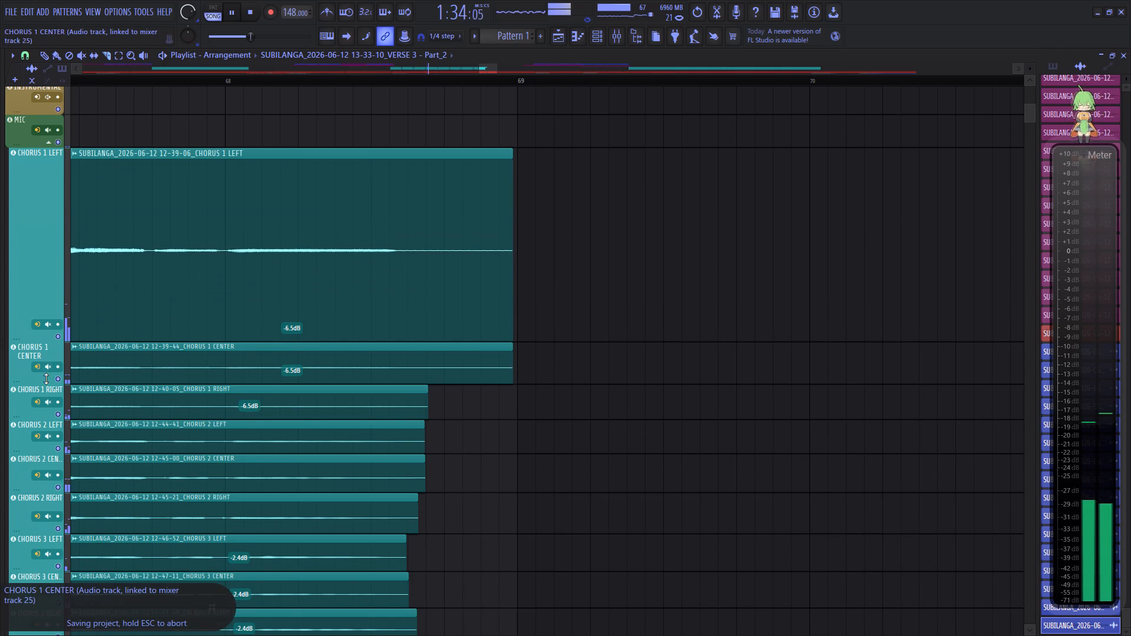
pyautogui.moveTo(46, 379); pyautogui.dragTo(39, 510)
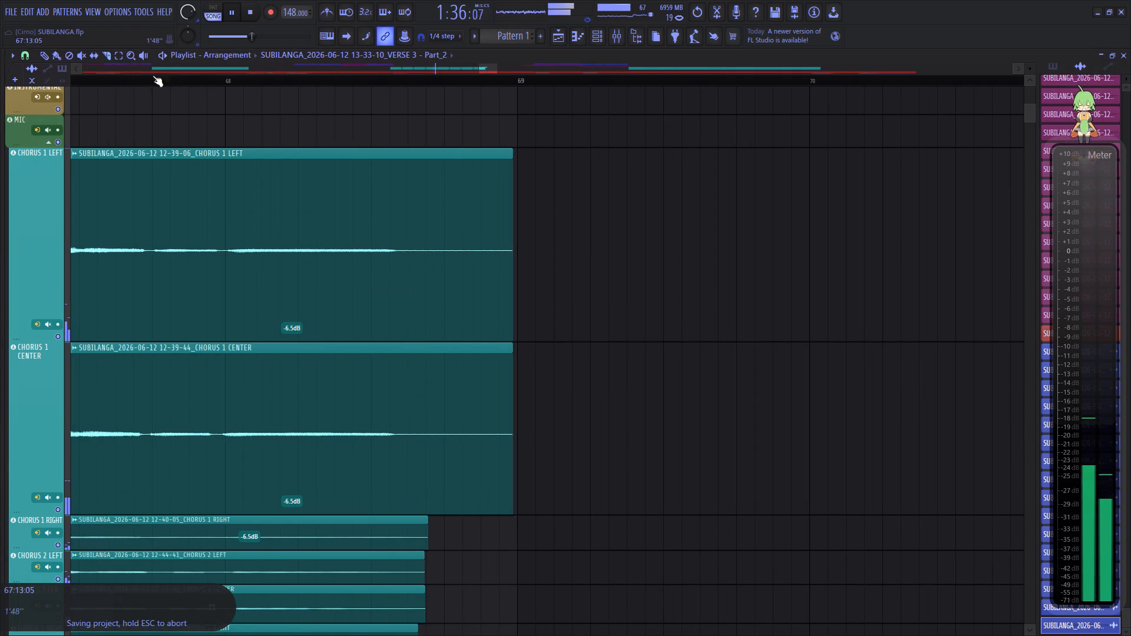
pyautogui.click(29, 55)
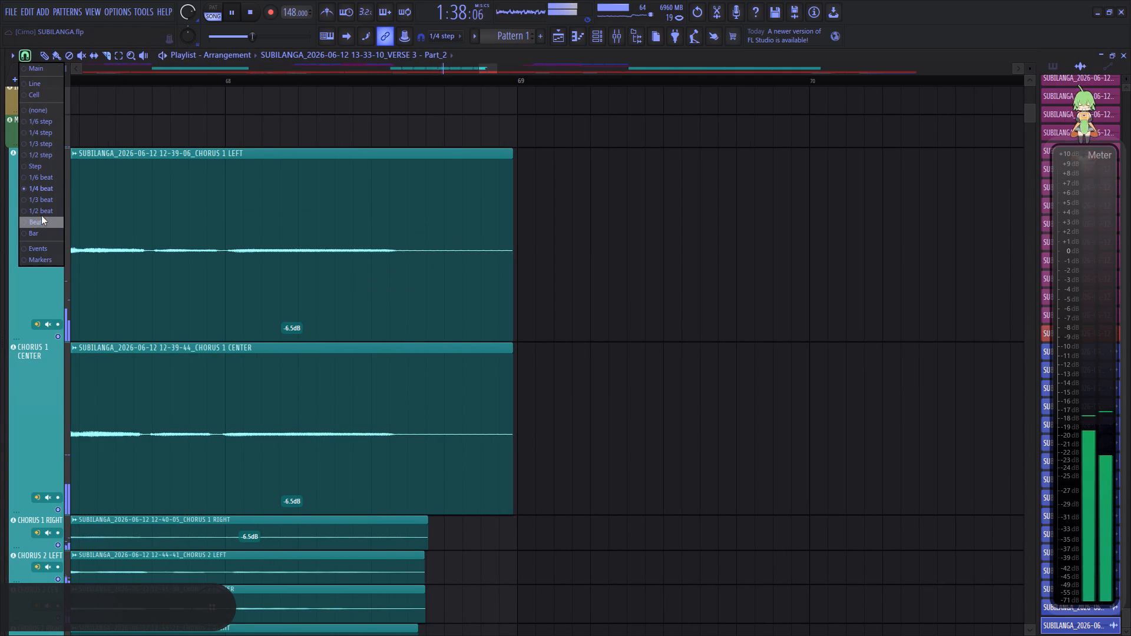
pyautogui.click(45, 108)
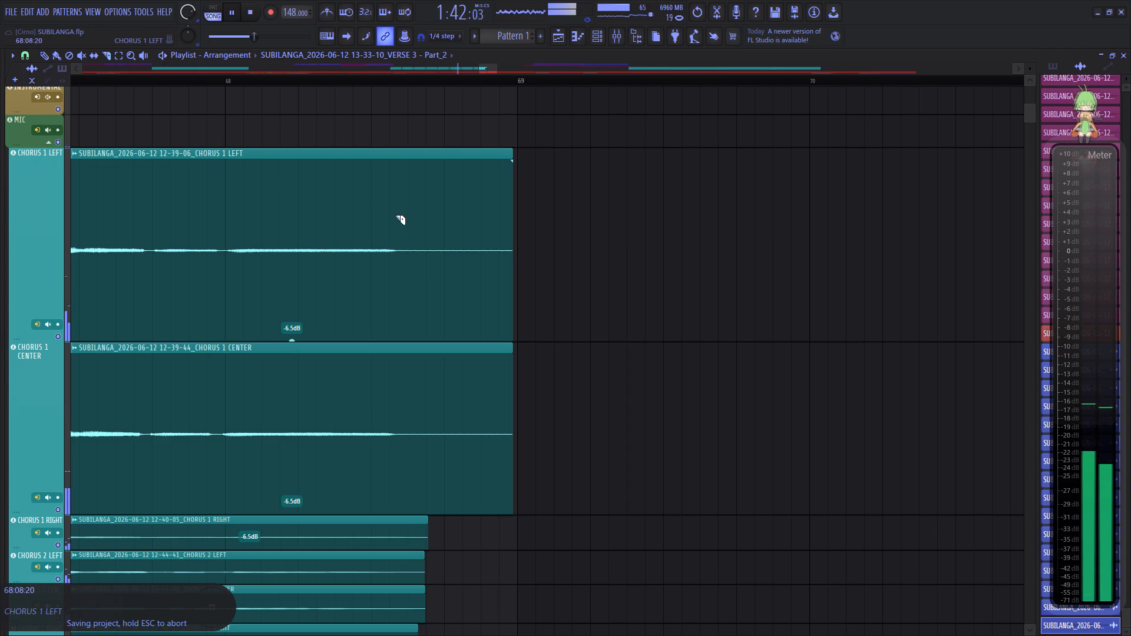
pyautogui.press('c')
pyautogui.moveTo(414, 185); pyautogui.dragTo(406, 392, button='right')
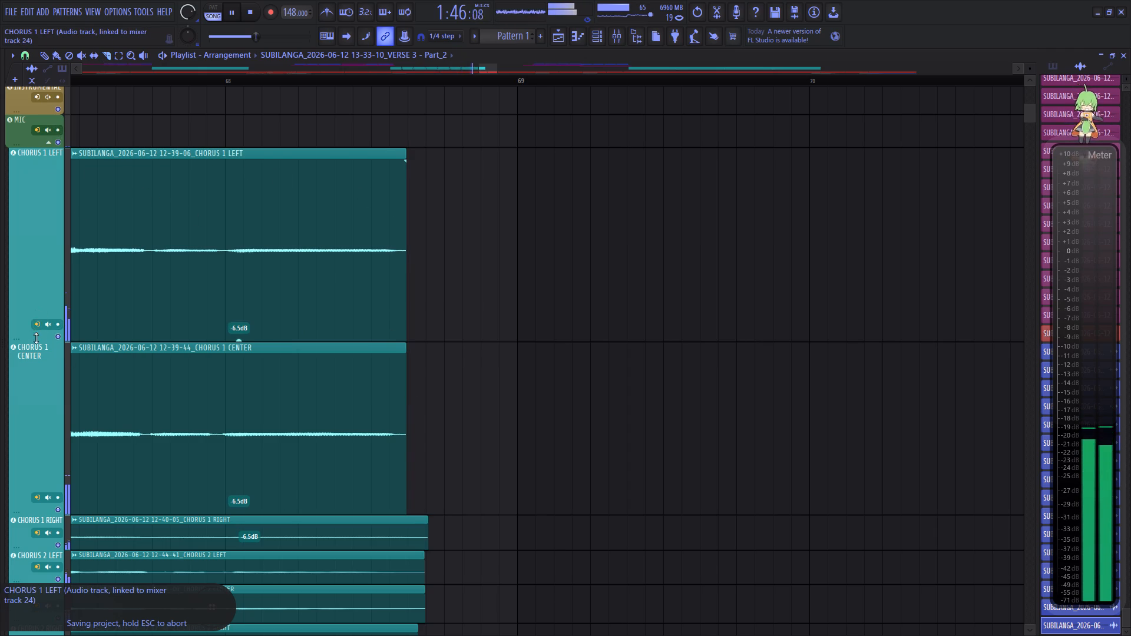
# Shrink the CHORUS 1 LEFT and CHORUS 1 CENTER tracks back to about the height of the other chorus tracks.
pyautogui.moveTo(36, 338); pyautogui.dragTo(32, 178)
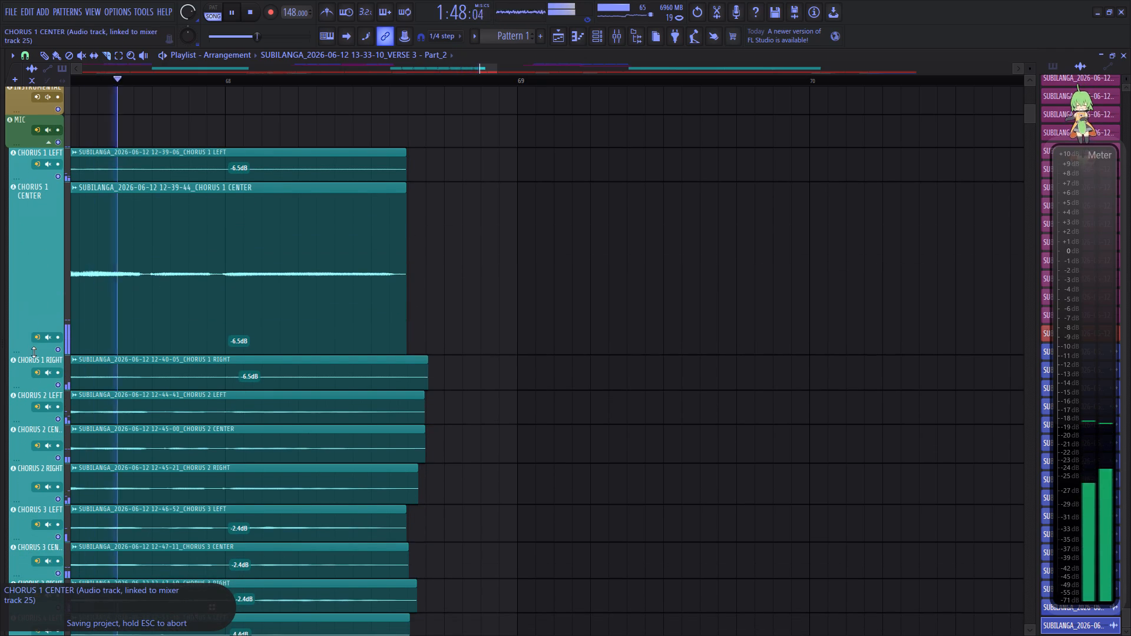
pyautogui.moveTo(35, 353); pyautogui.dragTo(27, 215)
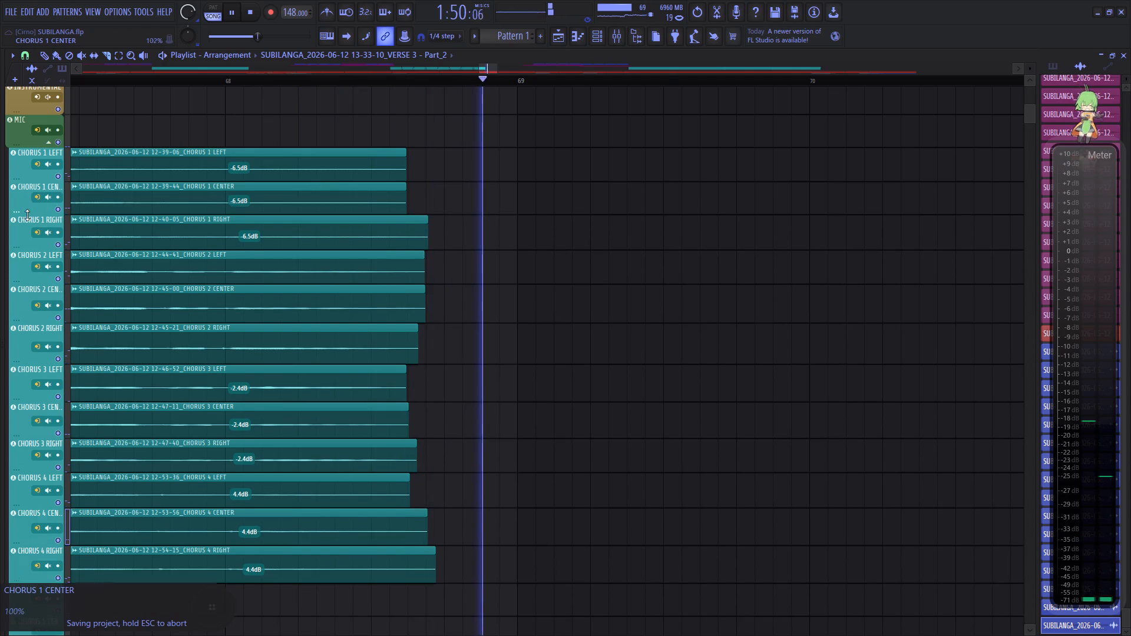
pyautogui.moveTo(27, 215); pyautogui.dragTo(26, 216)
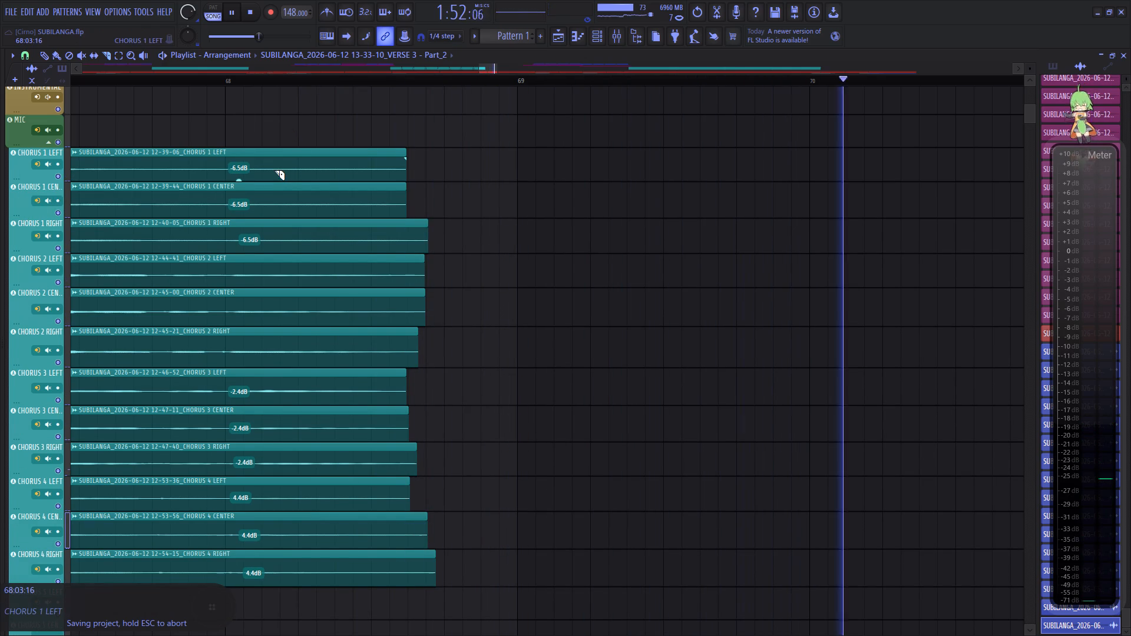
# Switch to the Paint tool and set the playlist snap to 1/4 beat.
pyautogui.press('b')
pyautogui.click(29, 57)
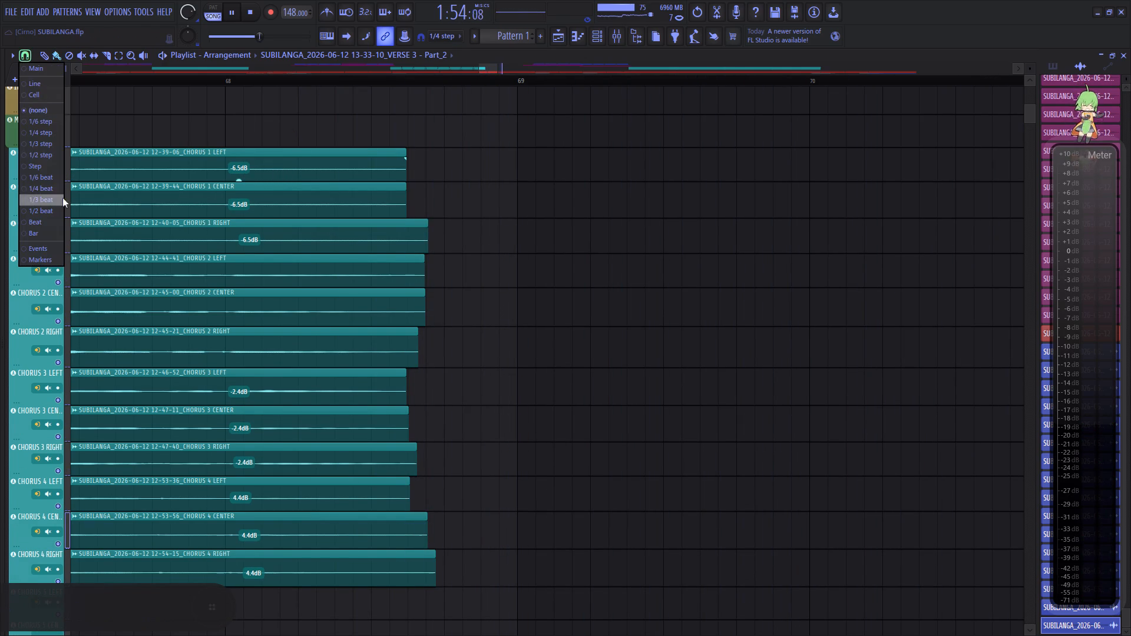
pyautogui.click(51, 188)
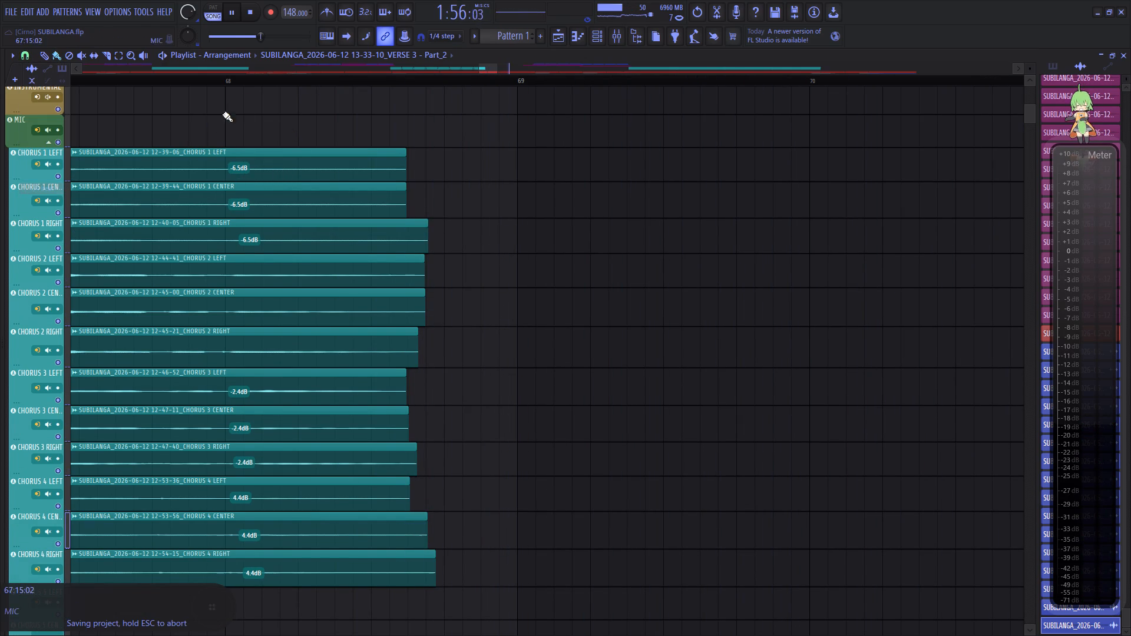
# Copy all cleaned CHORUS 1 to CHORUS 4 clips of the second chorus, bars 53 to 68.
pyautogui.press('space')
pyautogui.scroll(-17, 250, 79)
pyautogui.press('space')
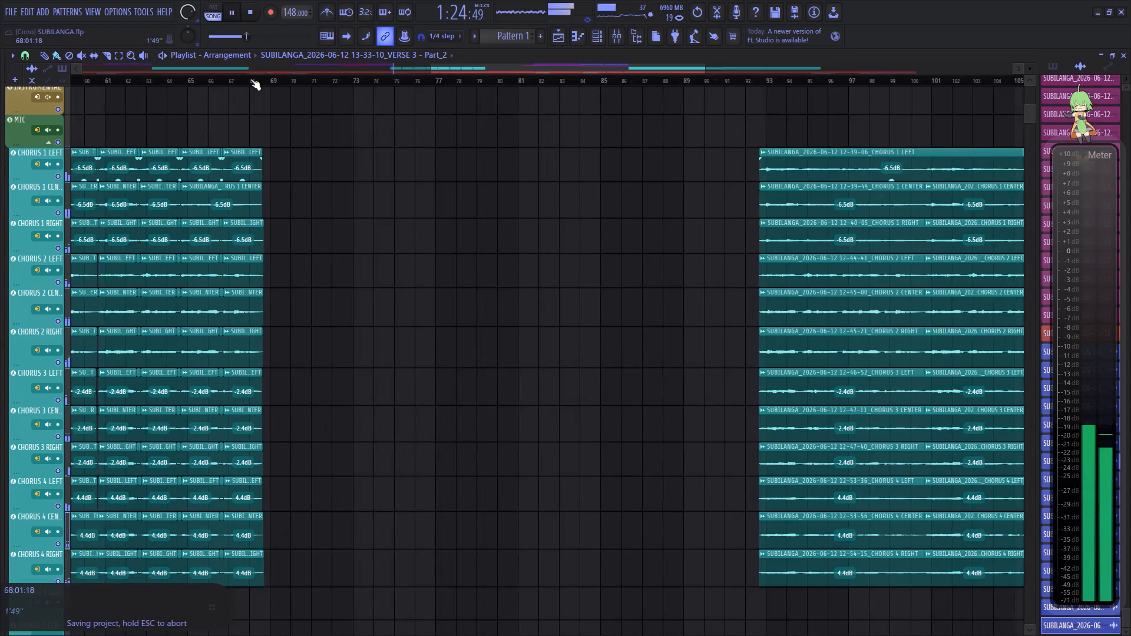
pyautogui.scroll(-9, 250, 79)
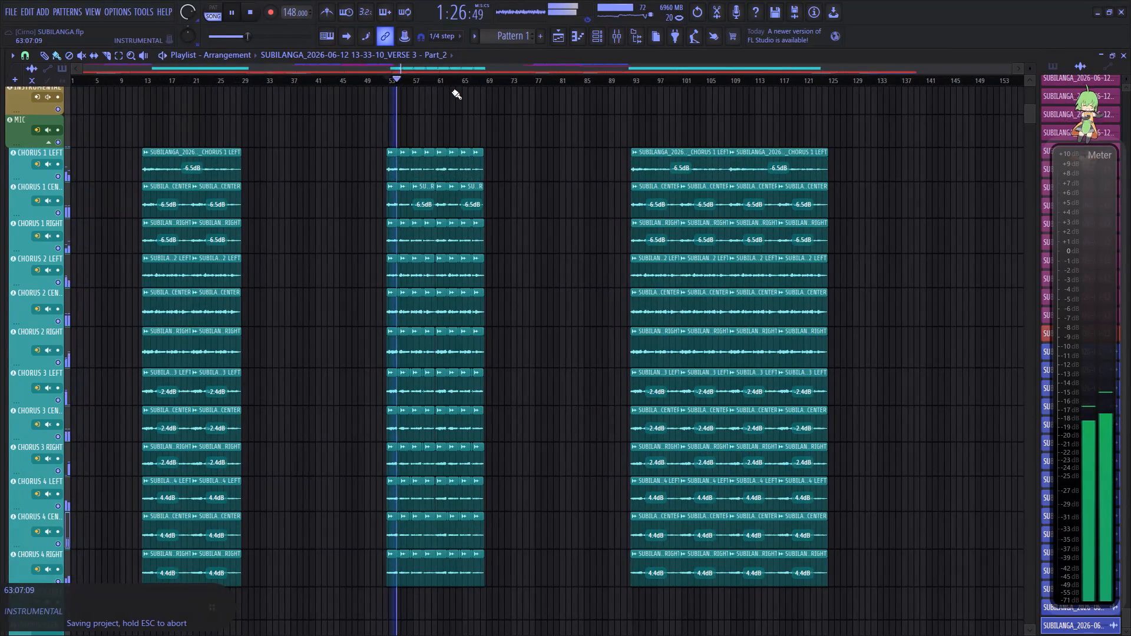
pyautogui.scroll(6, 448, 78)
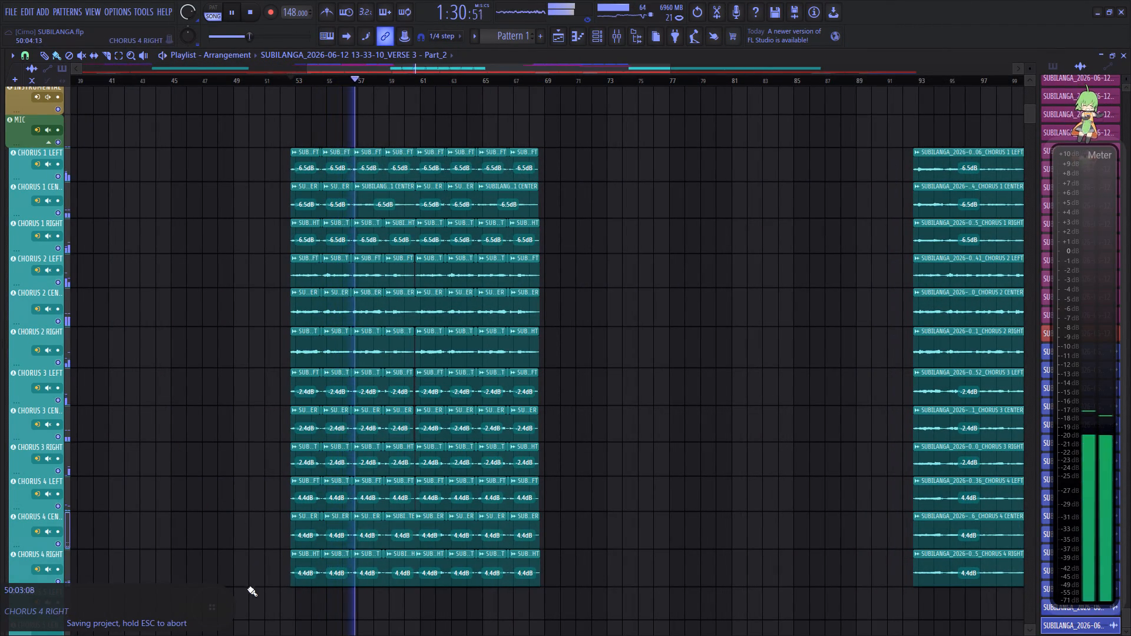
pyautogui.moveTo(260, 587); pyautogui.dragTo(491, 216)
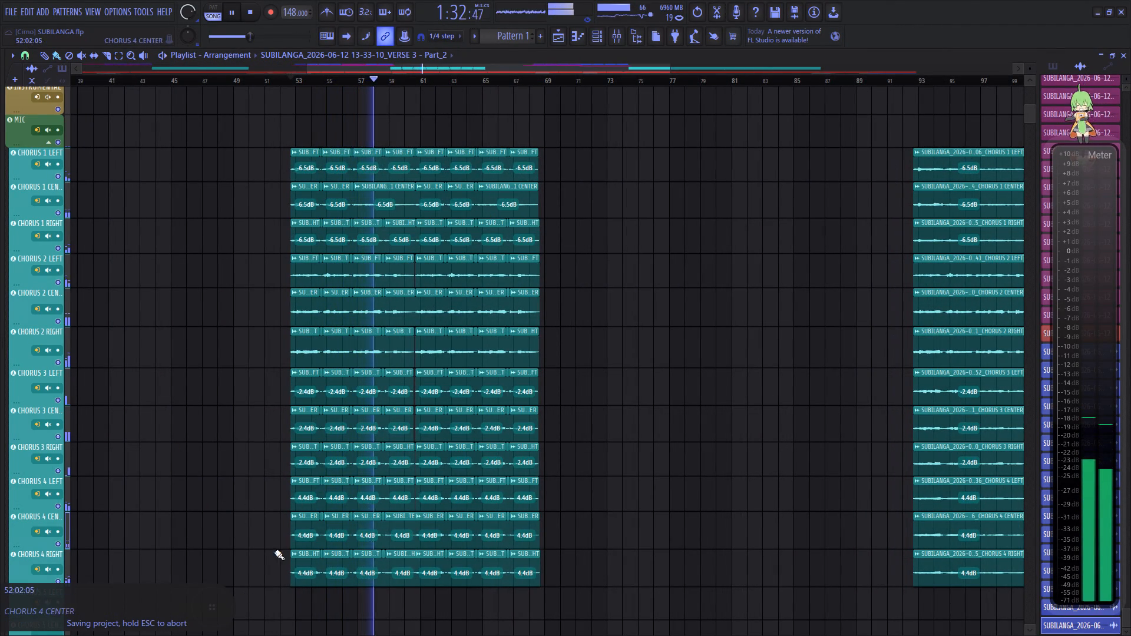
pyautogui.moveTo(274, 578); pyautogui.dragTo(357, 445)
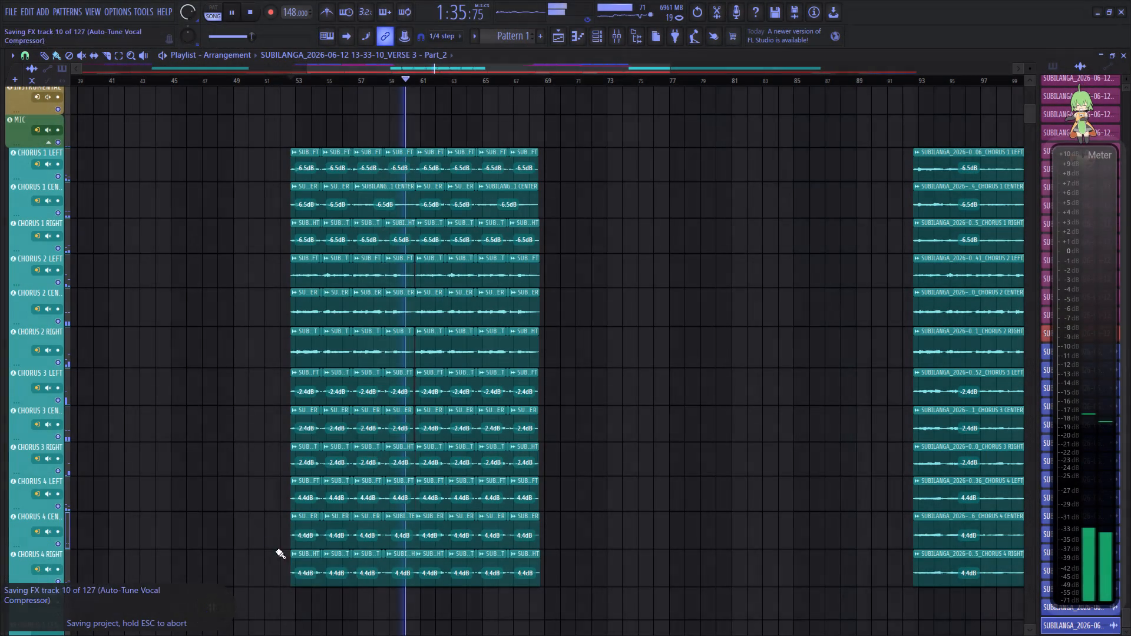
pyautogui.keyDown('ctrl'); pyautogui.moveTo(276, 568); pyautogui.dragTo(544, 166); pyautogui.keyUp('ctrl')
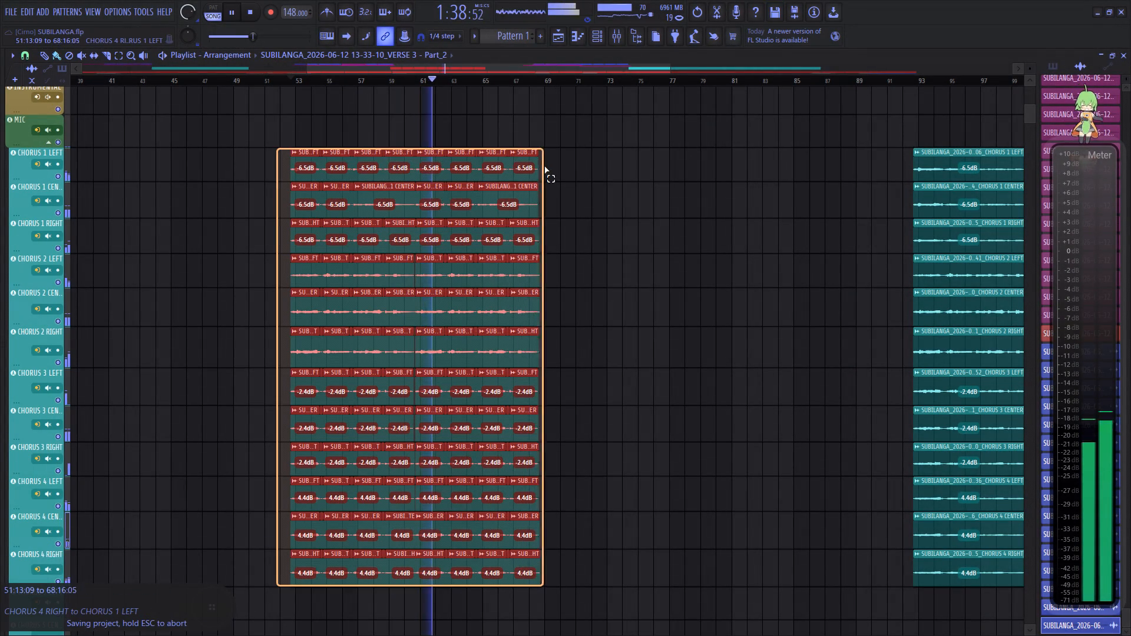
pyautogui.keyDown('ctrl'); pyautogui.moveTo(544, 166); pyautogui.dragTo(545, 166); pyautogui.keyUp('ctrl')
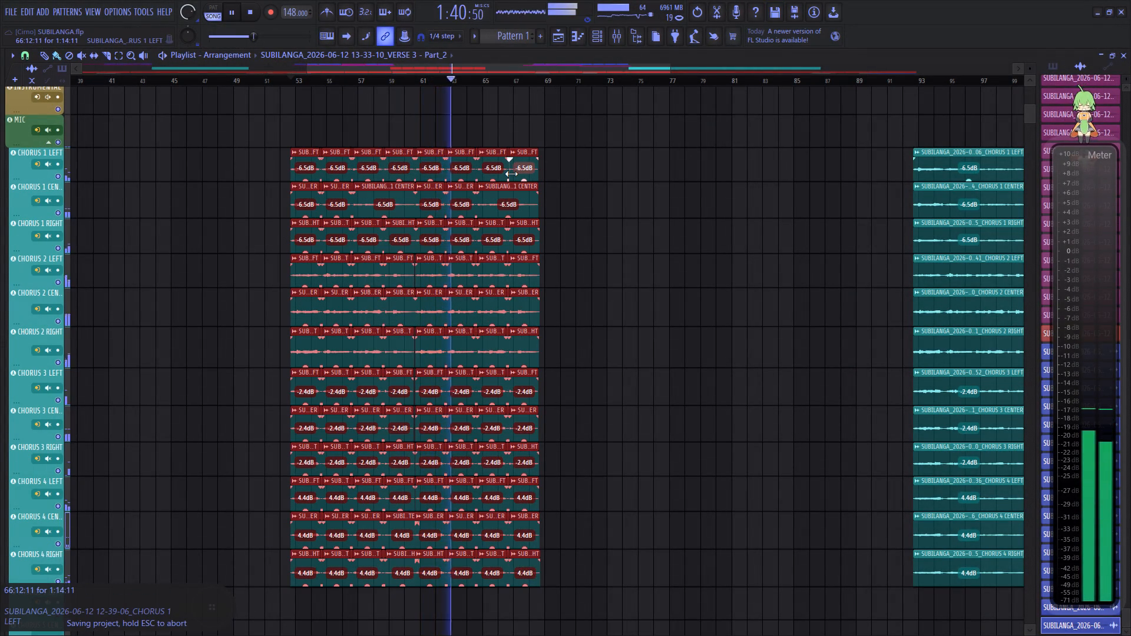
pyautogui.hotkey('ctrl', 'c')
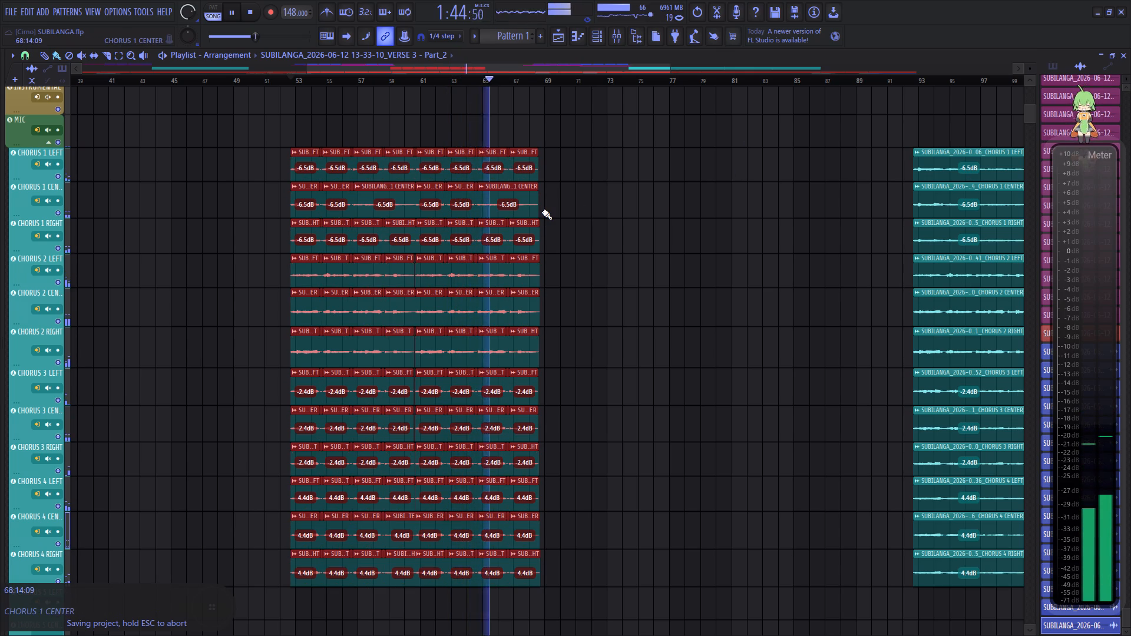
pyautogui.hotkey('ctrl', 'c')
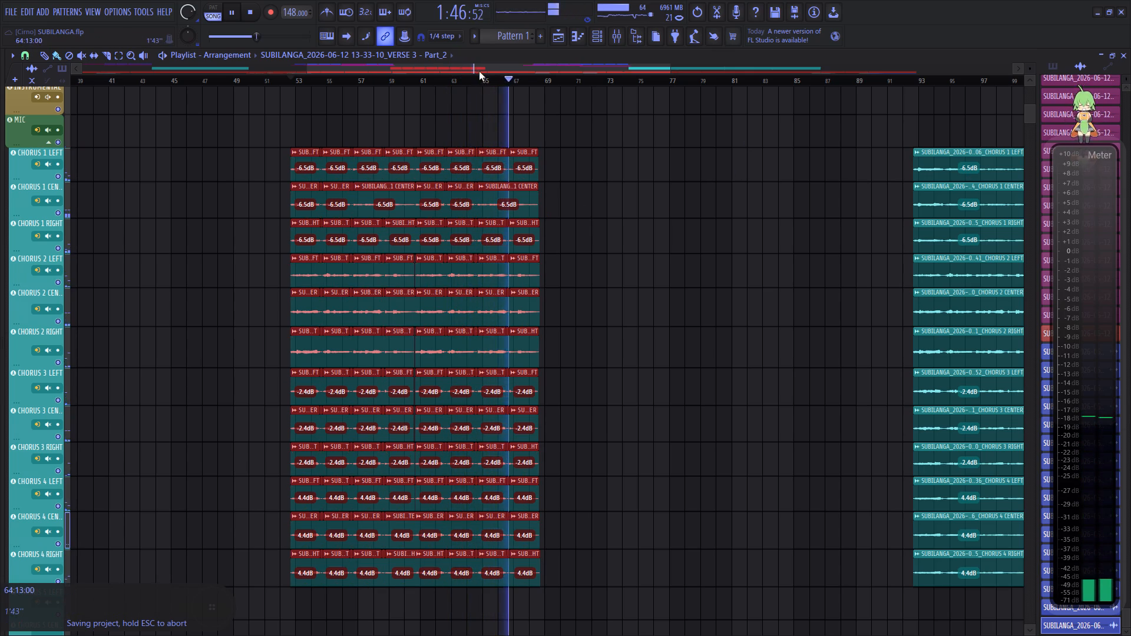
# Replace the first chorus's CHORUS 1 to CHORUS 4 clips with the copied set, starting at about 12:12:01, and play it back.
pyautogui.press('space')
pyautogui.moveTo(479, 71); pyautogui.dragTo(98, 78)
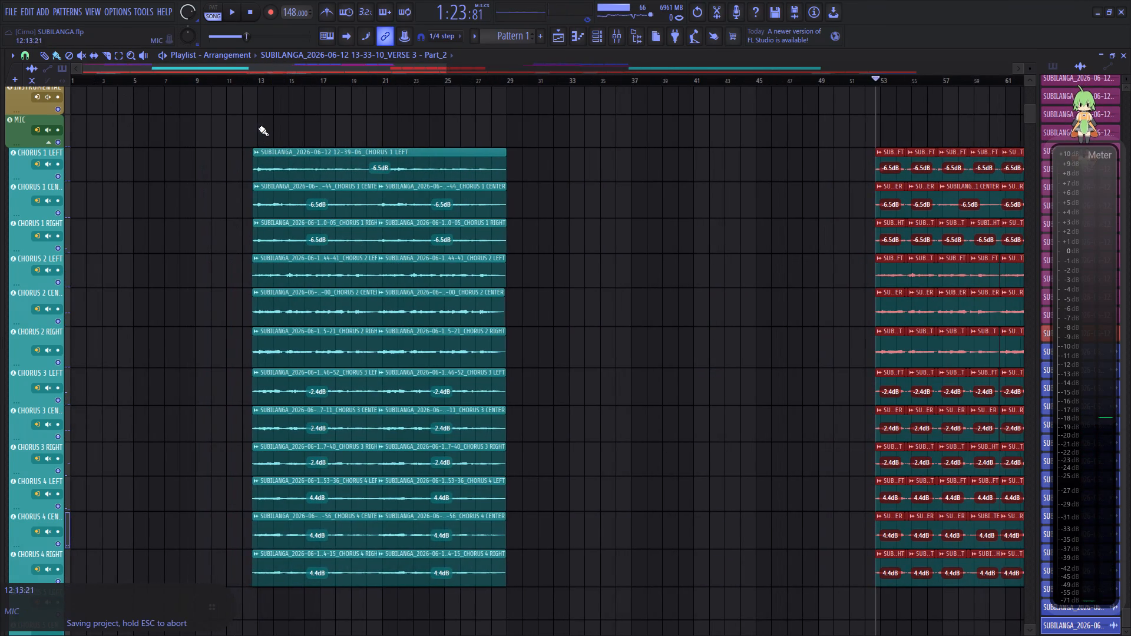
pyautogui.scroll(20, 256, 85)
pyautogui.scroll(2, 256, 85)
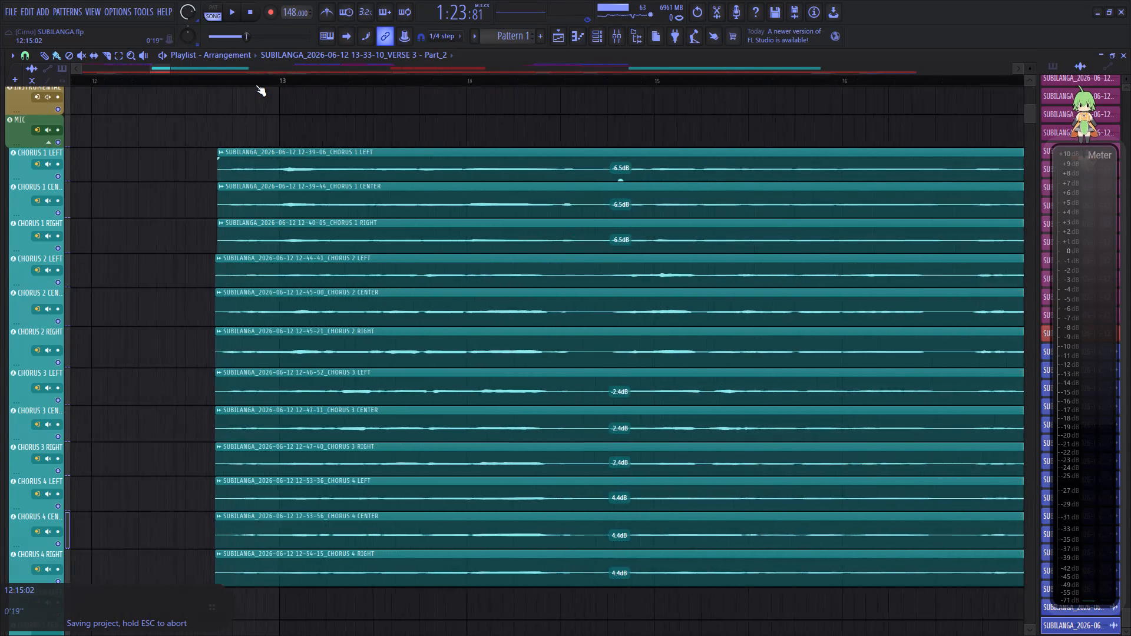
pyautogui.scroll(2, 256, 85)
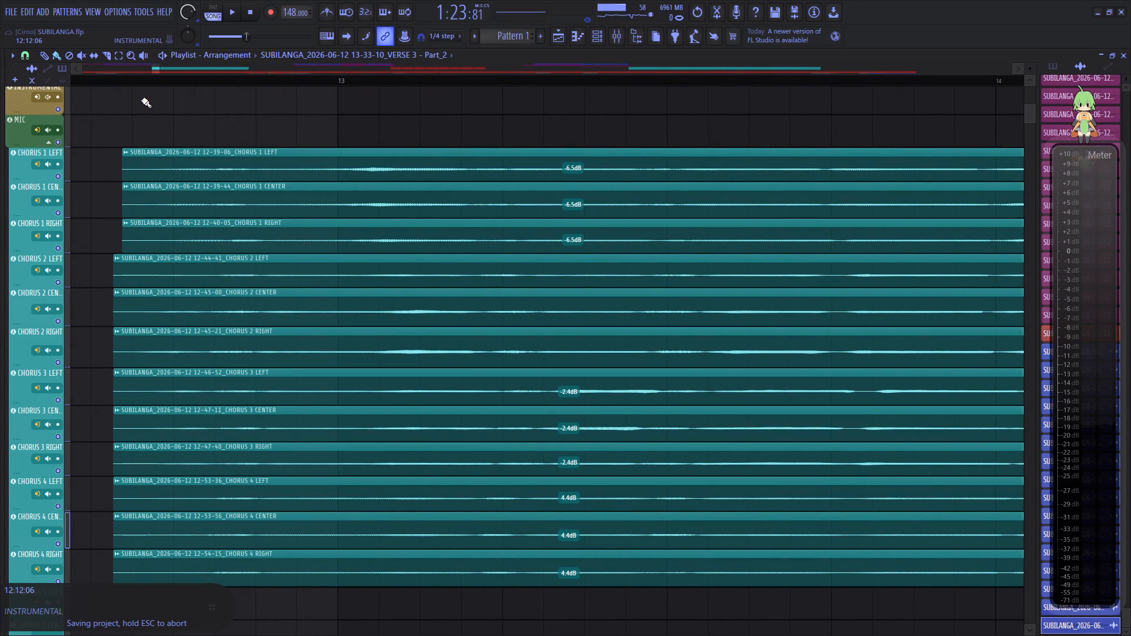
pyautogui.click(133, 82)
pyautogui.scroll(-17, 133, 82)
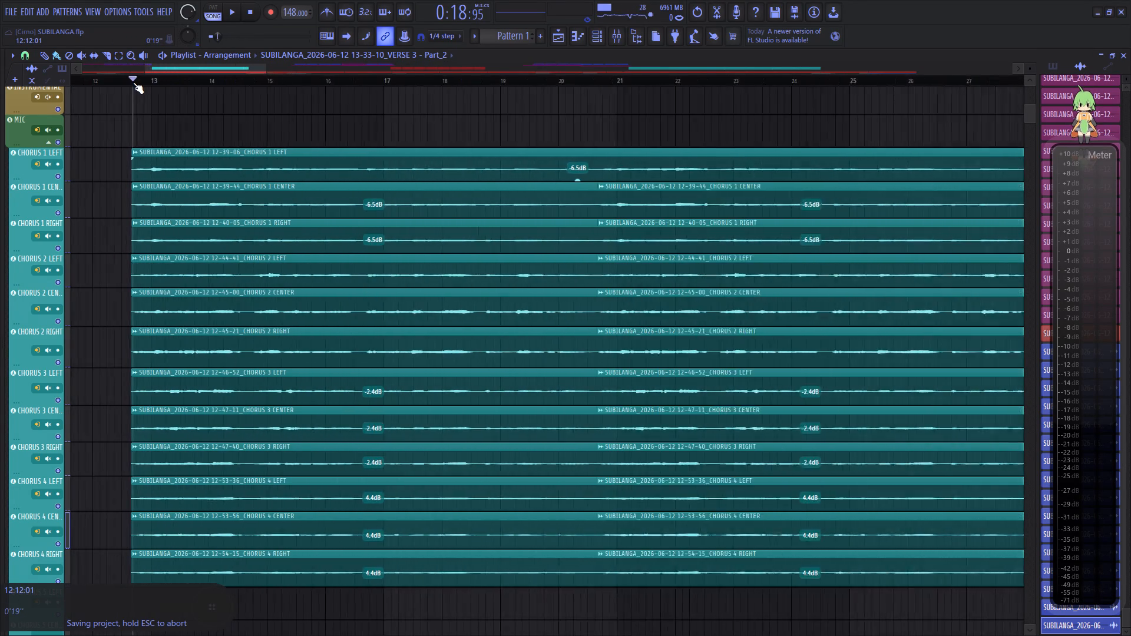
pyautogui.scroll(-8, 133, 82)
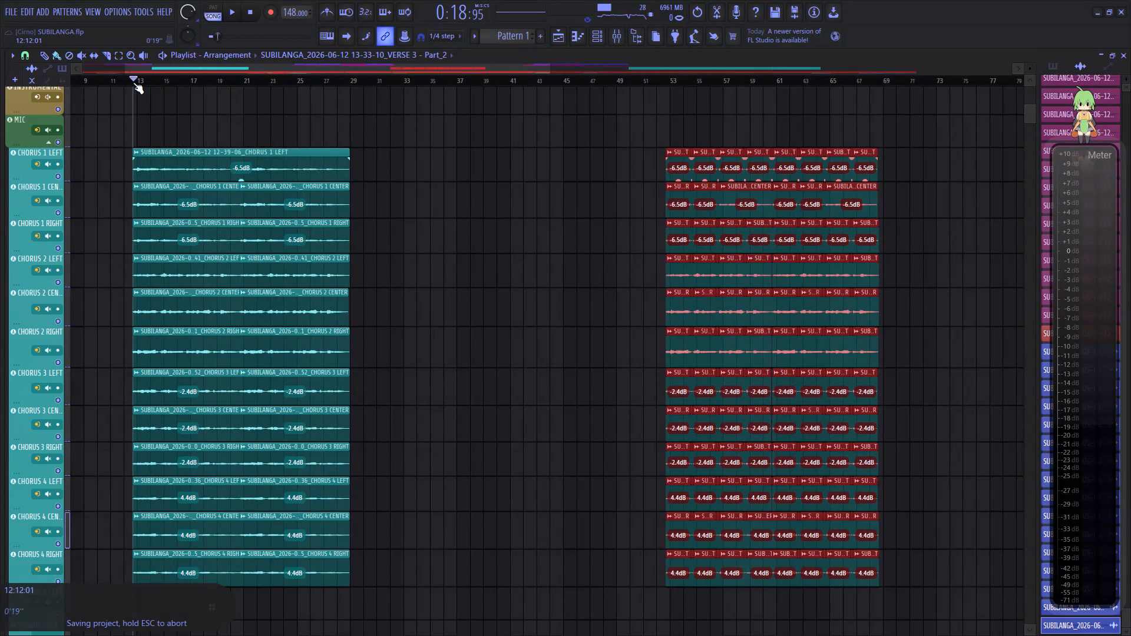
pyautogui.scroll(-1, 133, 82)
pyautogui.keyDown('ctrl'); pyautogui.moveTo(105, 578); pyautogui.dragTo(234, 386); pyautogui.keyUp('ctrl')
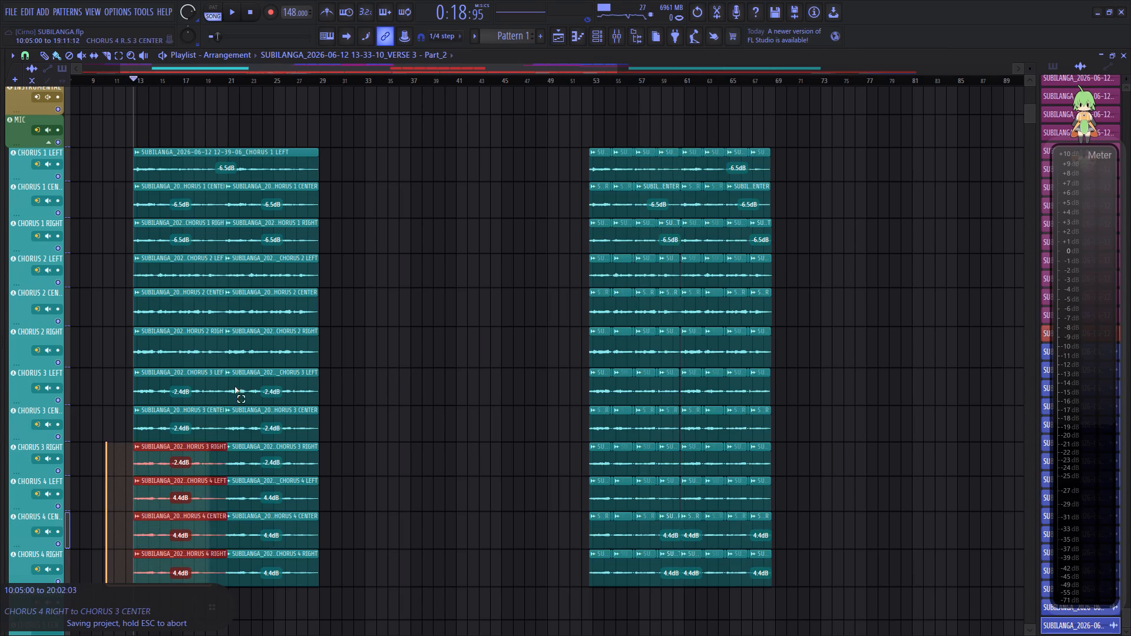
pyautogui.keyDown('ctrl'); pyautogui.moveTo(234, 386); pyautogui.dragTo(345, 159); pyautogui.keyUp('ctrl')
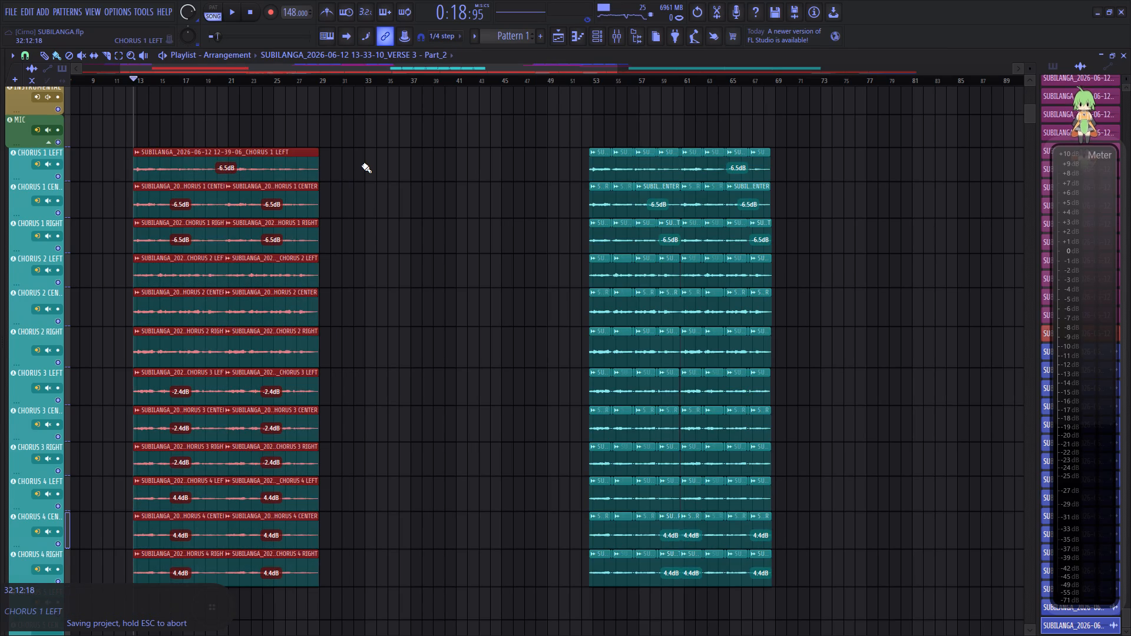
pyautogui.press('Delete')
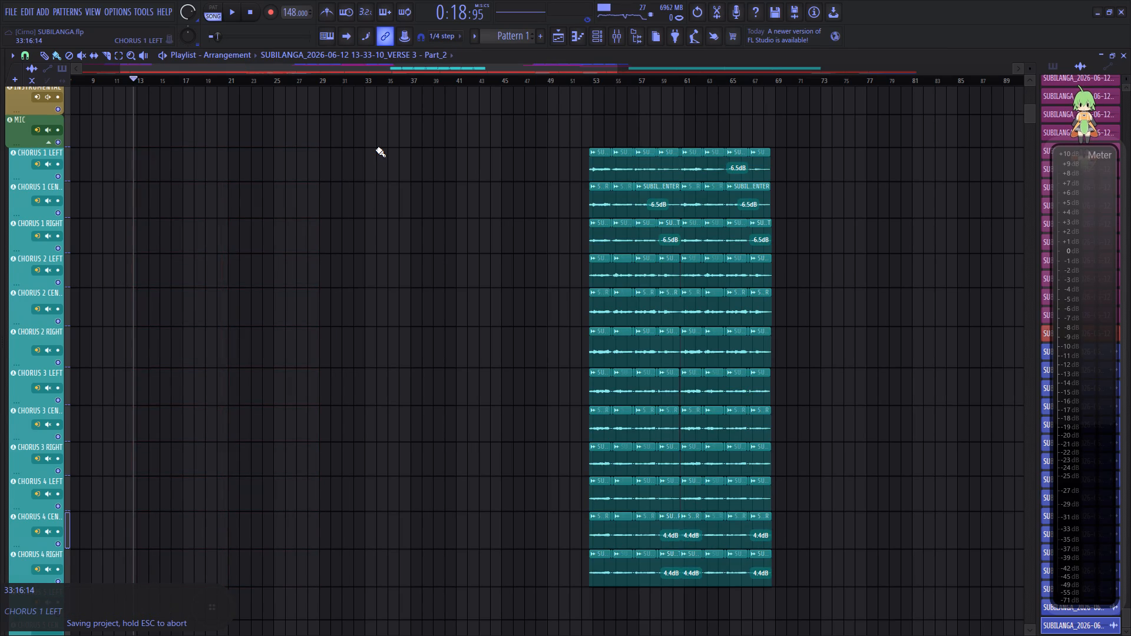
pyautogui.hotkey('ctrl', 'v')
pyautogui.press('space')
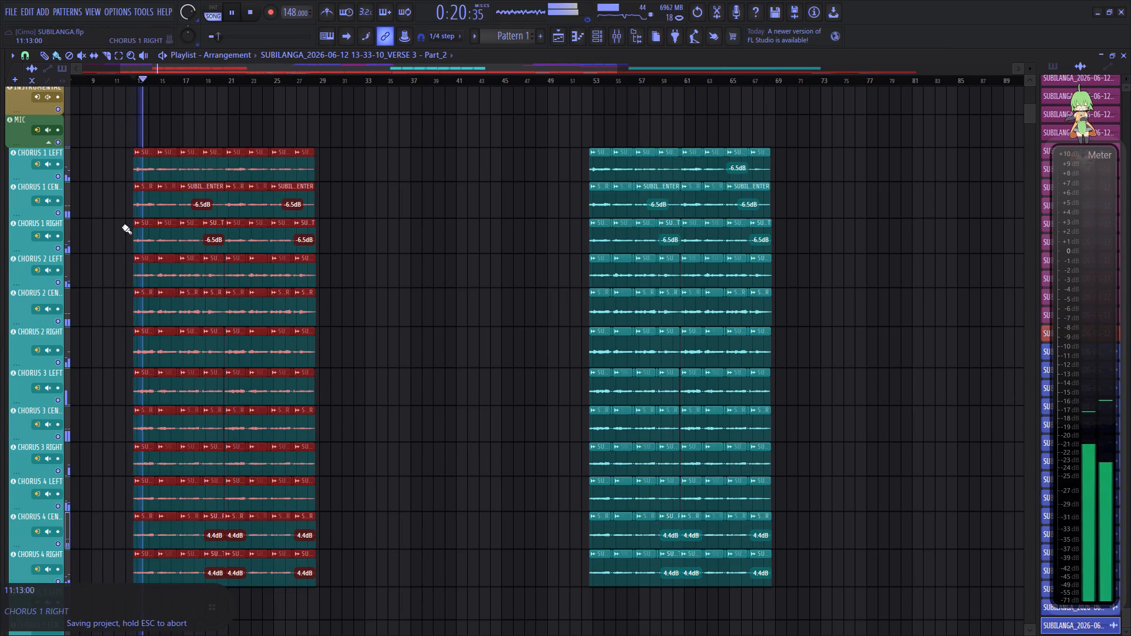
# Replace the CHORUS 1 to CHORUS 4 clips in bars 93 to 108 with the copied set, starting at about 92:11:22.
pyautogui.moveTo(400, 65); pyautogui.dragTo(577, 85)
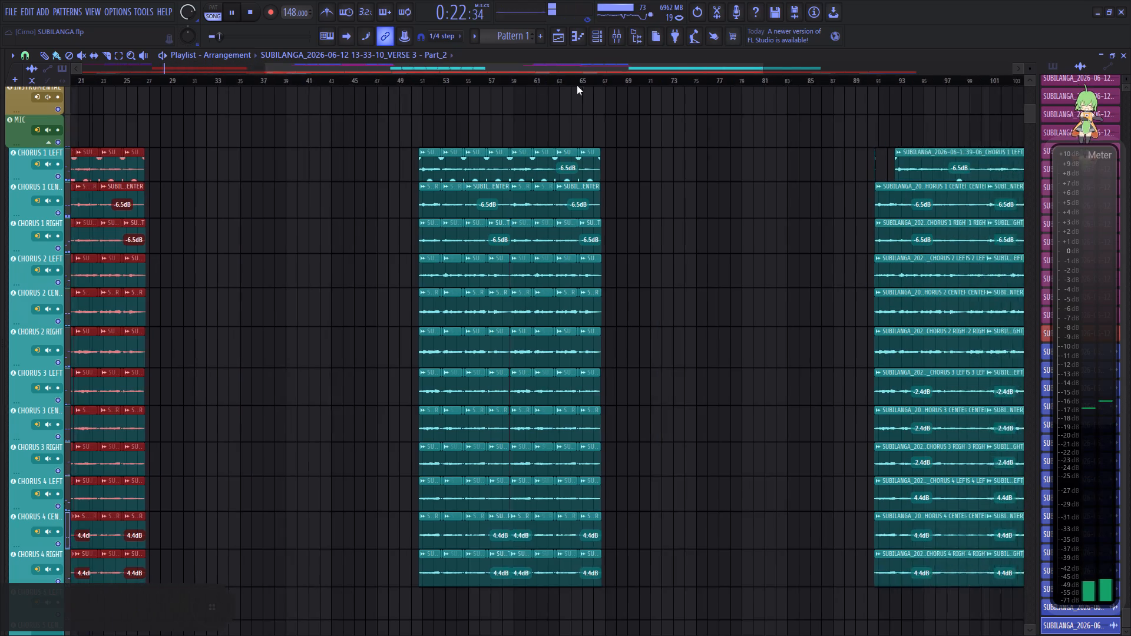
pyautogui.moveTo(577, 85); pyautogui.dragTo(717, 99)
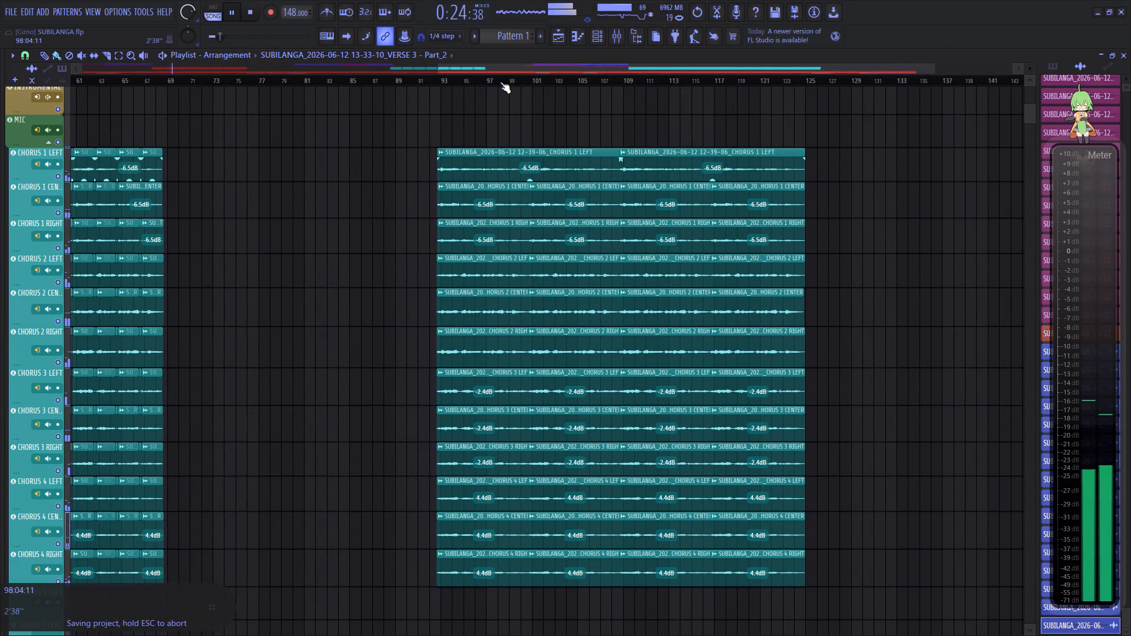
pyautogui.press('space')
pyautogui.scroll(10, 455, 79)
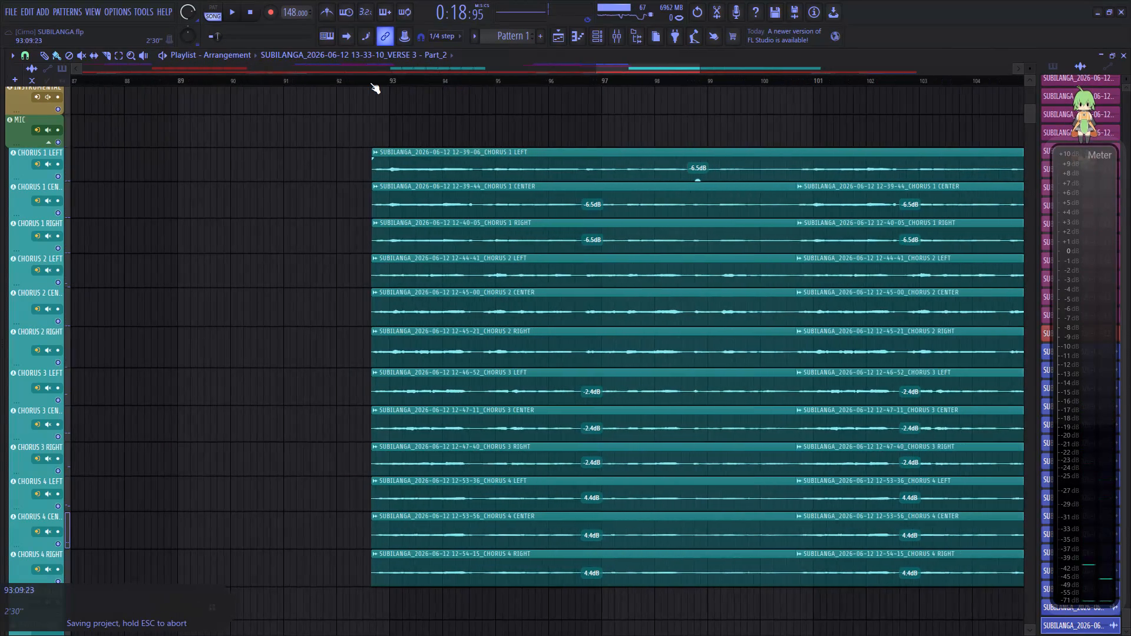
pyautogui.scroll(18, 375, 82)
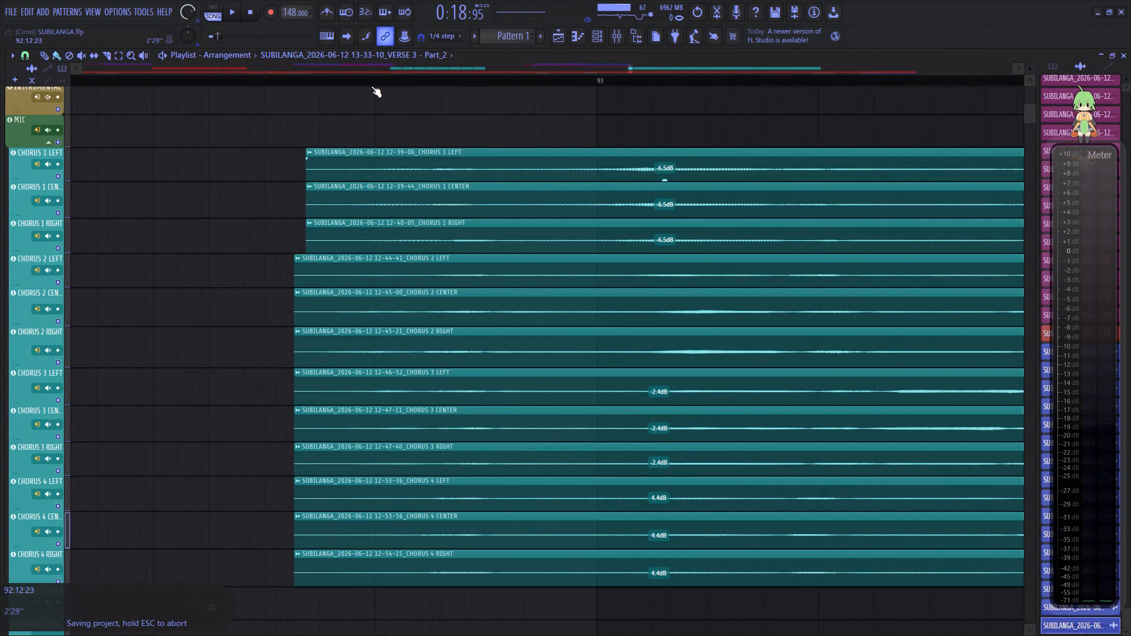
pyautogui.click(317, 82)
pyautogui.scroll(-13, 317, 82)
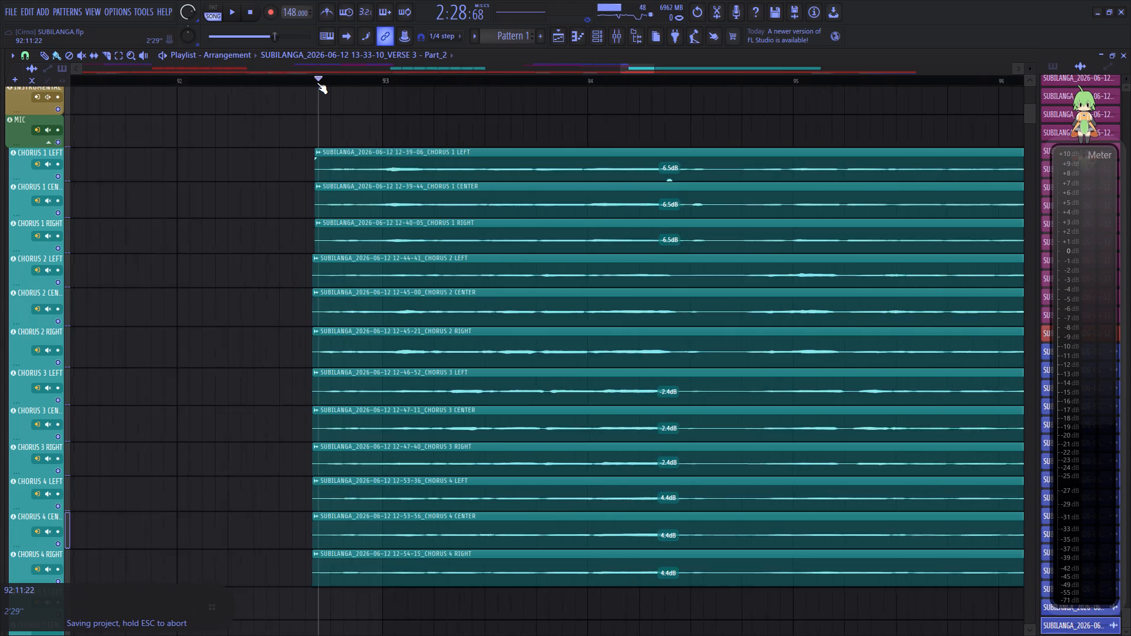
pyautogui.scroll(-11, 317, 82)
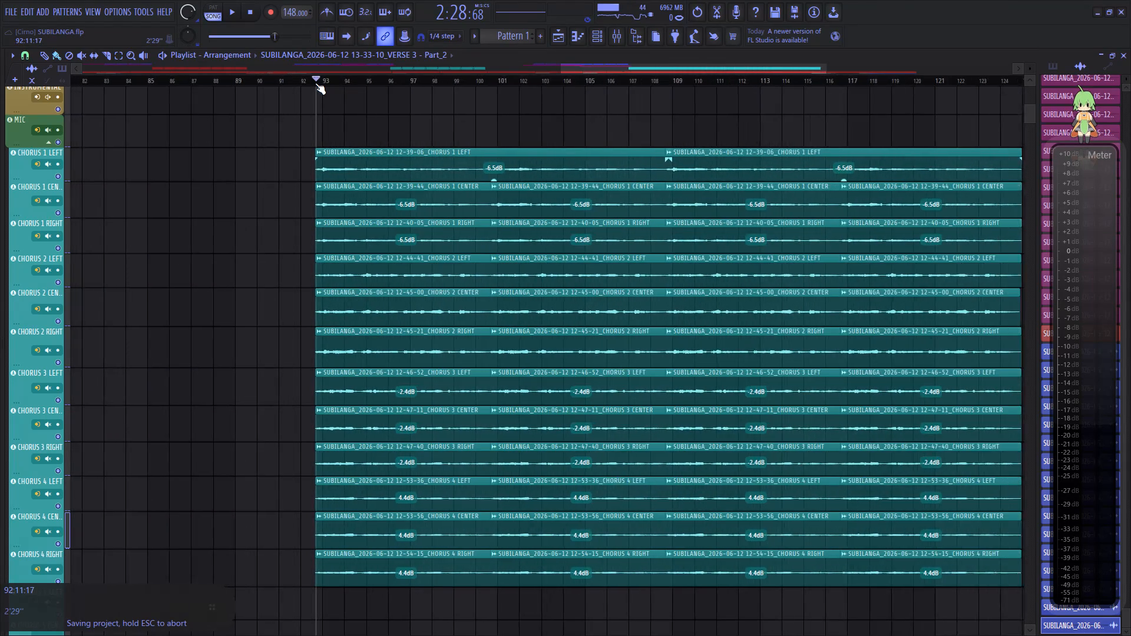
pyautogui.scroll(-4, 315, 83)
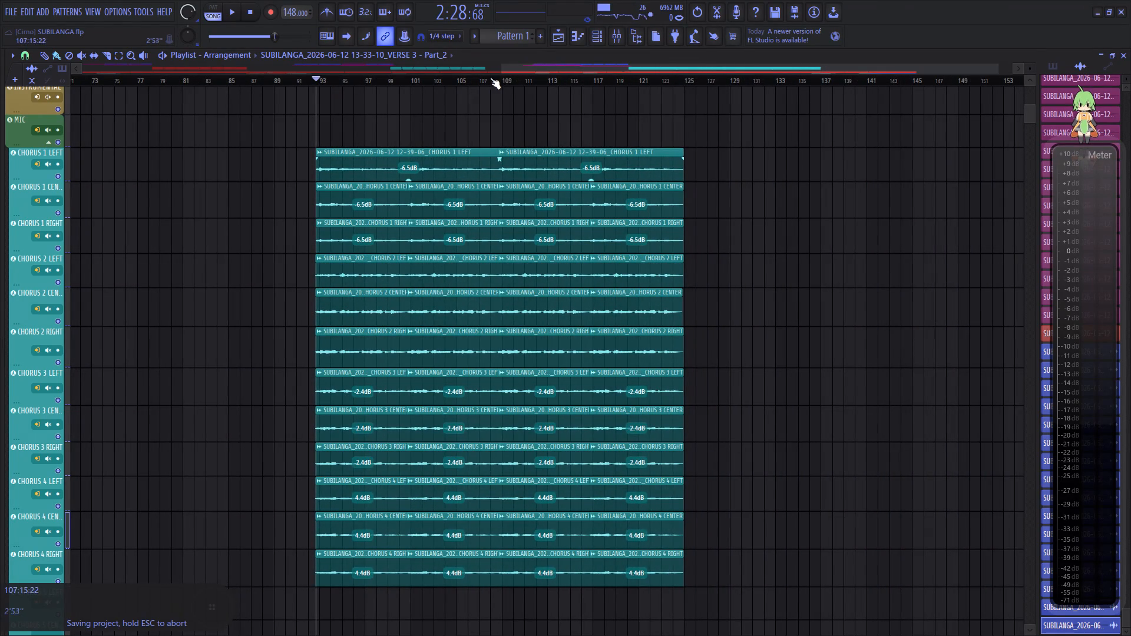
pyautogui.moveTo(521, 70); pyautogui.dragTo(353, 87)
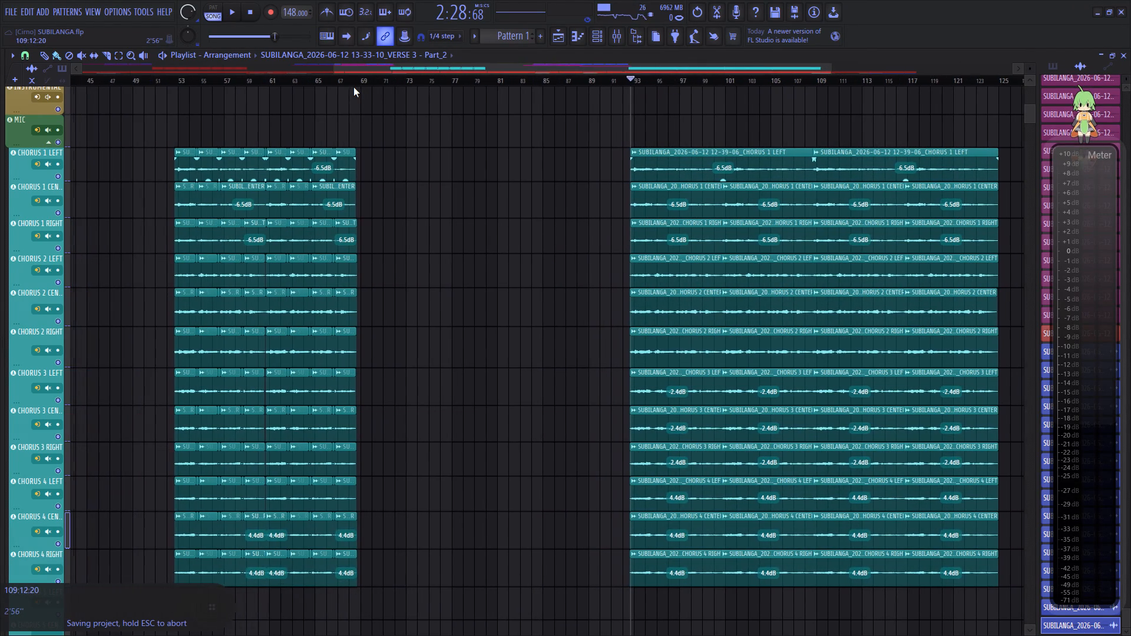
pyautogui.moveTo(353, 87); pyautogui.dragTo(498, 117)
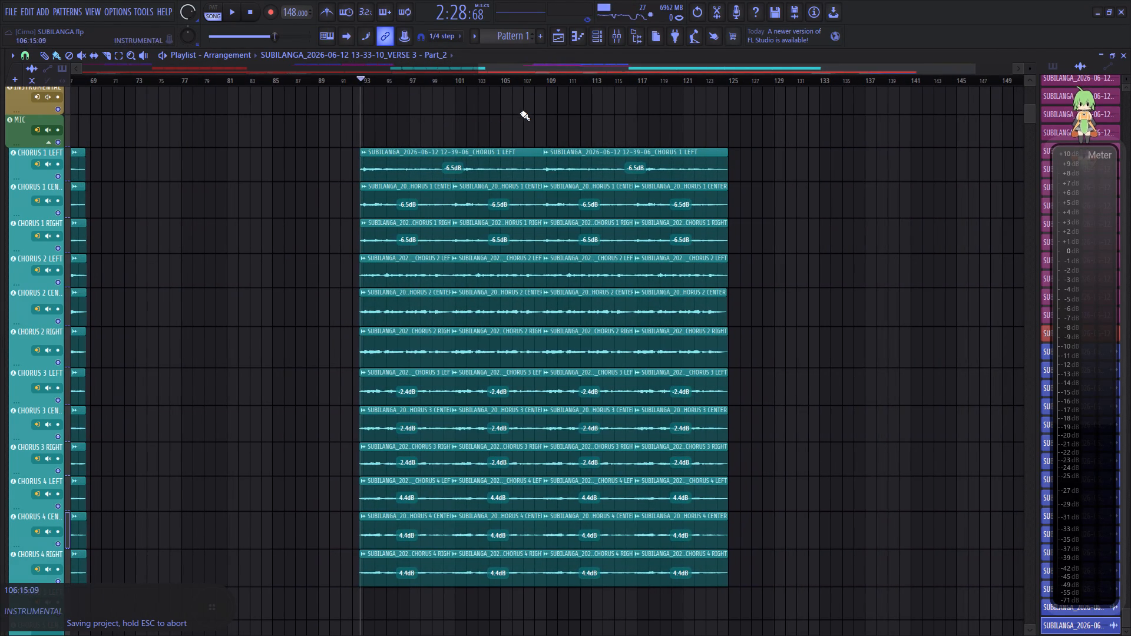
pyautogui.keyDown('ctrl'); pyautogui.moveTo(341, 587); pyautogui.dragTo(477, 200); pyautogui.keyUp('ctrl')
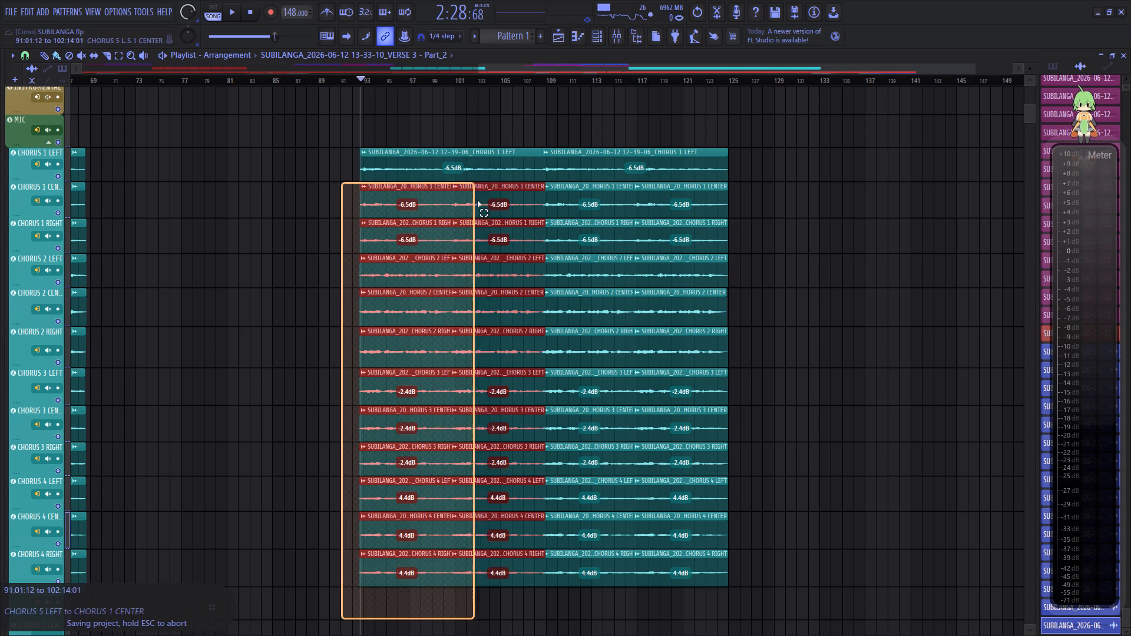
pyautogui.keyDown('ctrl'); pyautogui.moveTo(477, 200); pyautogui.dragTo(490, 170); pyautogui.keyUp('ctrl')
pyautogui.press('Delete')
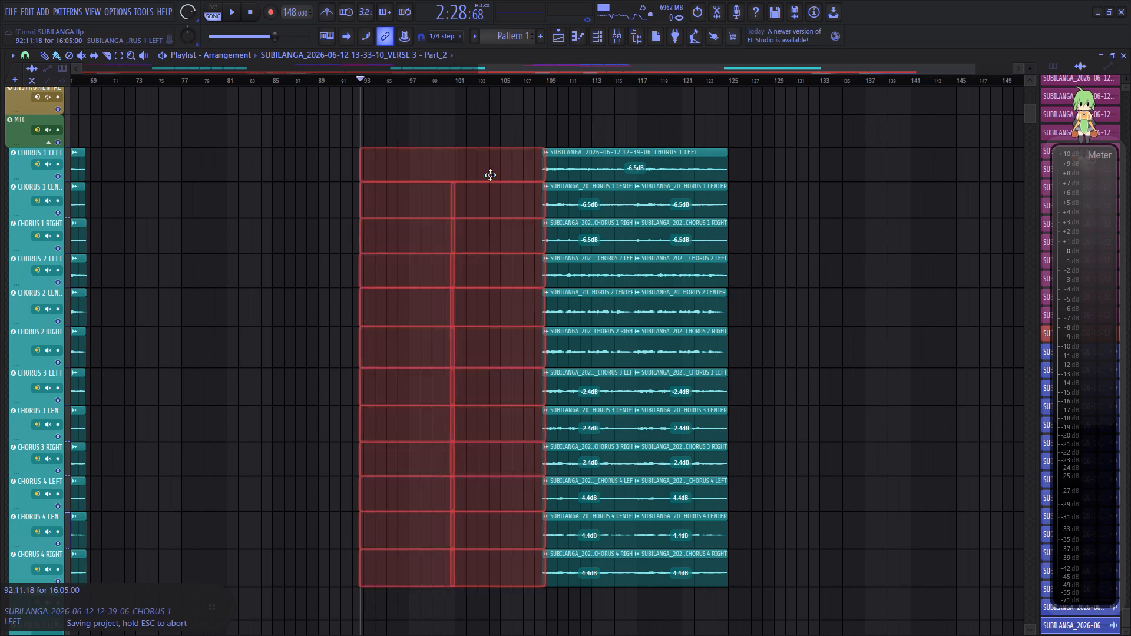
pyautogui.hotkey('ctrl', 'v')
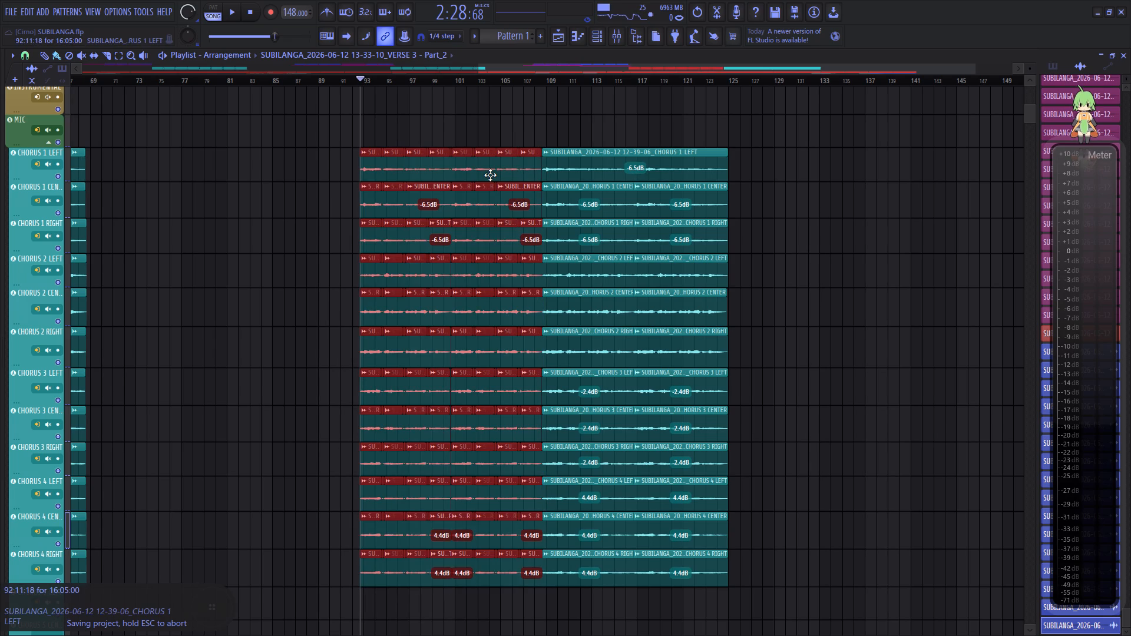
# Save the project.
pyautogui.hotkey('ctrl', 's')
# Replace the CHORUS 1 to CHORUS 4 clips in bars 109 to 124 with the copied set, starting at about 108:12:06.
pyautogui.press('space')
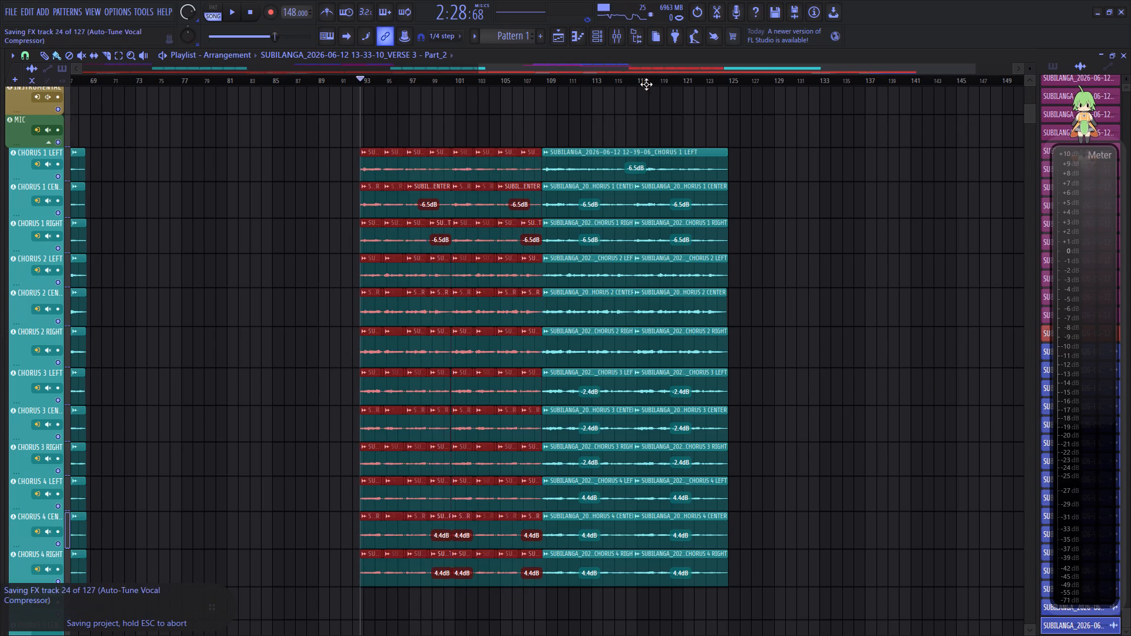
pyautogui.scroll(15, 558, 81)
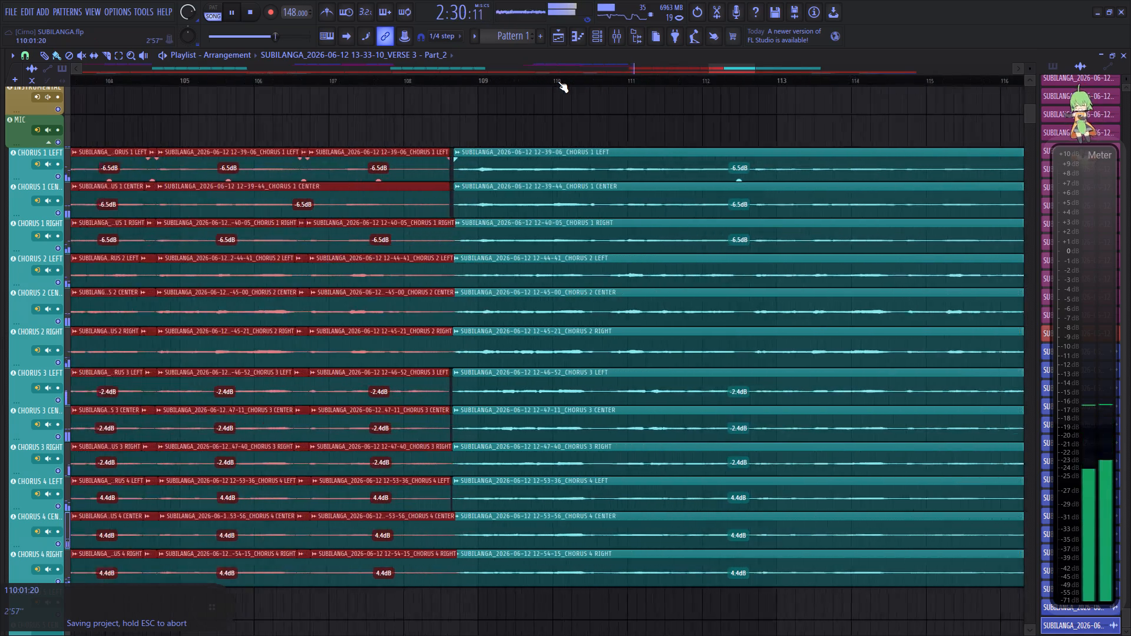
pyautogui.scroll(1, 558, 81)
pyautogui.press('space')
pyautogui.press('space')
pyautogui.scroll(7, 377, 77)
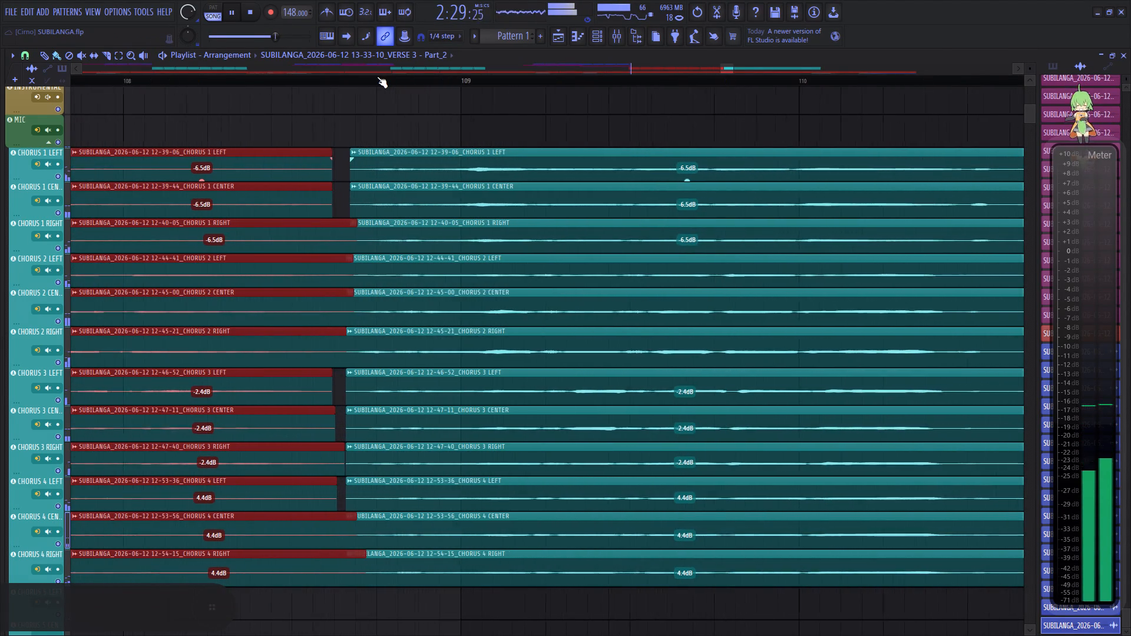
pyautogui.press('space')
pyautogui.click(353, 78)
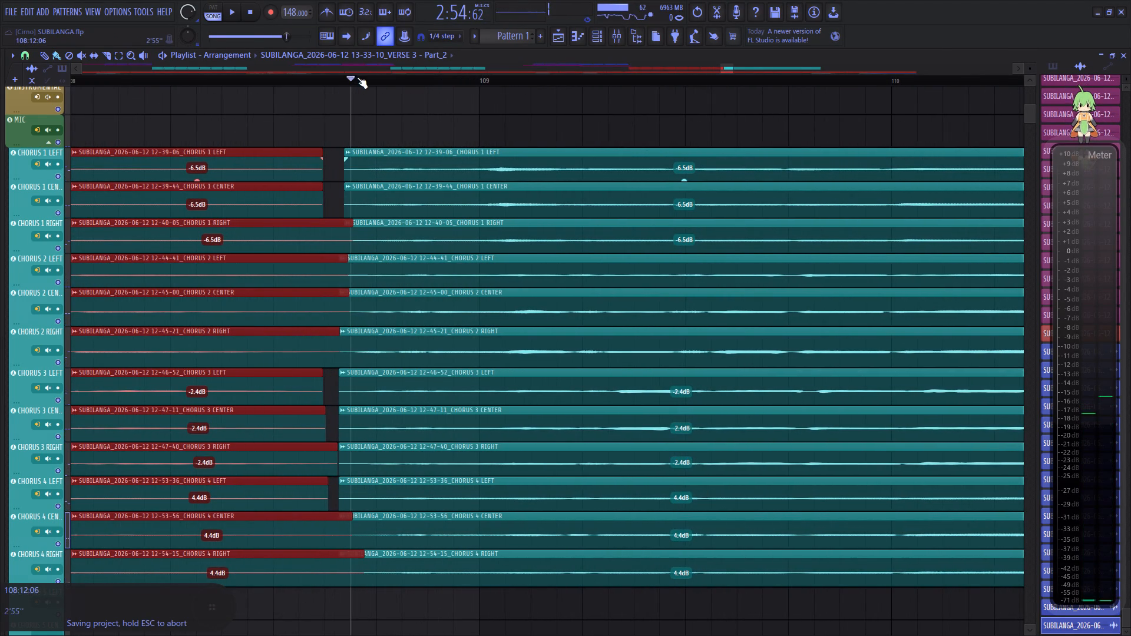
pyautogui.scroll(-16, 570, 80)
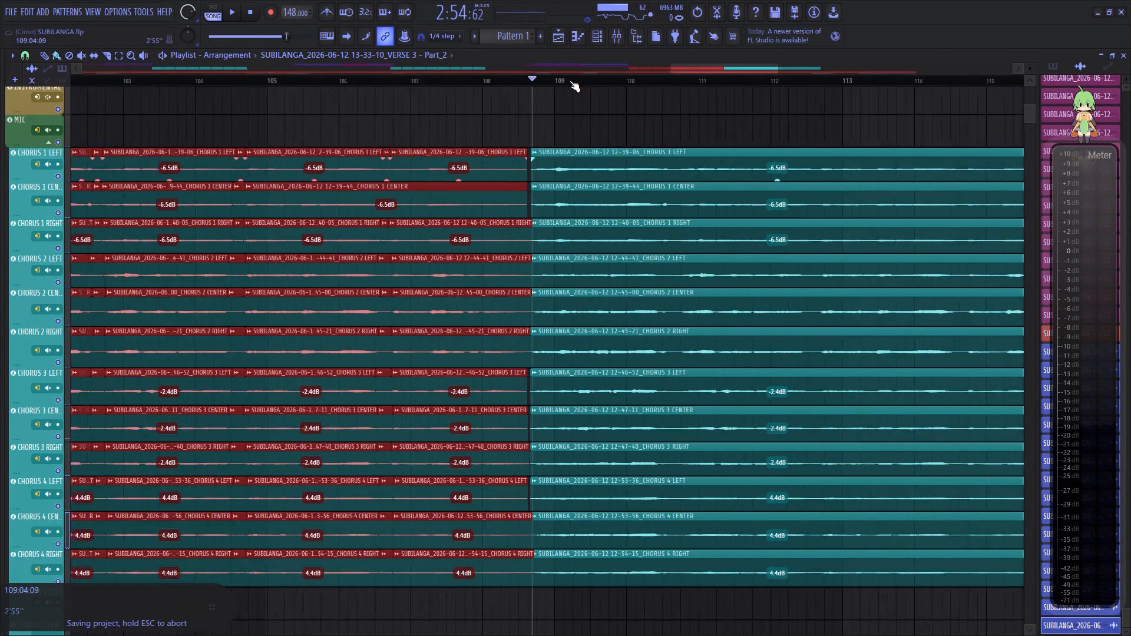
pyautogui.scroll(-2, 570, 81)
pyautogui.keyDown('ctrl'); pyautogui.moveTo(689, 589); pyautogui.dragTo(963, 203); pyautogui.keyUp('ctrl')
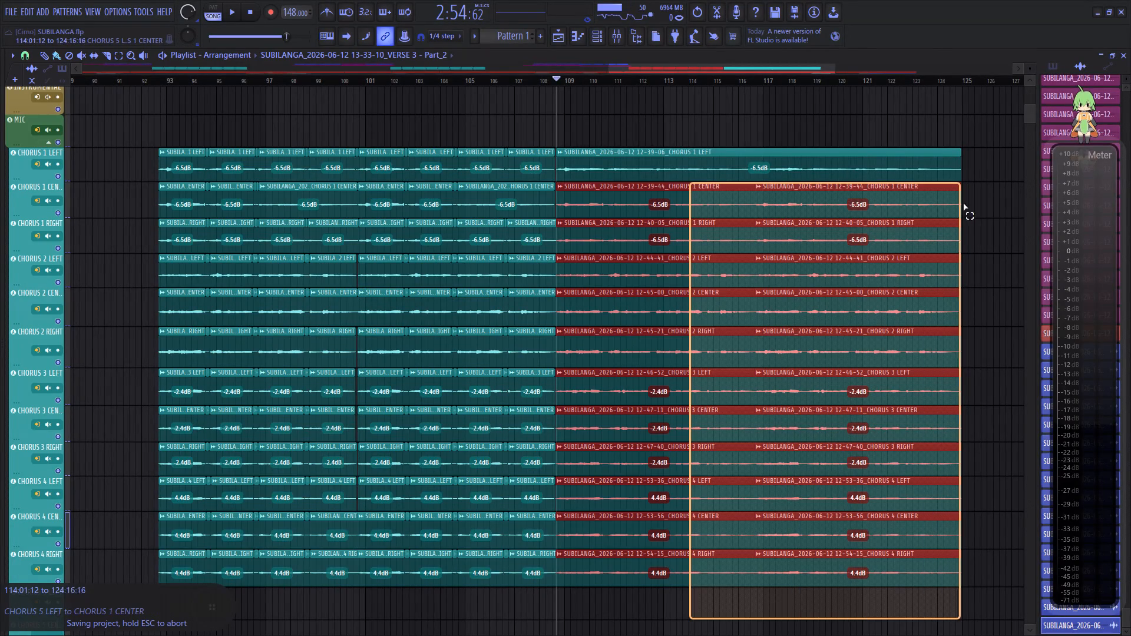
pyautogui.keyDown('ctrl'); pyautogui.moveTo(963, 203); pyautogui.dragTo(968, 167); pyautogui.keyUp('ctrl')
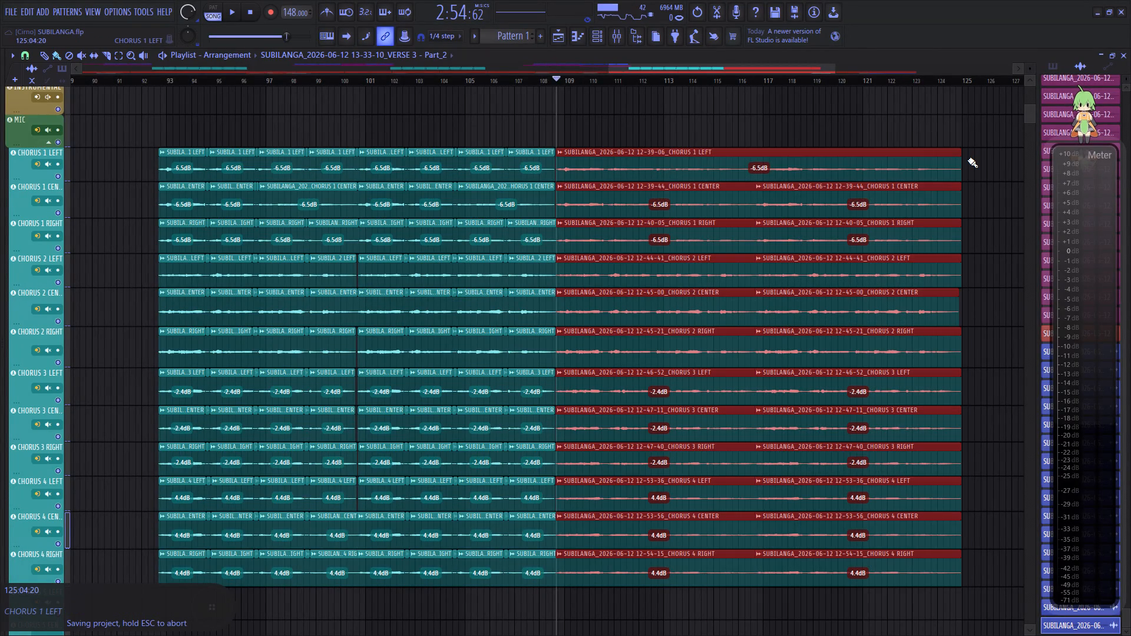
pyautogui.press('Delete')
pyautogui.hotkey('ctrl', 'v')
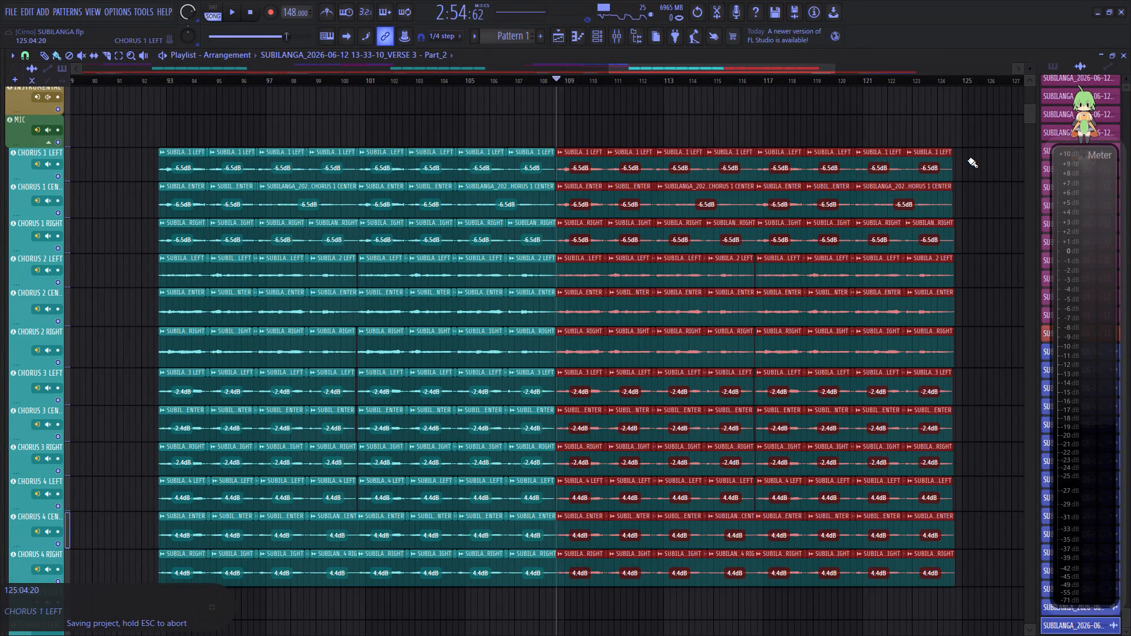
# Play back the pasted final chorus and toggle solo on and off for CHORUS 2 LEFT in the mixer.
pyautogui.press('space')
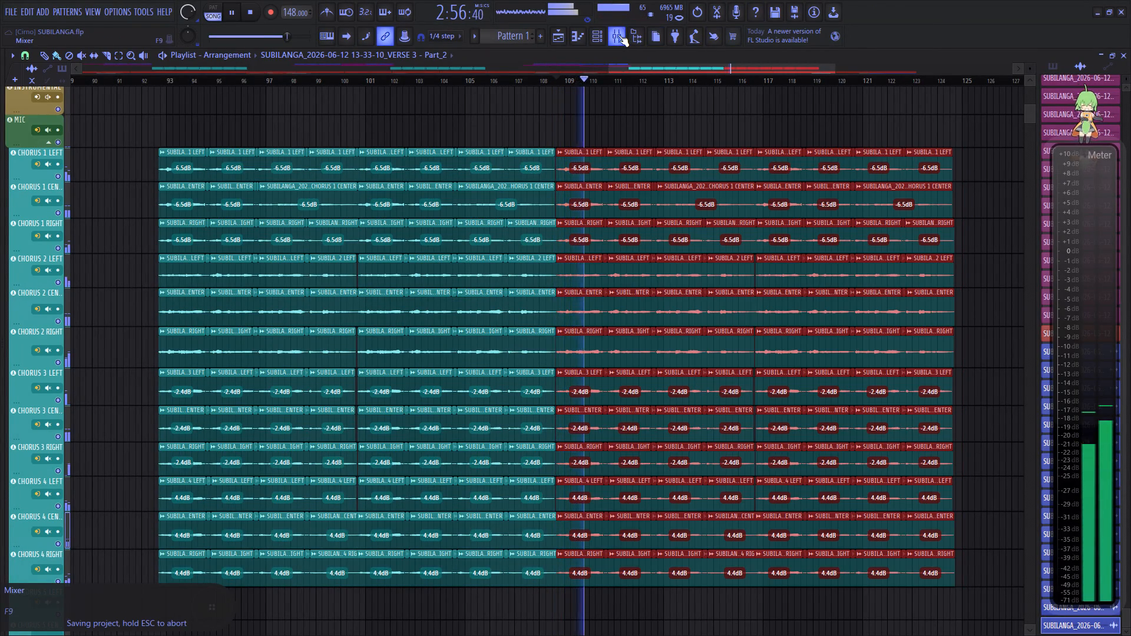
pyautogui.click(619, 35)
pyautogui.rightClick(565, 269)
pyautogui.rightClick(565, 269)
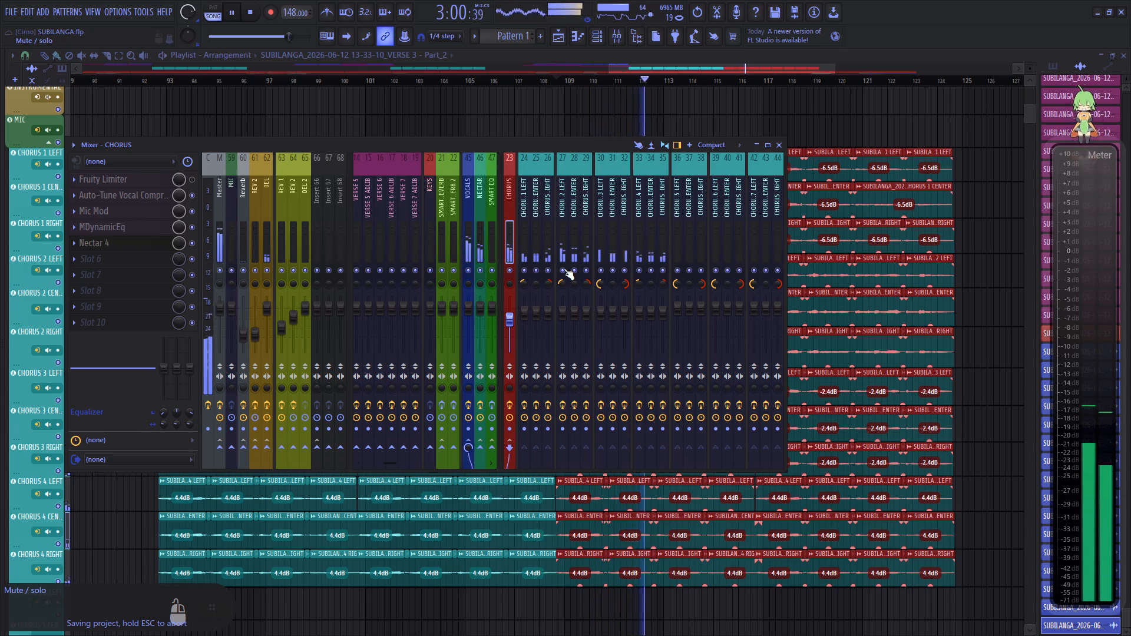
# Save the project and close the mixer.
pyautogui.hotkey('ctrl', 's')
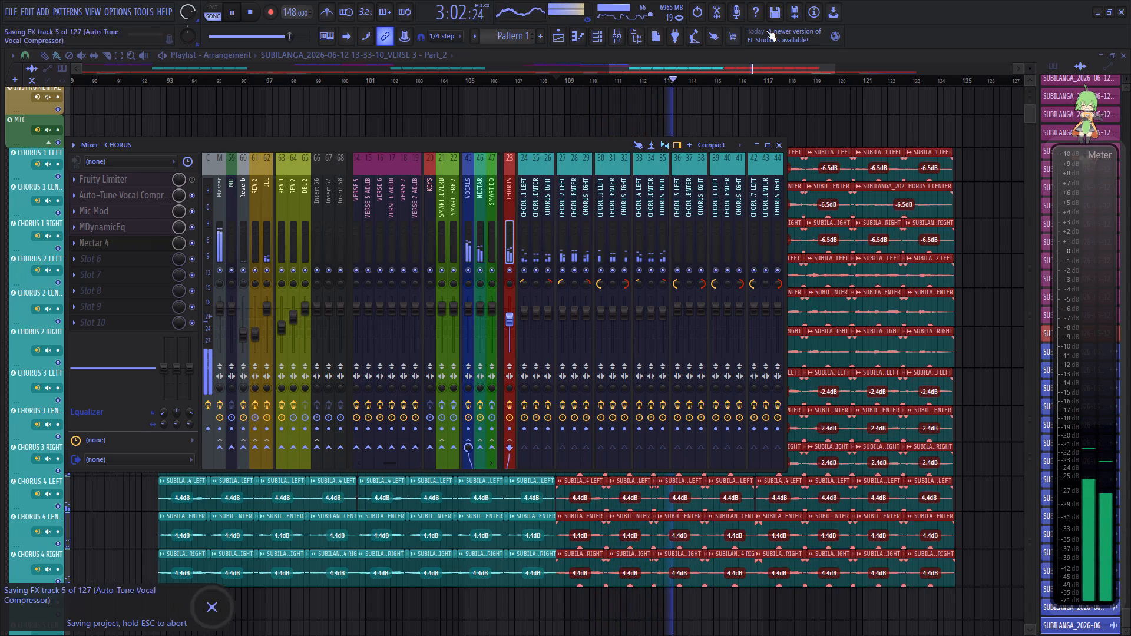
pyautogui.click(782, 143)
# Listen to the final chorus while looking over the CHORUS clips across the whole arrangement.
pyautogui.scroll(-8, 761, 81)
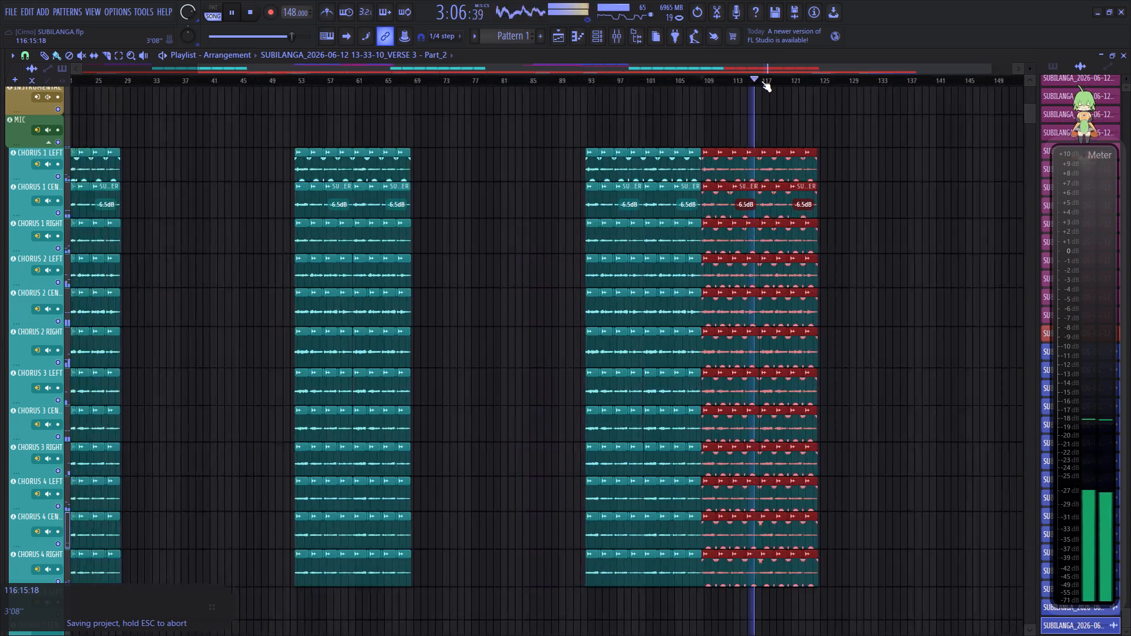
pyautogui.scroll(1, 761, 81)
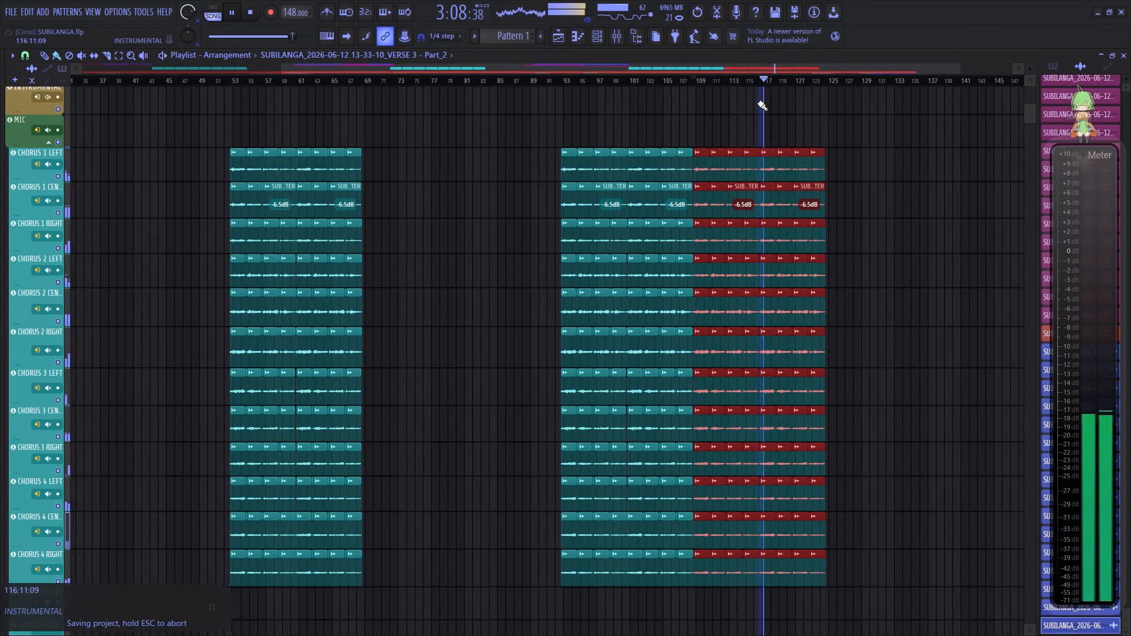
pyautogui.scroll(-10, 779, 82)
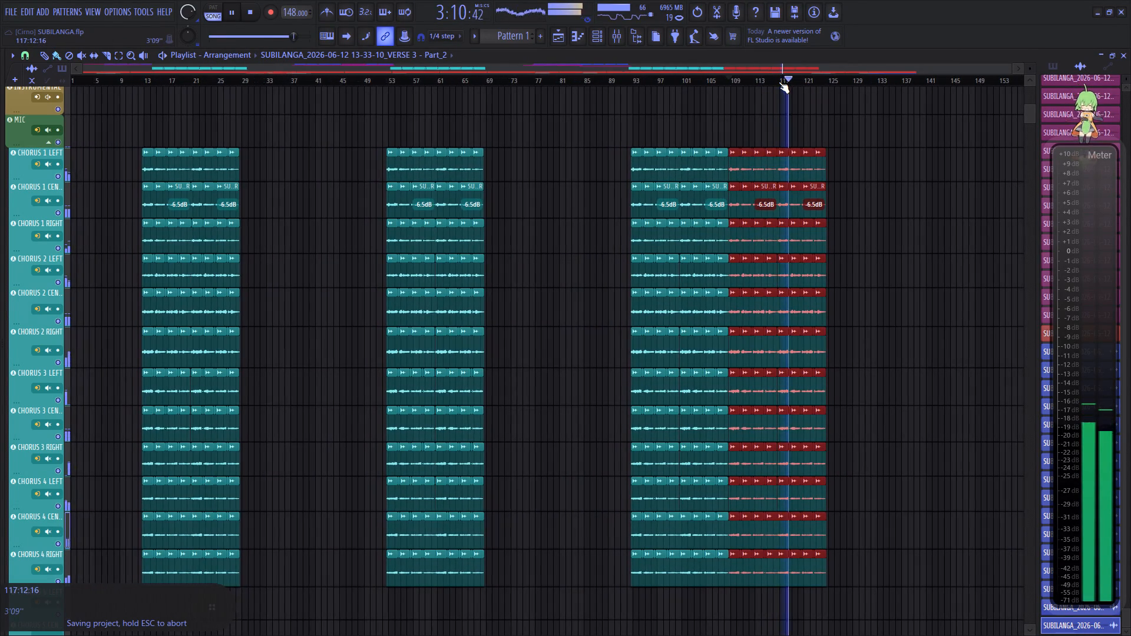
pyautogui.scroll(-1, 779, 82)
pyautogui.scroll(-6, 632, 221)
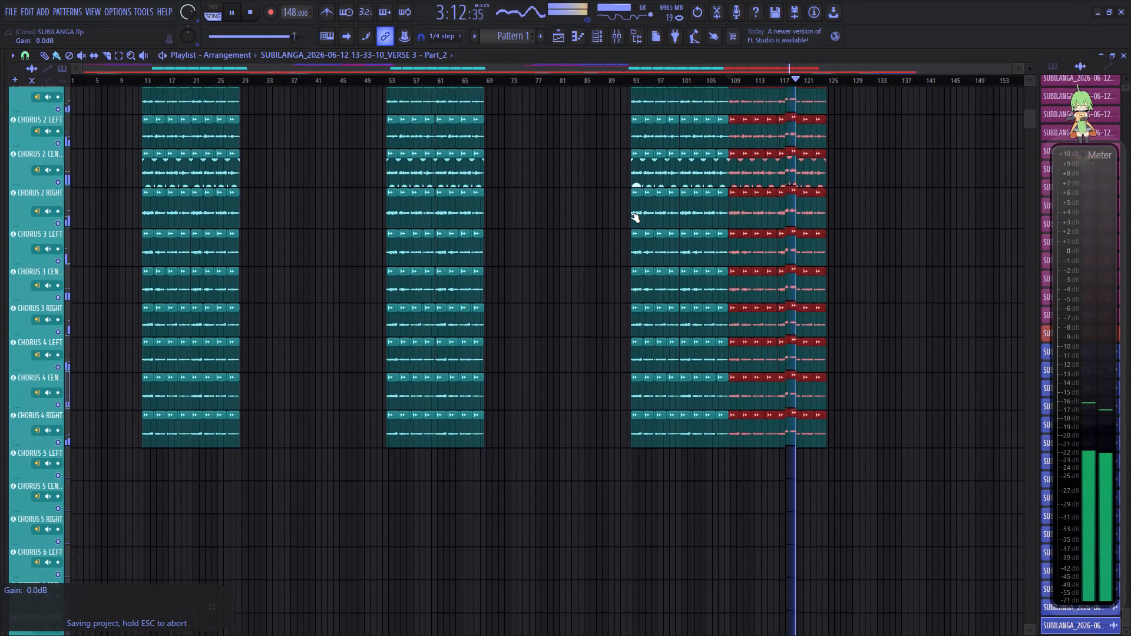
pyautogui.scroll(-1, 631, 216)
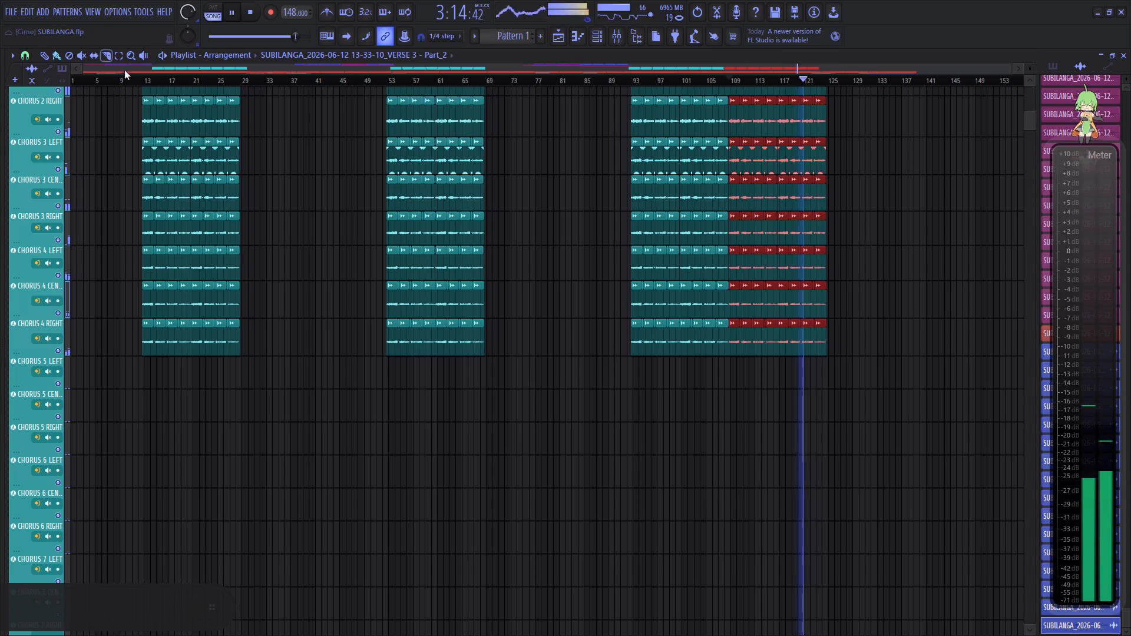
# Select the first chorus, about bars 13 to 27, as the looped playback range.
pyautogui.click(147, 83)
pyautogui.keyDown('ctrl'); pyautogui.moveTo(147, 83); pyautogui.dragTo(154, 83); pyautogui.keyUp('ctrl')
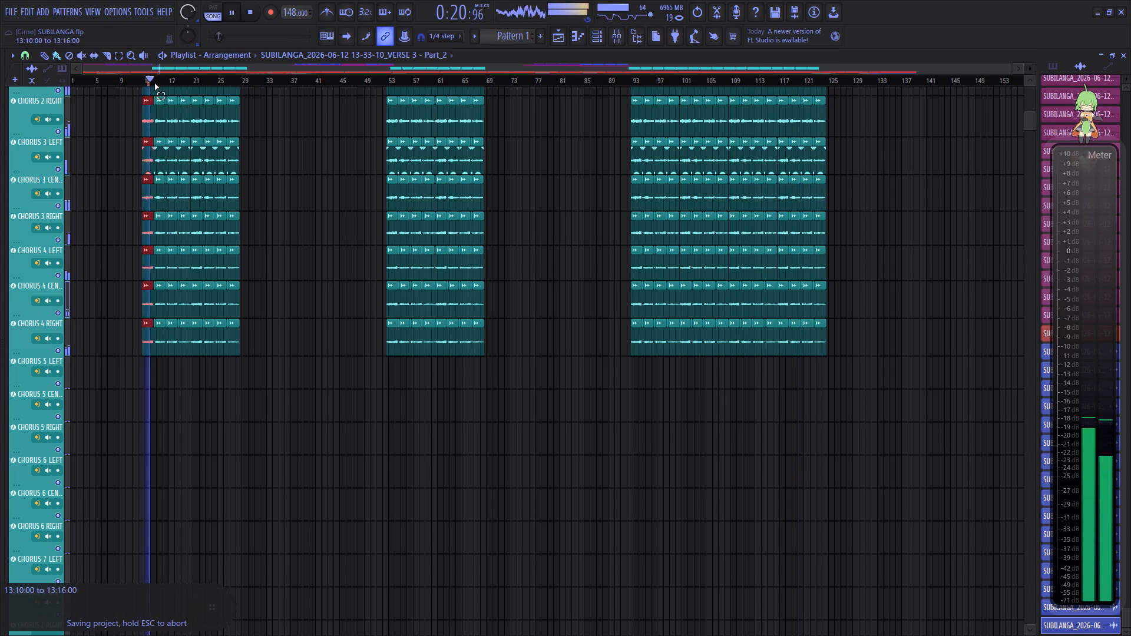
pyautogui.keyDown('ctrl'); pyautogui.moveTo(154, 83); pyautogui.dragTo(232, 89); pyautogui.keyUp('ctrl')
# Solo the CHORUS mixer track together with its routed tracks.
pyautogui.click(624, 38)
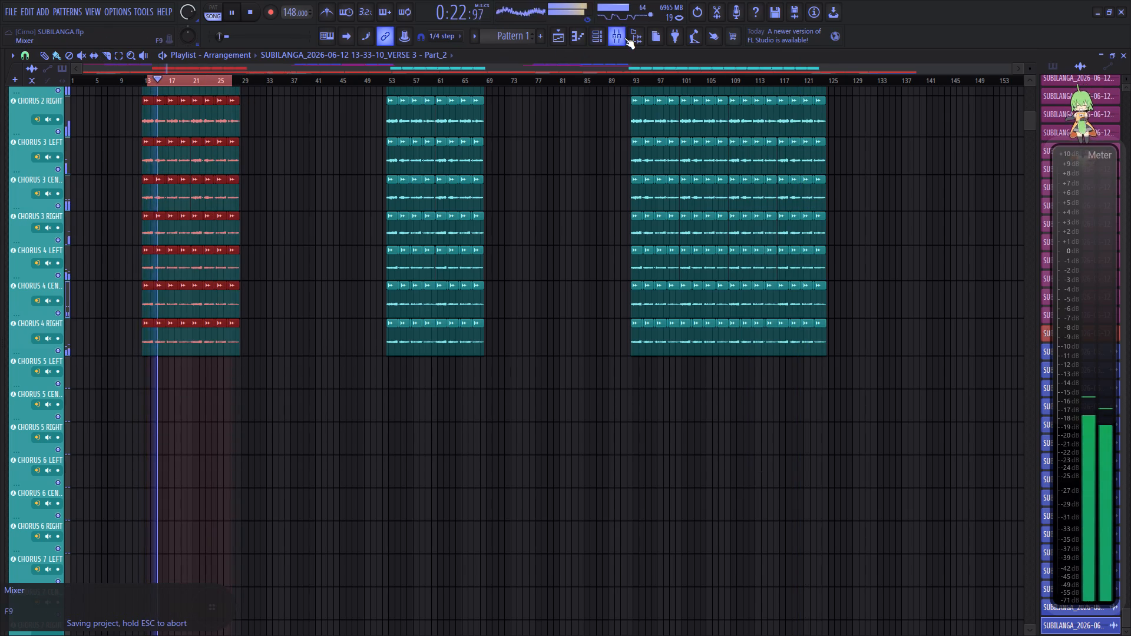
pyautogui.click(515, 244)
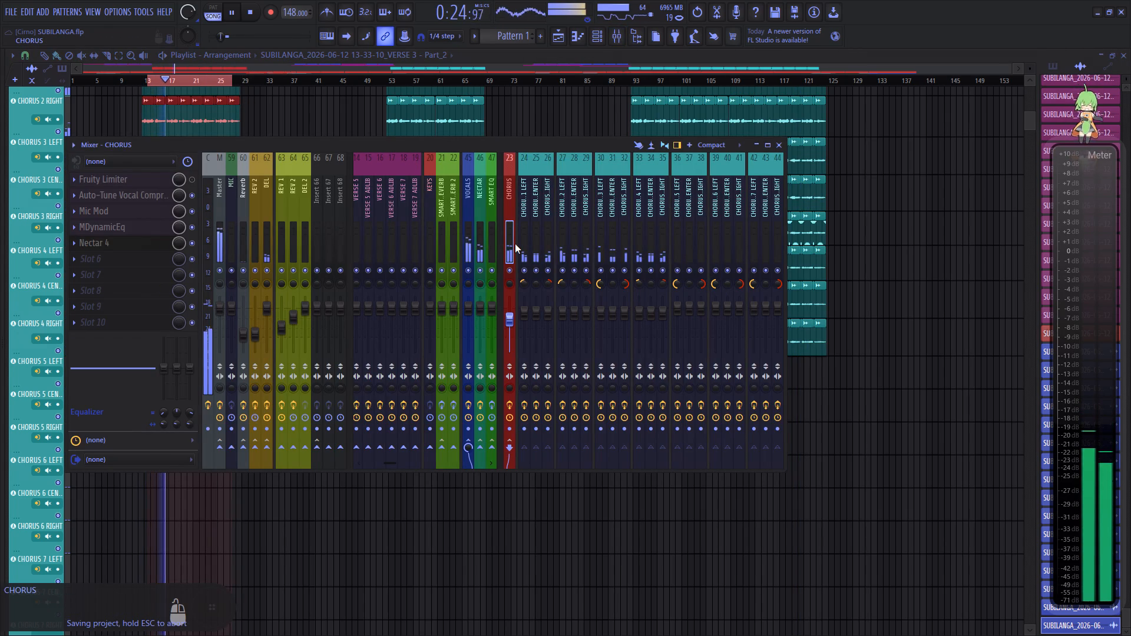
pyautogui.hotkey('alt', 's')
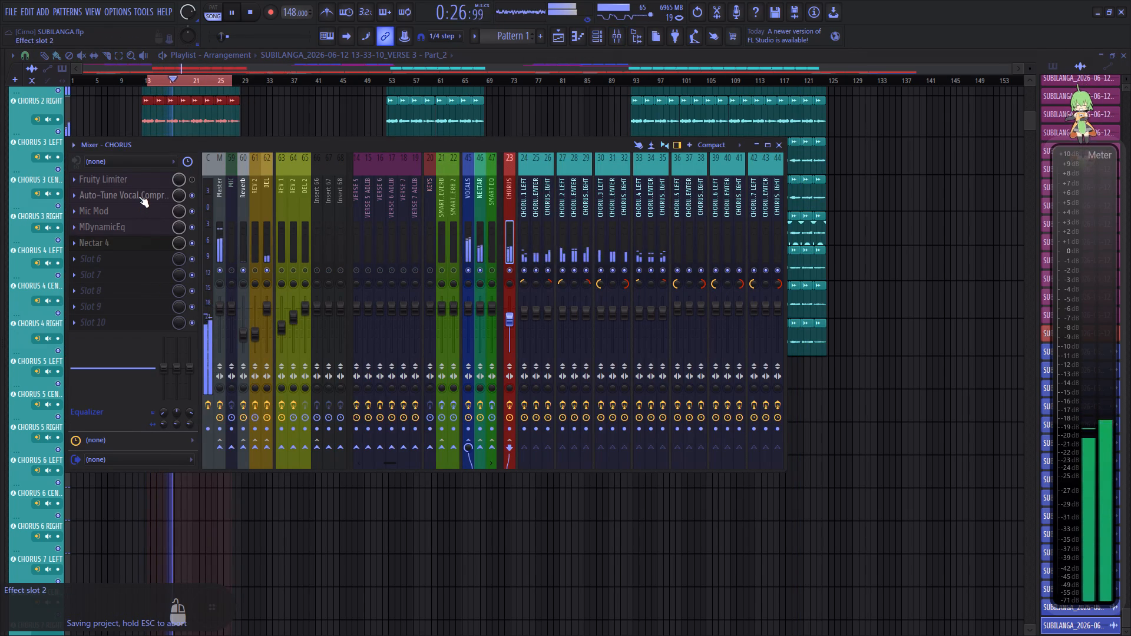
# Set the CHORUS track's Auto-Tune Vocal Compressor to 3.9 dB output gain and about -23.1 dB Comp I threshold.
pyautogui.click(138, 196)
pyautogui.scroll(-10, 150, 237)
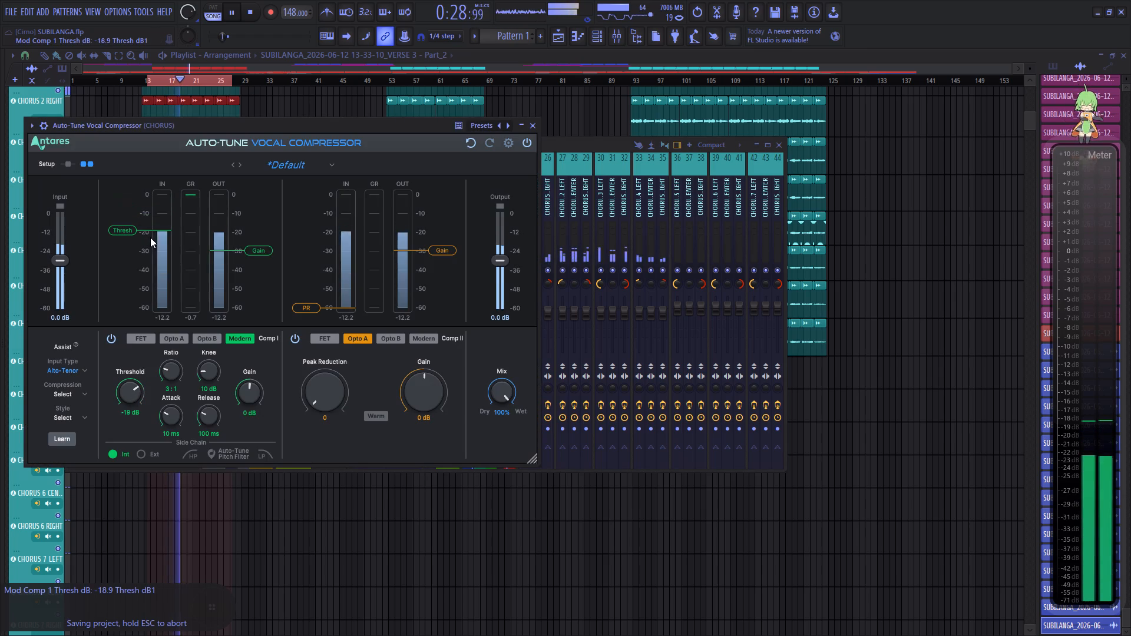
pyautogui.scroll(4, 497, 261)
pyautogui.scroll(-1, 497, 261)
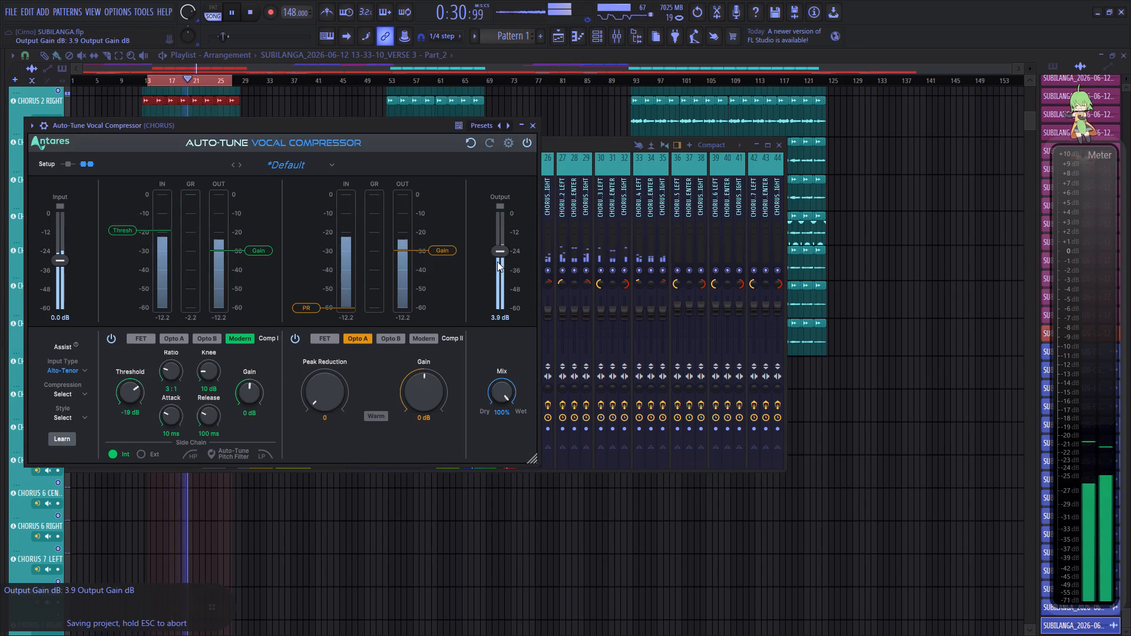
pyautogui.scroll(-2, 163, 234)
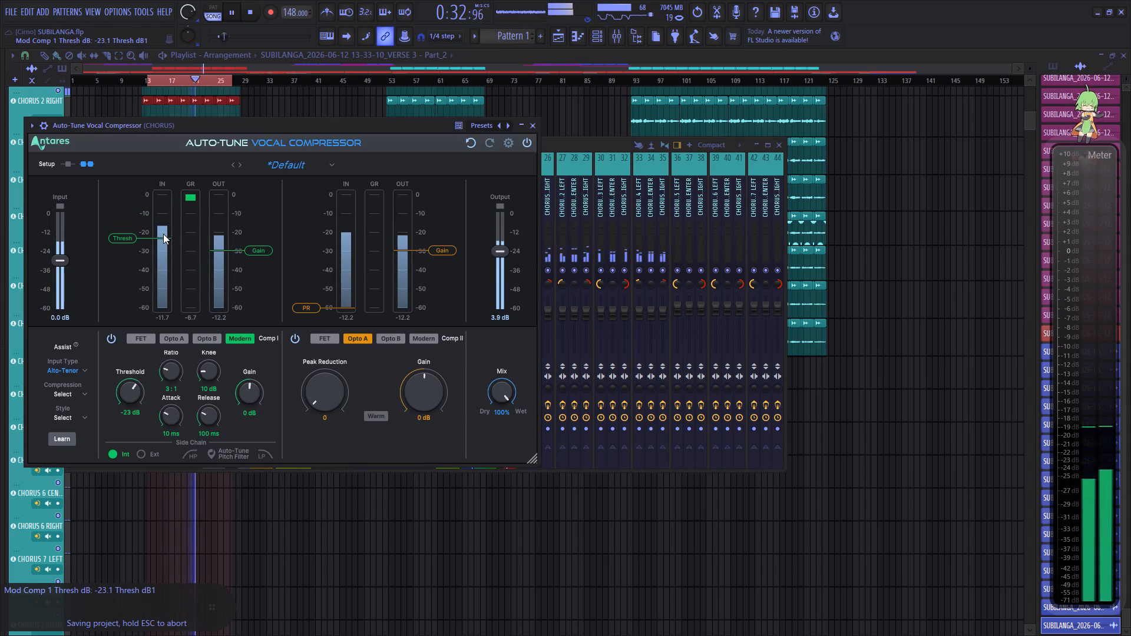
pyautogui.click(535, 121)
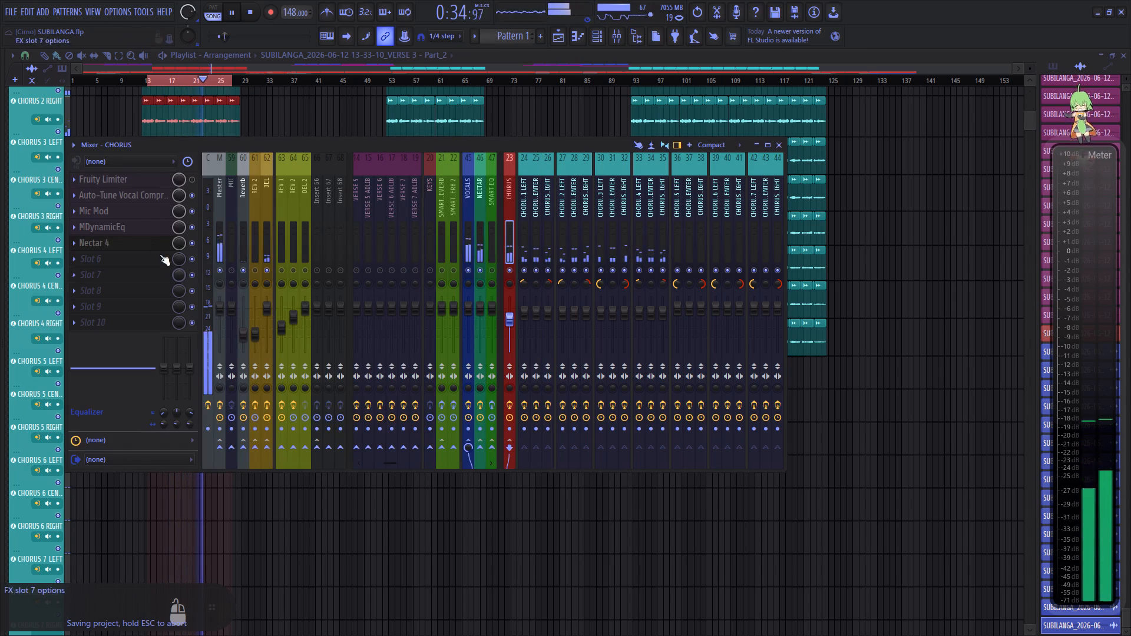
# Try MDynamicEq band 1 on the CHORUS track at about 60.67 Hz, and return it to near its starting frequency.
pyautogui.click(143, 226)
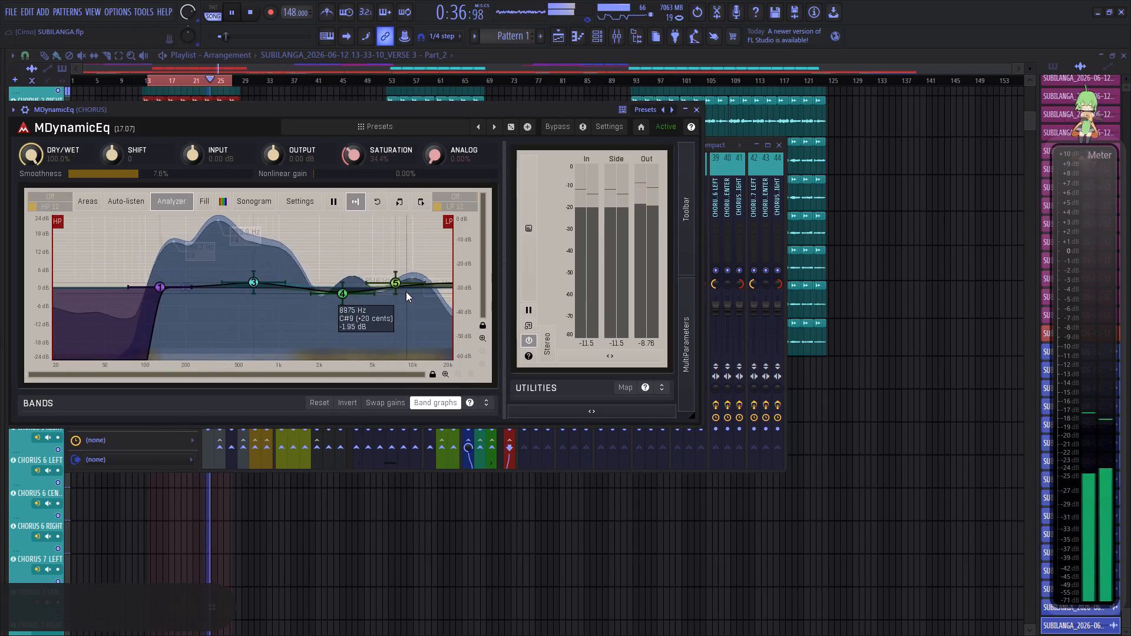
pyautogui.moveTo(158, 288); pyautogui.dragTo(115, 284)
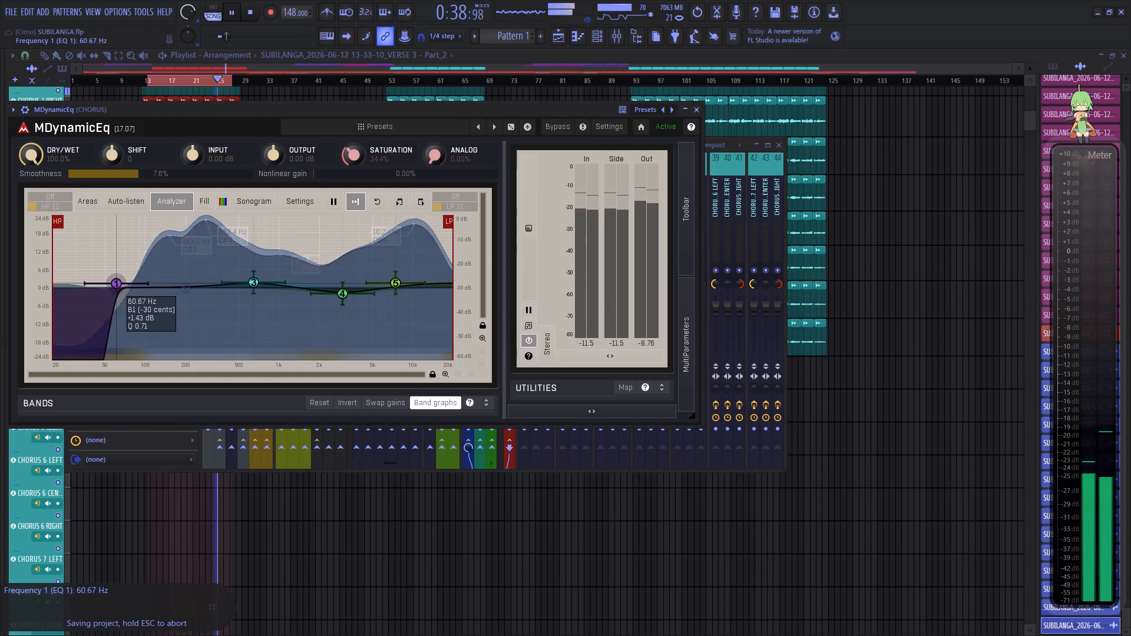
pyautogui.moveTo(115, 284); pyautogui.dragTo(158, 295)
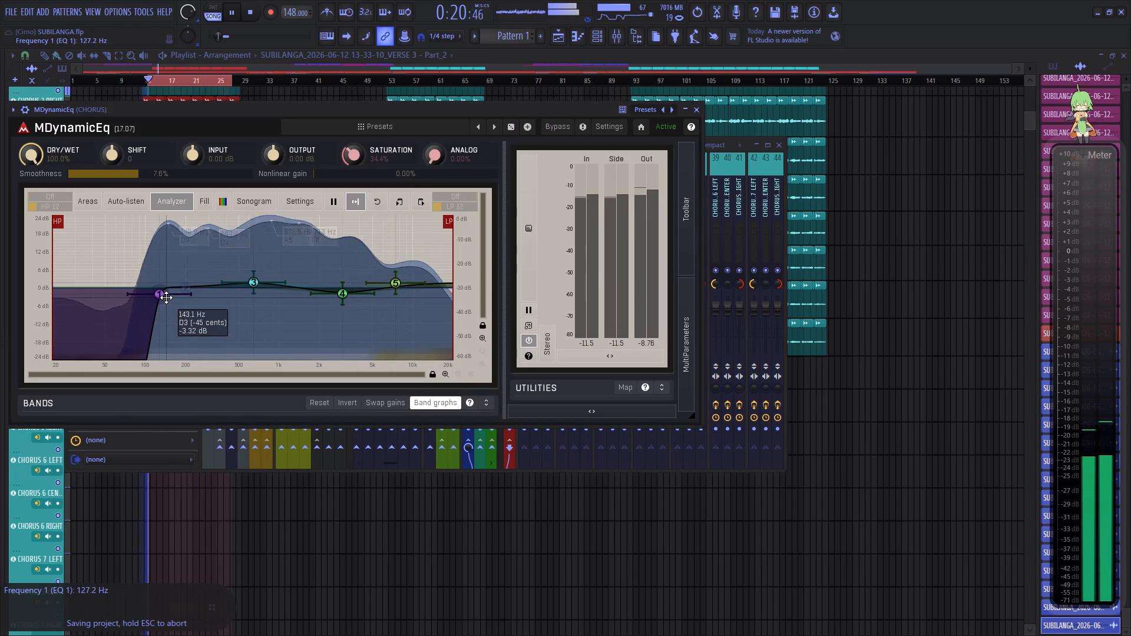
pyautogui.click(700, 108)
# Shift Nectar 4 down to slot 6 on the CHORUS track and load FabFilter Pro-Q 3 into slot 5.
pyautogui.scroll(-1, 156, 244)
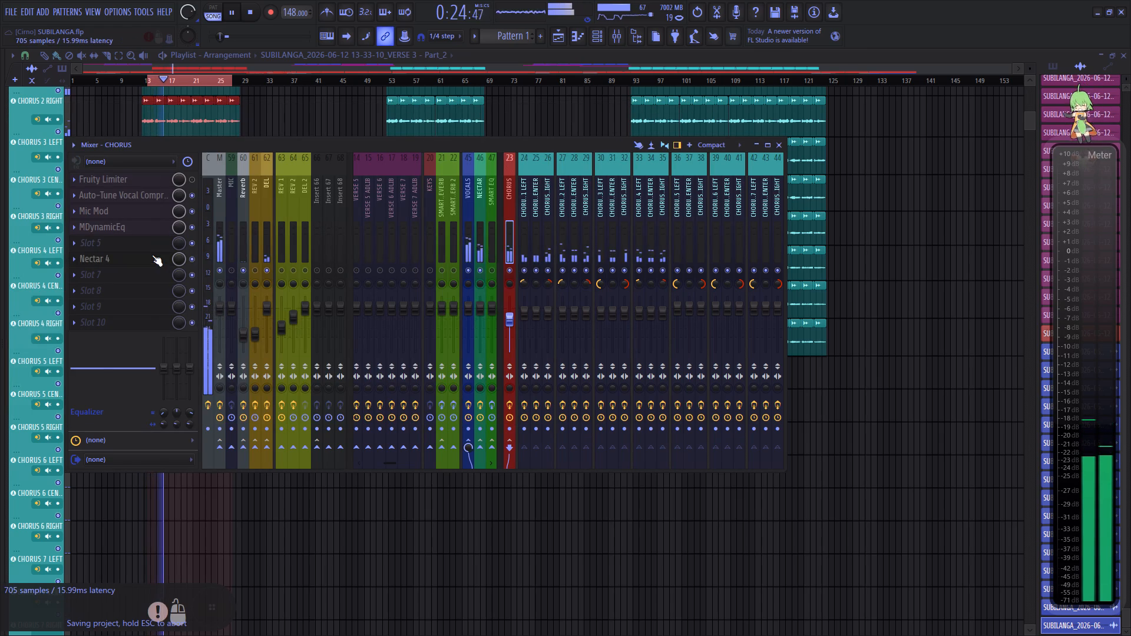
pyautogui.click(153, 248)
pyautogui.click(130, 26)
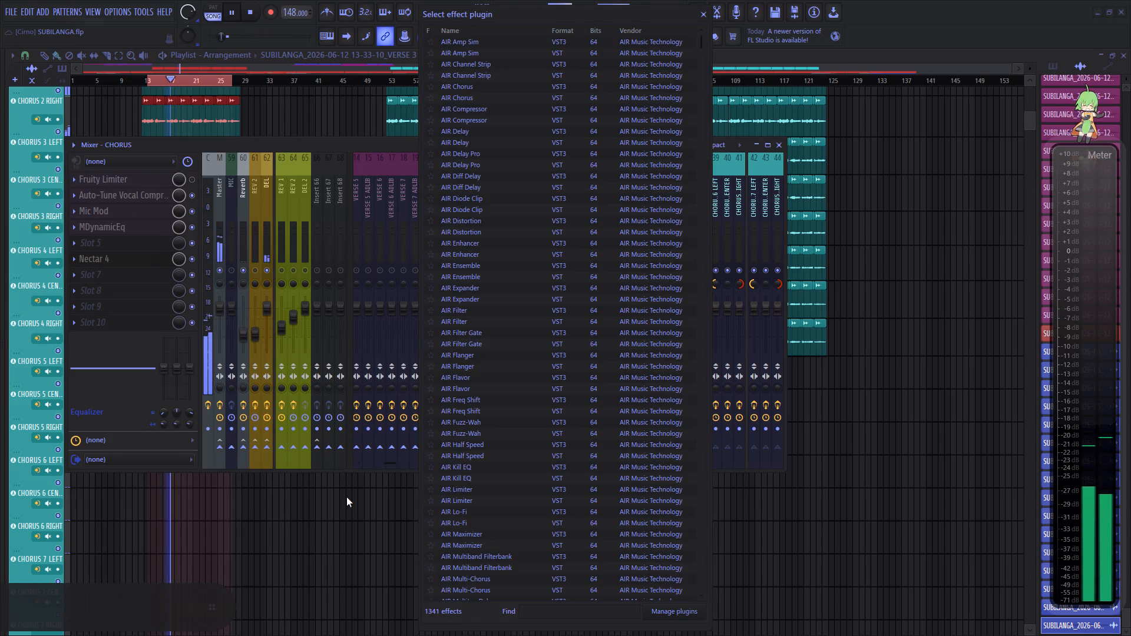
pyautogui.click(538, 616)
pyautogui.write('fab')
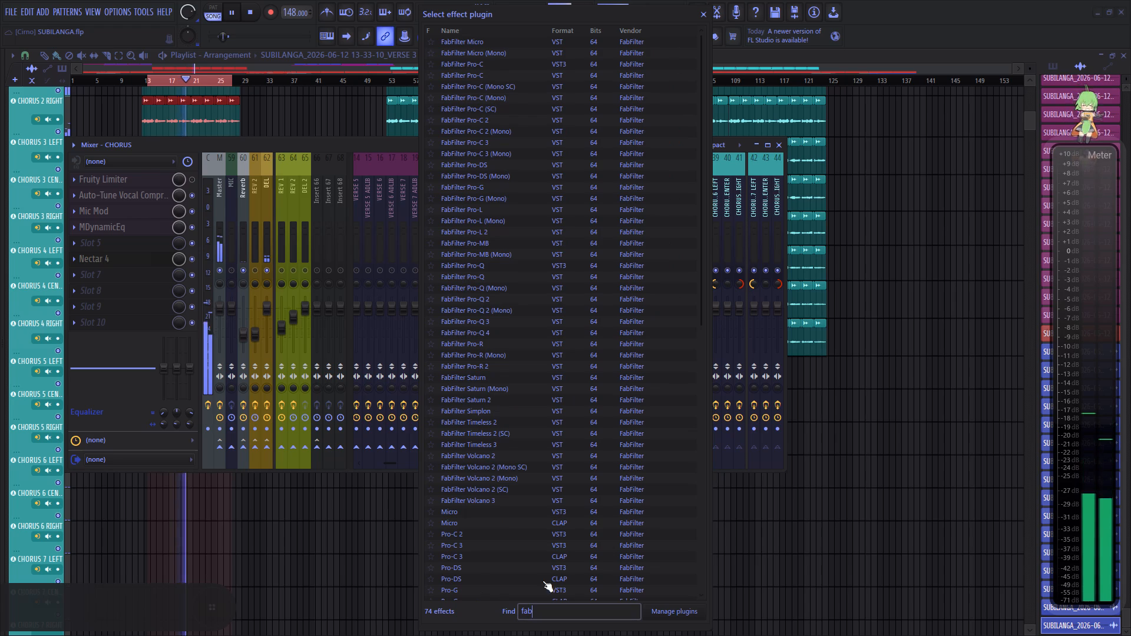
pyautogui.doubleClick(497, 324)
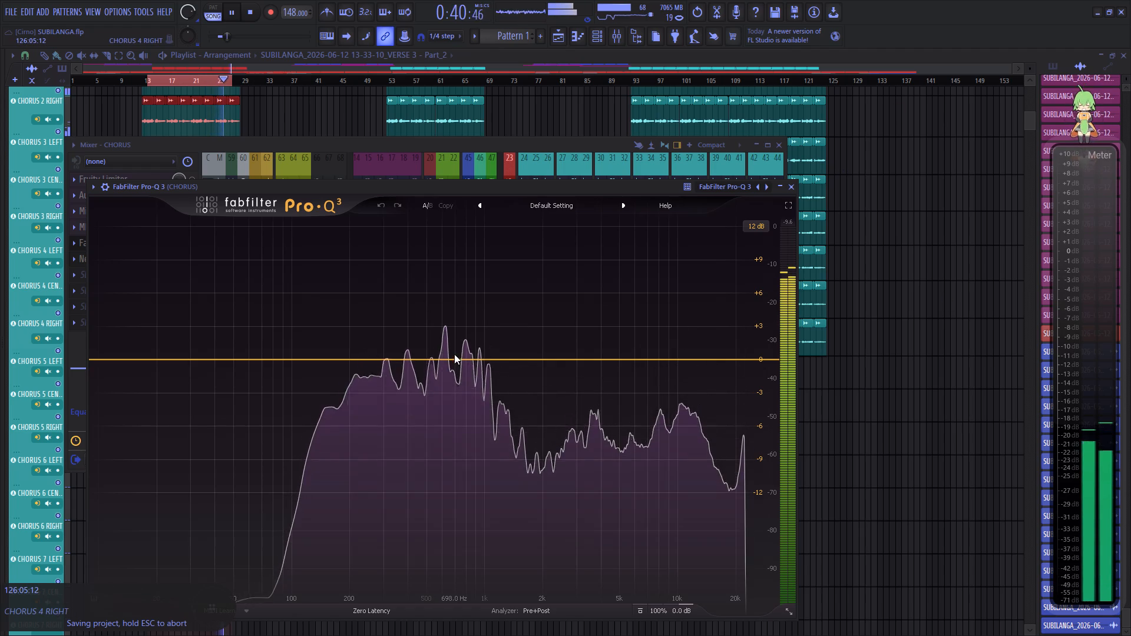
# Load the Low Cut preset in Pro-Q 3 on the CHORUS track and set its cutoff to about 155 Hz, auditioning the band while sweeping.
pyautogui.click(564, 208)
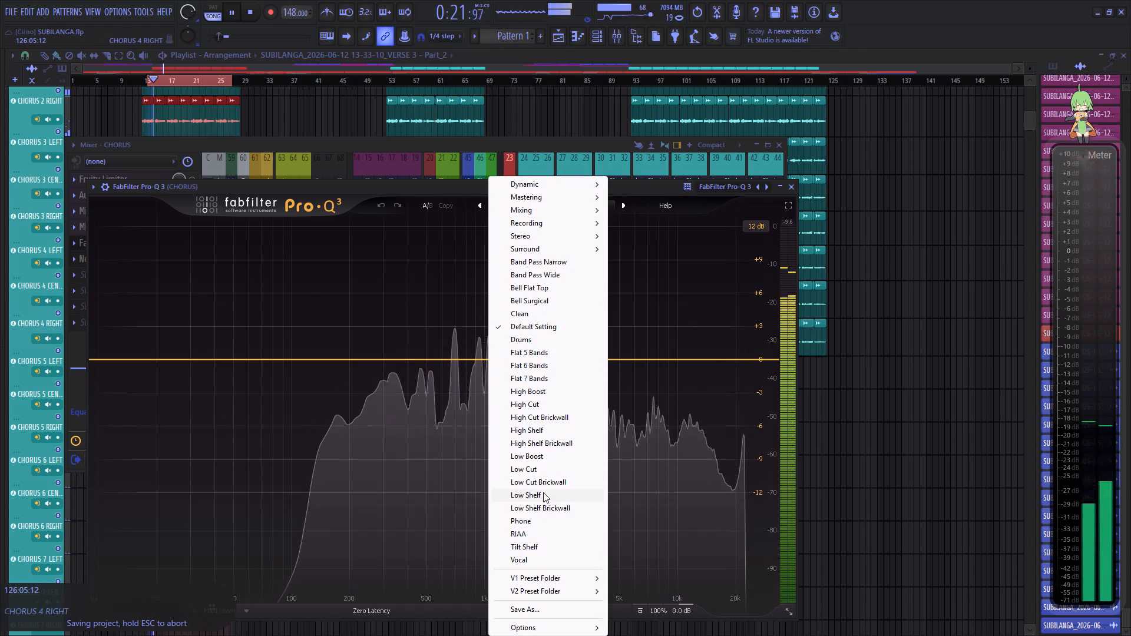
pyautogui.click(543, 473)
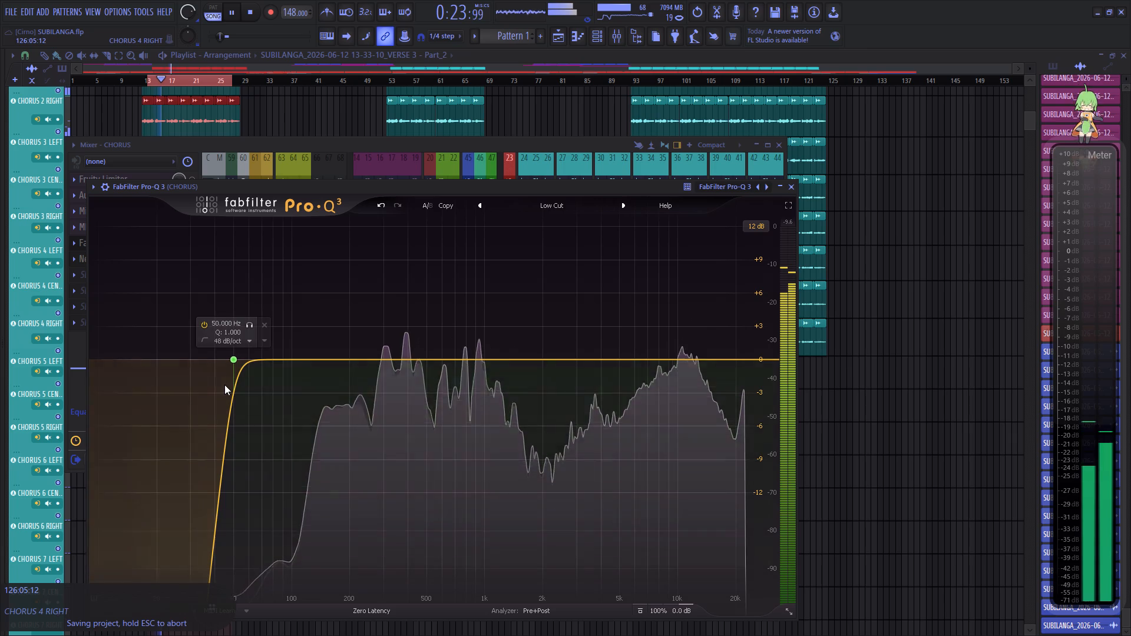
pyautogui.moveTo(254, 325); pyautogui.dragTo(338, 343)
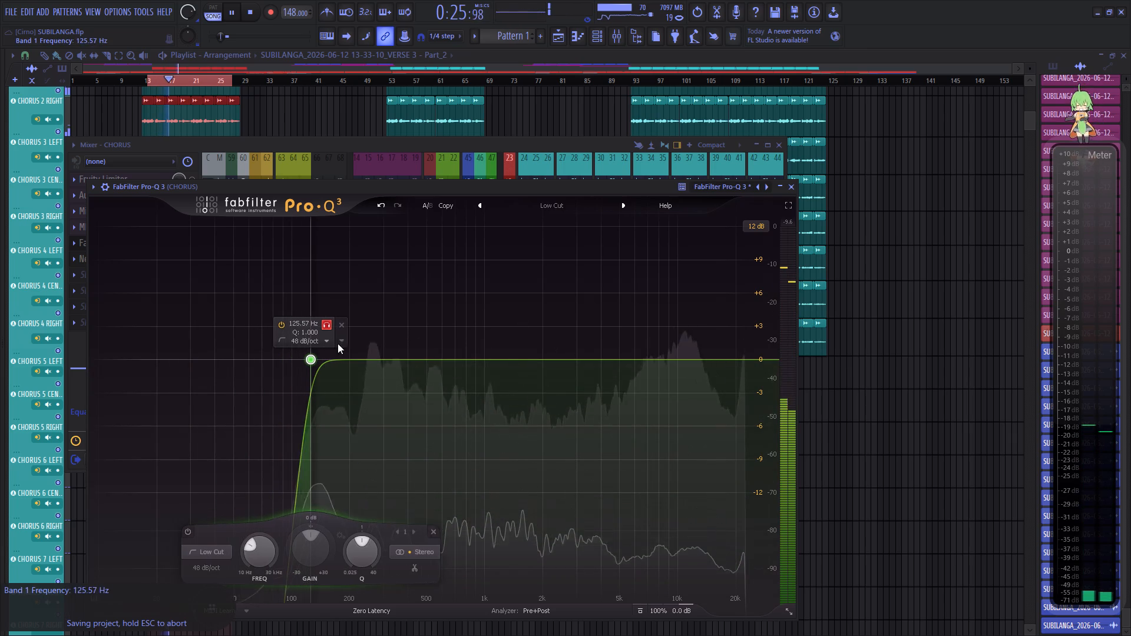
pyautogui.moveTo(338, 343); pyautogui.dragTo(365, 349)
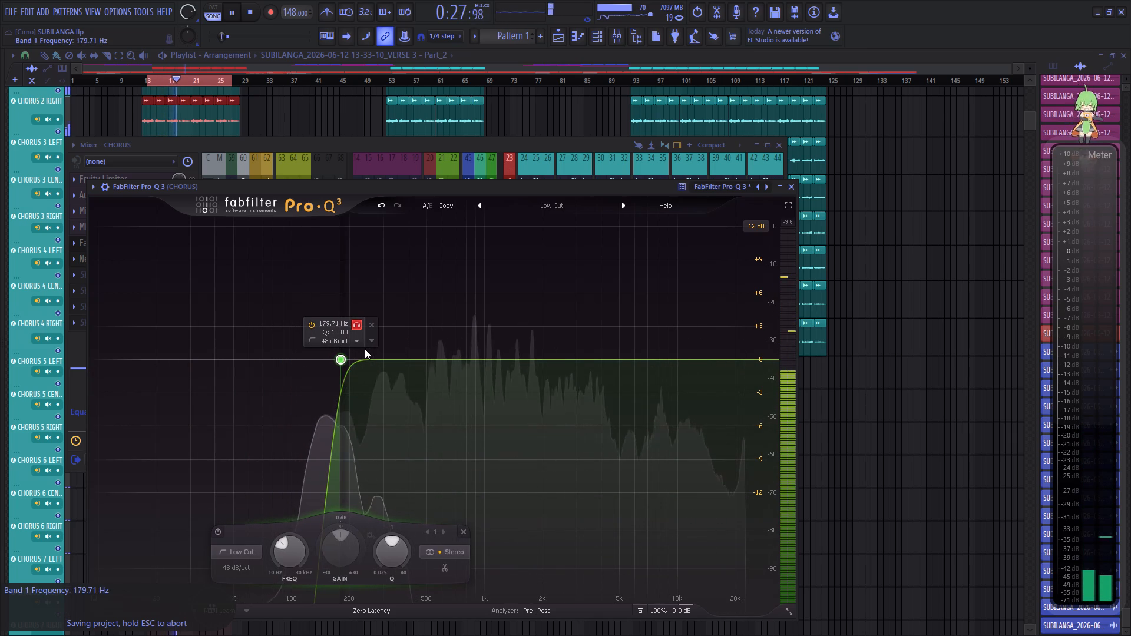
pyautogui.moveTo(365, 349); pyautogui.dragTo(643, 396)
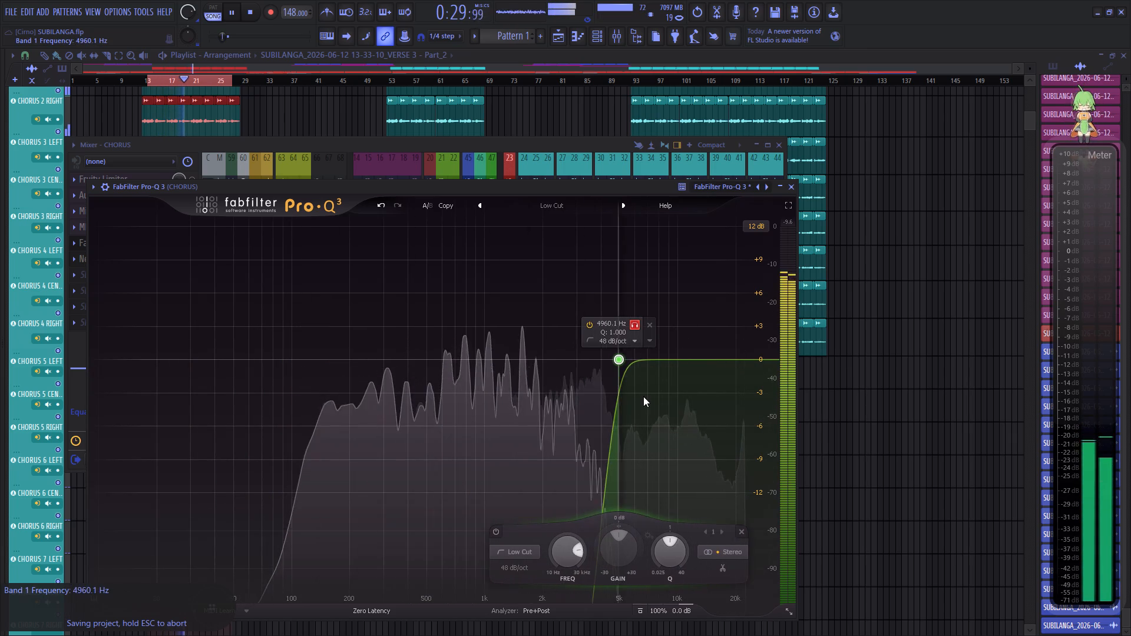
pyautogui.moveTo(643, 396); pyautogui.dragTo(353, 379)
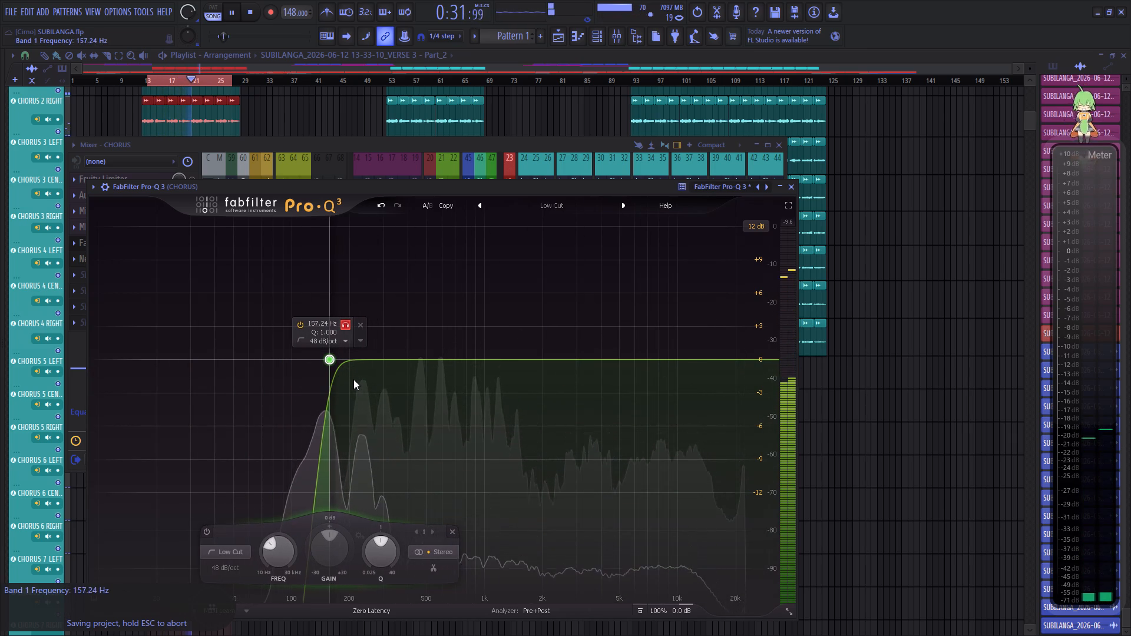
pyautogui.moveTo(353, 379); pyautogui.dragTo(352, 383)
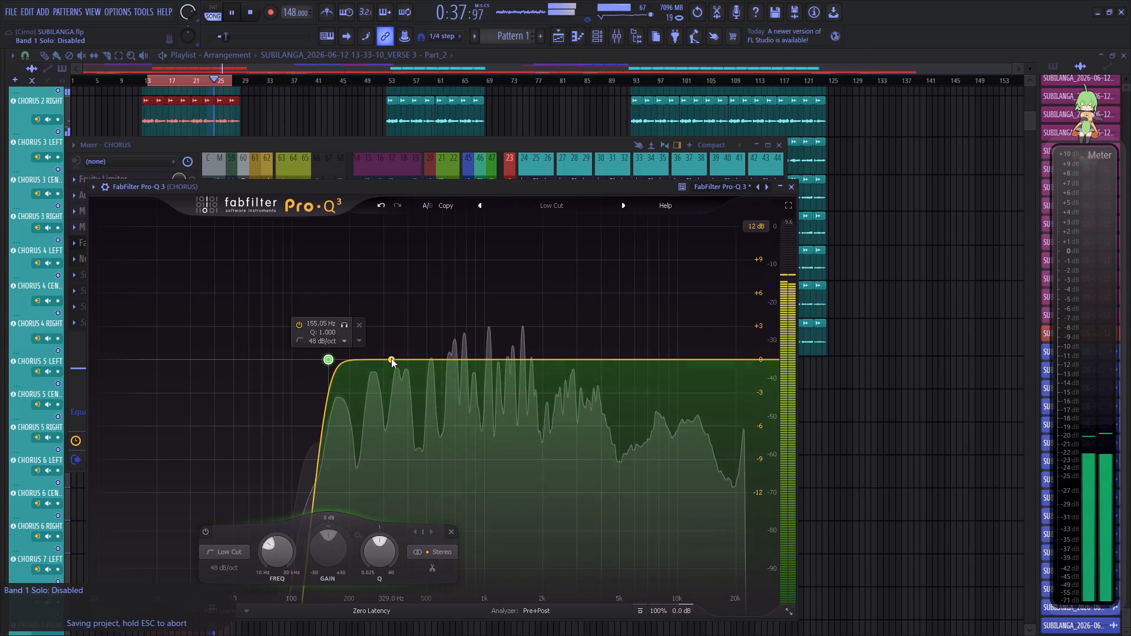
# Add a bell band at about 688 Hz with -1.06 dB gain and Q 1.740, soloing the band to find the frequency.
pyautogui.doubleClick(391, 358)
pyautogui.moveTo(391, 358); pyautogui.dragTo(393, 369)
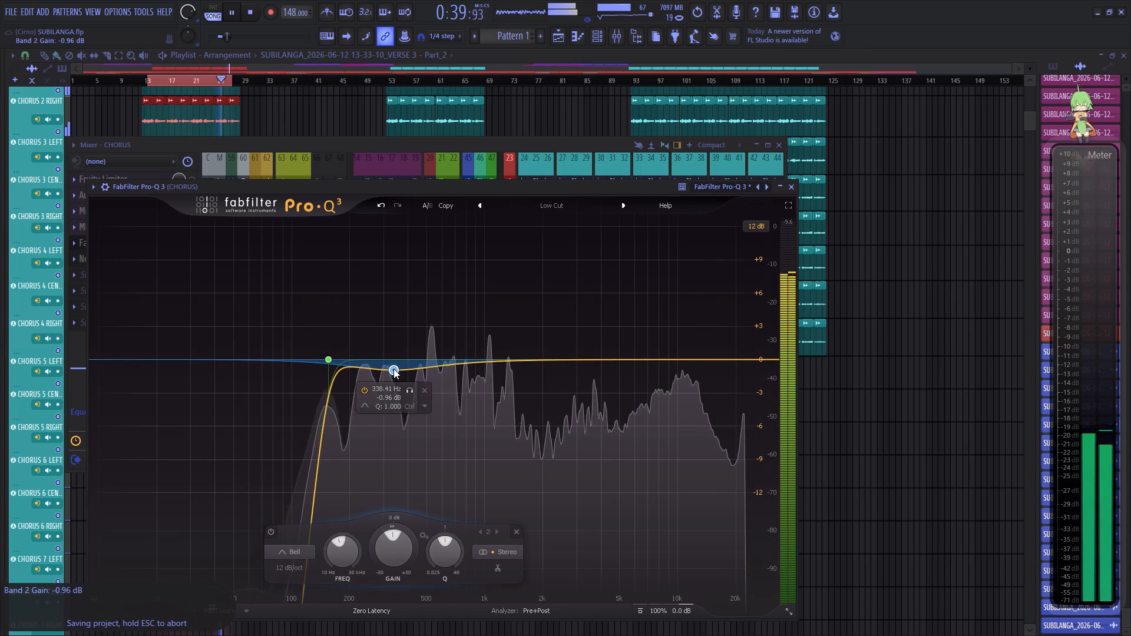
pyautogui.moveTo(393, 369); pyautogui.dragTo(412, 370)
pyautogui.scroll(4, 412, 370)
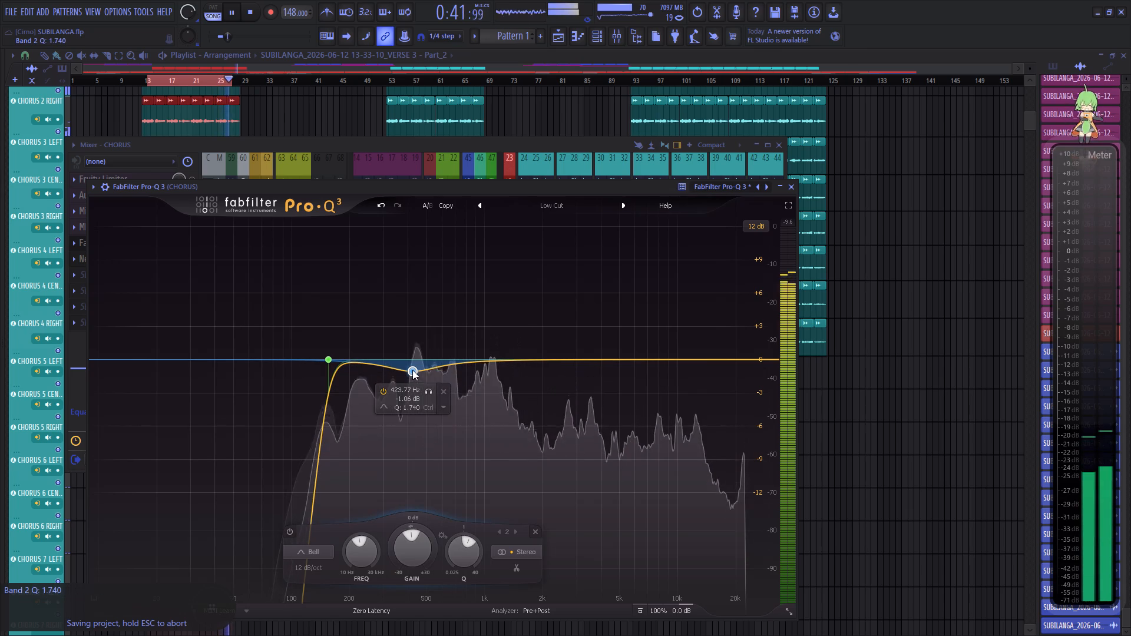
pyautogui.moveTo(426, 392); pyautogui.dragTo(457, 398)
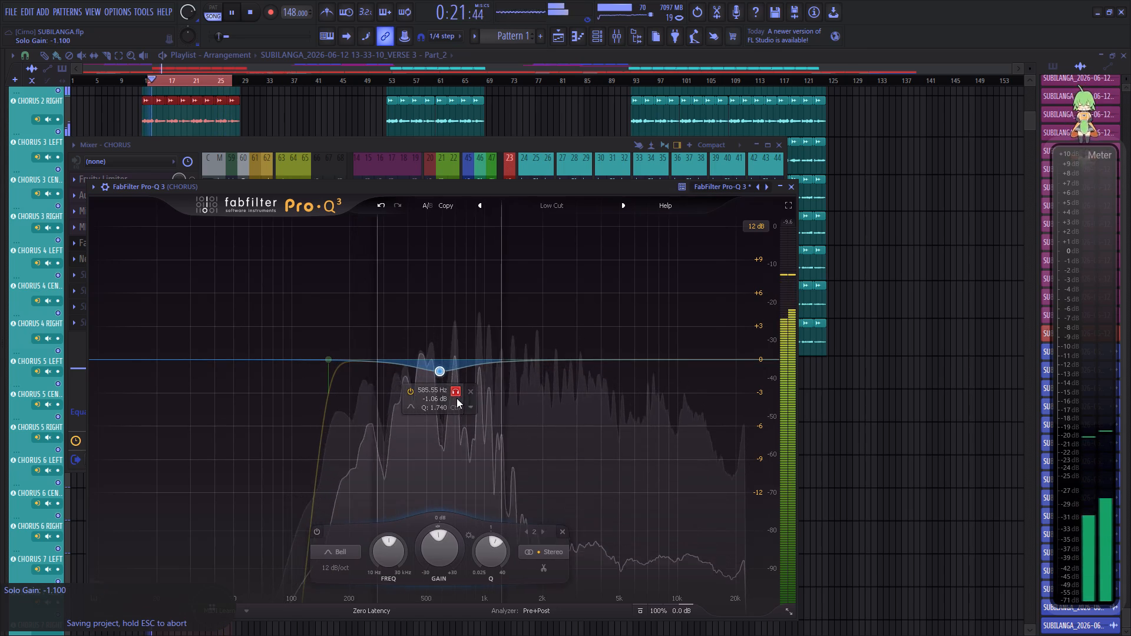
pyautogui.moveTo(457, 398); pyautogui.dragTo(472, 401)
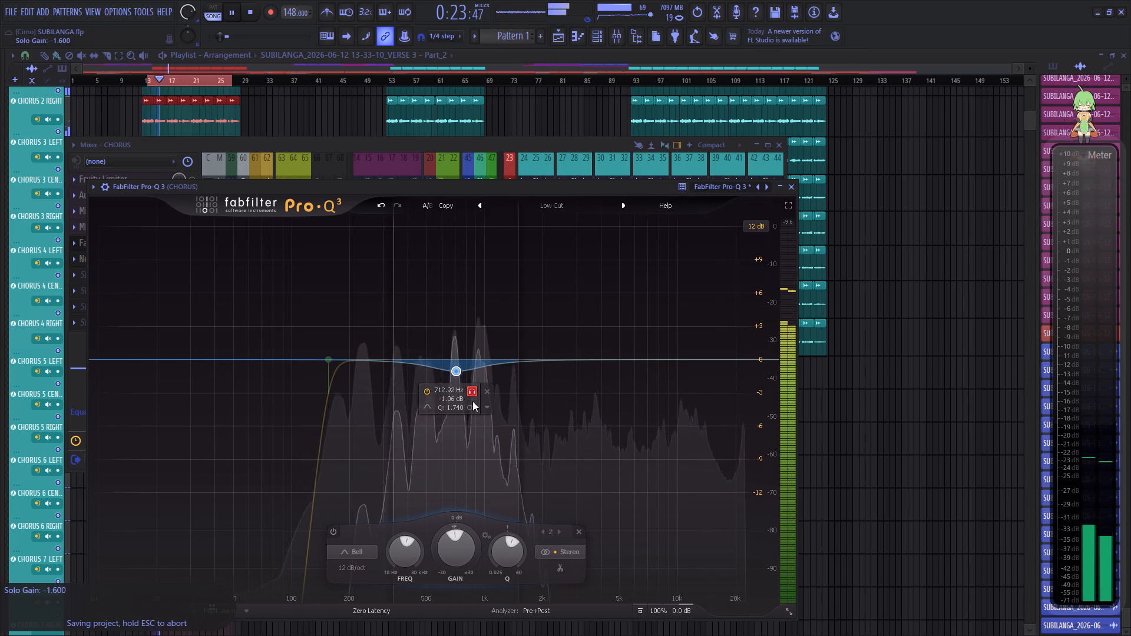
pyautogui.moveTo(472, 401); pyautogui.dragTo(472, 400)
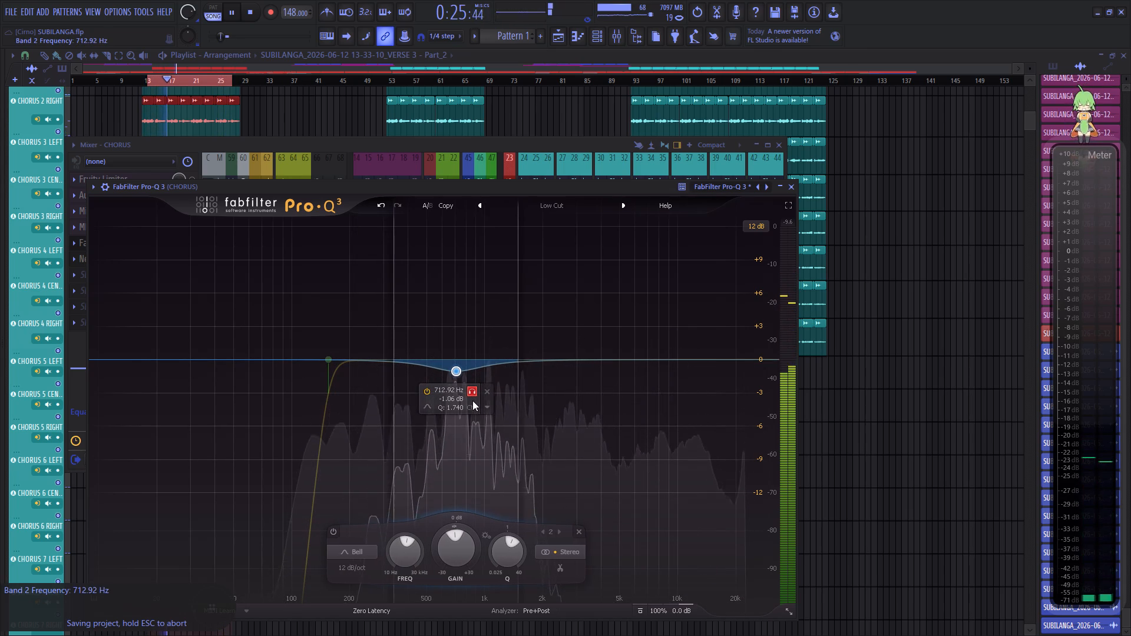
pyautogui.moveTo(472, 400); pyautogui.dragTo(469, 400)
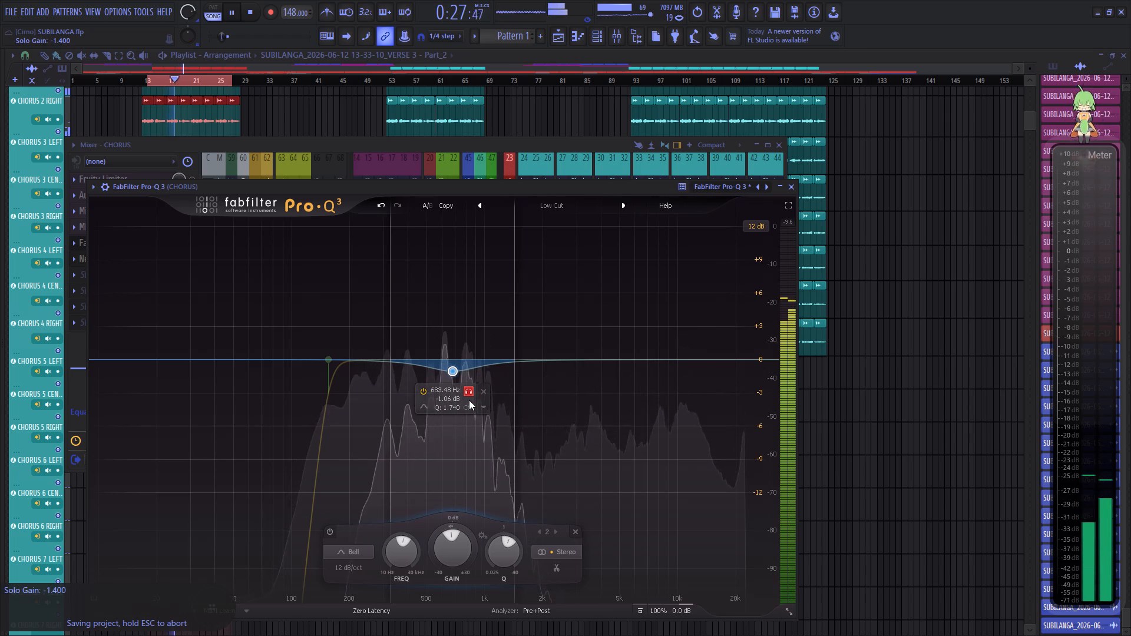
pyautogui.moveTo(469, 400); pyautogui.dragTo(471, 400)
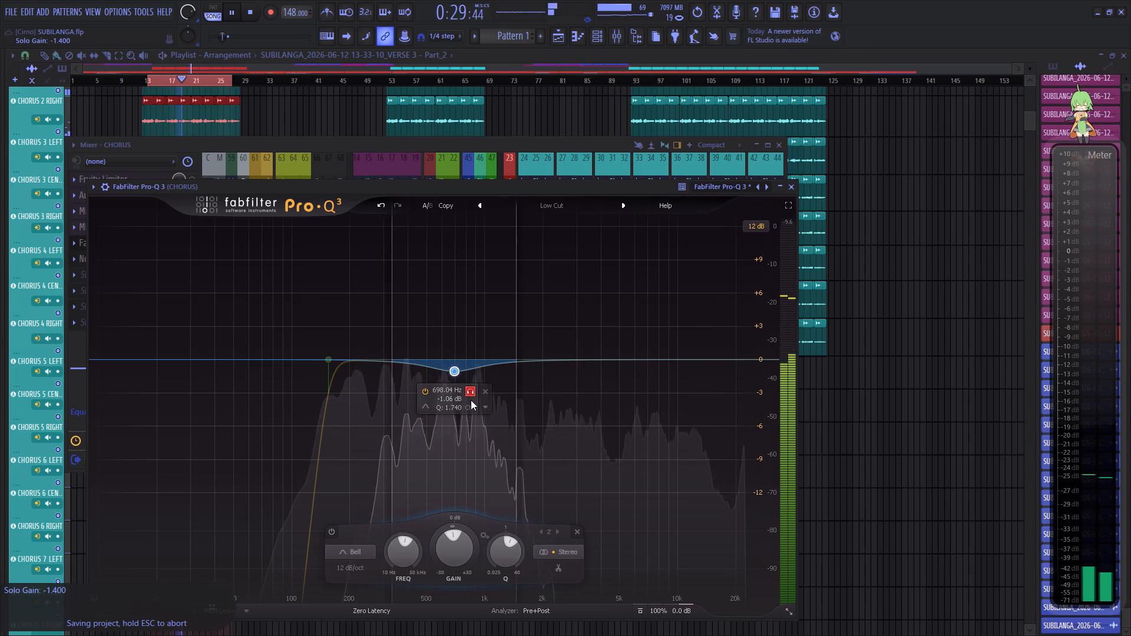
pyautogui.moveTo(471, 400); pyautogui.dragTo(471, 400)
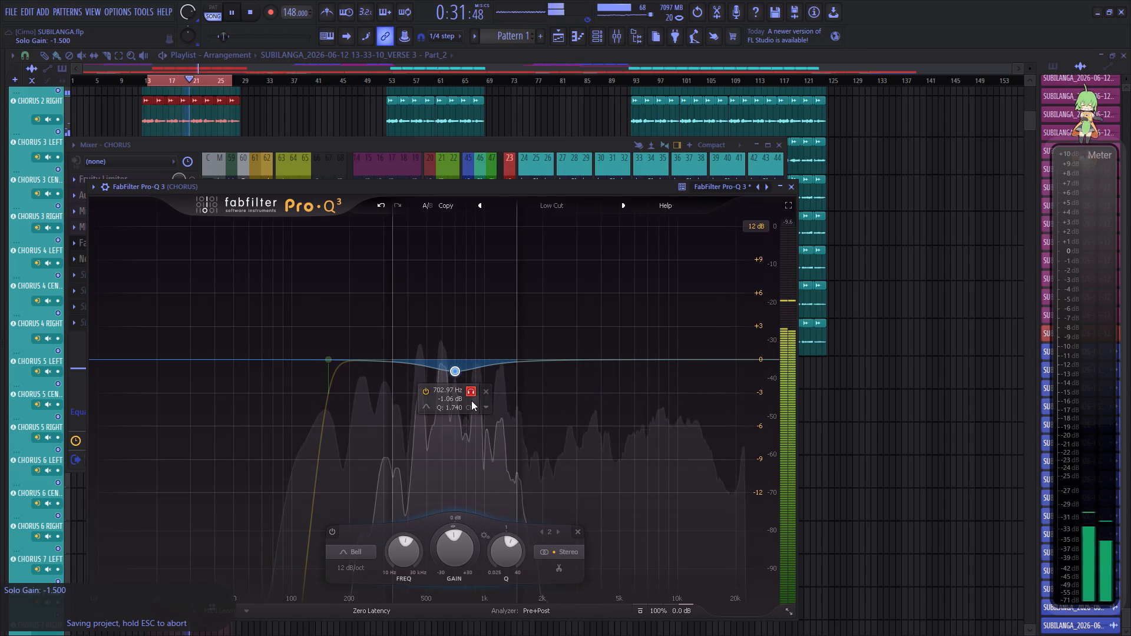
pyautogui.moveTo(471, 400); pyautogui.dragTo(455, 408)
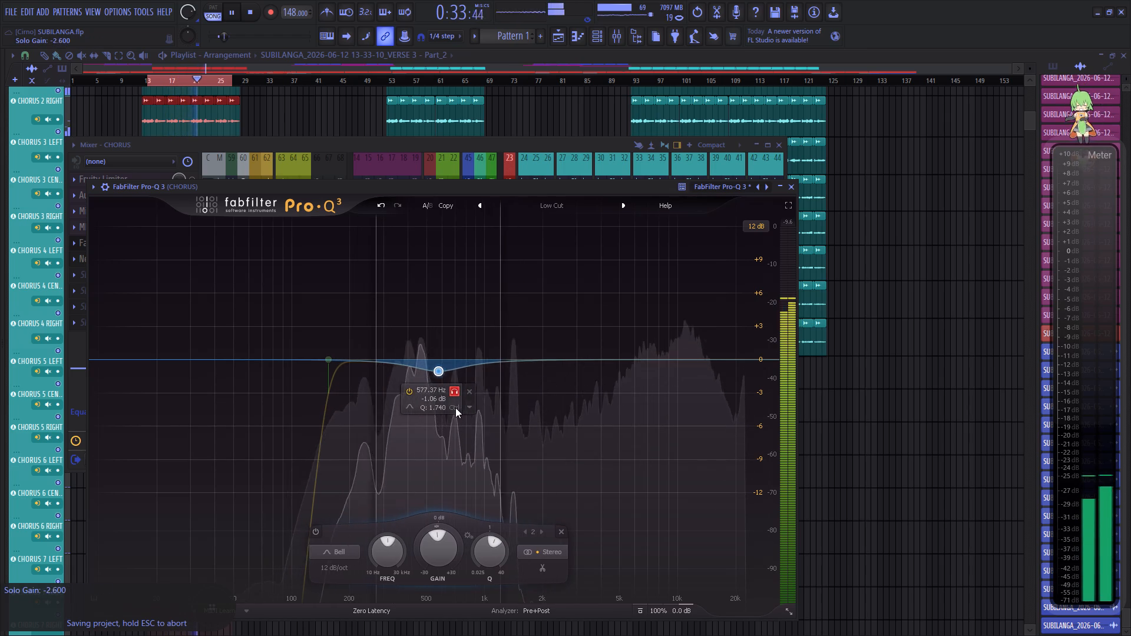
pyautogui.moveTo(455, 408); pyautogui.dragTo(471, 409)
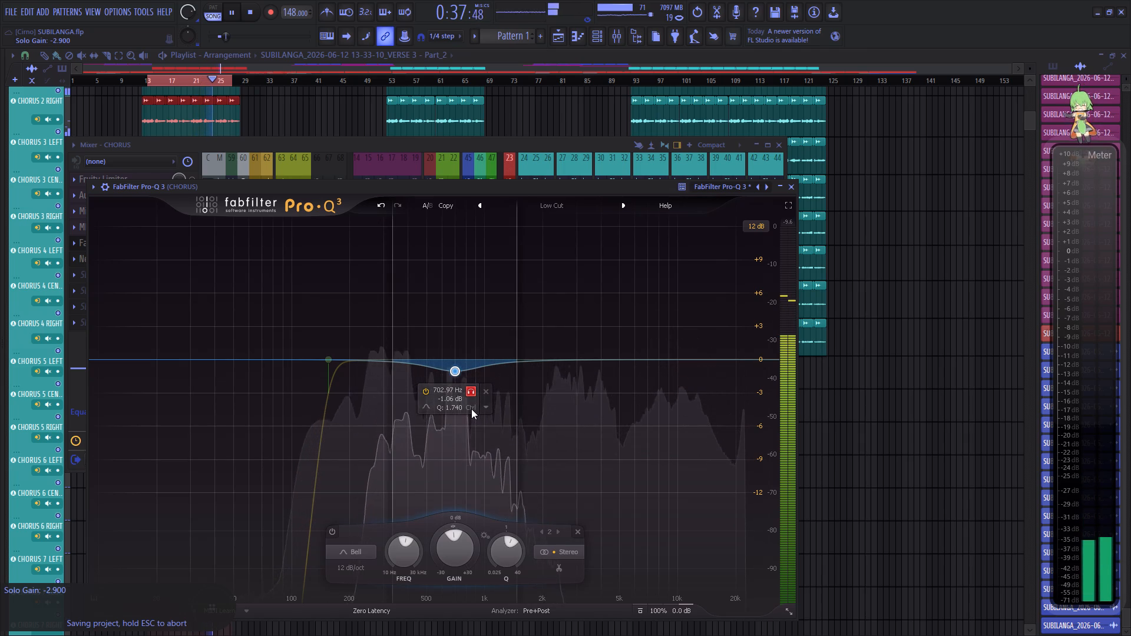
pyautogui.moveTo(471, 409); pyautogui.dragTo(471, 409)
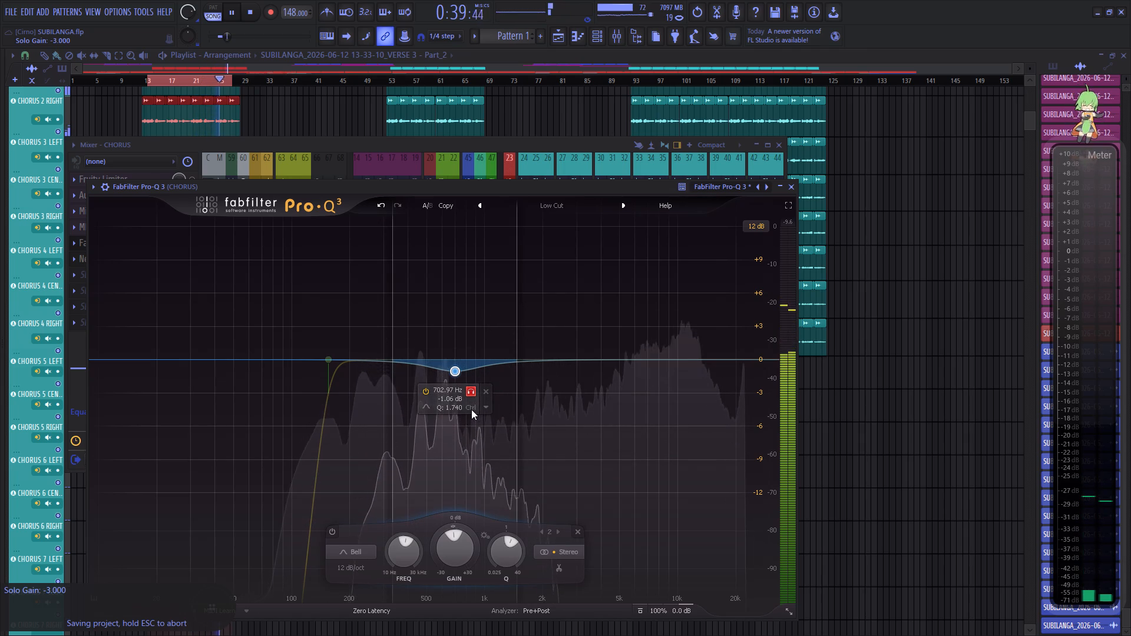
pyautogui.moveTo(471, 409); pyautogui.dragTo(469, 409)
# Set the bell band's dynamic range to -2 dB and close Pro-Q 3.
pyautogui.rightClick(433, 537)
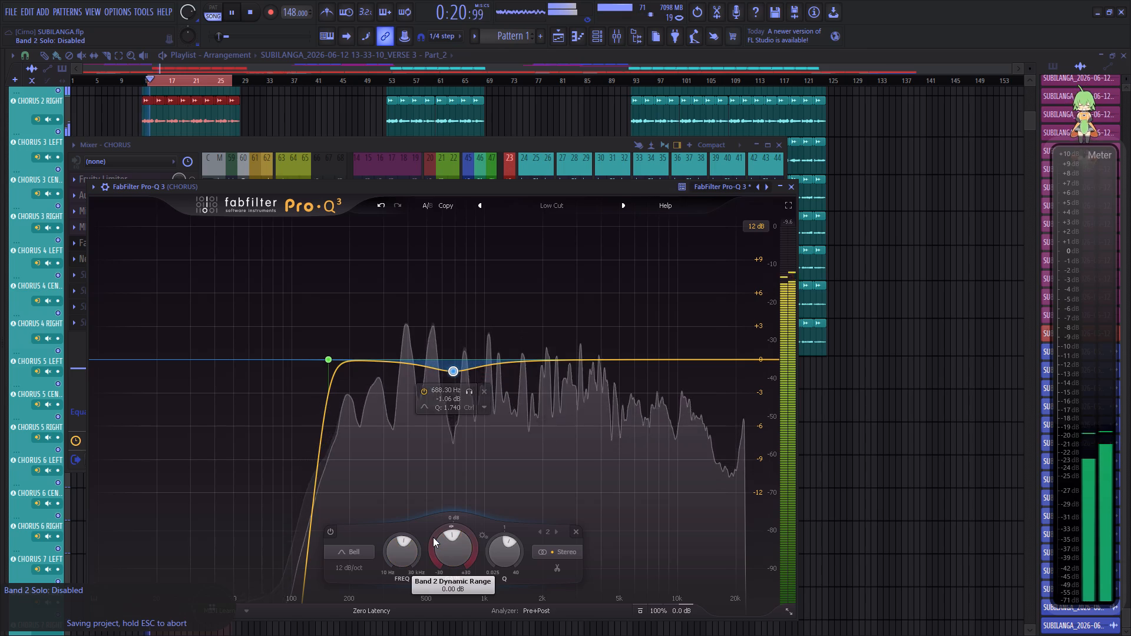
pyautogui.rightClick(433, 537)
pyautogui.doubleClick(433, 537)
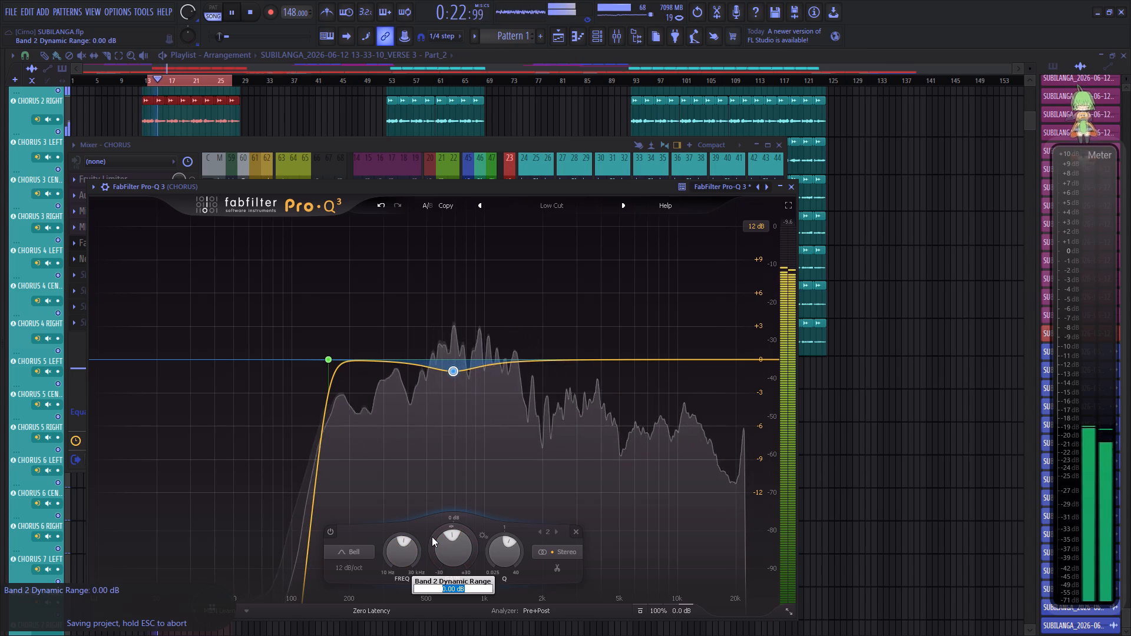
pyautogui.press('-')
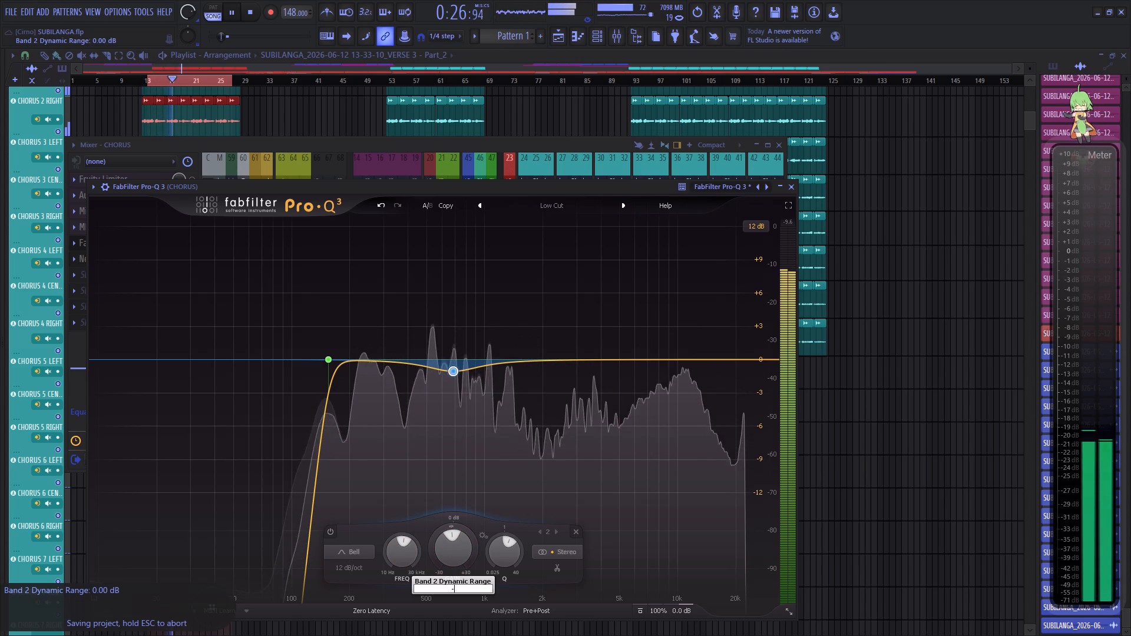
pyautogui.press('2')
pyautogui.press('Return')
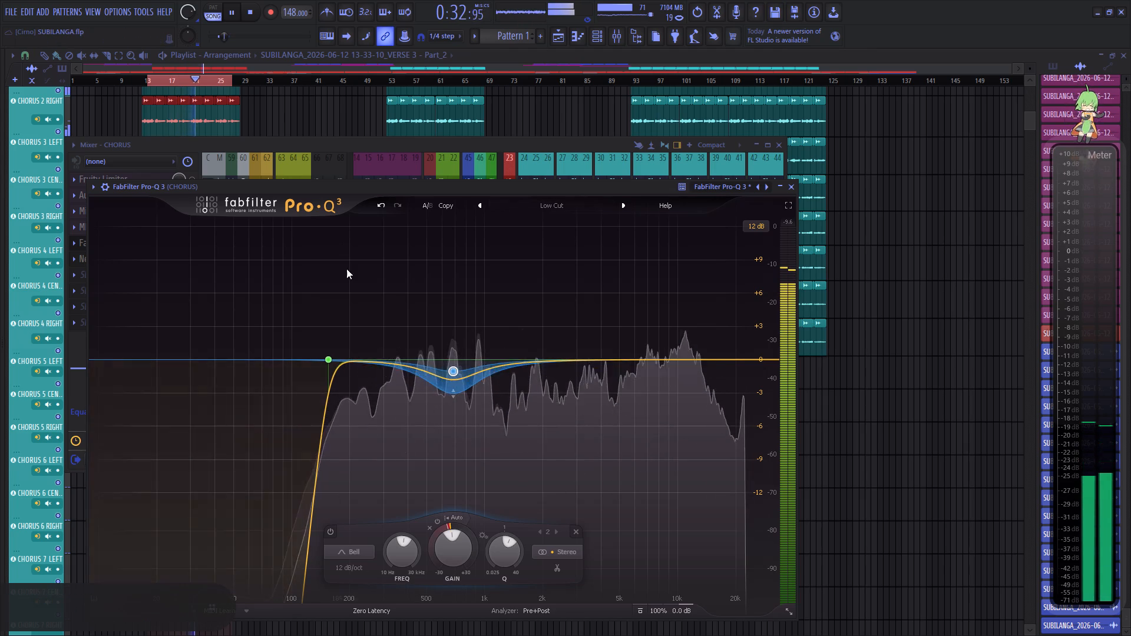
pyautogui.click(791, 191)
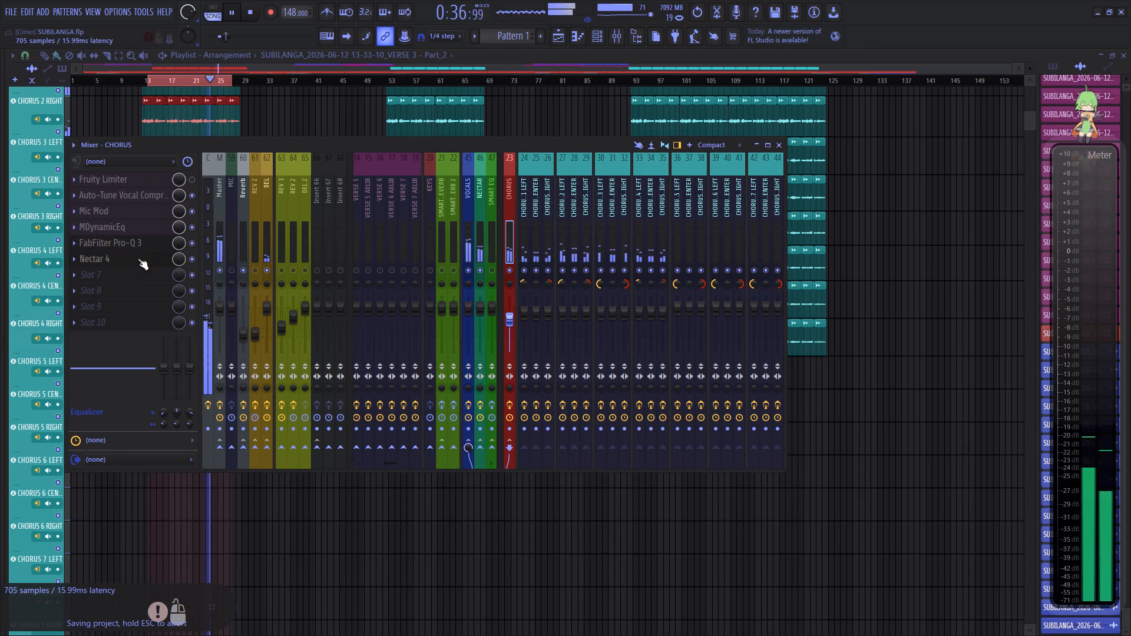
# Set Nectar 4's De-Esser threshold on the CHORUS track to about -6.8 dB while listening to the detected sibilance.
pyautogui.click(133, 257)
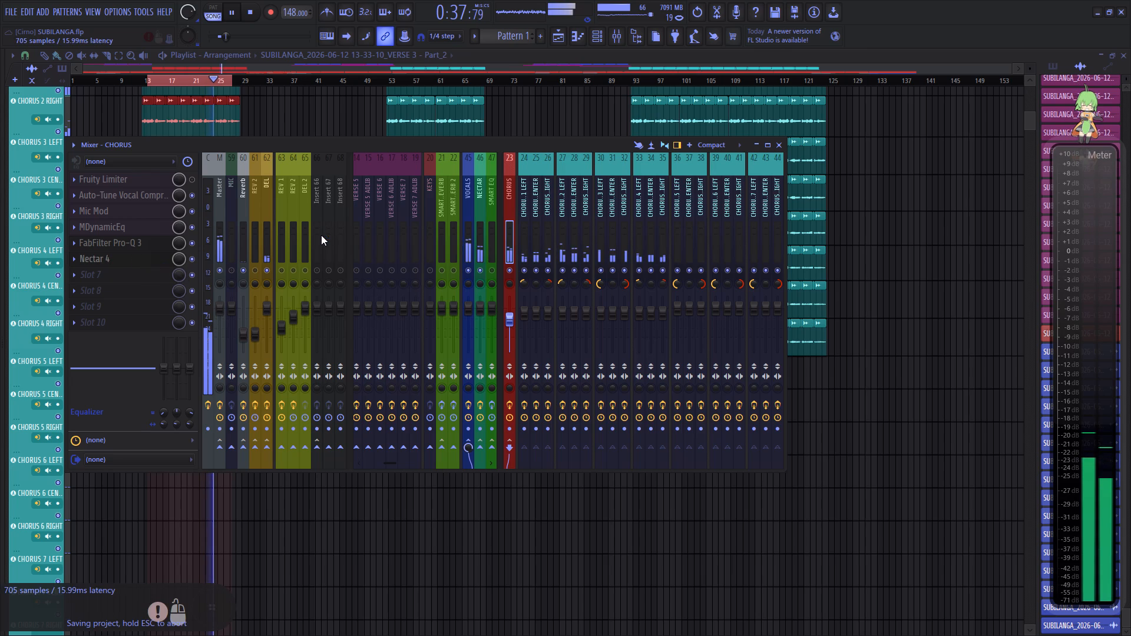
pyautogui.click(362, 232)
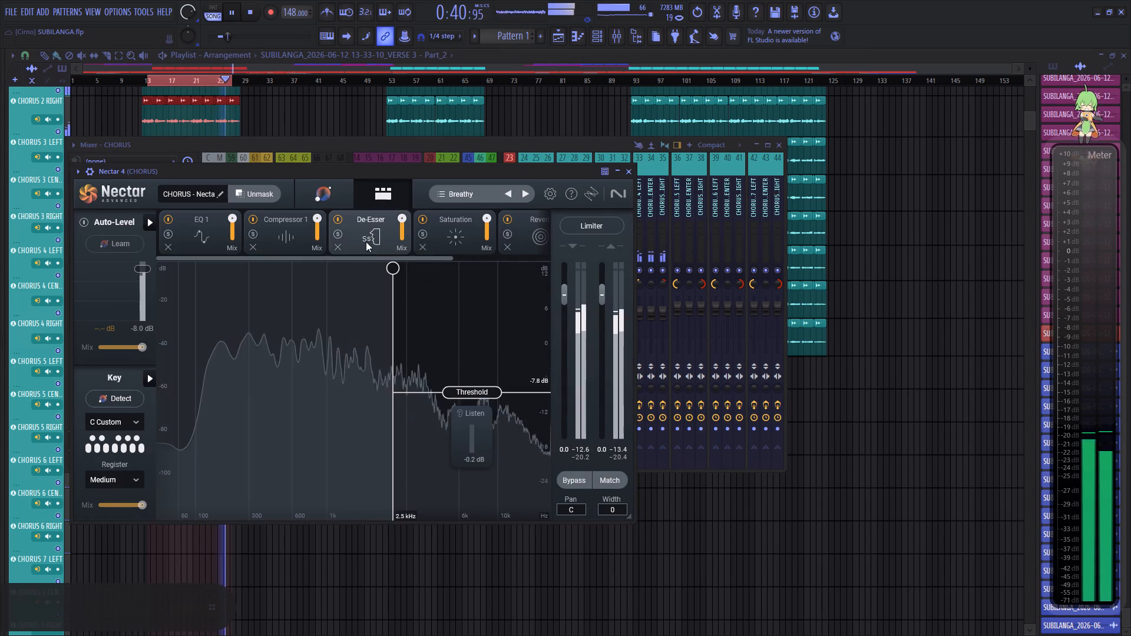
pyautogui.click(481, 415)
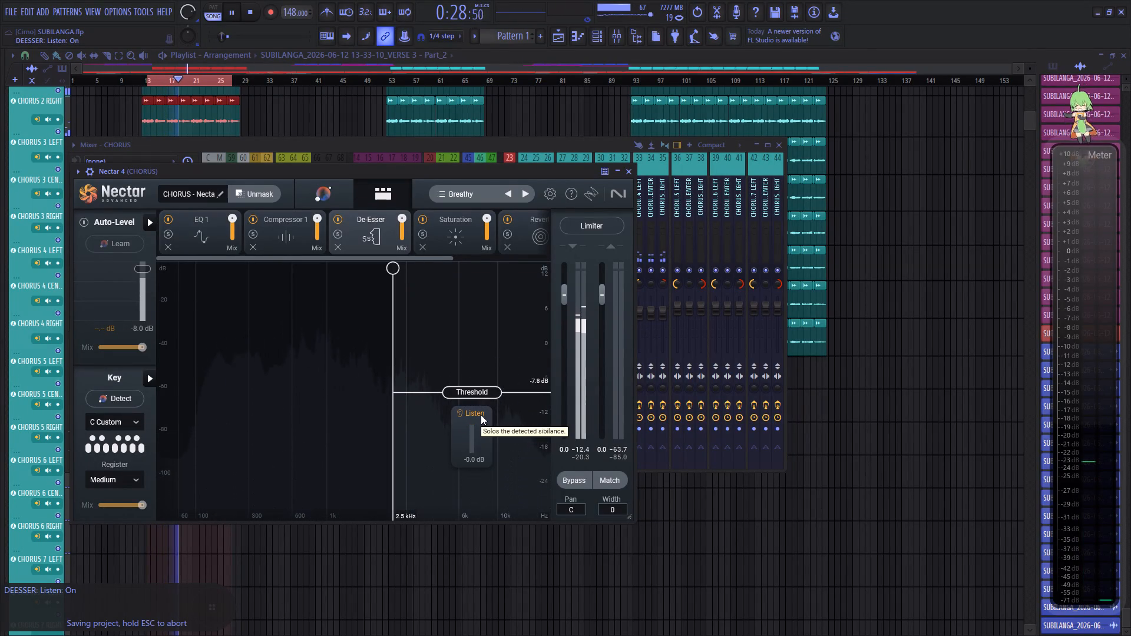
pyautogui.scroll(1, 484, 401)
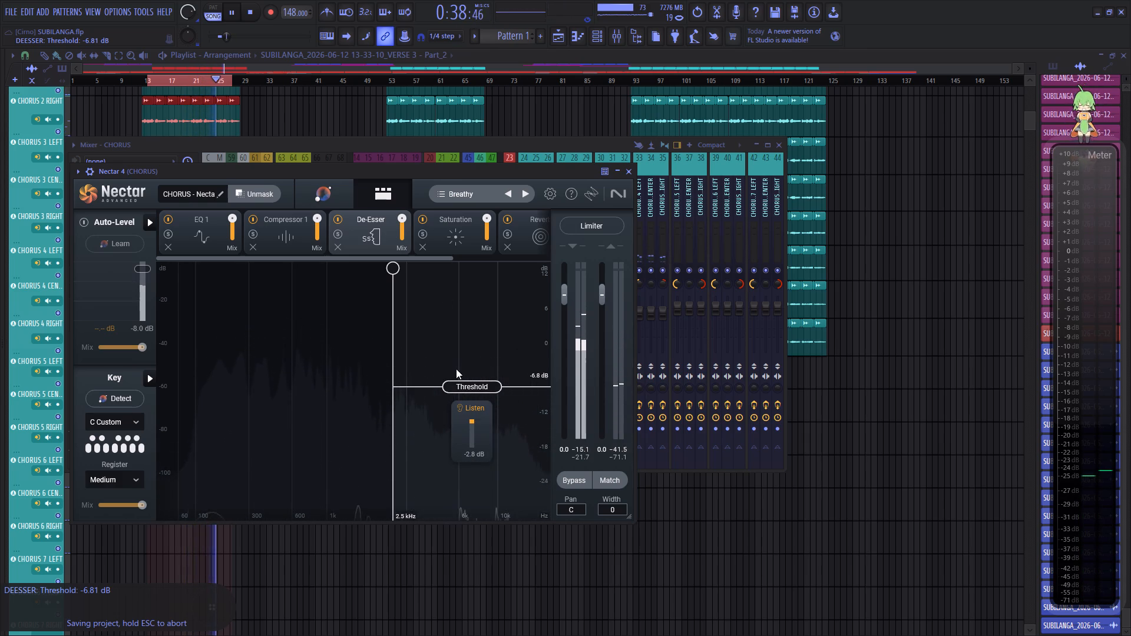
pyautogui.click(471, 409)
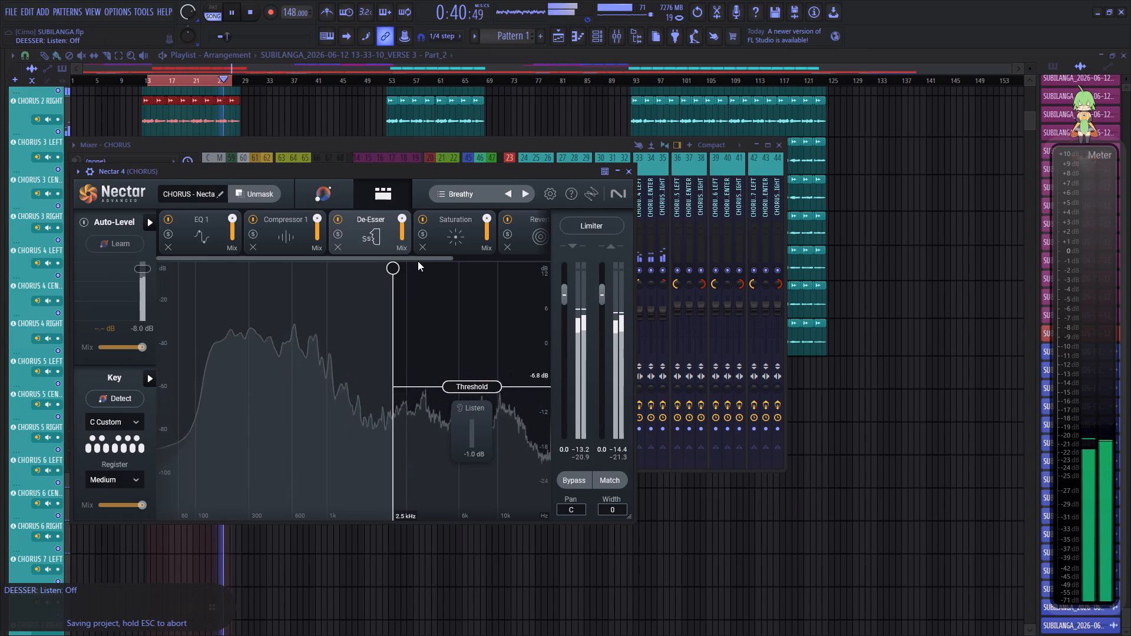
# Lower the Reverb module's wet mix in Nectar 4 to 4.95%.
pyautogui.moveTo(423, 260); pyautogui.dragTo(516, 266)
pyautogui.click(438, 238)
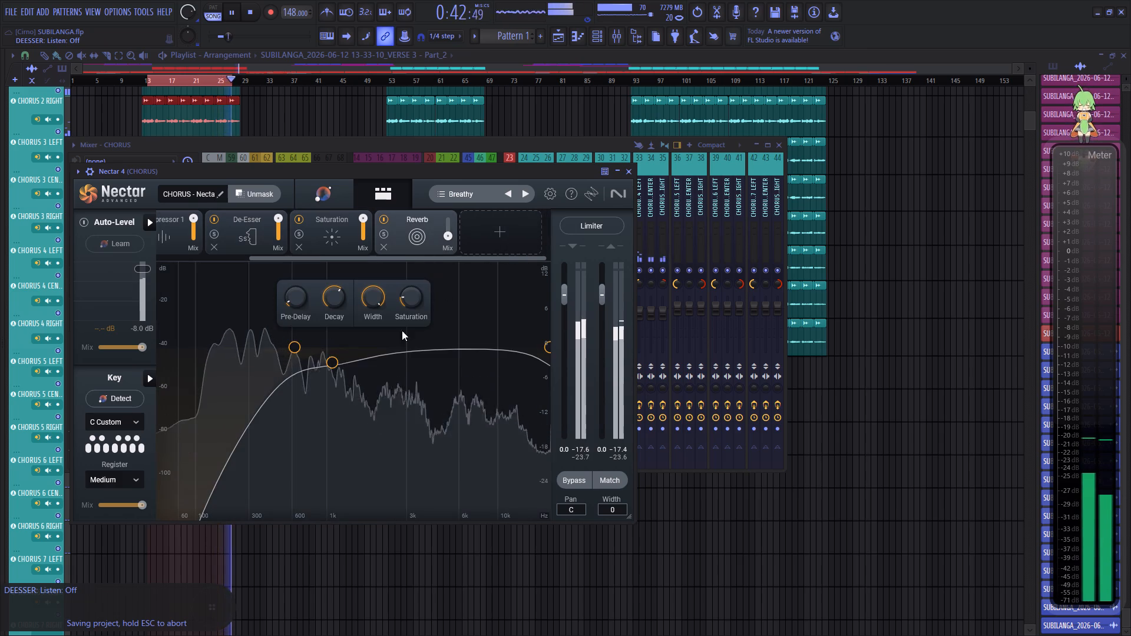
pyautogui.scroll(-1, 447, 236)
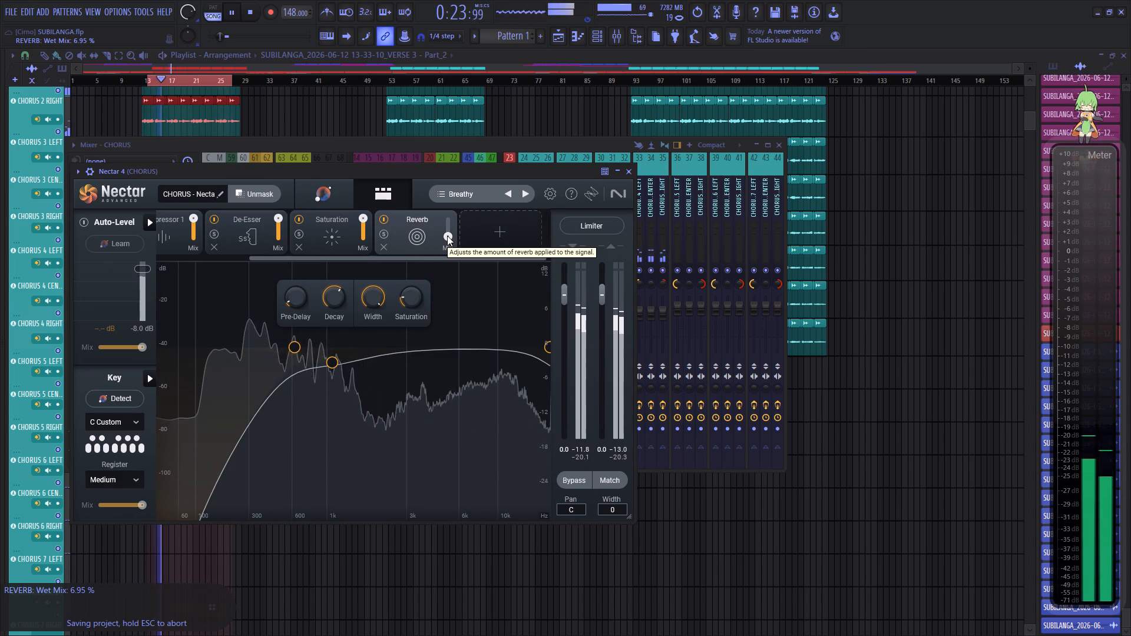
pyautogui.scroll(-2, 447, 236)
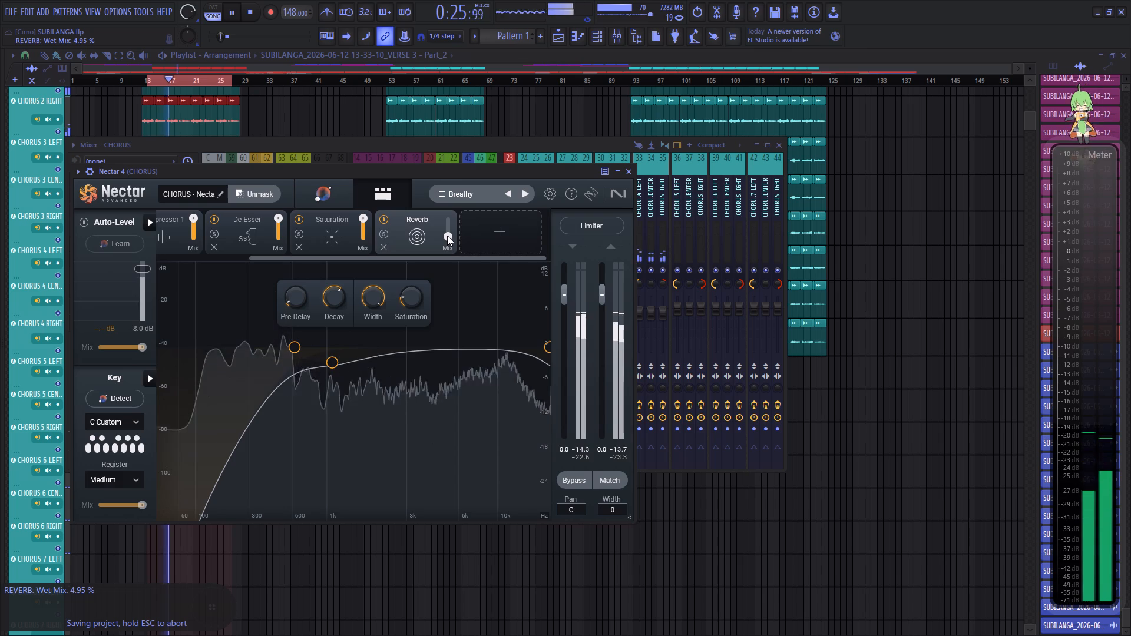
# Raise the Baxandall Treble band in Nectar 4's EQ 1 to 7.8 dB at about 8877 Hz and close the plugin.
pyautogui.moveTo(439, 257); pyautogui.dragTo(263, 263)
pyautogui.click(213, 238)
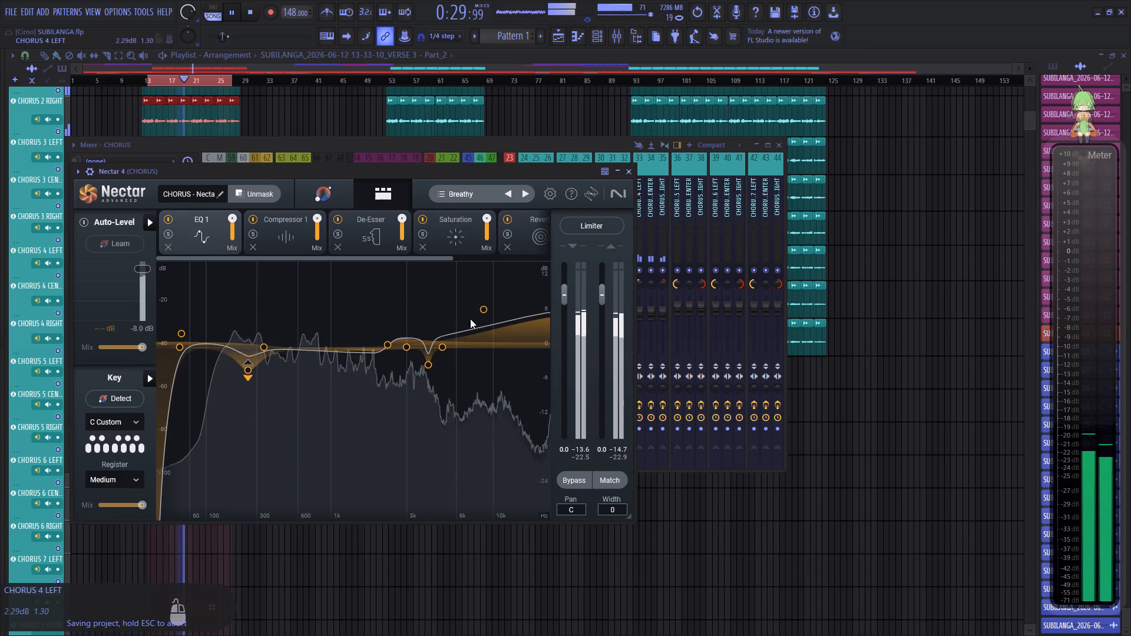
pyautogui.moveTo(479, 310); pyautogui.dragTo(479, 302)
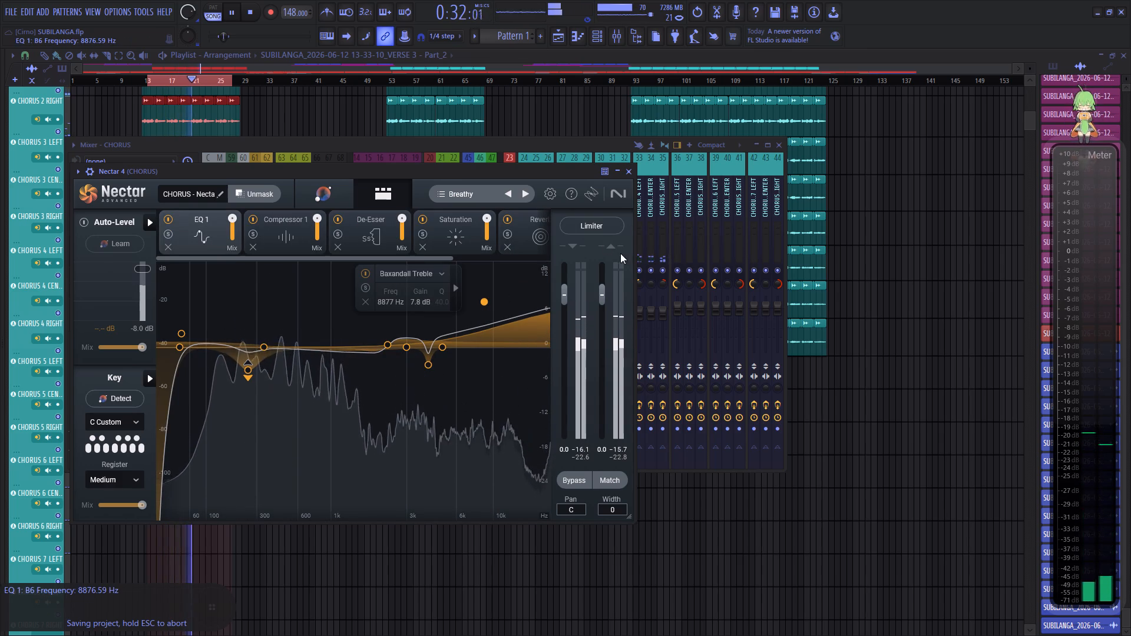
pyautogui.click(628, 173)
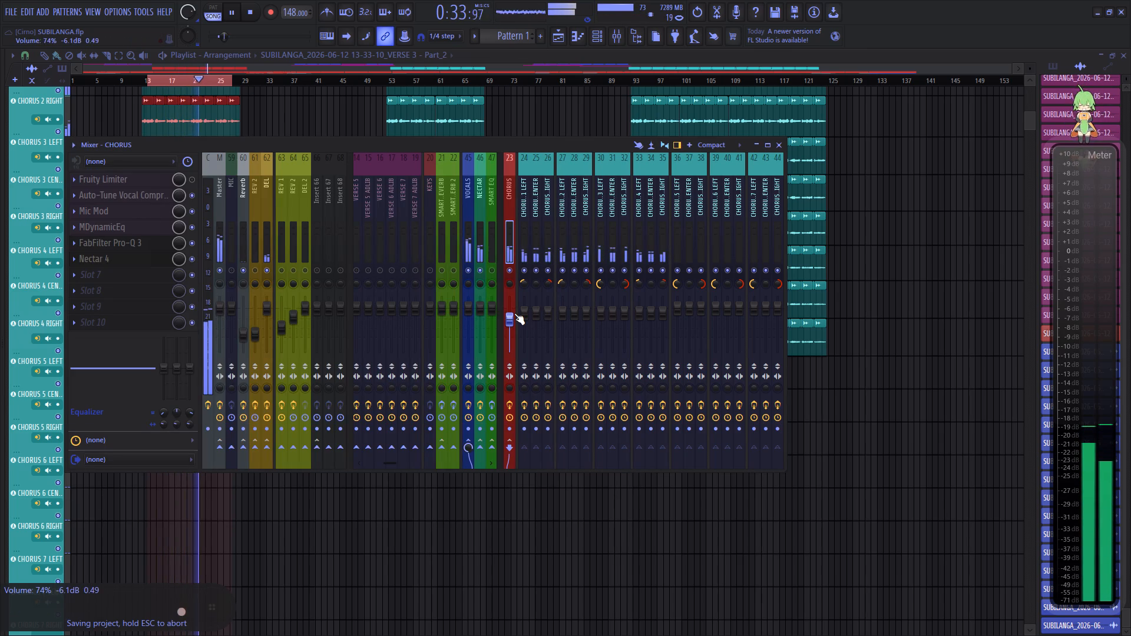
# Audition the CHORUS bus in solo and restore full mix playback.
pyautogui.rightClick(512, 267)
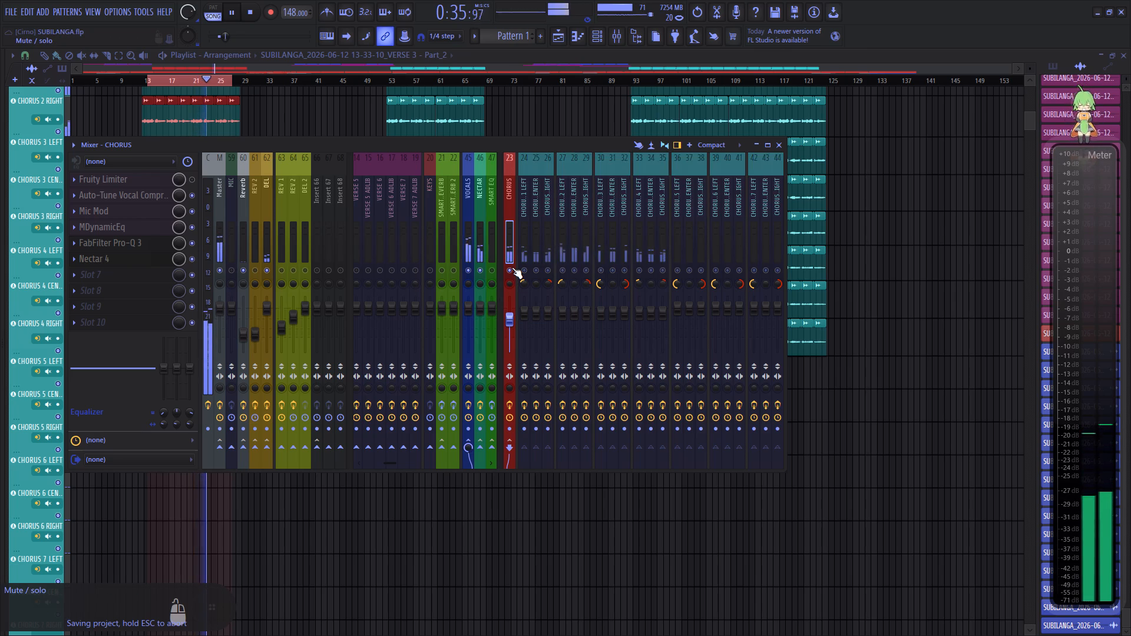
pyautogui.rightClick(512, 267)
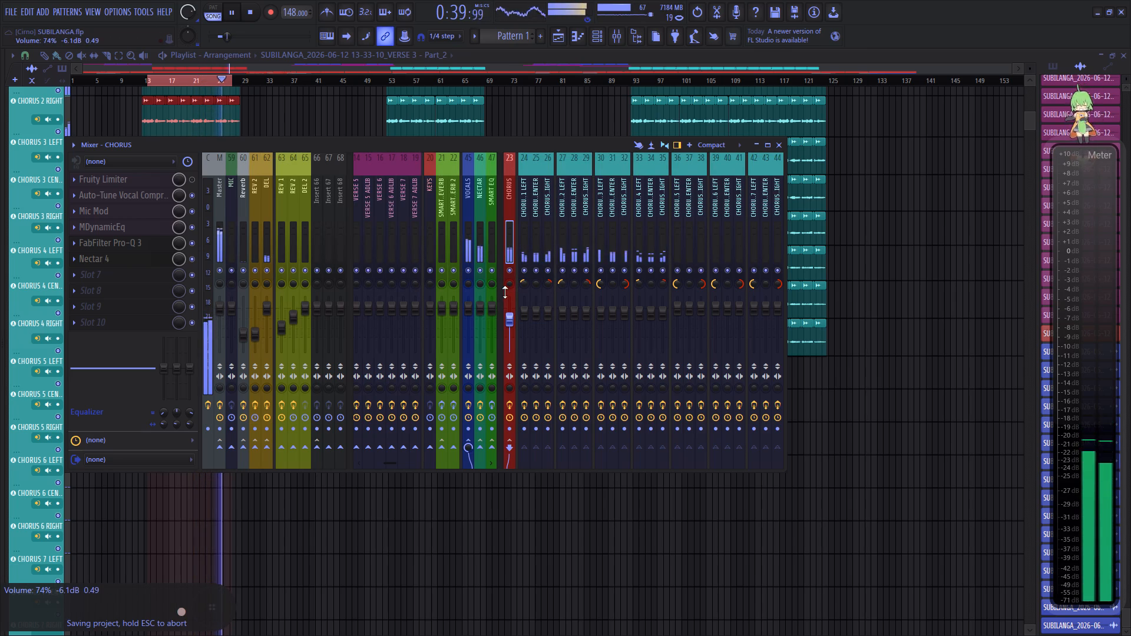
# Solo the CHORUS 1 left, center and right tracks, lower their faders to about 75% (-6.0 dB), and unsolo them.
pyautogui.rightClick(525, 272)
pyautogui.click(532, 272)
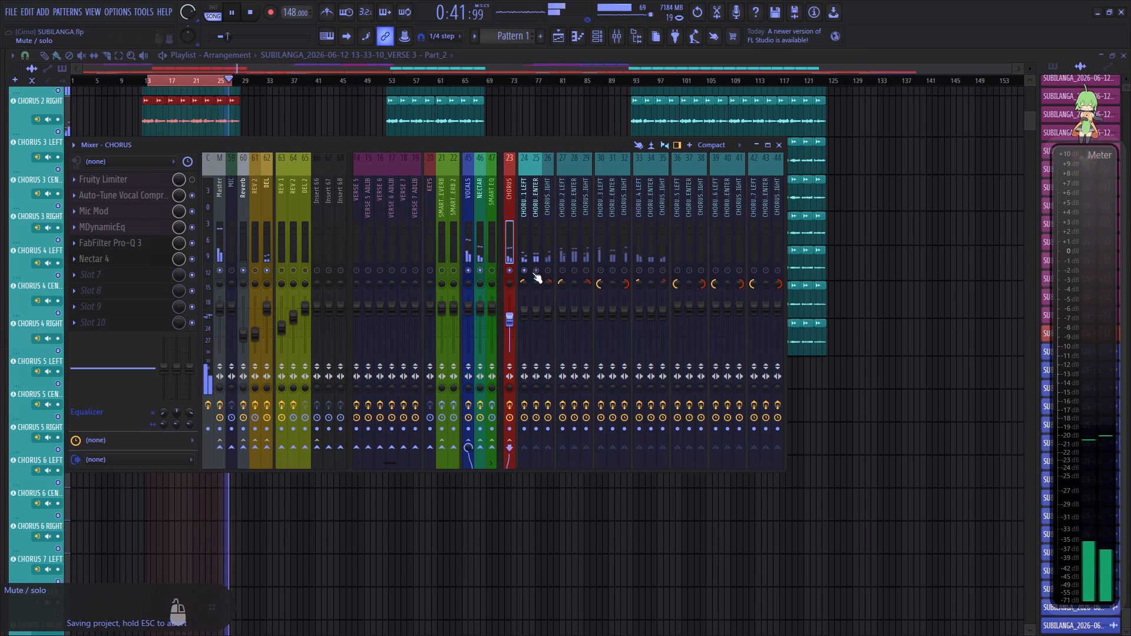
pyautogui.click(548, 276)
pyautogui.scroll(-2, 522, 318)
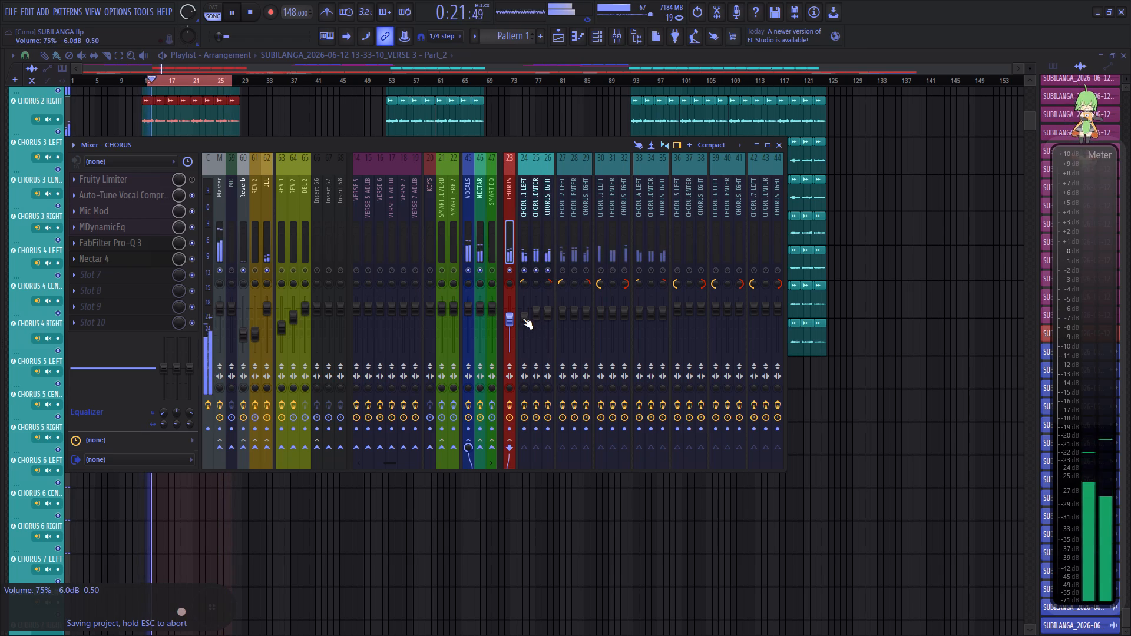
pyautogui.scroll(-6, 531, 317)
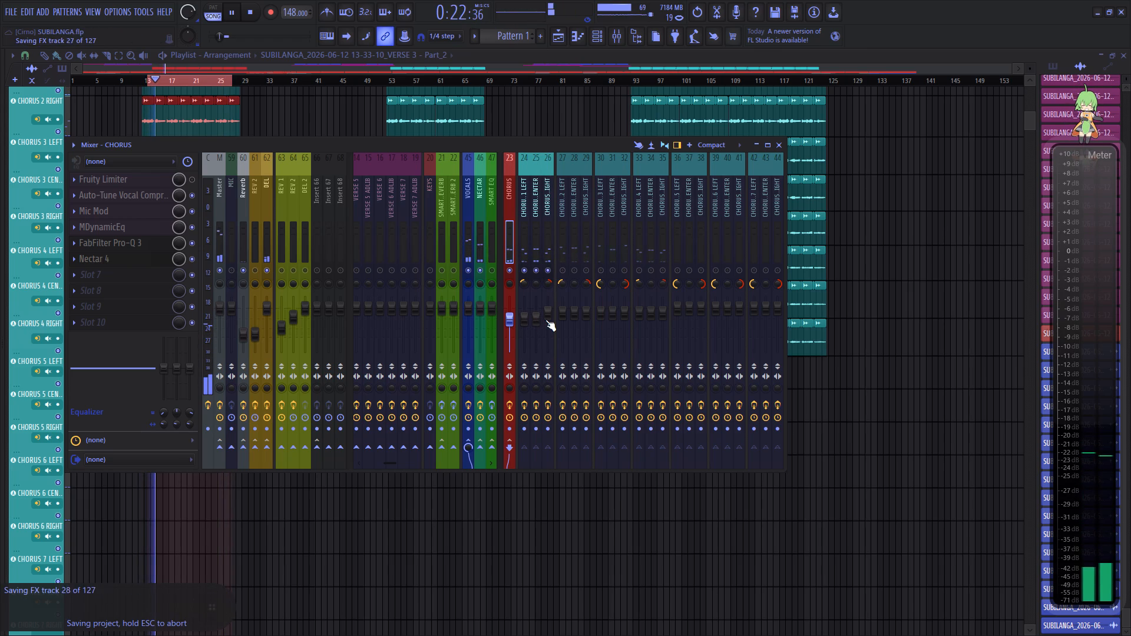
pyautogui.scroll(-1, 545, 320)
pyautogui.rightClick(540, 273)
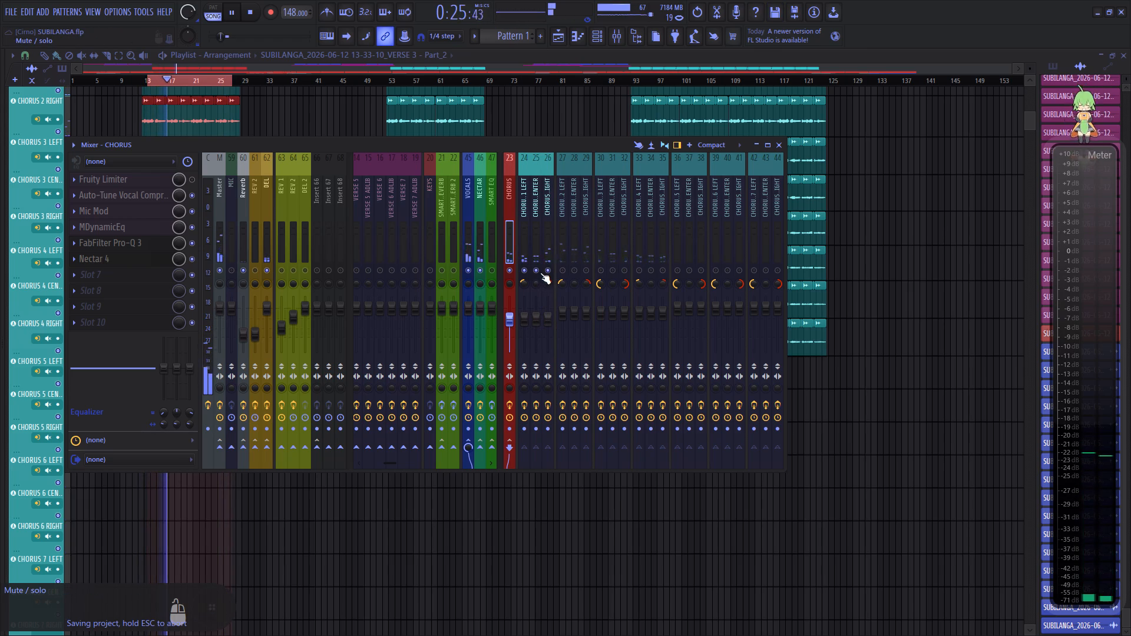
pyautogui.rightClick(540, 273)
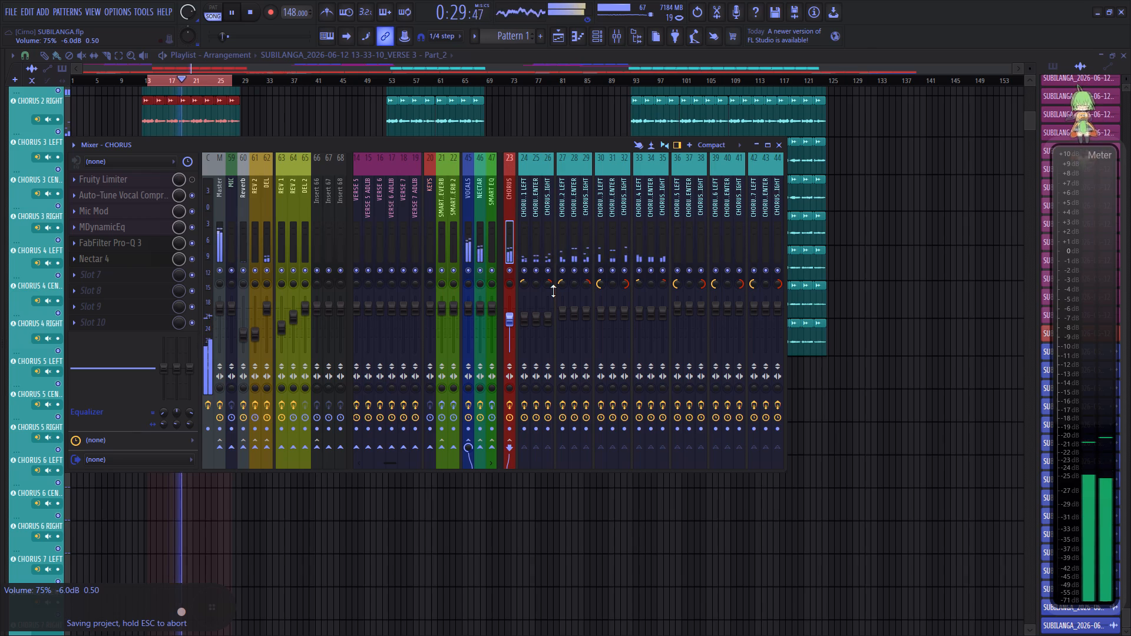
# Save the project and close the mixer.
pyautogui.click(12, 17)
pyautogui.click(34, 64)
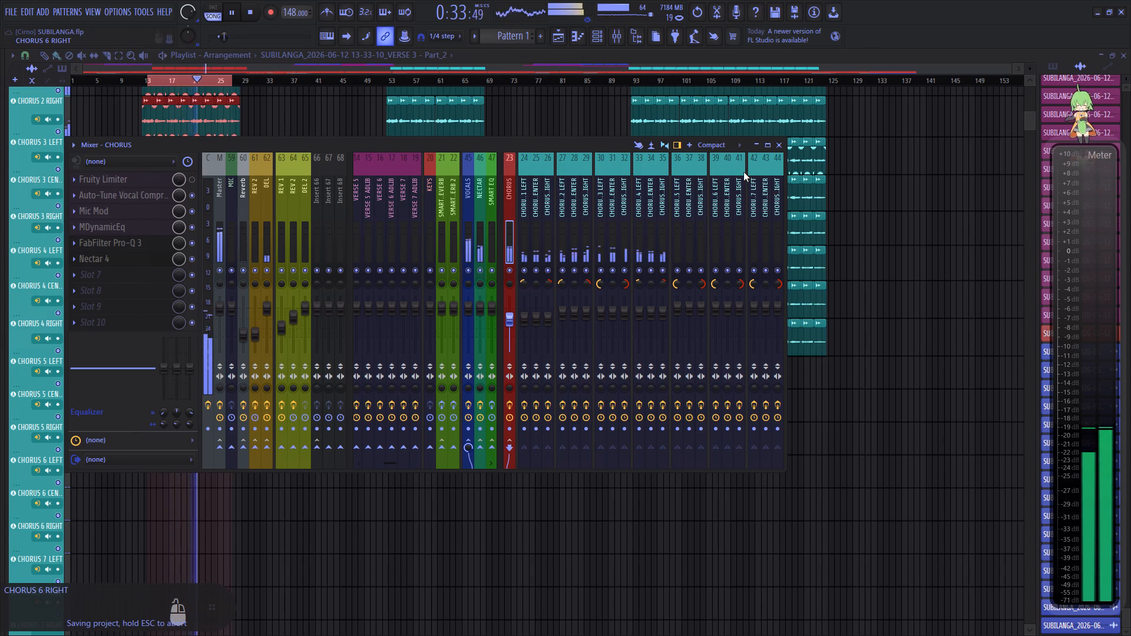
pyautogui.click(782, 140)
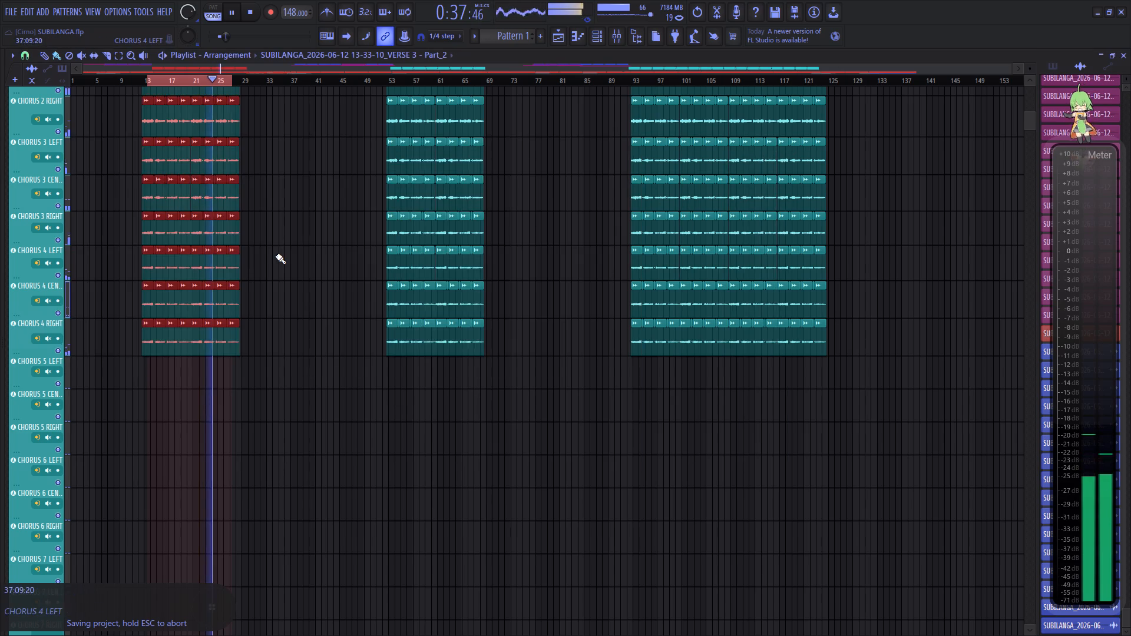
# Clear the chorus loop selection and start playback at about bar 36, just before the second verse.
pyautogui.scroll(20, 272, 254)
pyautogui.scroll(12, 272, 254)
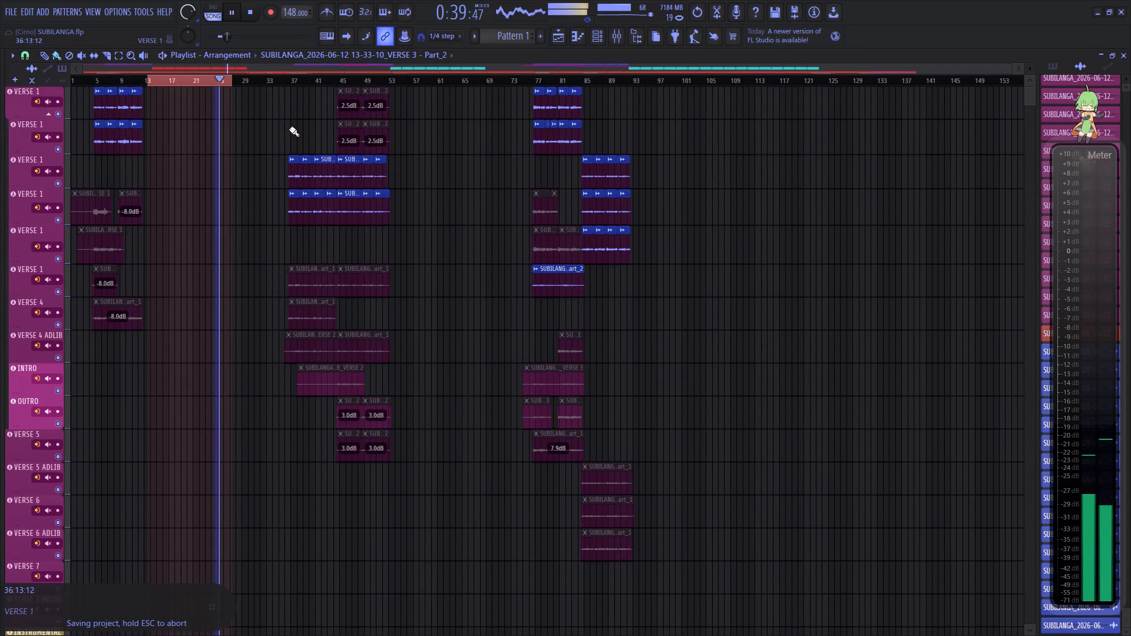
pyautogui.doubleClick(283, 83)
pyautogui.click(283, 79)
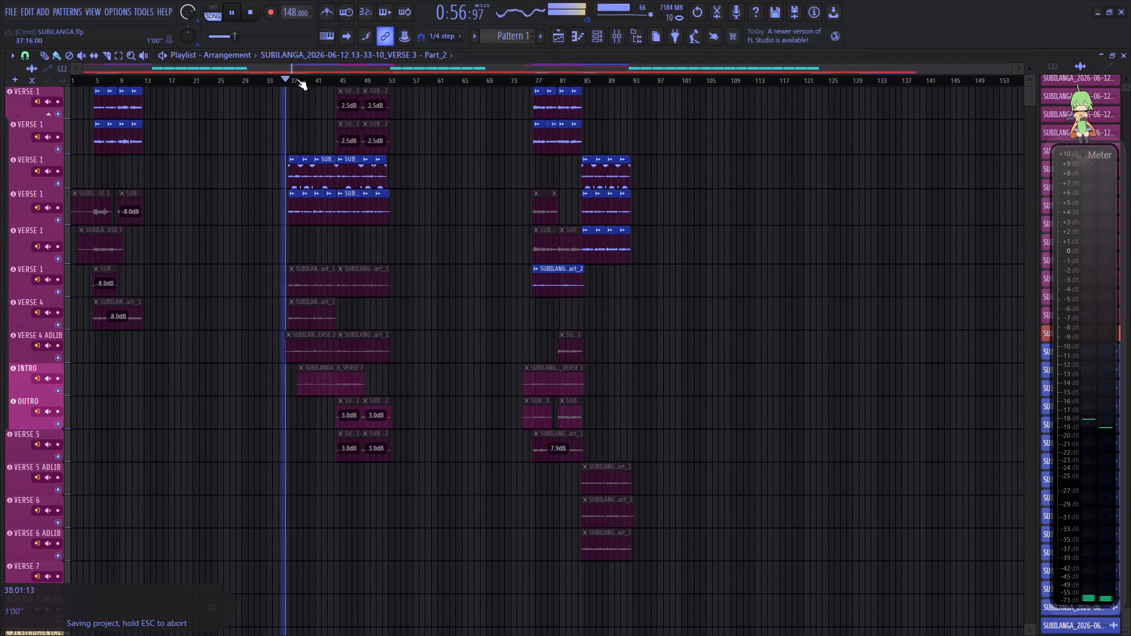
# Select the second verse's active Part_2 clips on both VERSE 1 tracks and enlarge the upper track to show its waveform.
pyautogui.scroll(10, 298, 79)
pyautogui.keyDown('ctrl'); pyautogui.moveTo(229, 231); pyautogui.dragTo(395, 187); pyautogui.keyUp('ctrl')
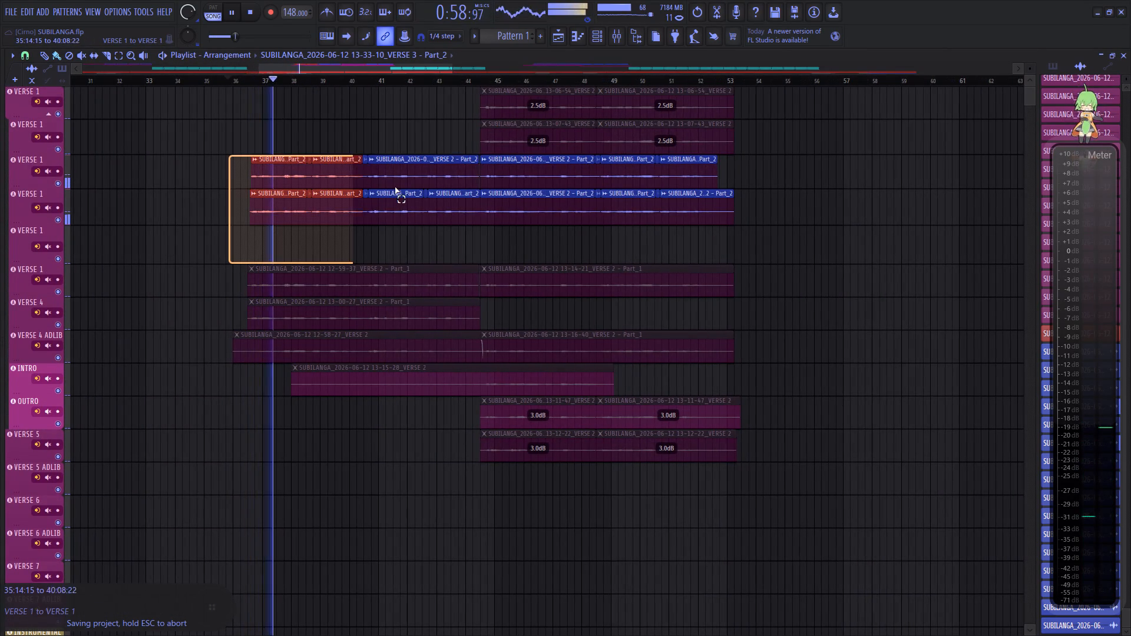
pyautogui.keyDown('ctrl'); pyautogui.moveTo(395, 187); pyautogui.dragTo(710, 175); pyautogui.keyUp('ctrl')
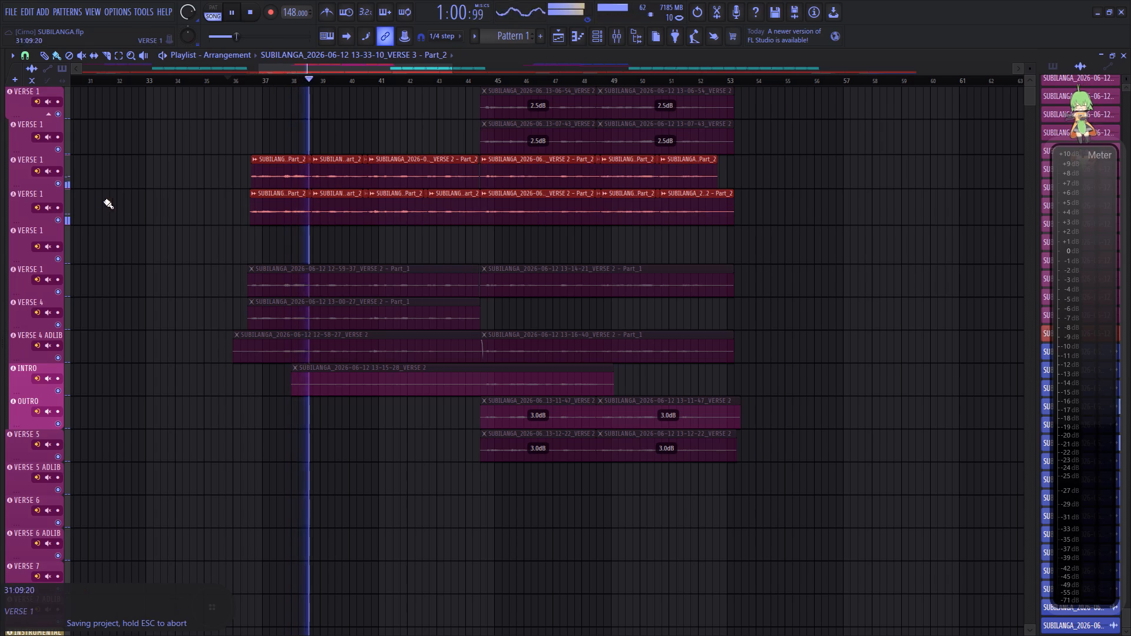
pyautogui.press('space')
pyautogui.press('space')
pyautogui.moveTo(49, 187); pyautogui.dragTo(48, 359)
pyautogui.press('space')
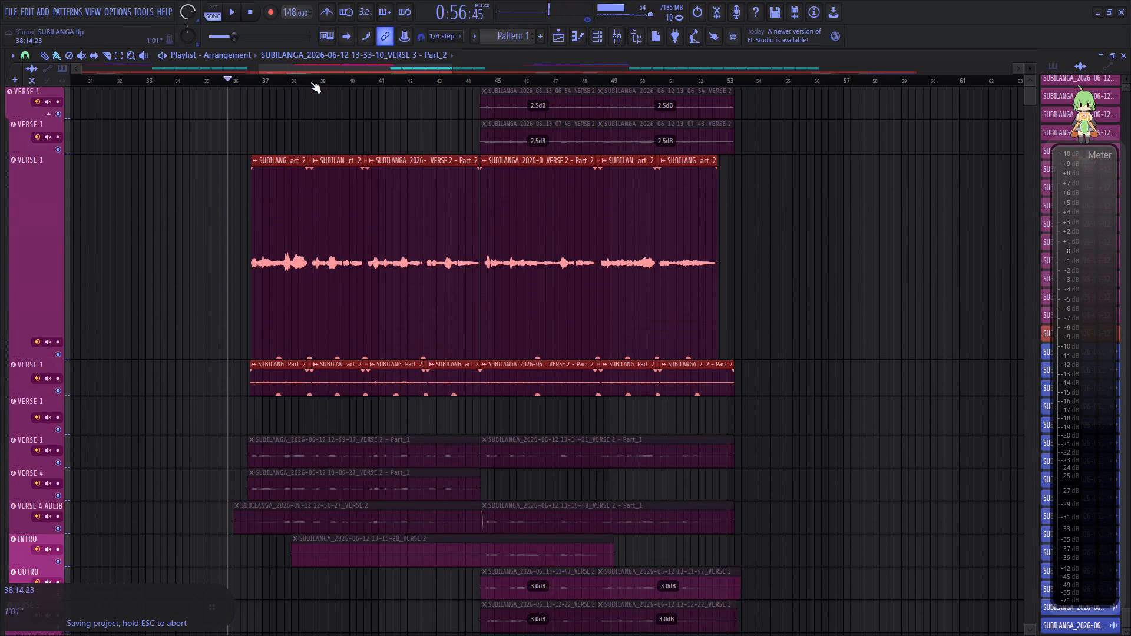
pyautogui.scroll(20, 302, 81)
pyautogui.scroll(1, 302, 81)
pyautogui.press('space')
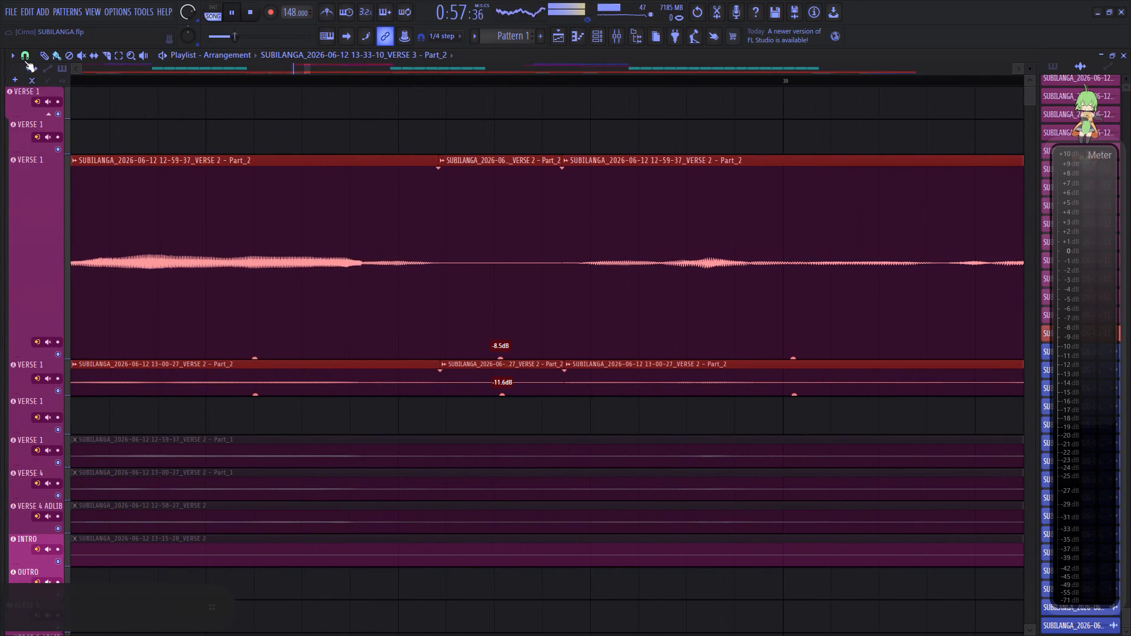
# Set playlist snapping to none and nudge the selected second-verse clips a few ticks earlier during playback.
pyautogui.click(27, 56)
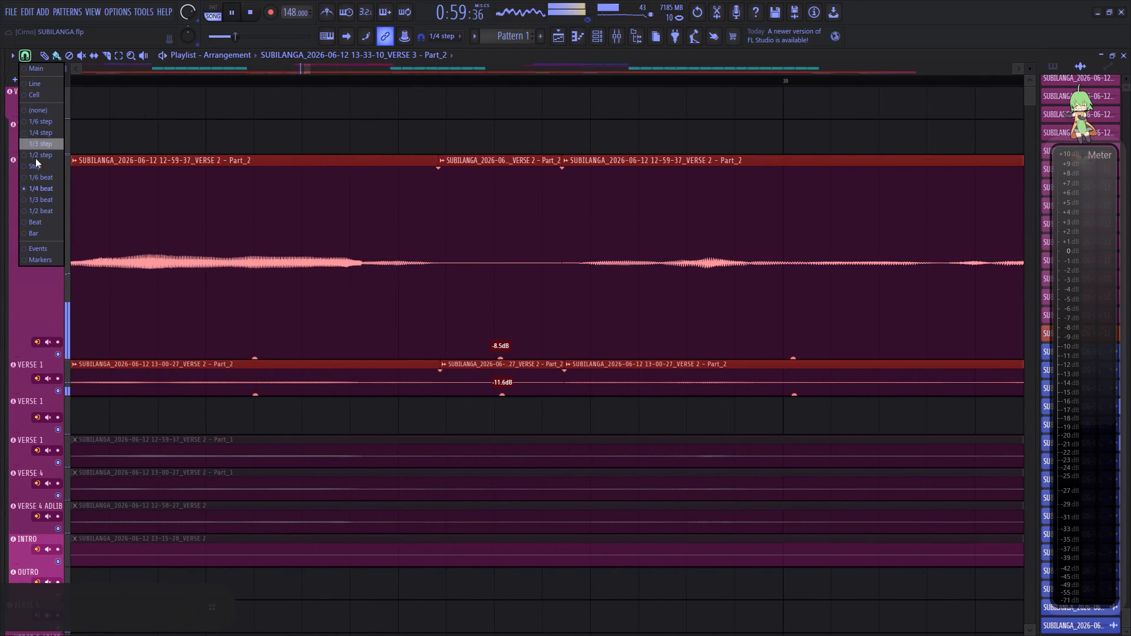
pyautogui.click(43, 111)
pyautogui.press('space')
pyautogui.press('space')
pyautogui.press('space')
pyautogui.press('space')
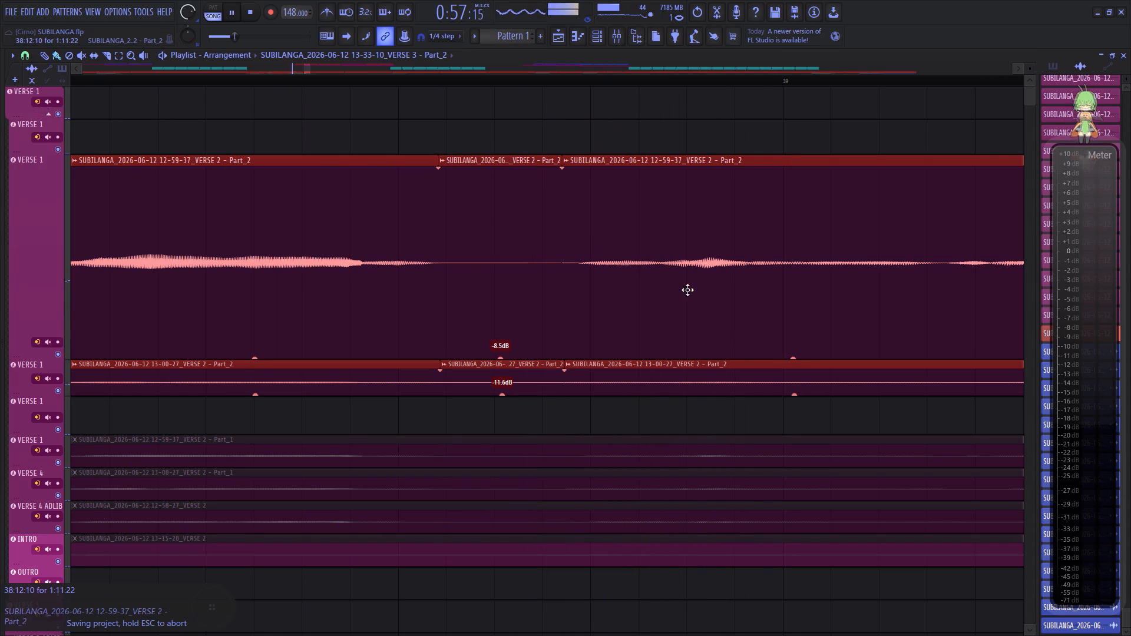
pyautogui.moveTo(691, 284); pyautogui.dragTo(679, 280)
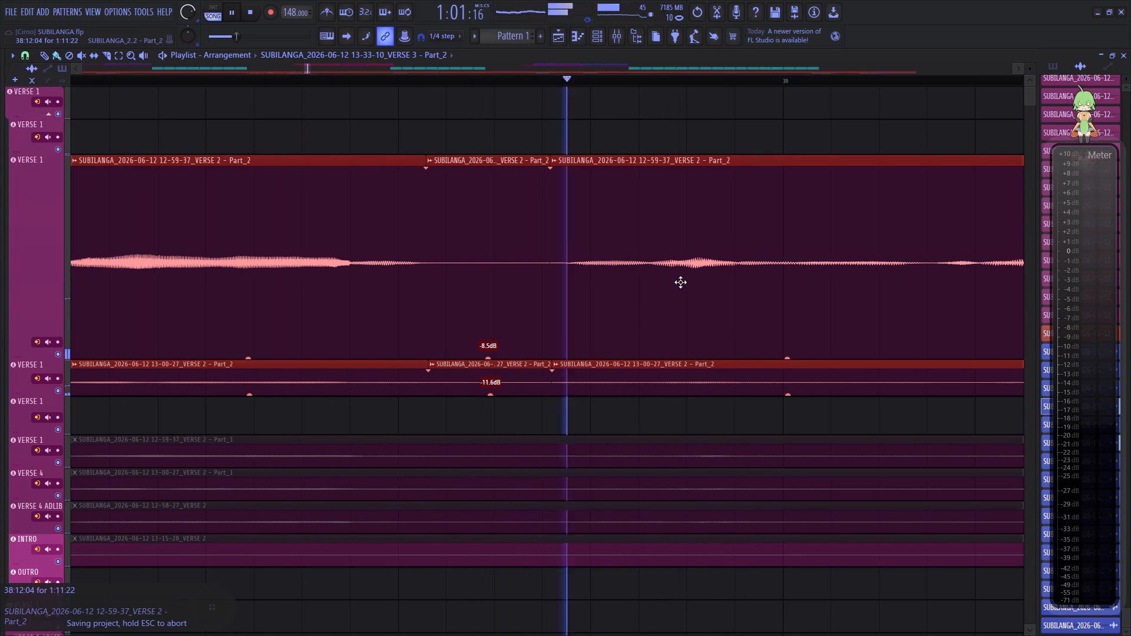
pyautogui.click(680, 282)
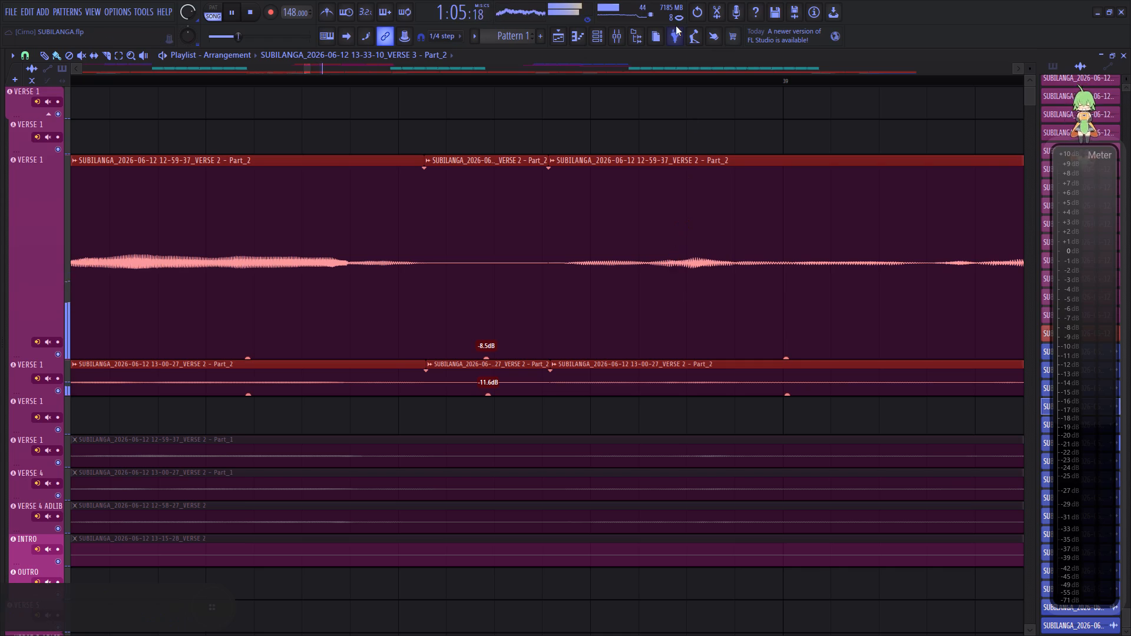
# Replay the second verse from about bar 36 and check the shifted vocals' timing against the beat.
pyautogui.scroll(-13, 676, 82)
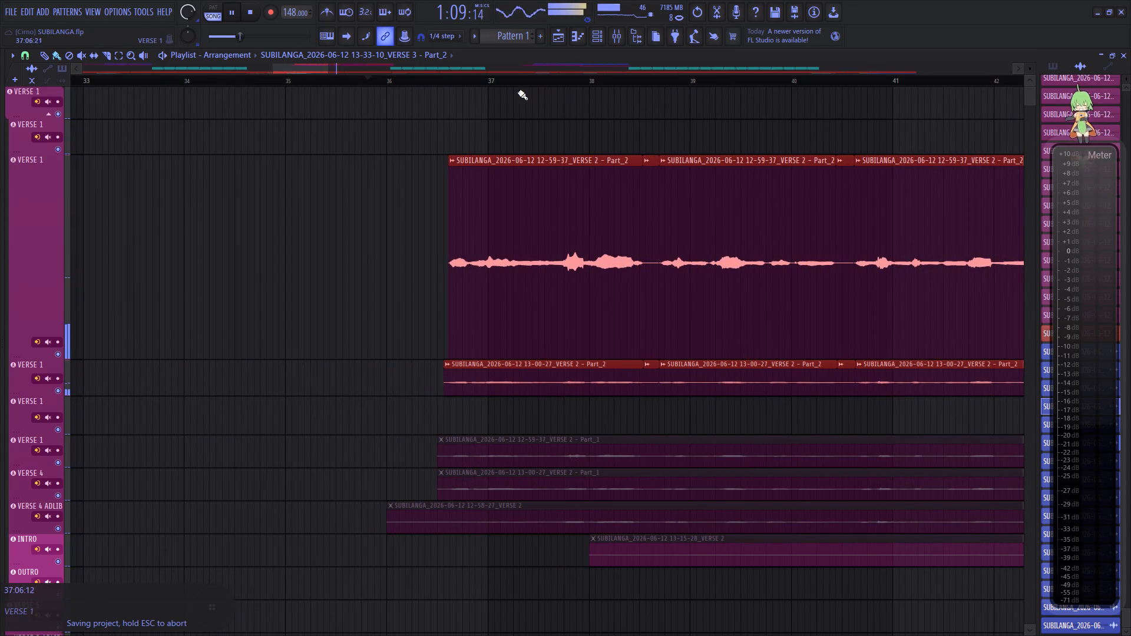
pyautogui.click(391, 79)
pyautogui.scroll(8, 506, 74)
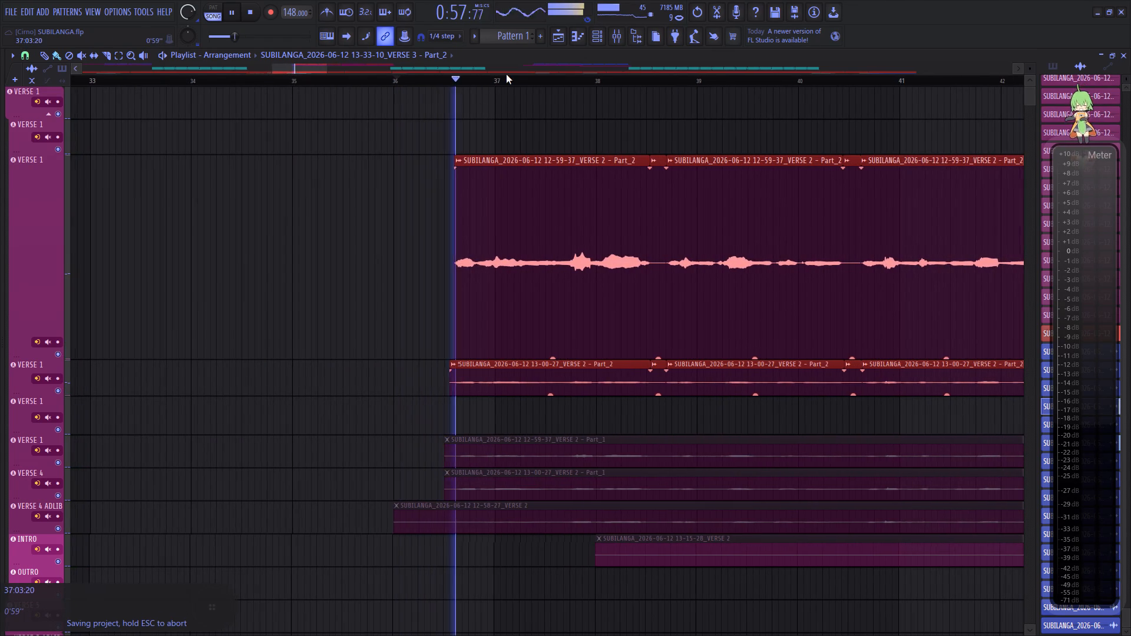
pyautogui.scroll(17, 523, 76)
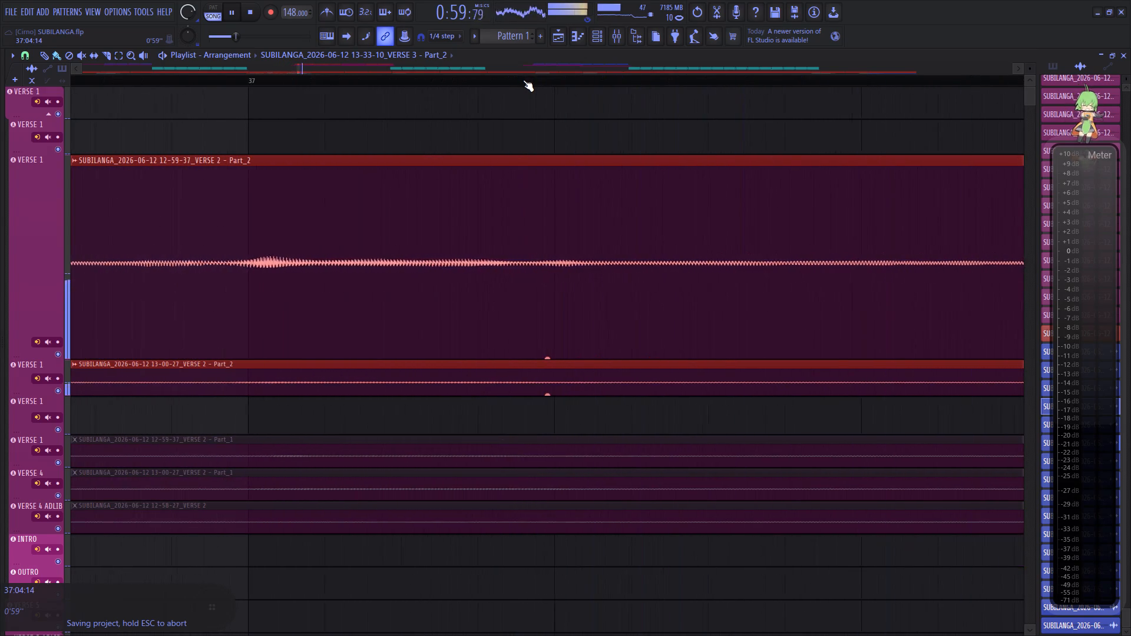
pyautogui.scroll(2, 523, 80)
pyautogui.scroll(-2, 523, 80)
pyautogui.click(430, 237)
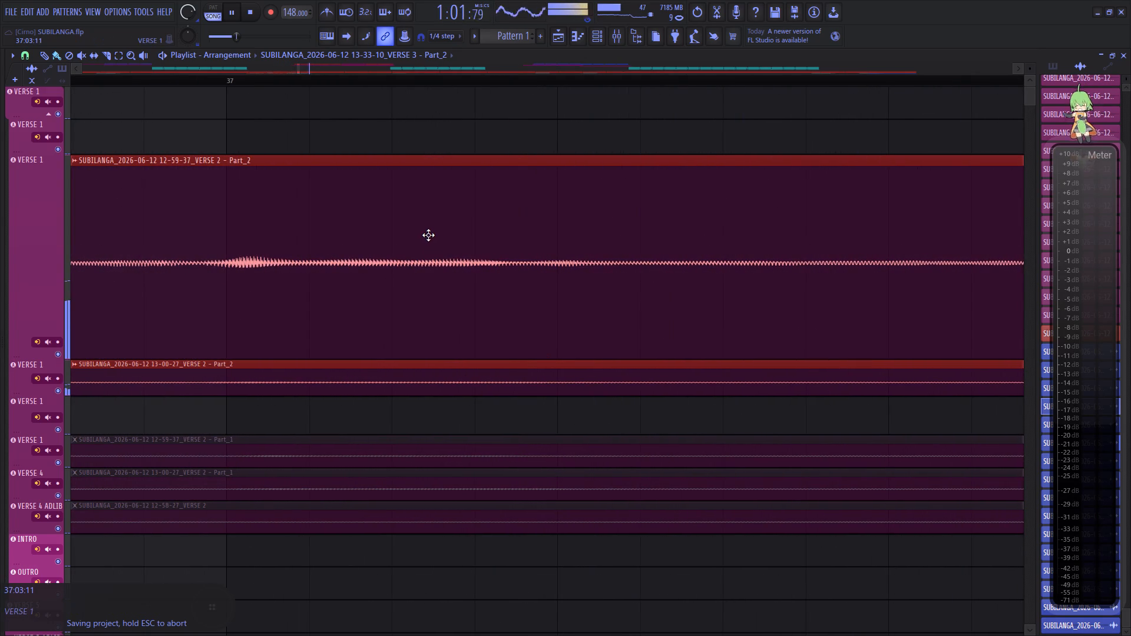
pyautogui.scroll(-7, 429, 80)
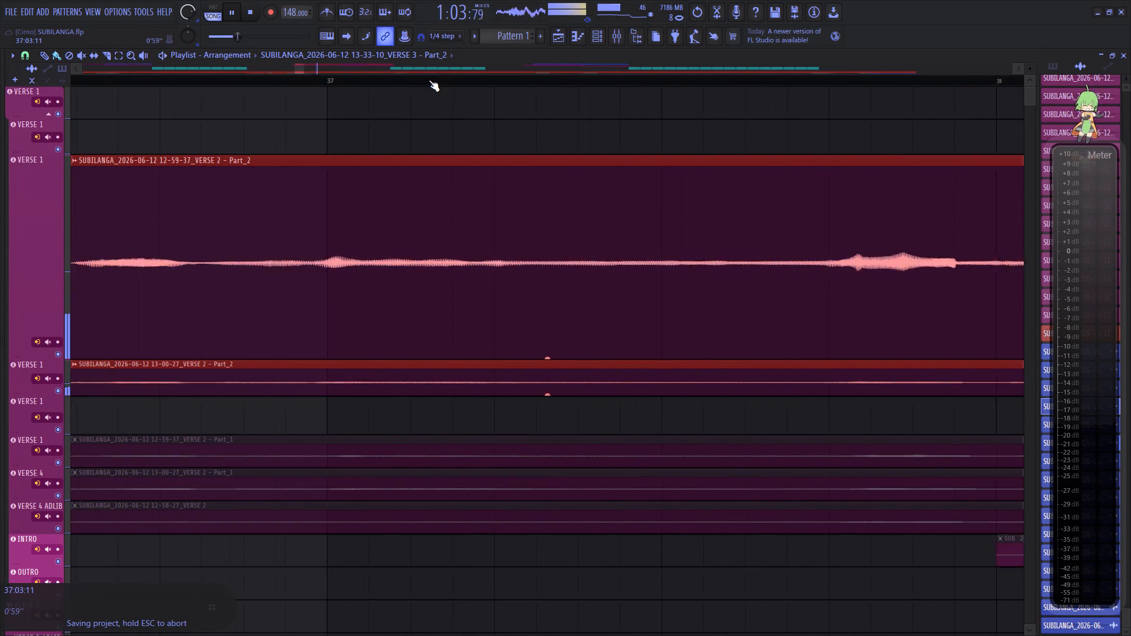
pyautogui.scroll(-16, 429, 80)
pyautogui.scroll(-5, 429, 80)
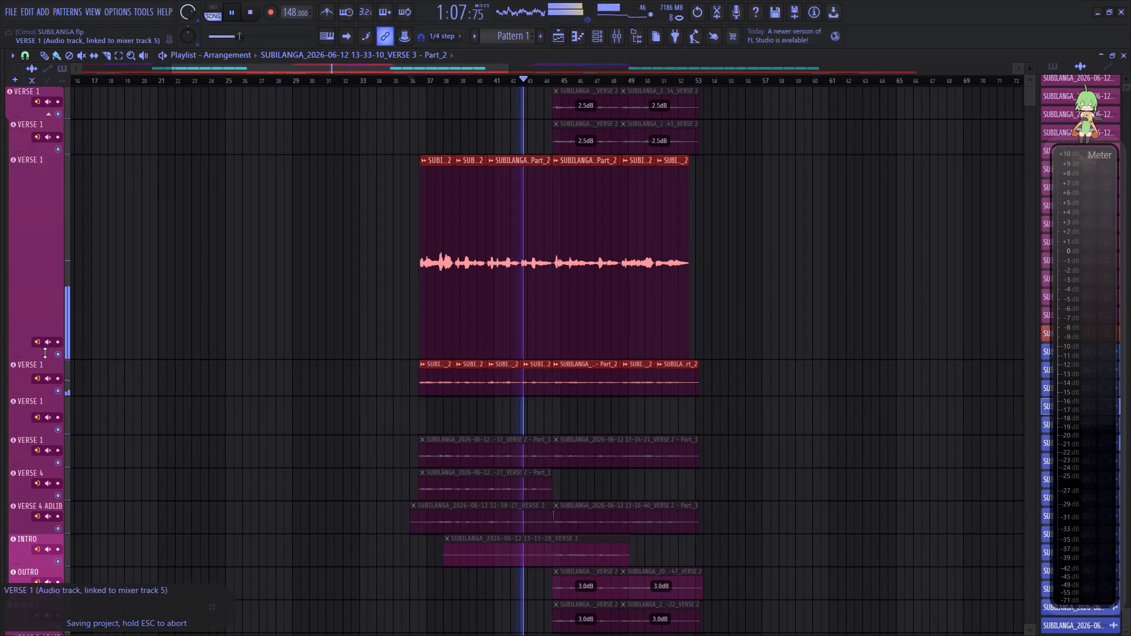
# Shrink the enlarged VERSE 1 track back to the height of its neighbours.
pyautogui.moveTo(45, 352); pyautogui.dragTo(51, 180)
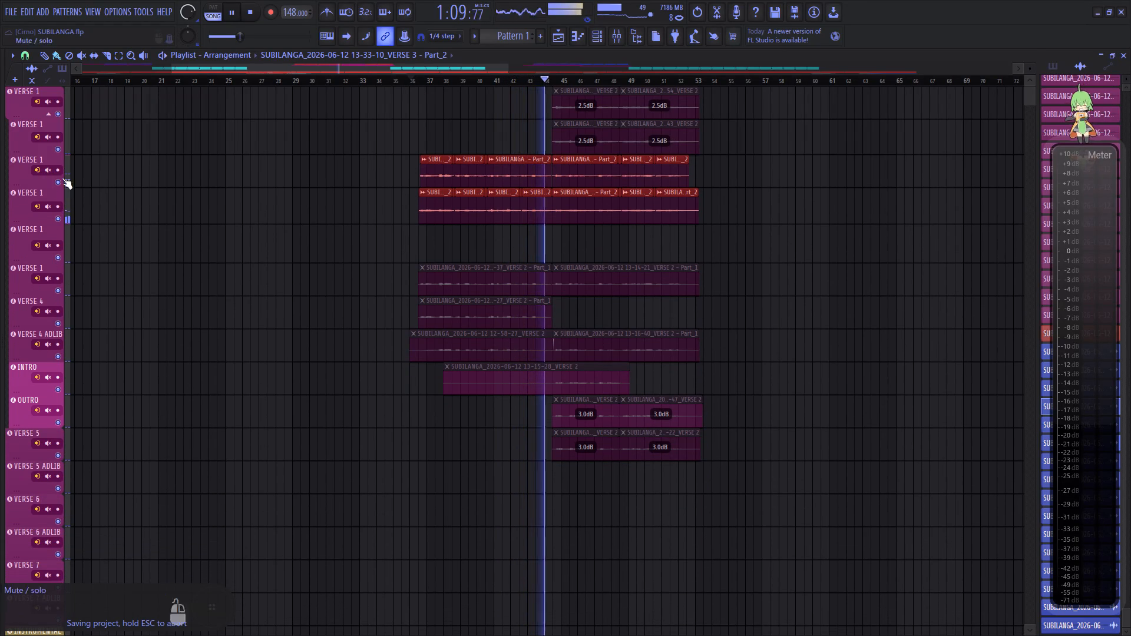
# Select the active clips from about bar 84 to 92 on the three VERSE 1 tracks and play from bar 84.
pyautogui.scroll(-13, 579, 81)
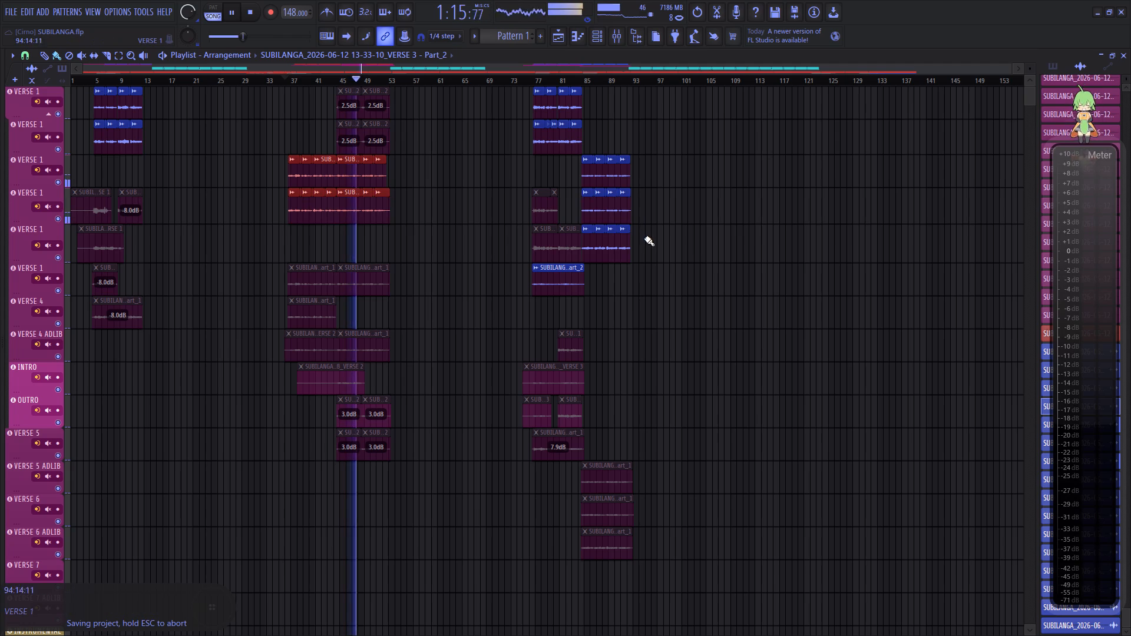
pyautogui.scroll(13, 631, 82)
pyautogui.keyDown('ctrl'); pyautogui.moveTo(653, 238); pyautogui.dragTo(501, 214); pyautogui.keyUp('ctrl')
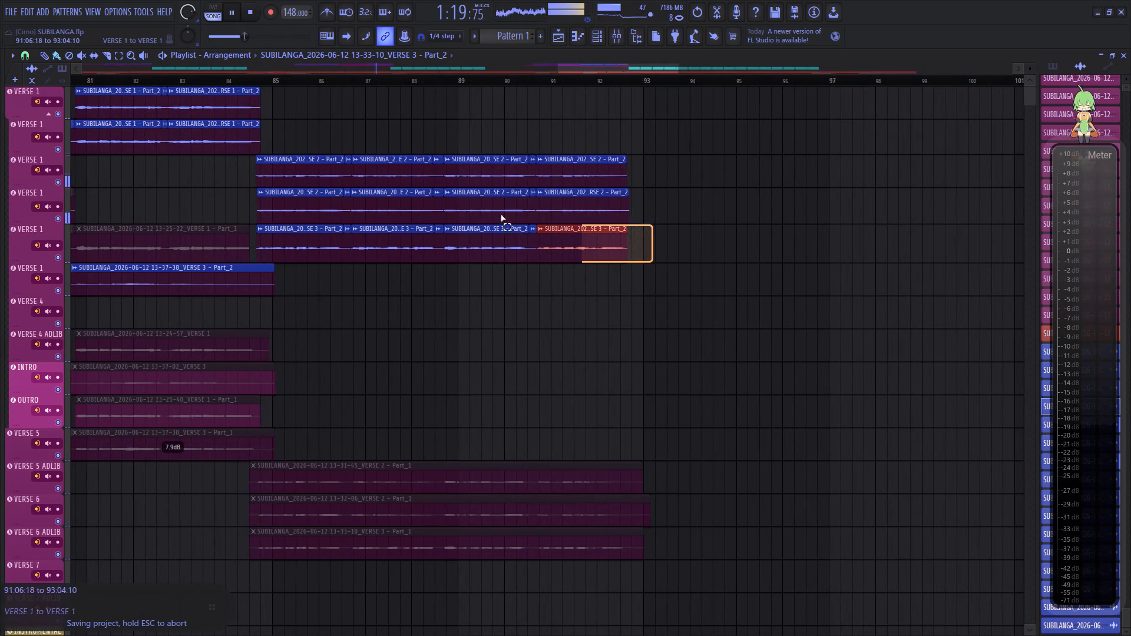
pyautogui.keyDown('ctrl'); pyautogui.moveTo(501, 214); pyautogui.dragTo(277, 163); pyautogui.keyUp('ctrl')
pyautogui.click(228, 79)
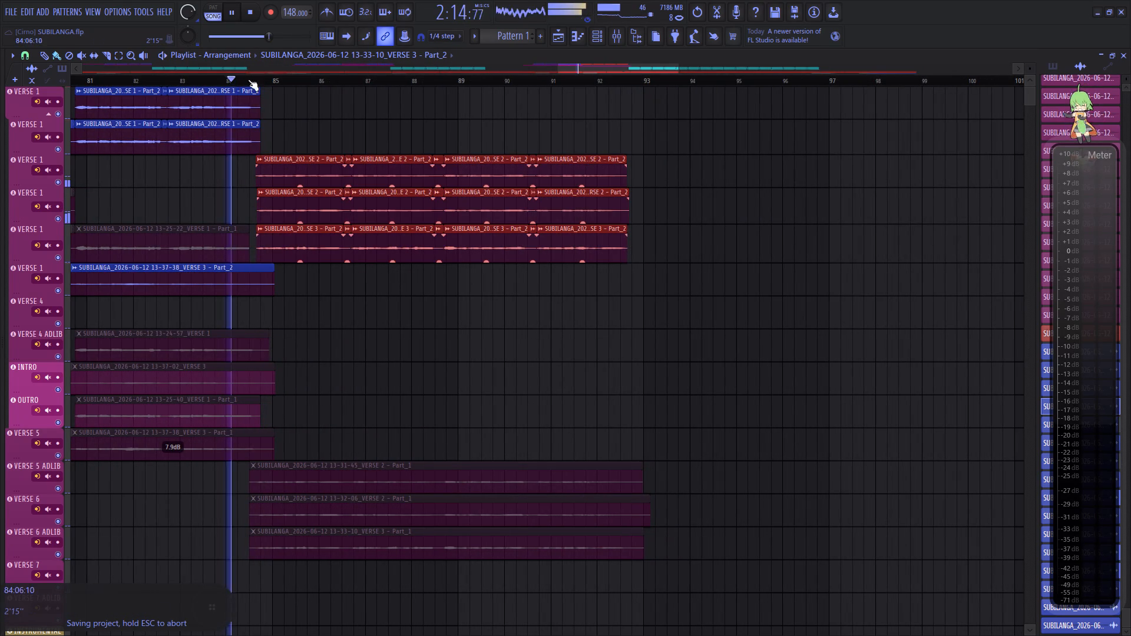
# Nudge the selected clips on the three VERSE 1 tracks slightly earlier during playback to tighten their timing.
pyautogui.scroll(12, 263, 79)
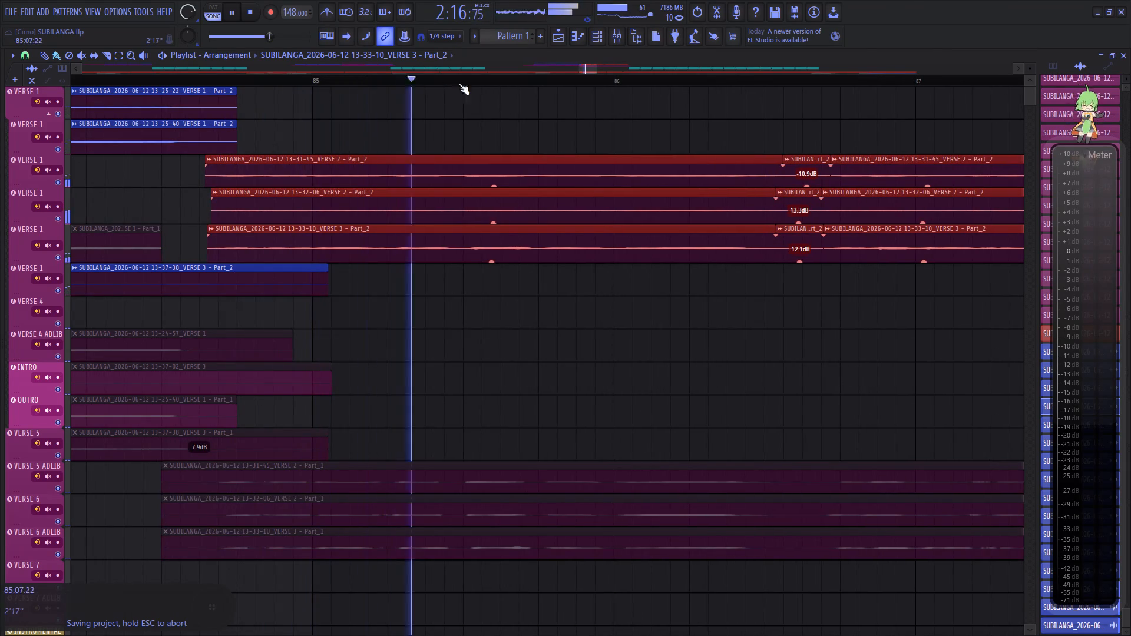
pyautogui.scroll(10, 469, 80)
pyautogui.press('space')
pyautogui.press('space')
pyautogui.moveTo(499, 180); pyautogui.dragTo(495, 169)
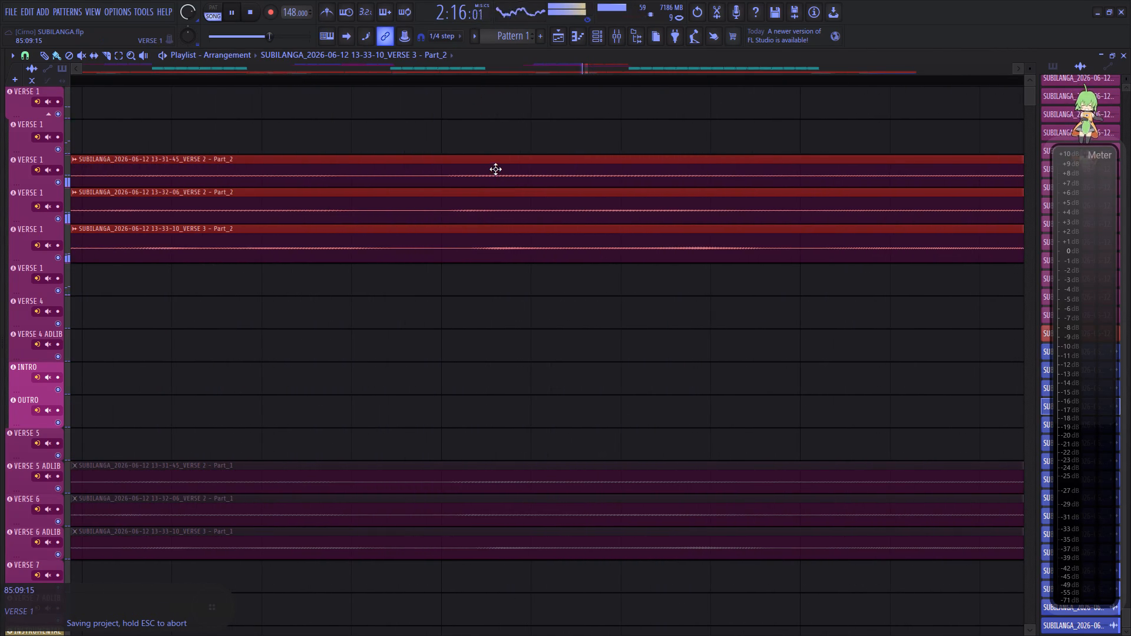
pyautogui.moveTo(495, 169); pyautogui.dragTo(482, 172)
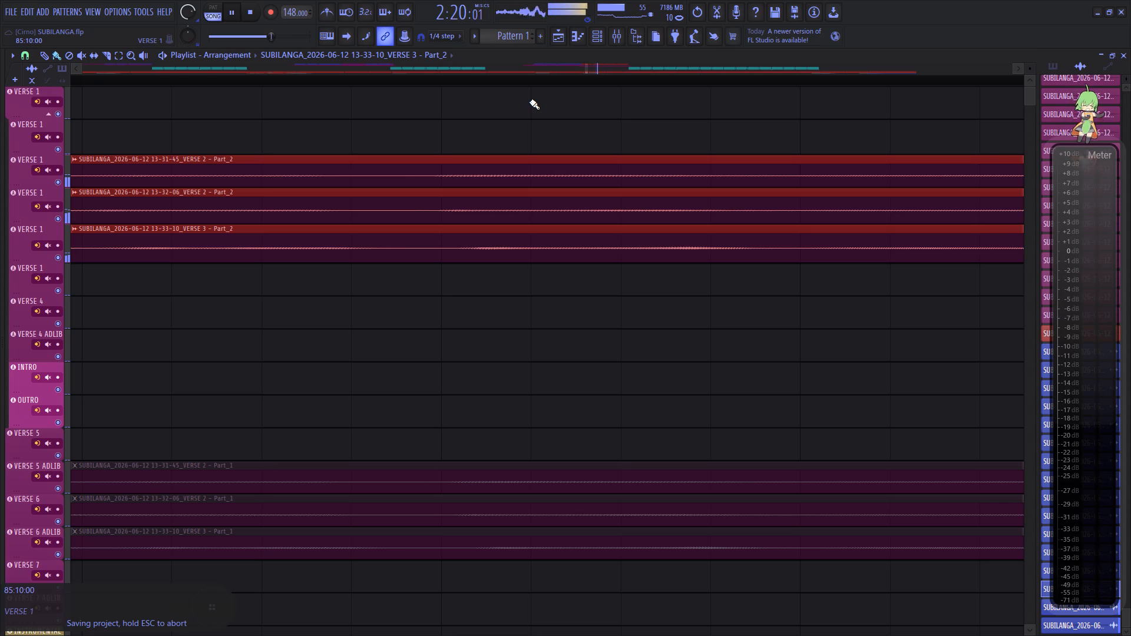
pyautogui.click(499, 174)
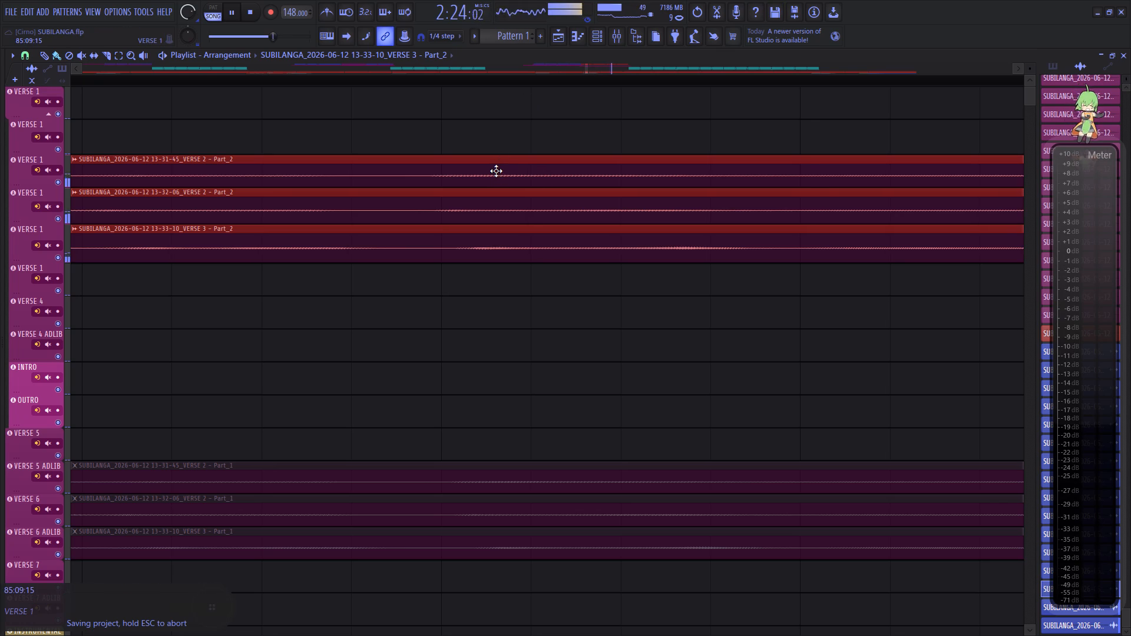
pyautogui.scroll(-10, 531, 77)
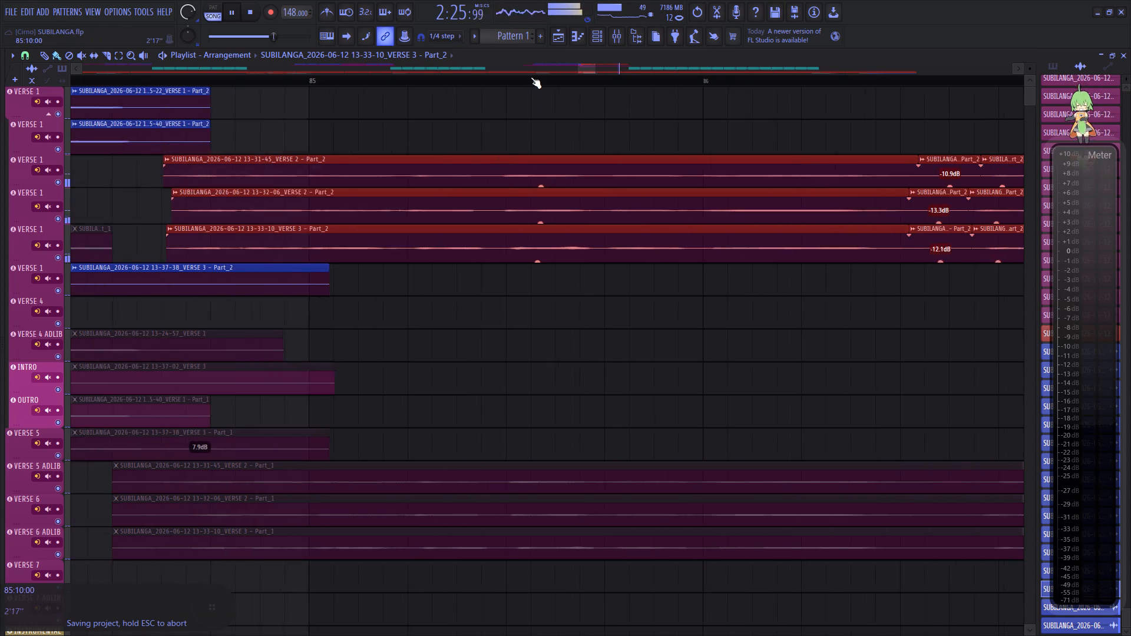
pyautogui.scroll(-8, 531, 77)
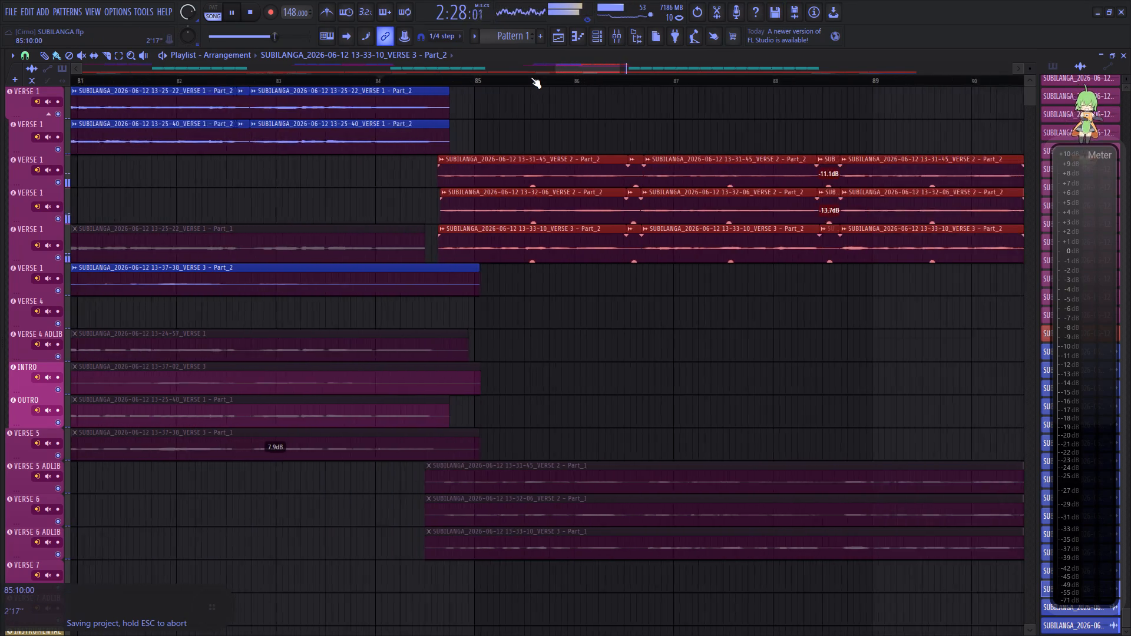
# Save the SUBILANGA project with the adjusted verse clip timing.
pyautogui.scroll(-8, 531, 77)
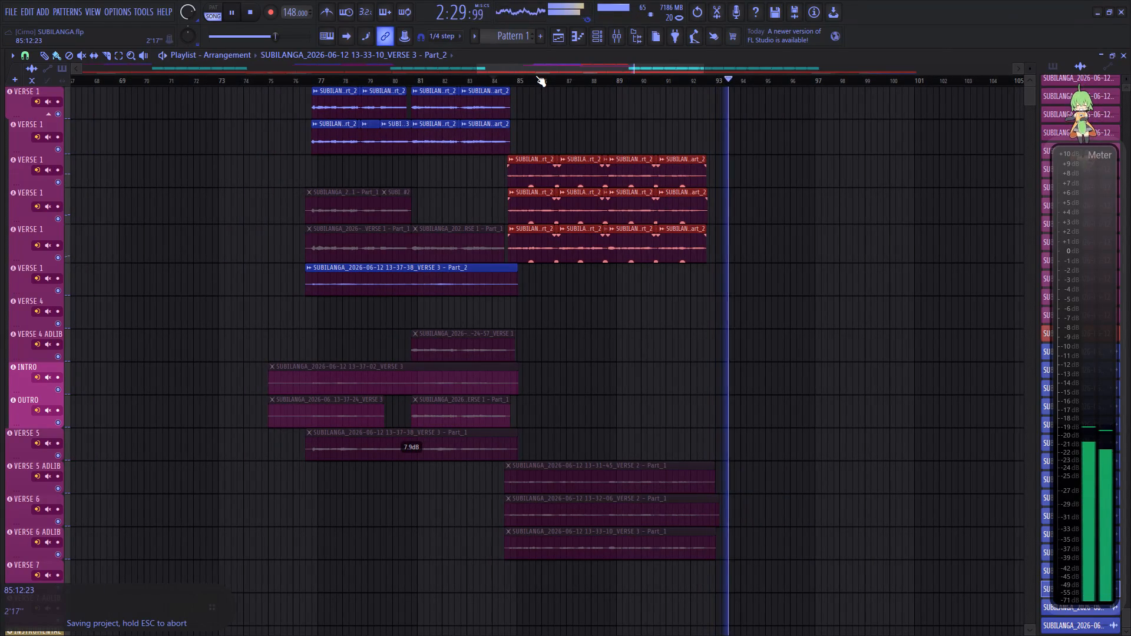
pyautogui.hotkey('ctrl', 's')
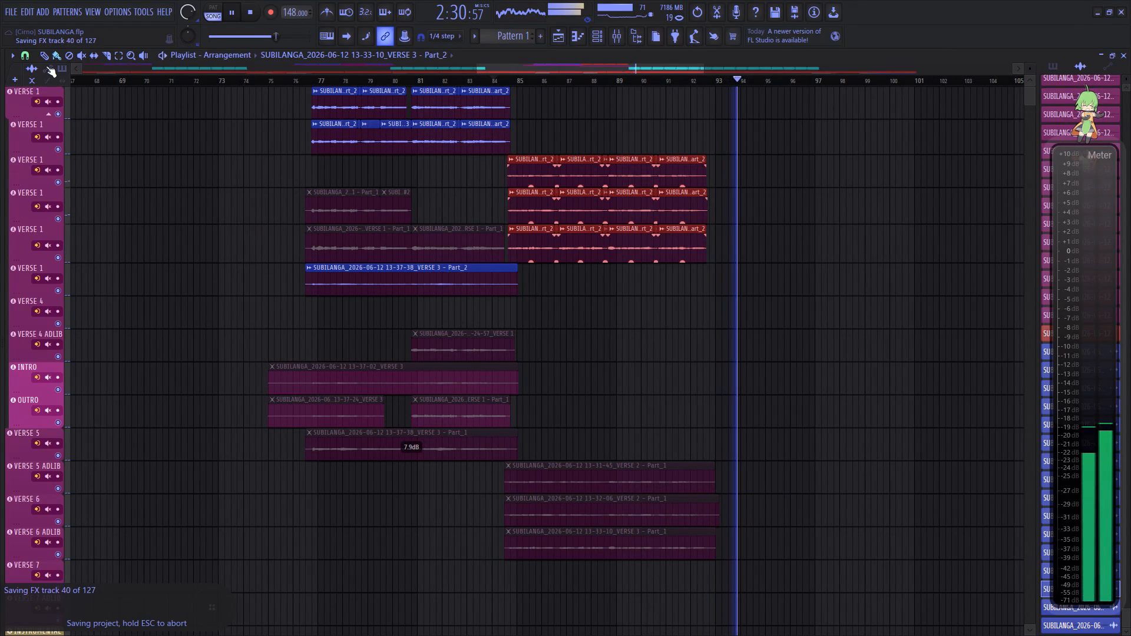
# Set the playlist's snap to Beat.
pyautogui.click(26, 55)
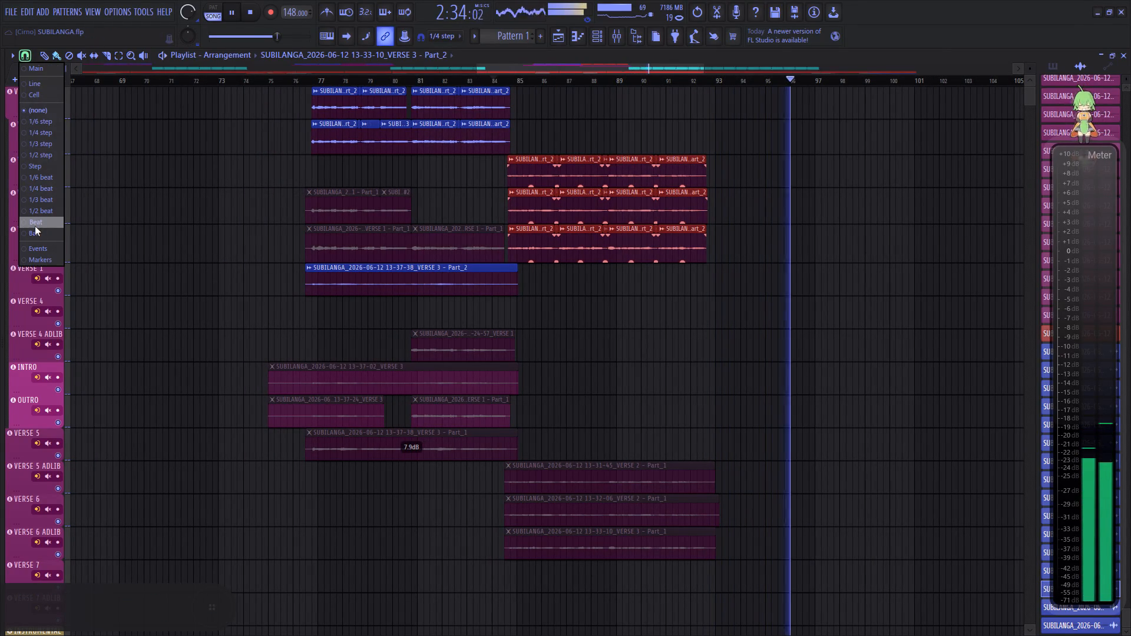
pyautogui.click(35, 225)
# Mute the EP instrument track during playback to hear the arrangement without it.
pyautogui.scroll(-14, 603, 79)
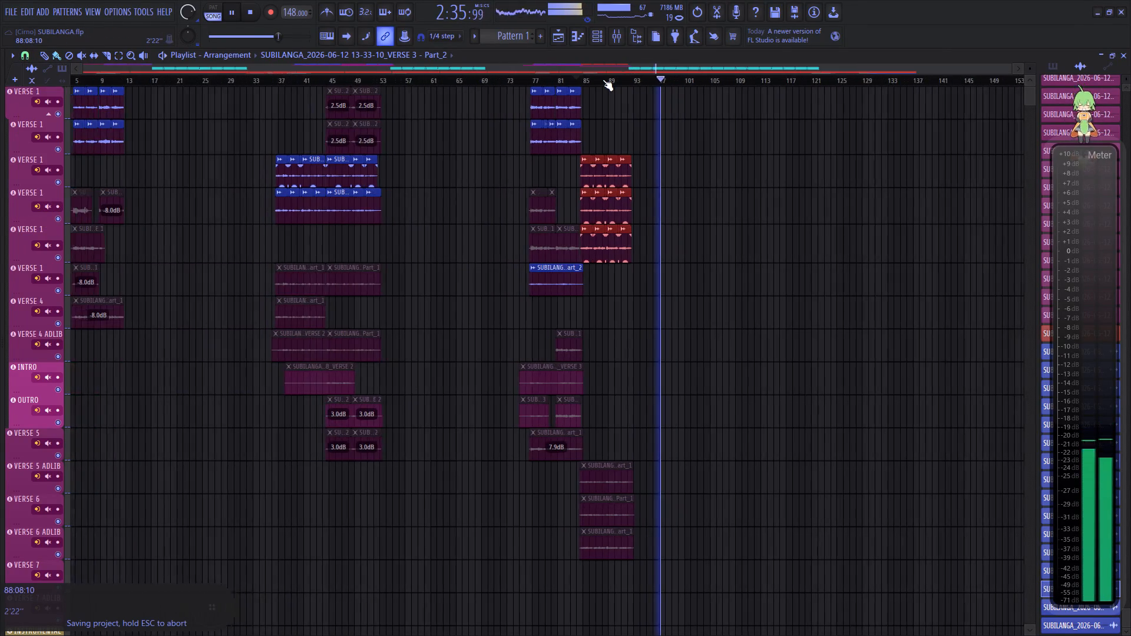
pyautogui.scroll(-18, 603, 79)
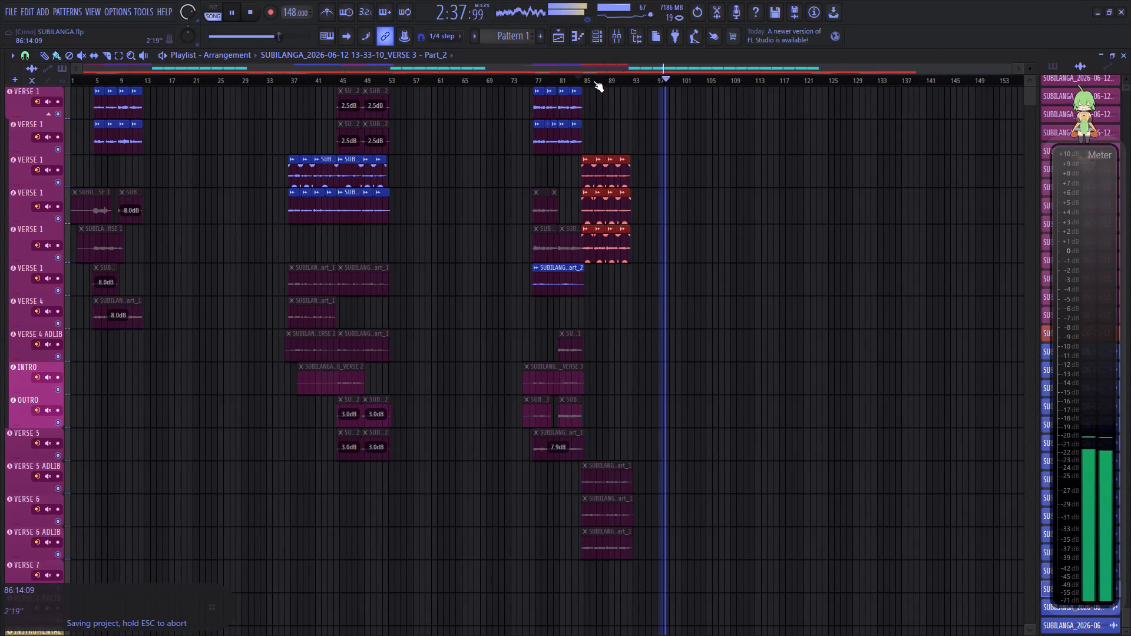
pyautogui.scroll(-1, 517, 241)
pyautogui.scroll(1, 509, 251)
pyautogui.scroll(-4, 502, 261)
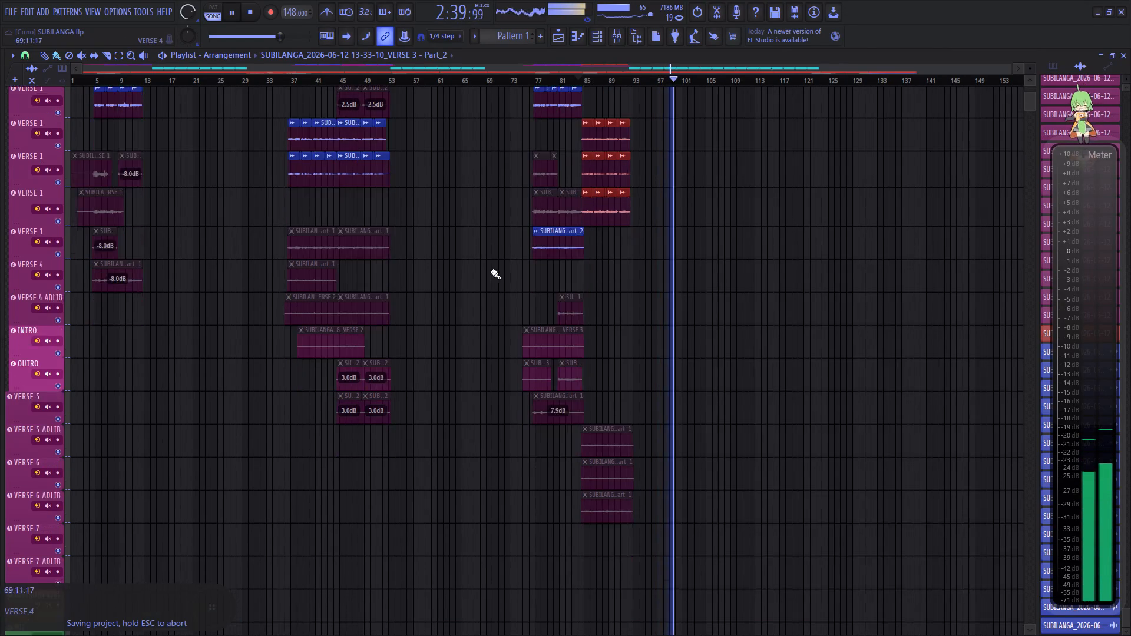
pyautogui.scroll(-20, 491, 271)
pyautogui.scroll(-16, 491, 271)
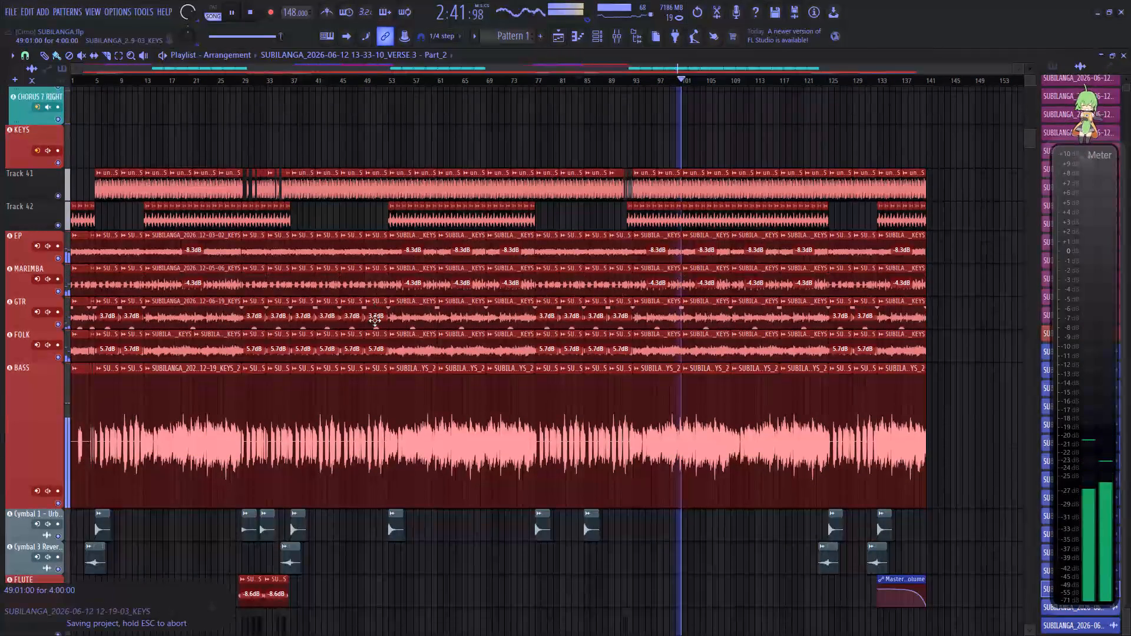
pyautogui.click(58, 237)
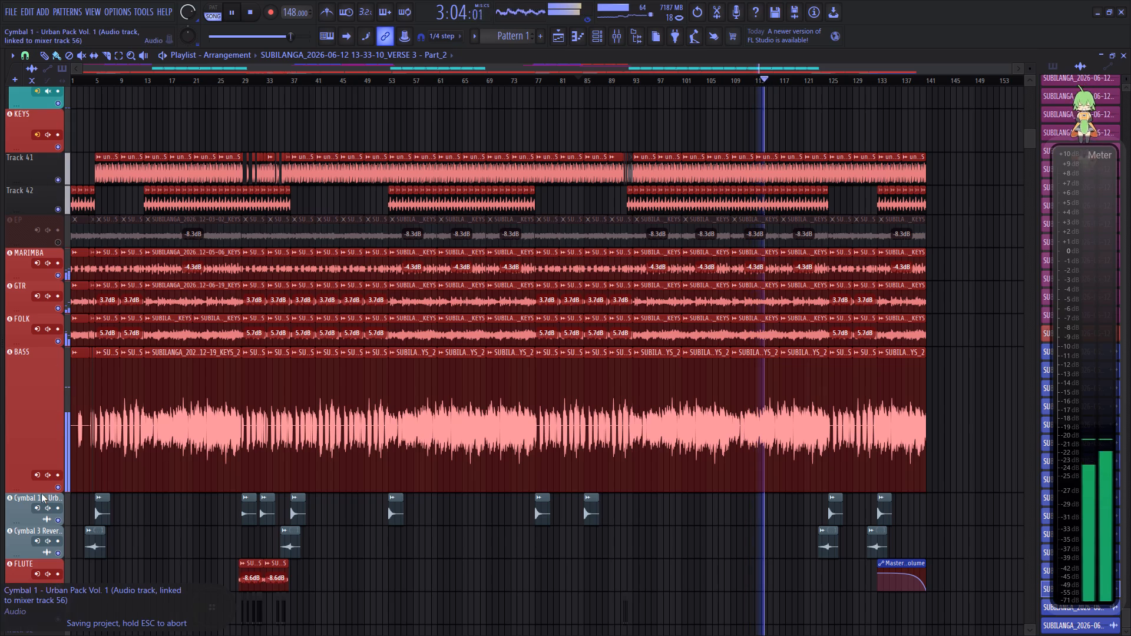
# Shrink the enlarged BASS track to about the height of its neighbouring instrument tracks.
pyautogui.moveTo(41, 489); pyautogui.dragTo(47, 380)
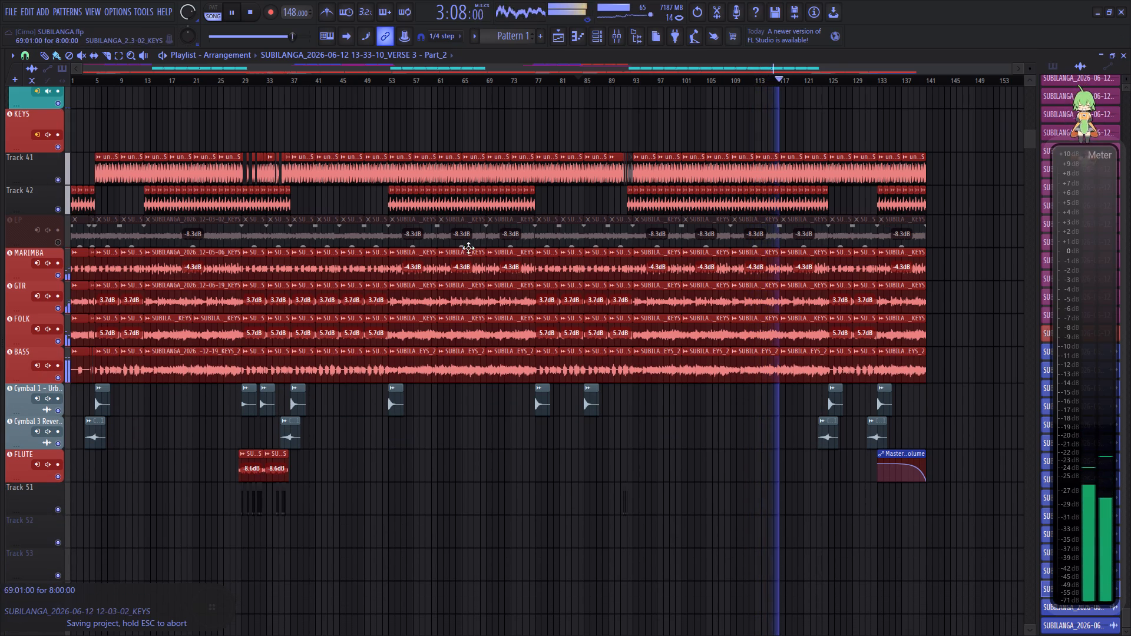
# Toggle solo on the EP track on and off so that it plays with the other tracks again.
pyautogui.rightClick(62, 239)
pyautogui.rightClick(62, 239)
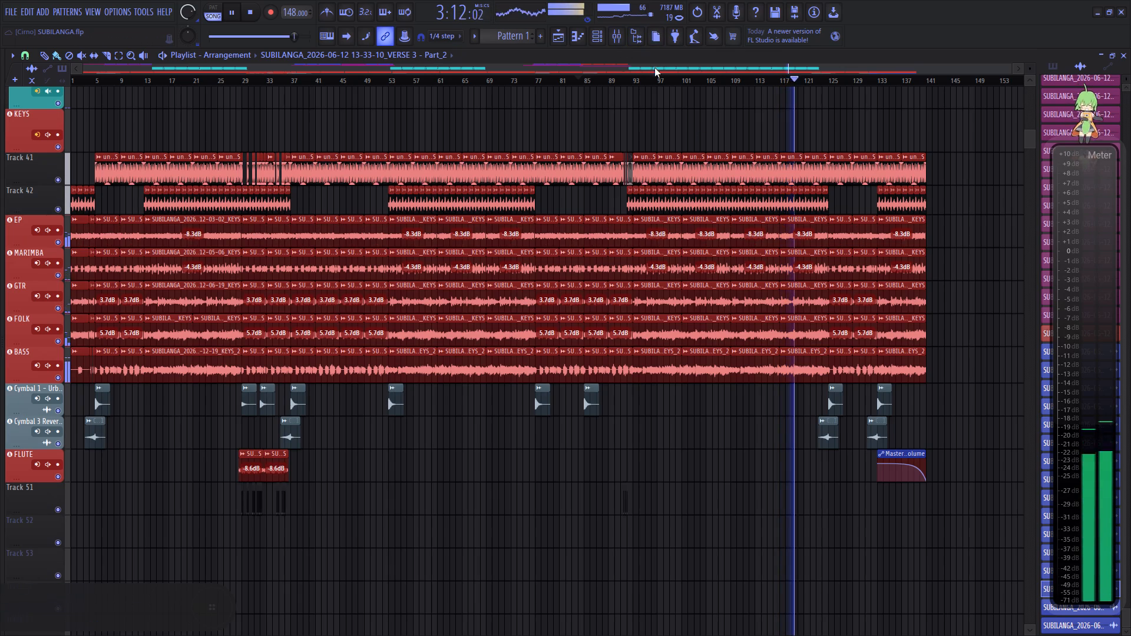
# Save the project again while the song keeps playing.
pyautogui.moveTo(654, 68); pyautogui.dragTo(776, 65)
pyautogui.click(12, 14)
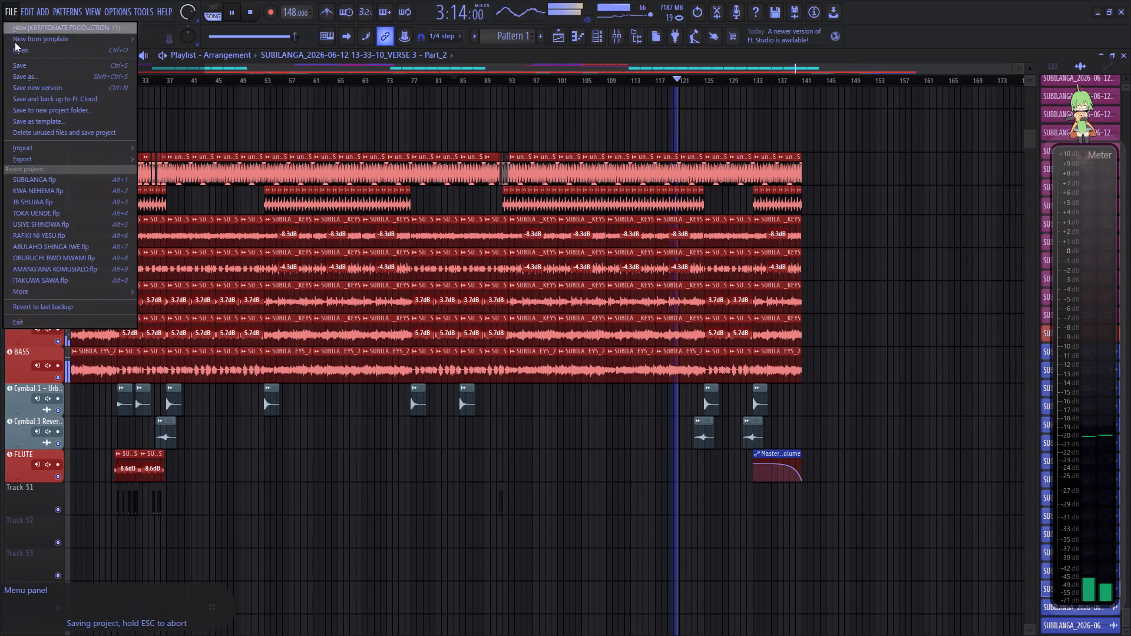
pyautogui.click(28, 66)
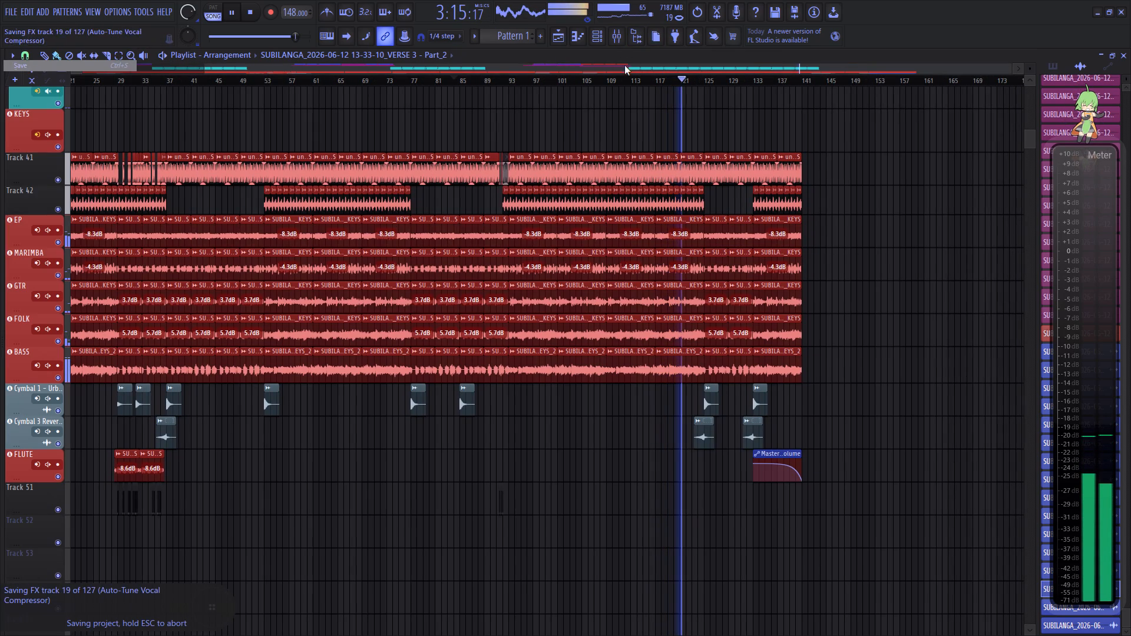
# Open Maximus on the Master channel, solo its low band and merge the band's stereo image further.
pyautogui.moveTo(634, 67); pyautogui.dragTo(690, 67)
pyautogui.moveTo(690, 67); pyautogui.dragTo(732, 67)
pyautogui.moveTo(760, 70); pyautogui.dragTo(765, 71)
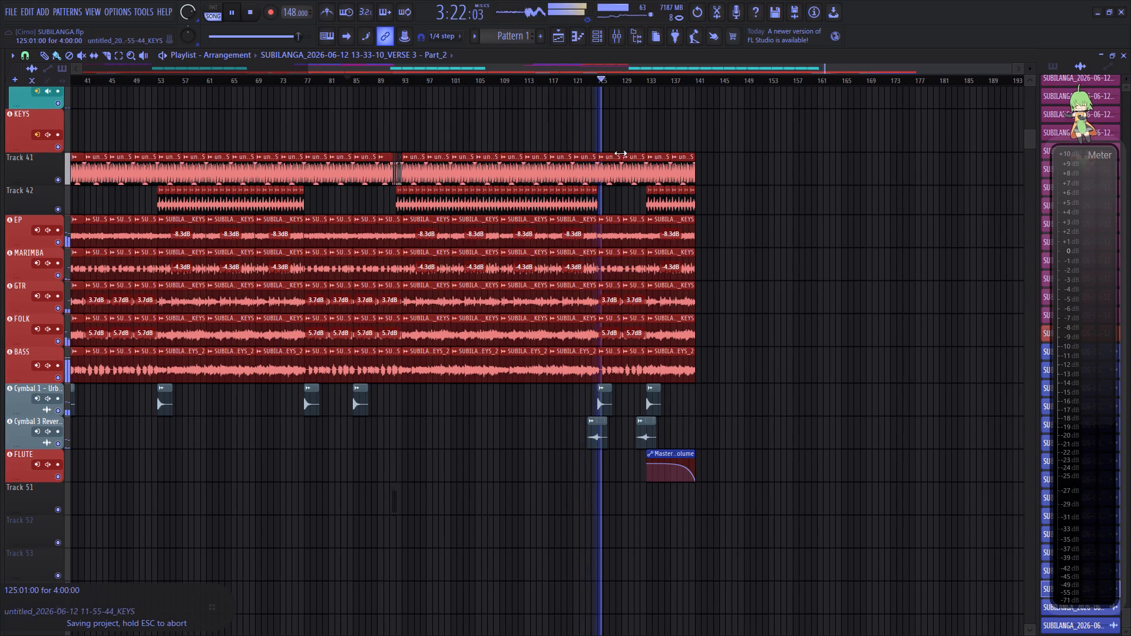
pyautogui.scroll(5, 657, 79)
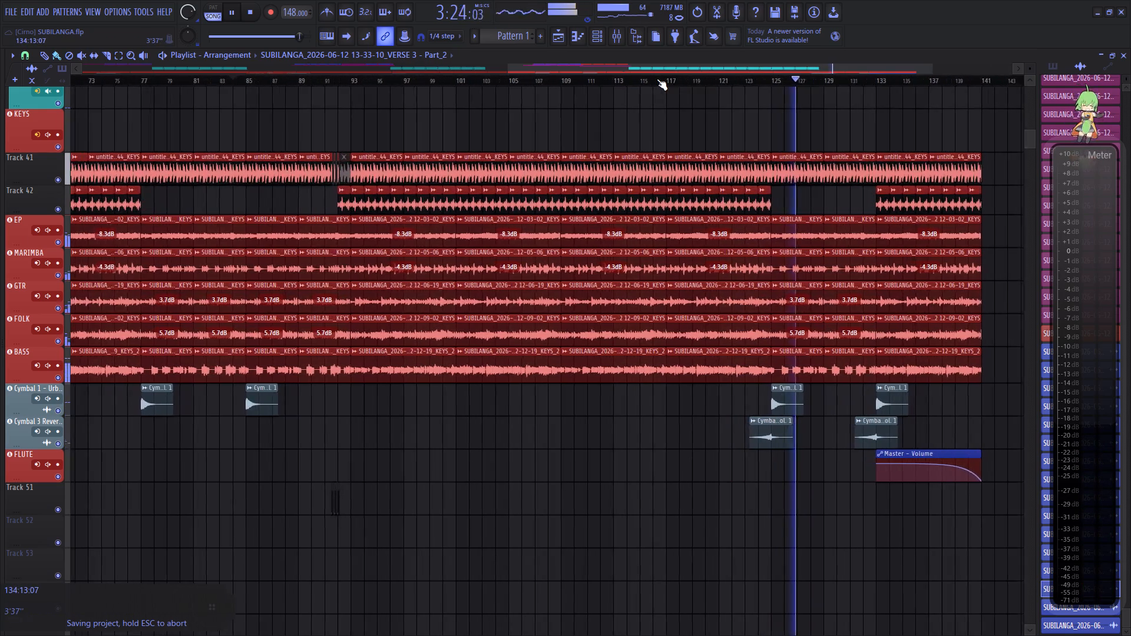
pyautogui.click(608, 39)
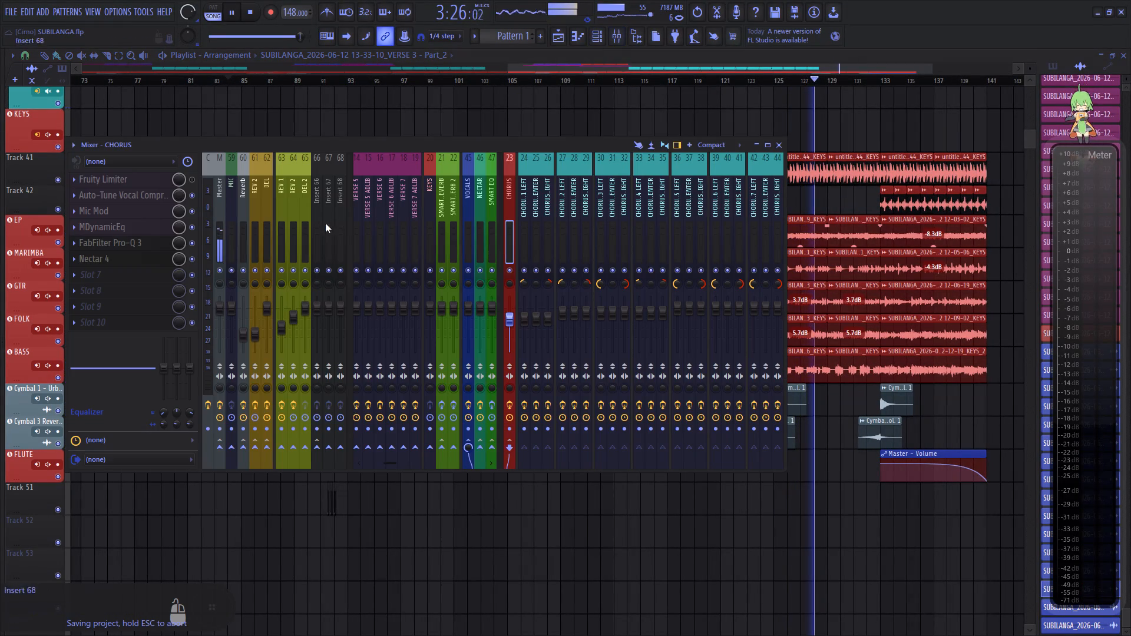
pyautogui.click(218, 244)
pyautogui.click(129, 228)
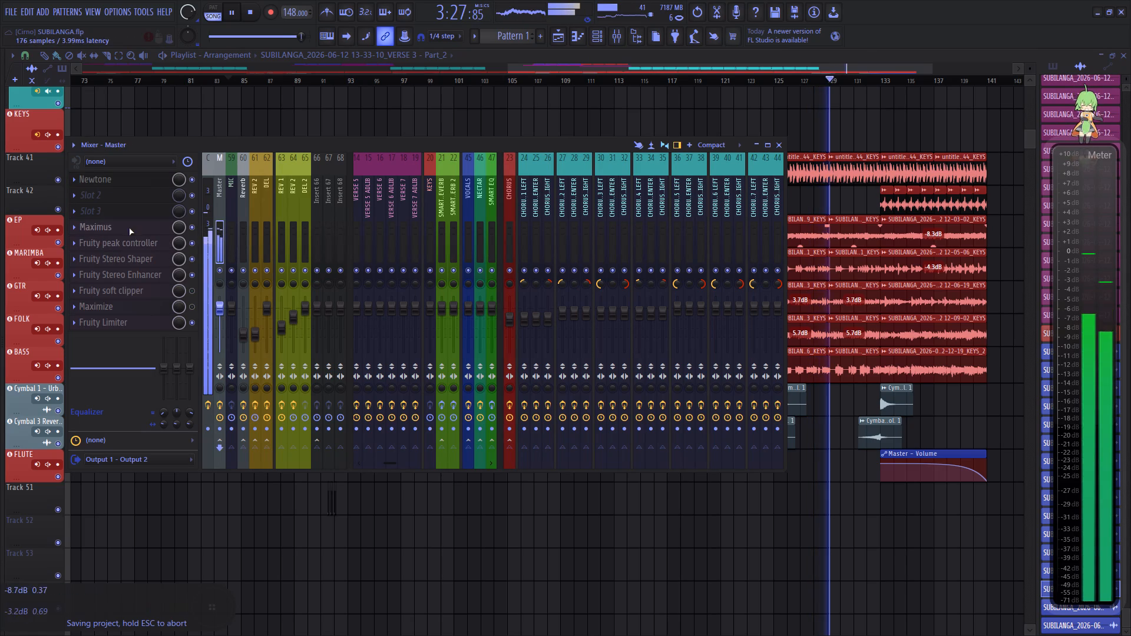
pyautogui.click(117, 367)
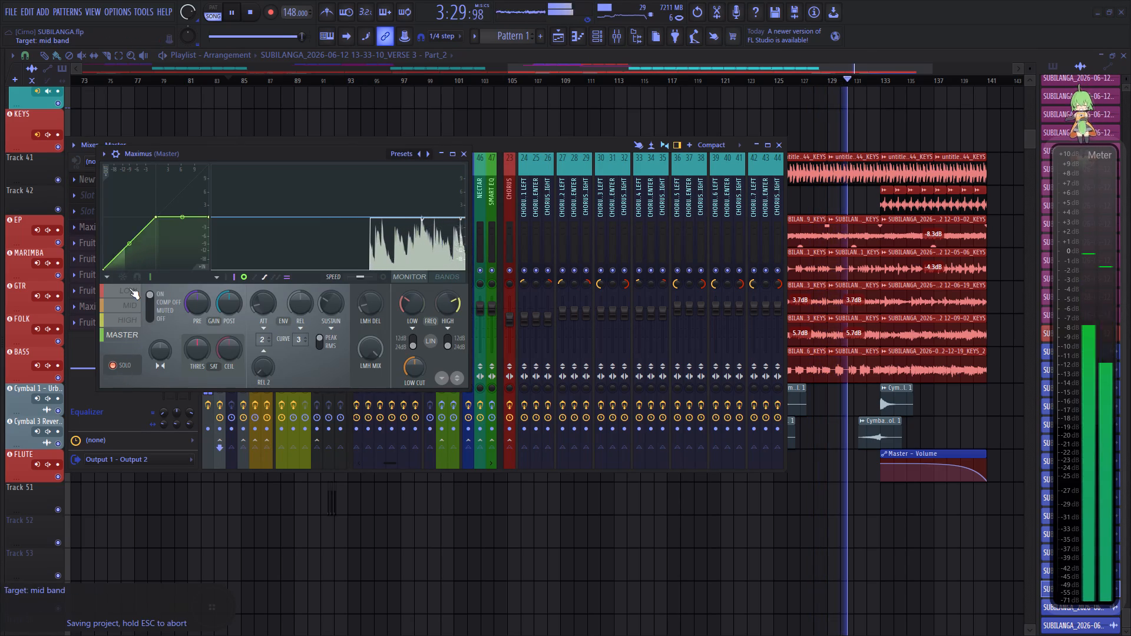
pyautogui.click(129, 286)
pyautogui.scroll(4, 163, 355)
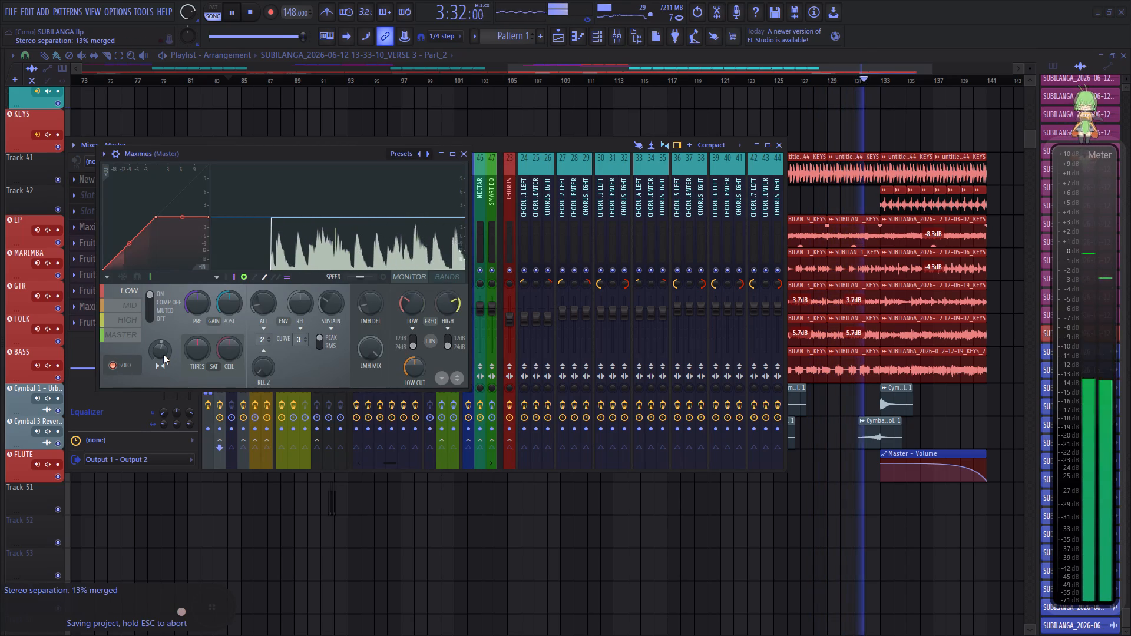
pyautogui.scroll(1, 163, 355)
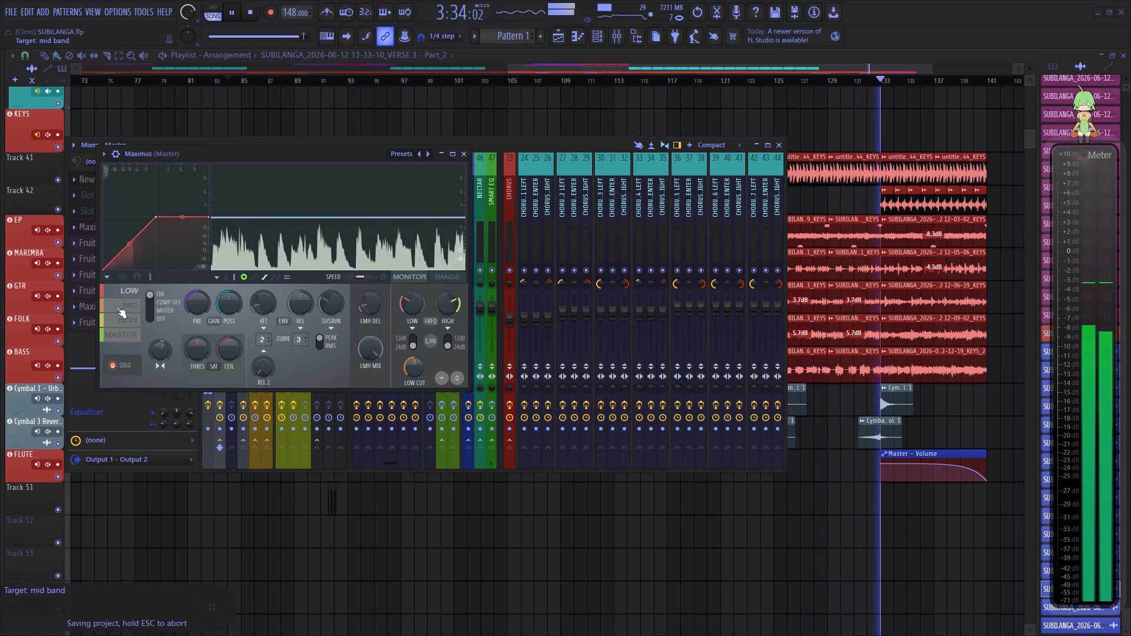
# Set Maximus stereo separation to 16% separated for the mid band and 26% for the high band, then turn off solo and close it.
pyautogui.click(116, 307)
pyautogui.scroll(-2, 163, 349)
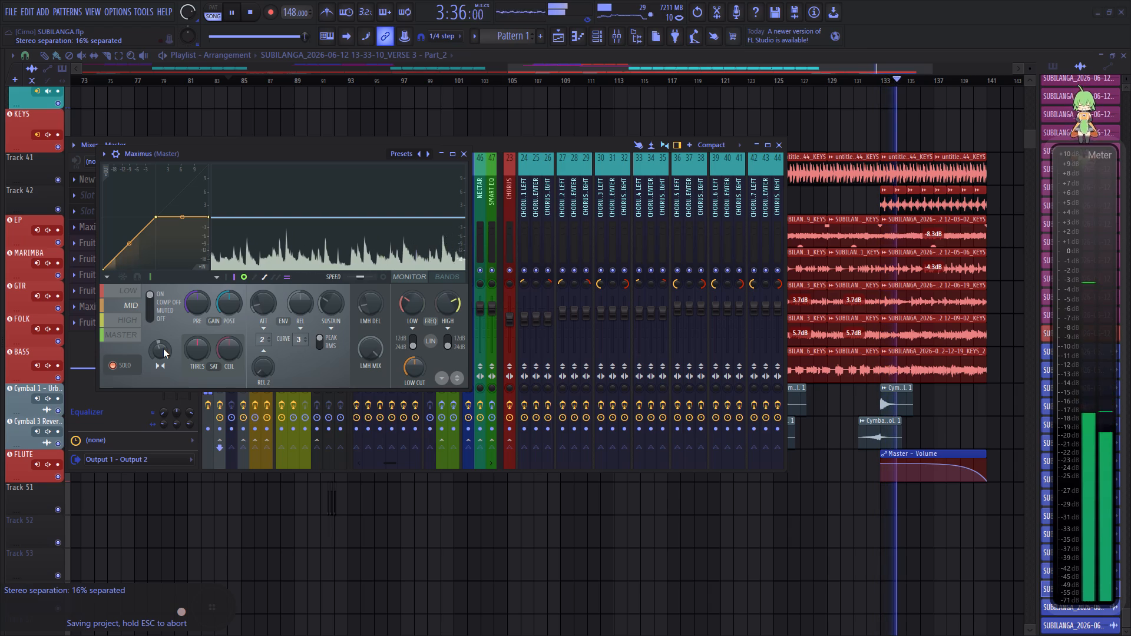
pyautogui.click(133, 322)
pyautogui.scroll(-1, 156, 353)
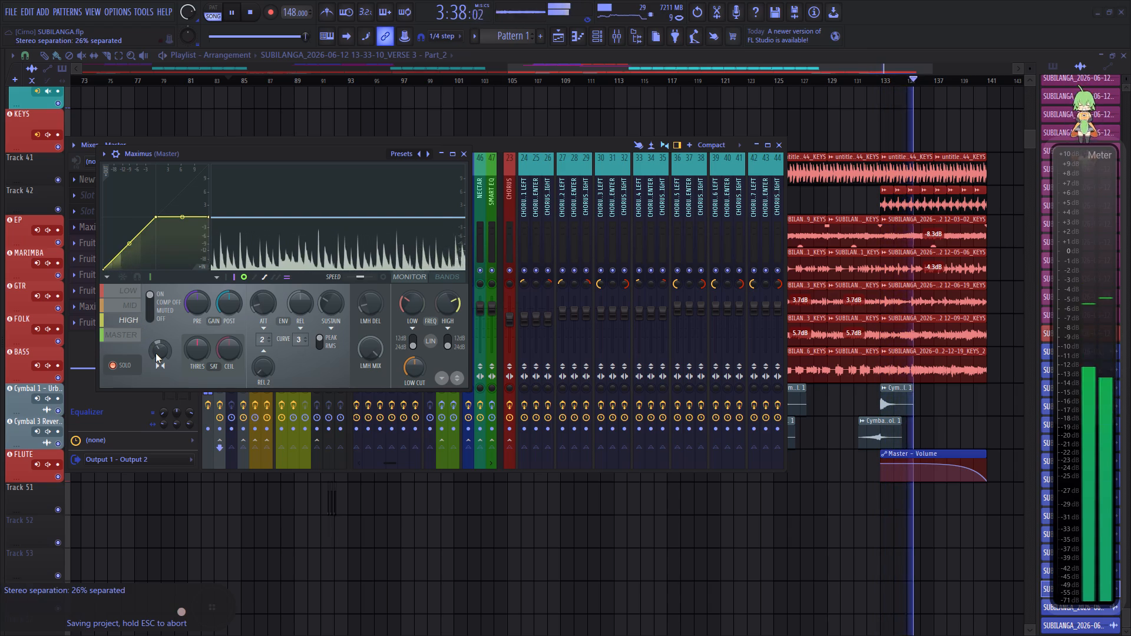
pyautogui.click(127, 333)
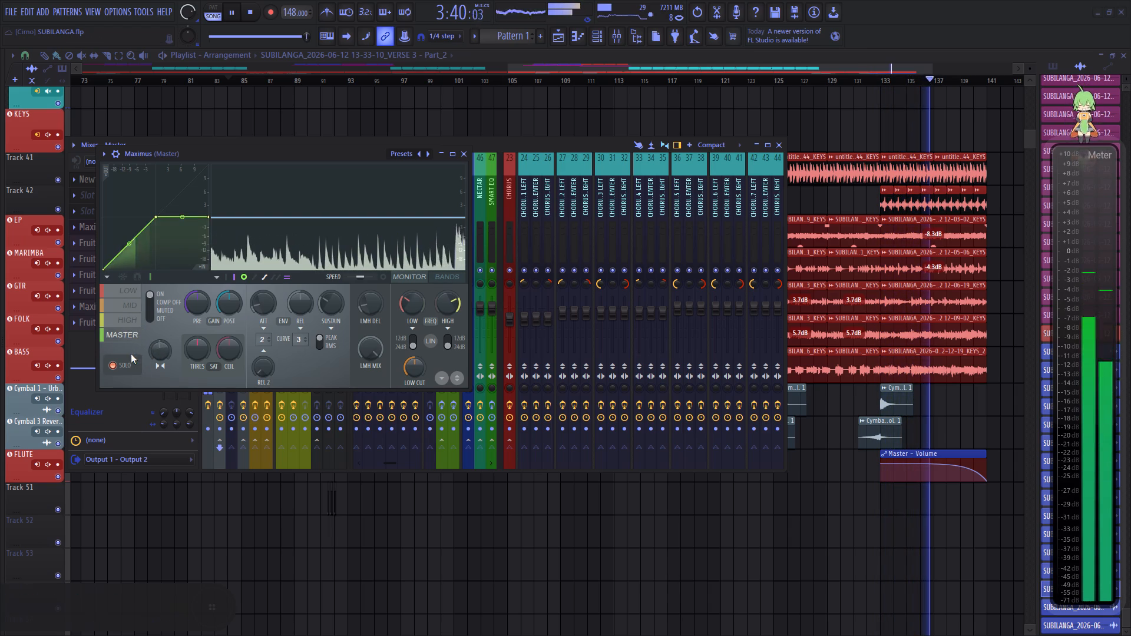
pyautogui.click(129, 369)
pyautogui.click(464, 155)
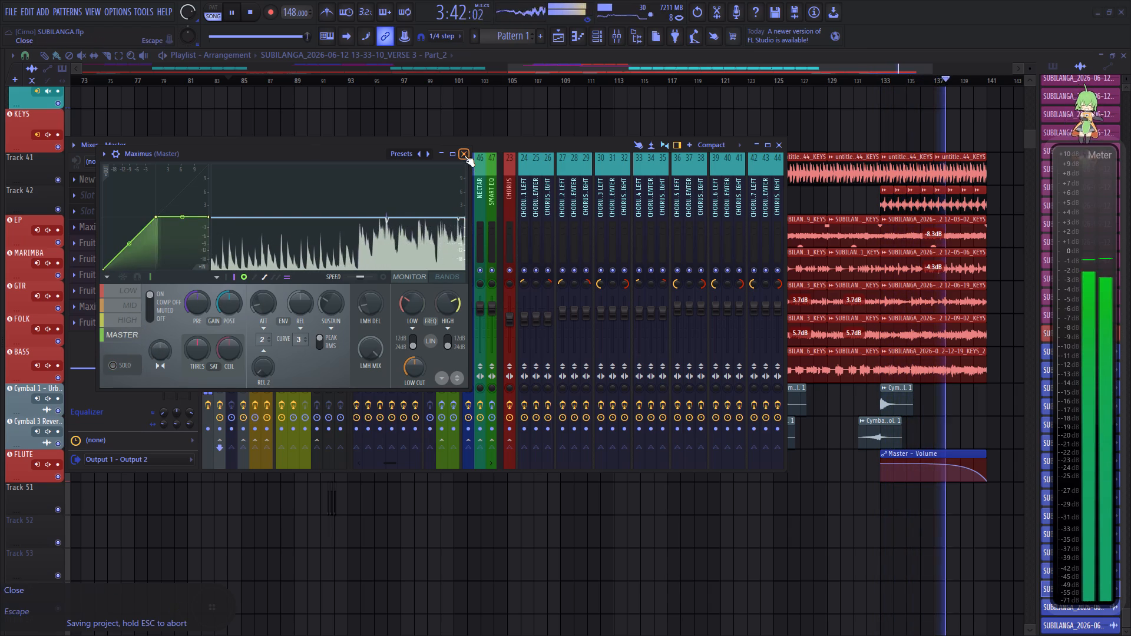
# Play the song from the start and review the intro's instrument tracks up to about bar 7.
pyautogui.moveTo(598, 67); pyautogui.dragTo(100, 193)
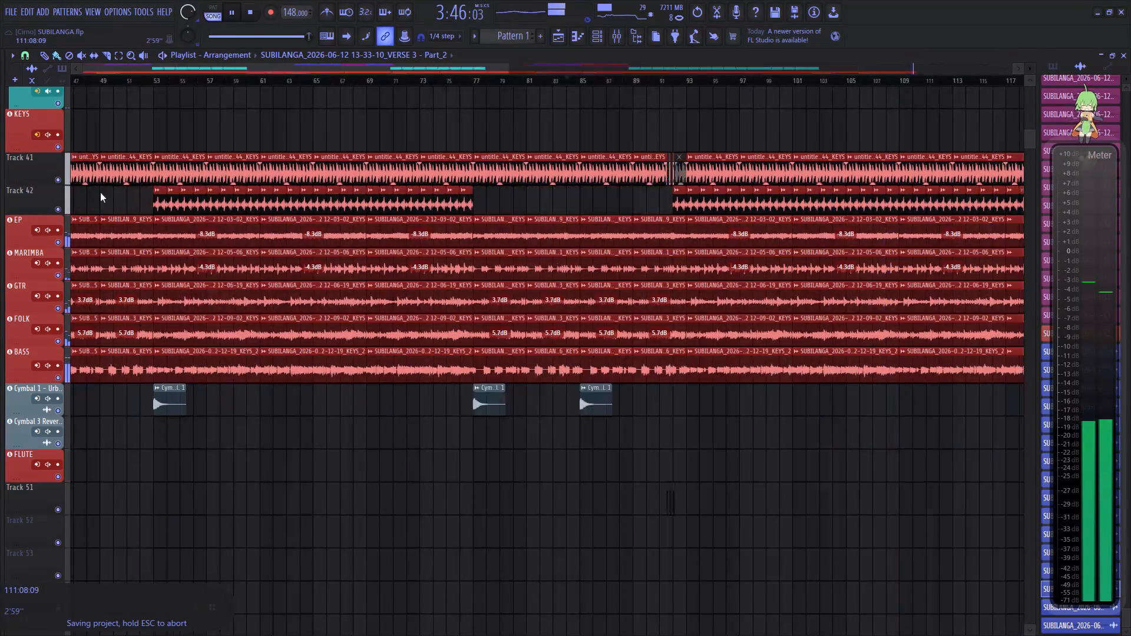
pyautogui.moveTo(100, 193); pyautogui.dragTo(0, 206)
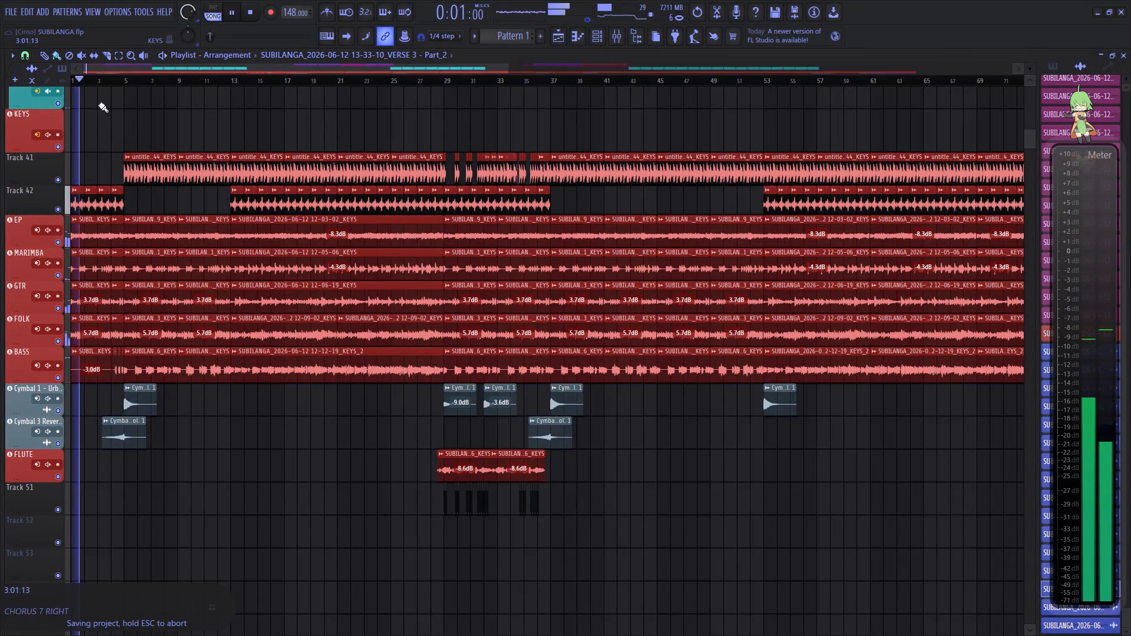
pyautogui.moveTo(94, 82); pyautogui.dragTo(0, 112)
pyautogui.scroll(3, 92, 190)
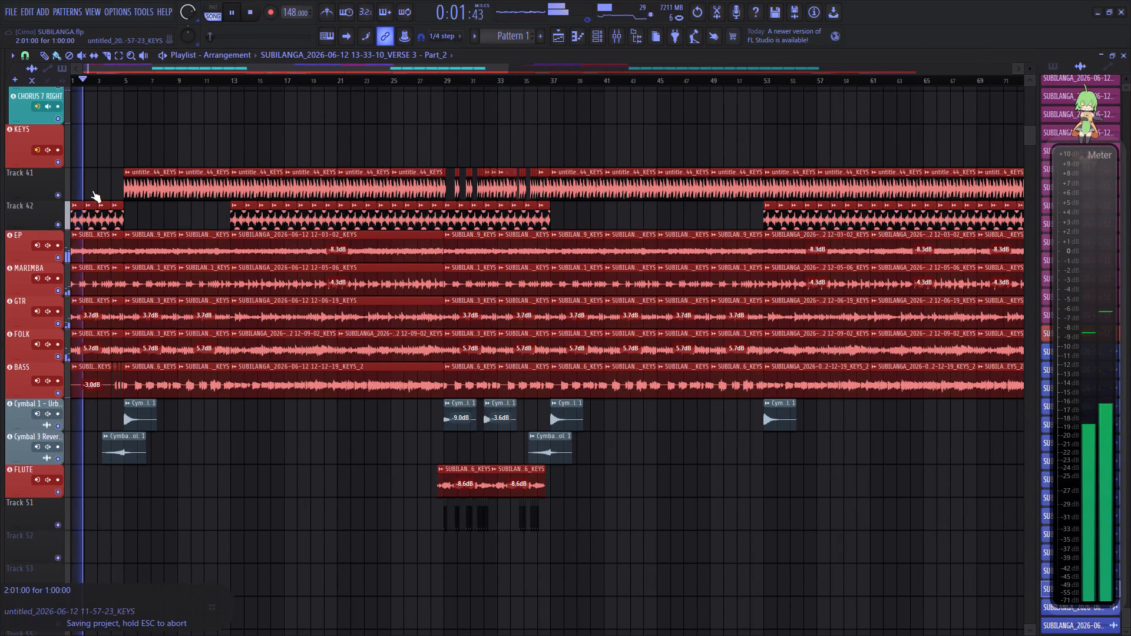
pyautogui.scroll(2, 92, 190)
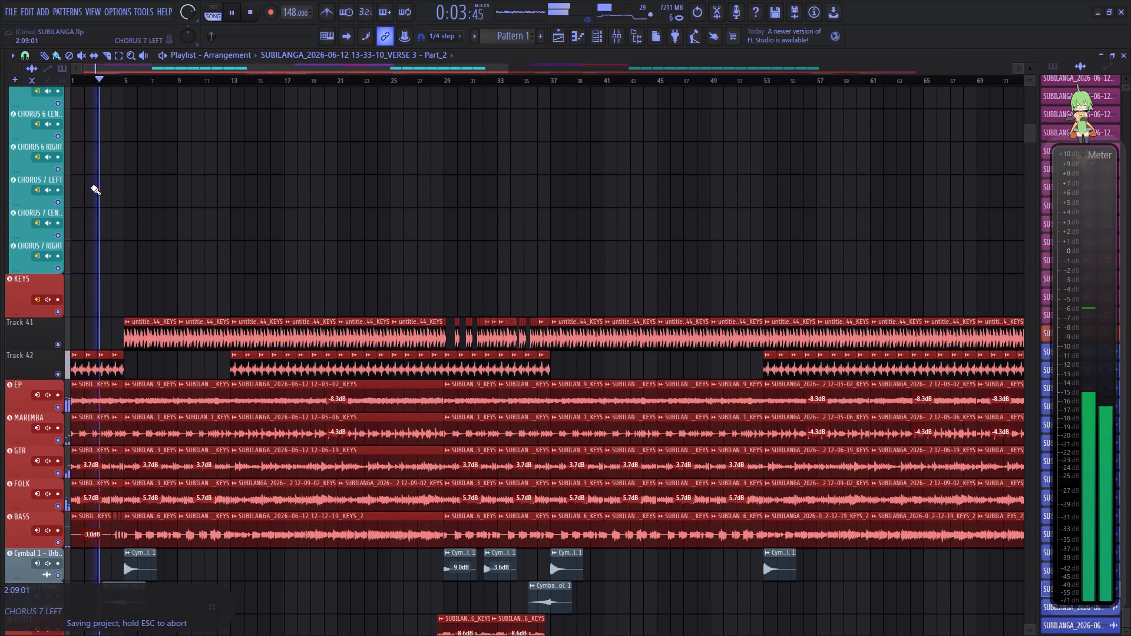
pyautogui.scroll(-8, 91, 187)
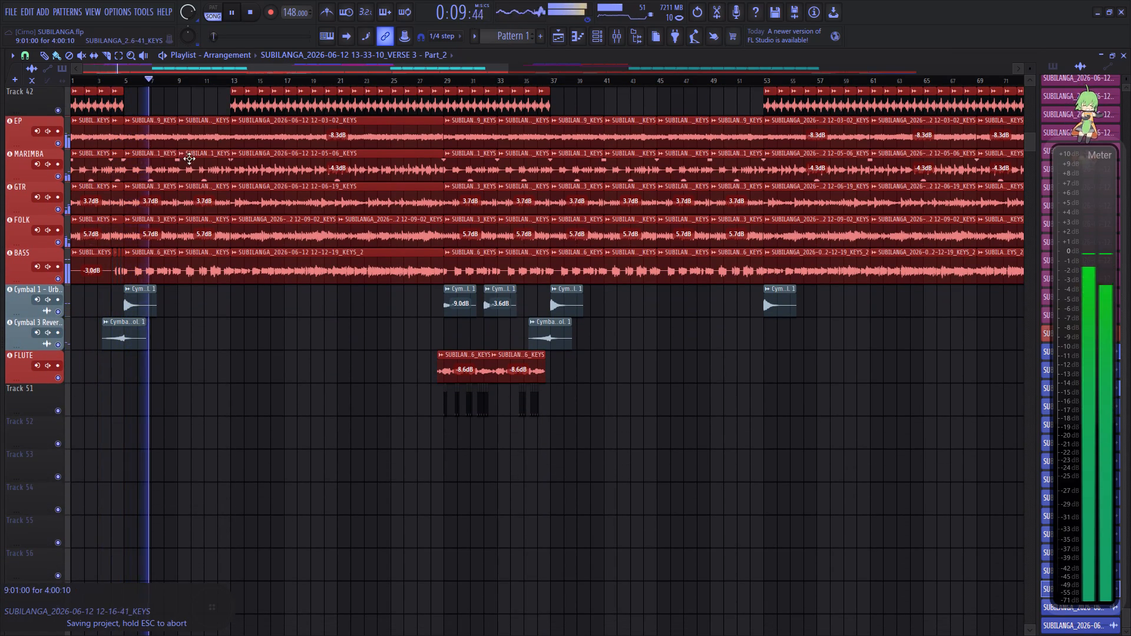
pyautogui.scroll(4, 186, 163)
pyautogui.scroll(9, 92, 75)
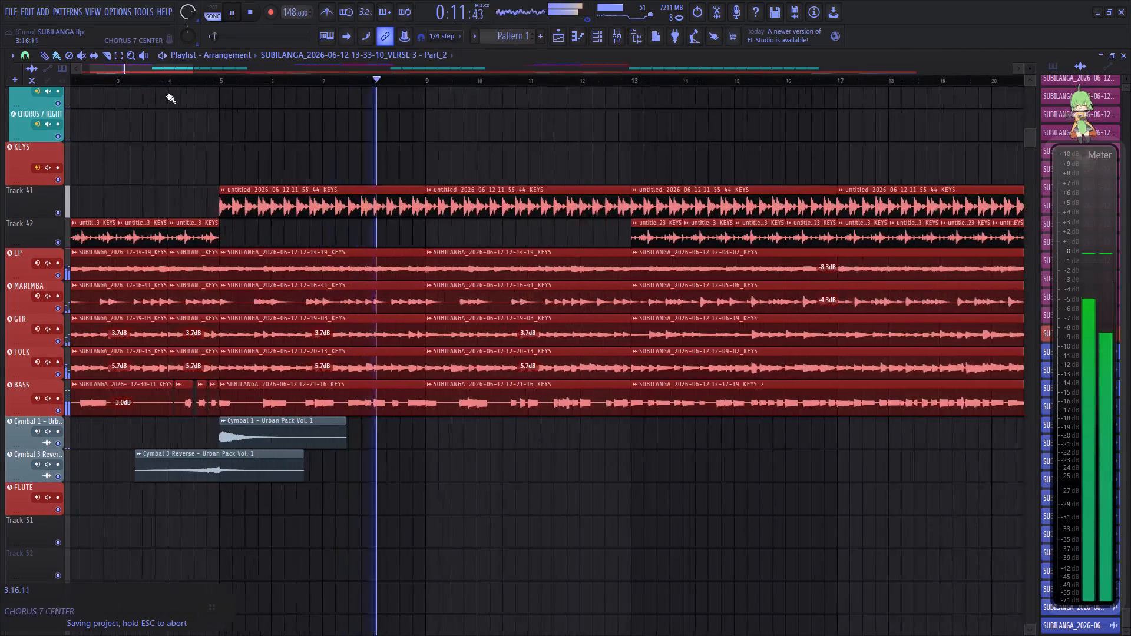
# Restart playback of the intro from the beginning a few times, then stop it.
pyautogui.press('space')
pyautogui.press('space')
pyautogui.press('space')
pyautogui.press('space')
pyautogui.press('space')
pyautogui.press('space')
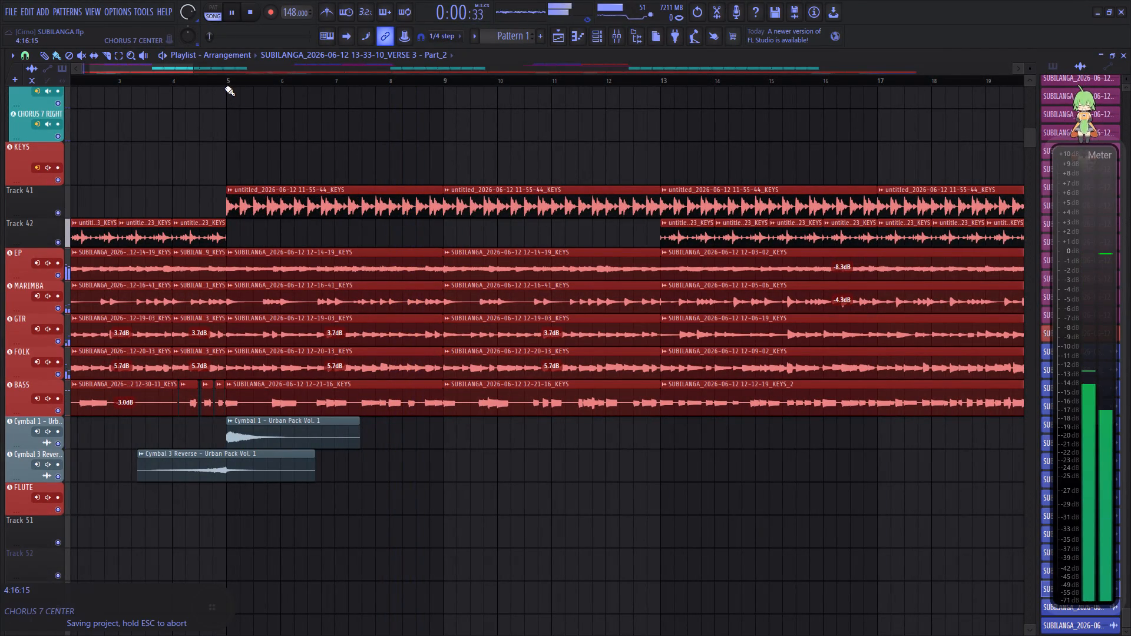
pyautogui.press('space')
# Select bars 1 to 5 and create an automation clip for the Master channel's volume over them.
pyautogui.click(227, 84)
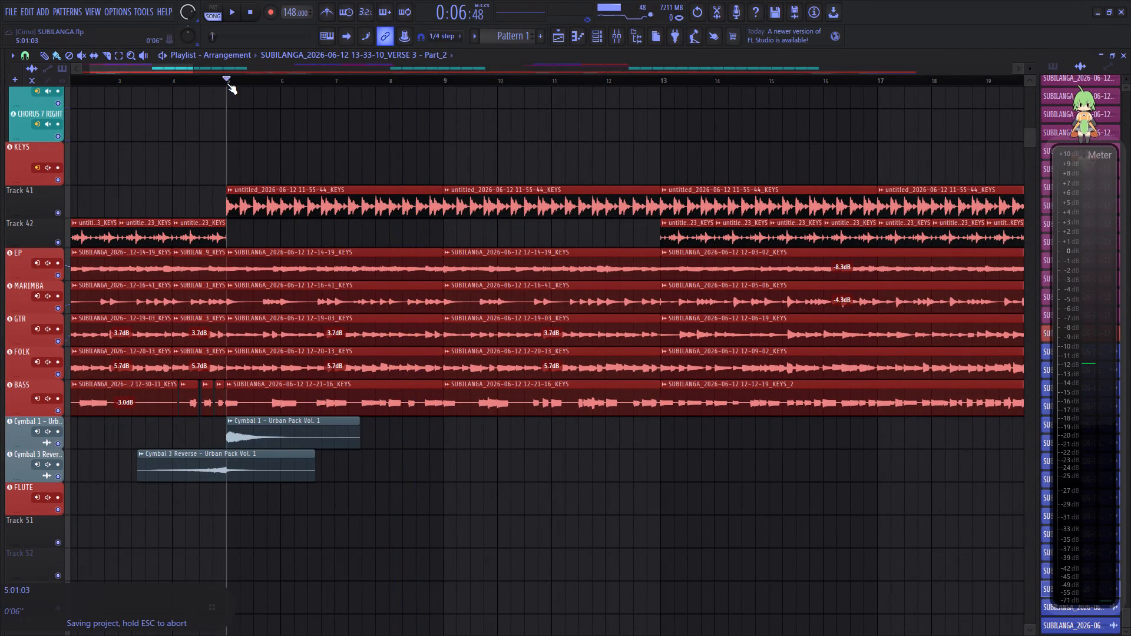
pyautogui.keyDown('ctrl'); pyautogui.moveTo(227, 83); pyautogui.dragTo(0, 112); pyautogui.keyUp('ctrl')
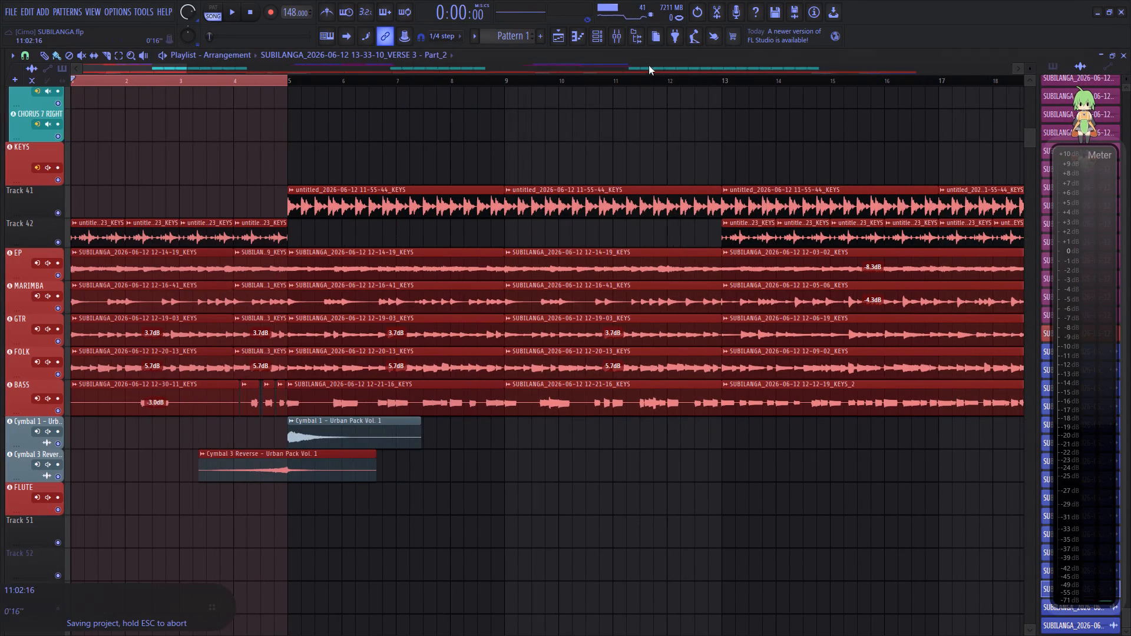
pyautogui.click(623, 31)
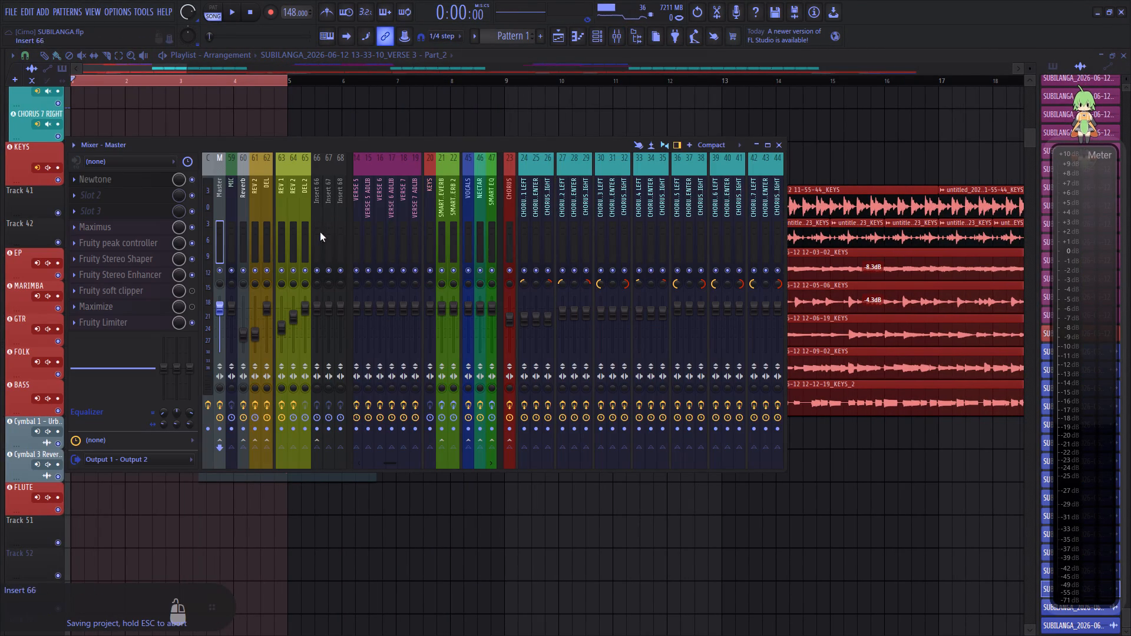
pyautogui.rightClick(219, 312)
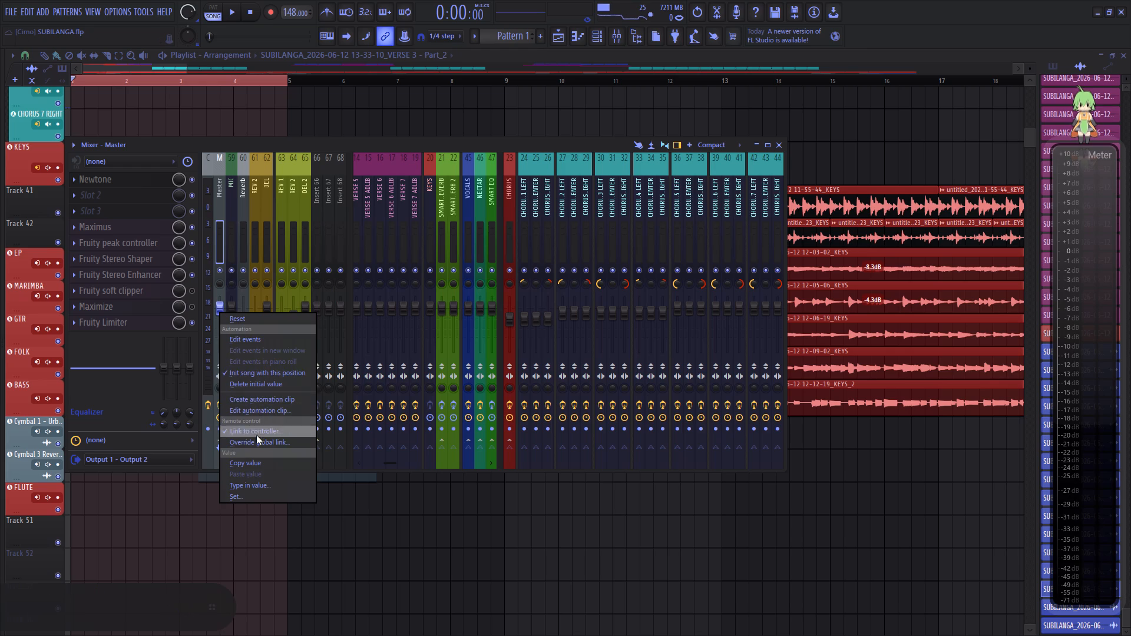
pyautogui.click(280, 399)
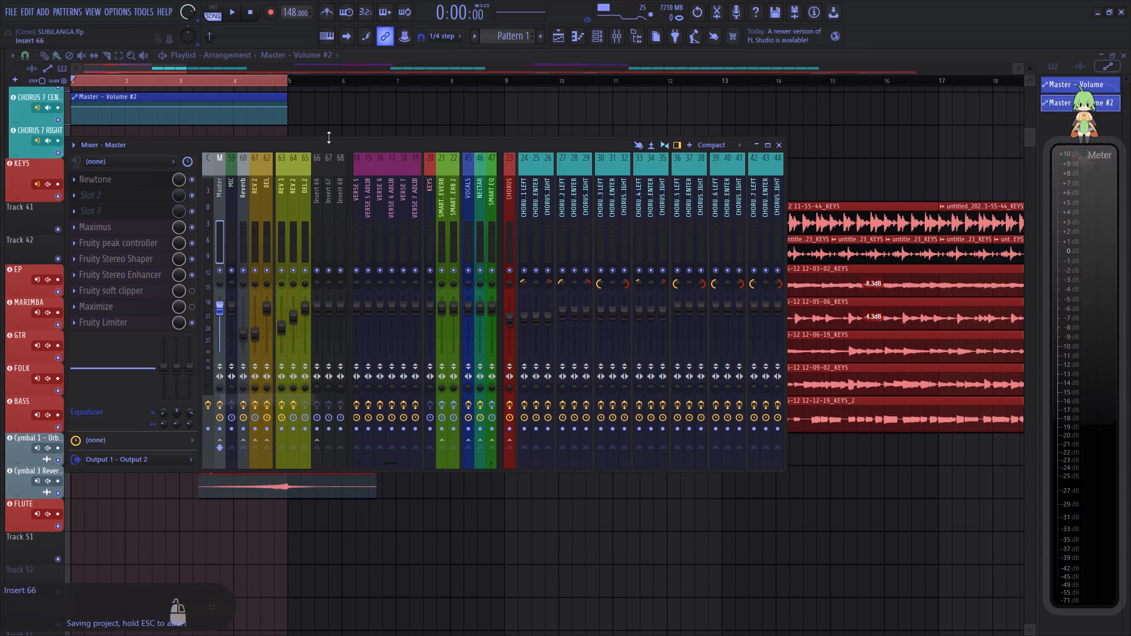
# Shape the Master - Volume #2 clip into a fade-in by lowering its first point to zero and bending the curve upward.
pyautogui.click(376, 58)
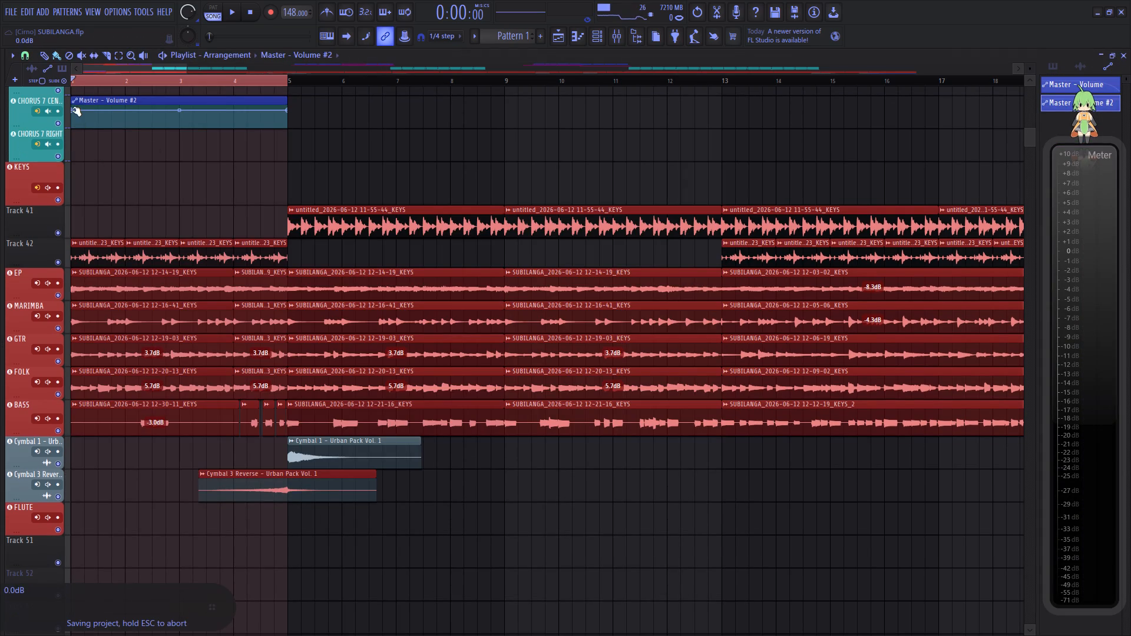
pyautogui.moveTo(73, 110); pyautogui.dragTo(58, 145)
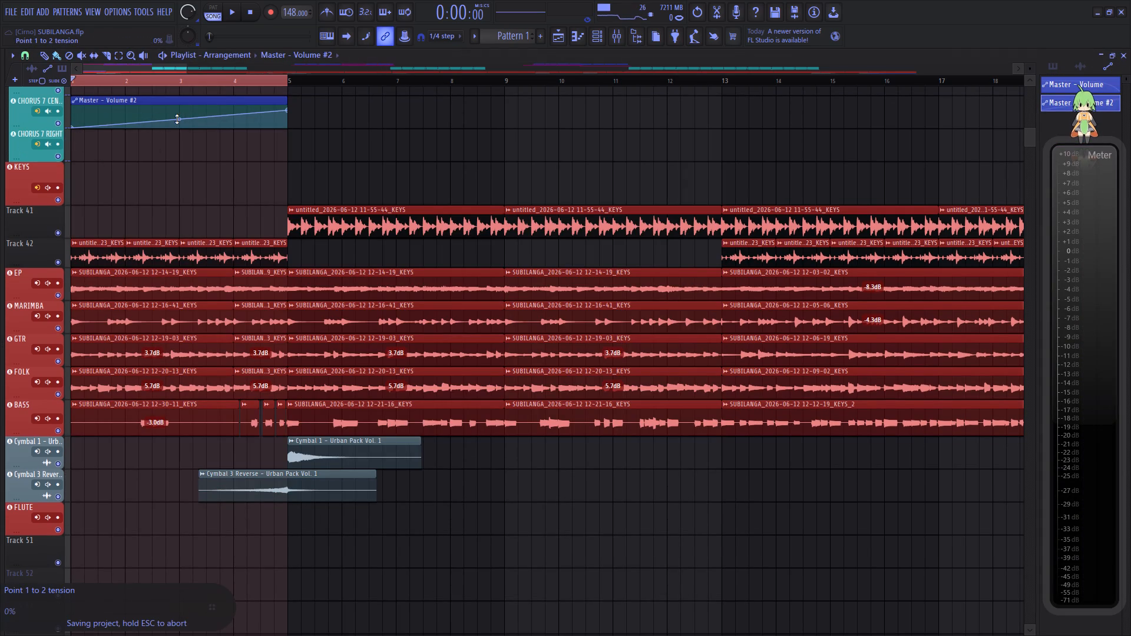
pyautogui.moveTo(177, 119); pyautogui.dragTo(142, 24)
pyautogui.press('space')
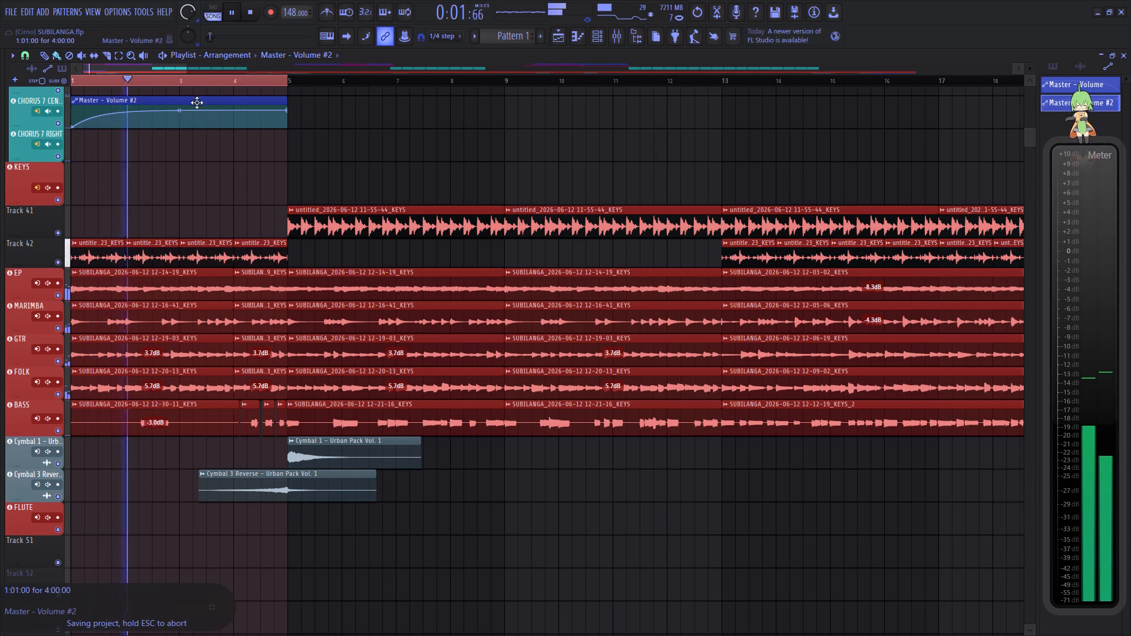
# Move the Master - Volume #2 clip down to the FLUTE track at bar 1, in line with the ending's Master - Volume clip.
pyautogui.moveTo(197, 100); pyautogui.dragTo(88, 535)
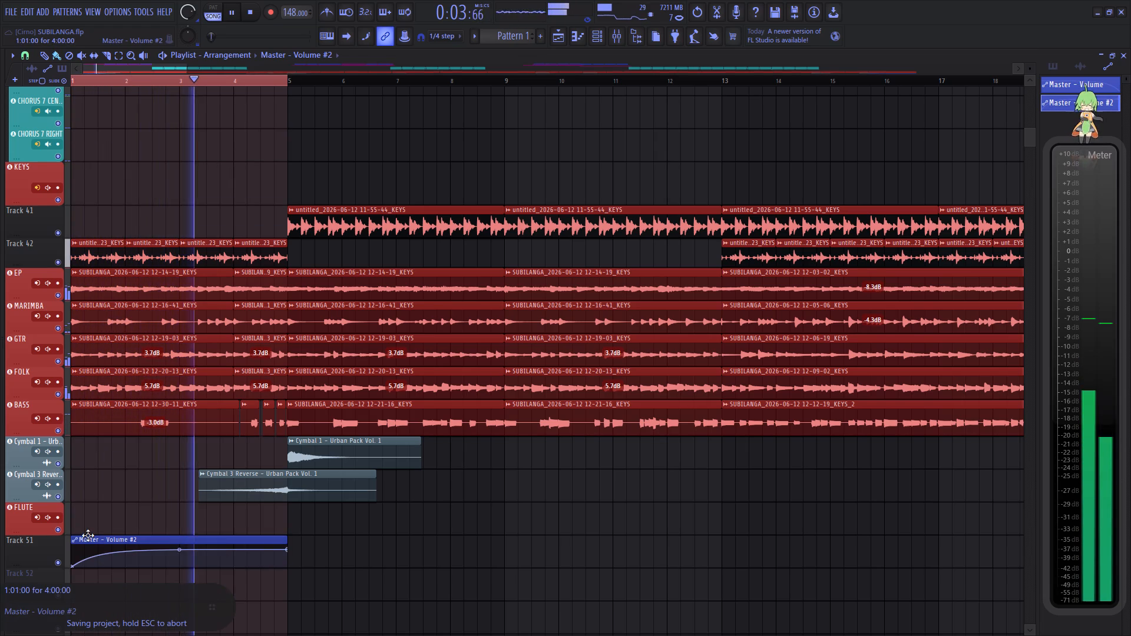
pyautogui.moveTo(88, 535); pyautogui.dragTo(87, 532)
pyautogui.scroll(-11, 296, 84)
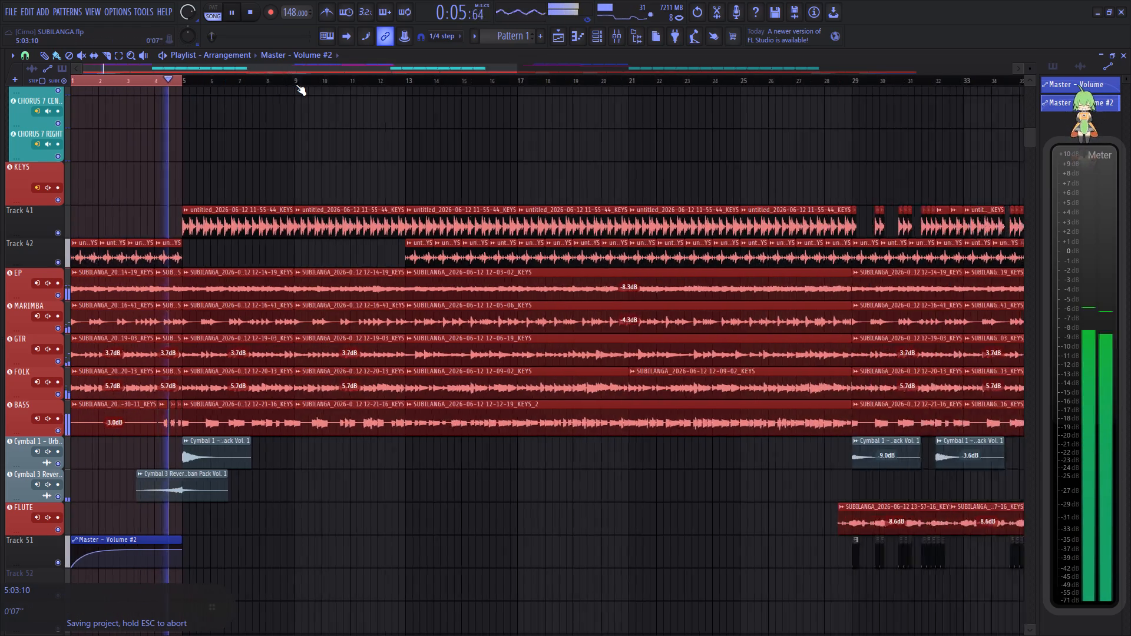
pyautogui.scroll(-7, 296, 84)
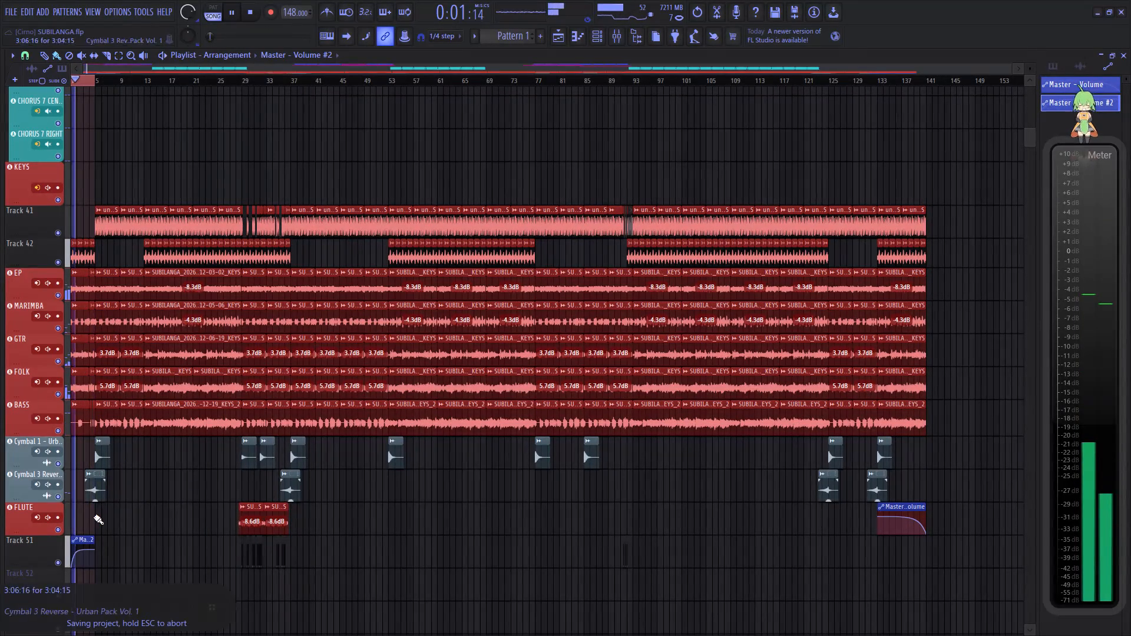
pyautogui.moveTo(83, 542); pyautogui.dragTo(75, 503)
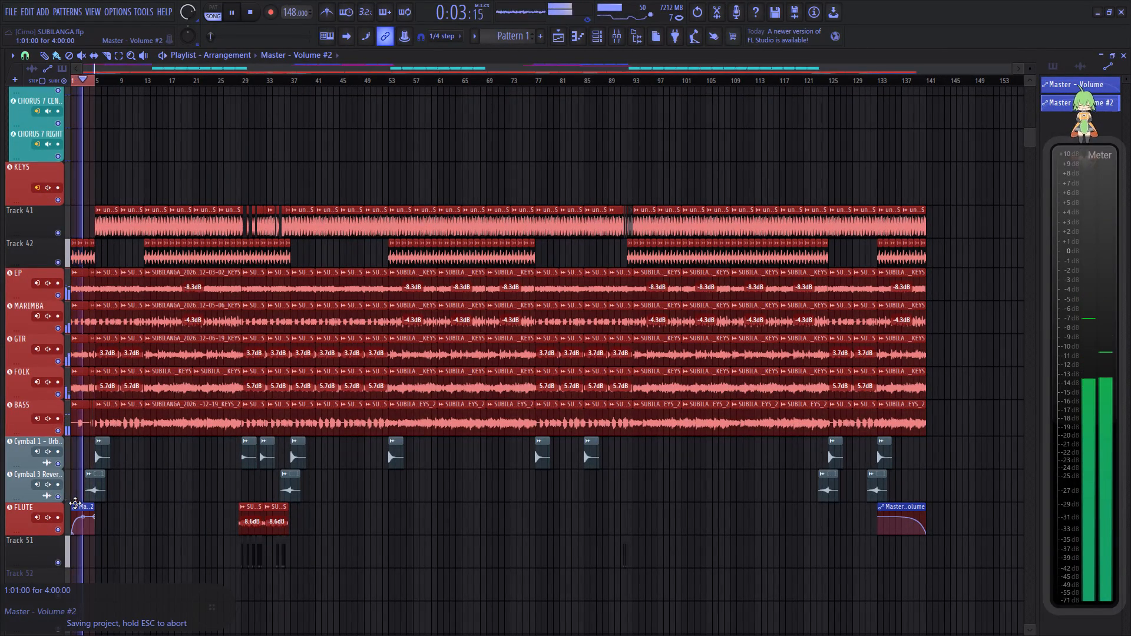
pyautogui.moveTo(75, 503); pyautogui.dragTo(75, 502)
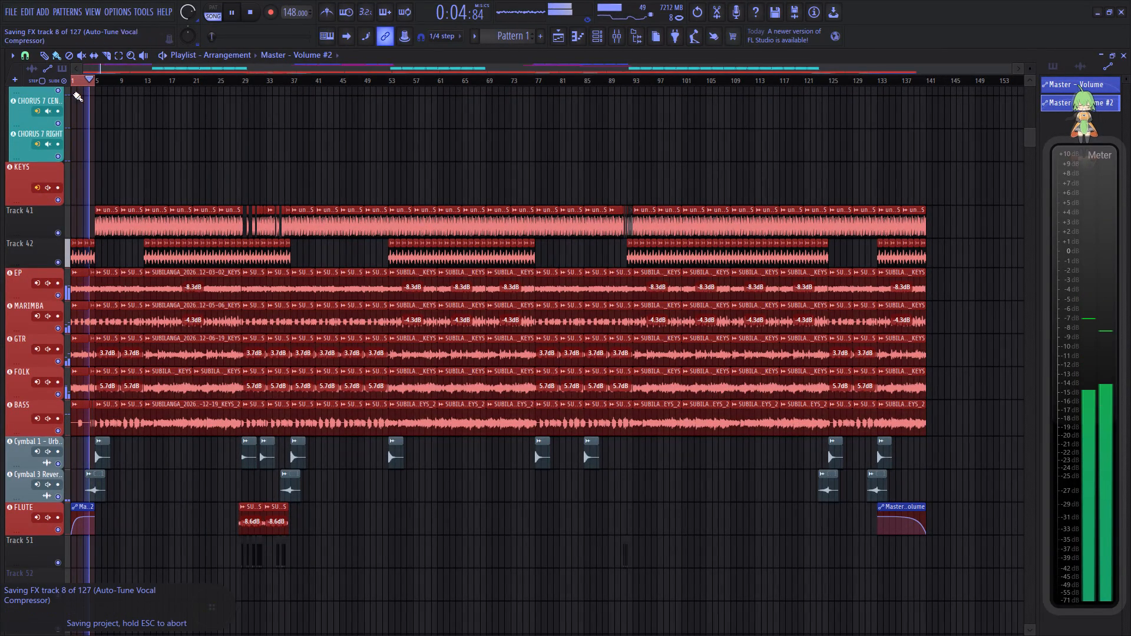
# Clear the time selection over bars 1 to 5 and replay the intro fade-in from the start.
pyautogui.scroll(15, 80, 85)
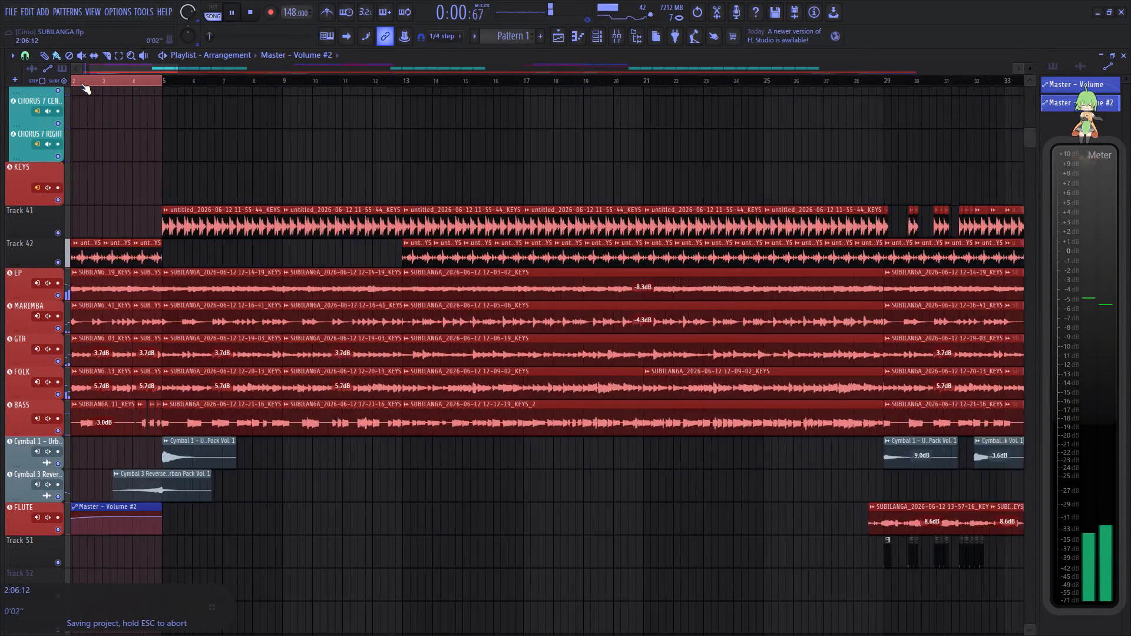
pyautogui.moveTo(113, 70); pyautogui.dragTo(0, 94)
pyautogui.press('space')
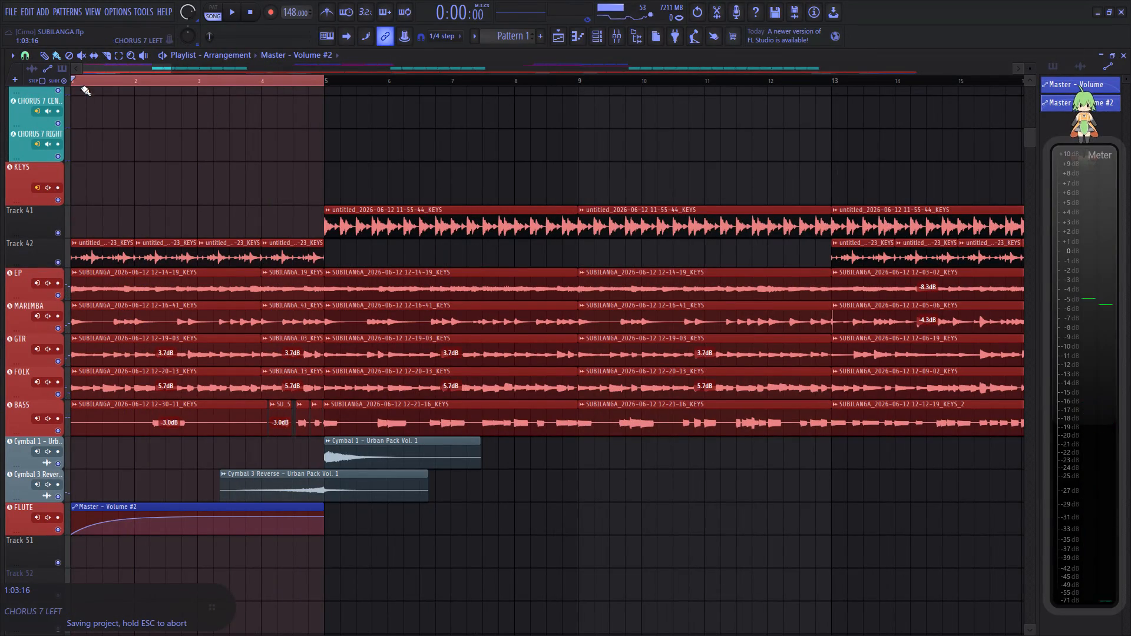
pyautogui.doubleClick(75, 82)
pyautogui.moveTo(77, 81); pyautogui.dragTo(28, 92)
pyautogui.press('space')
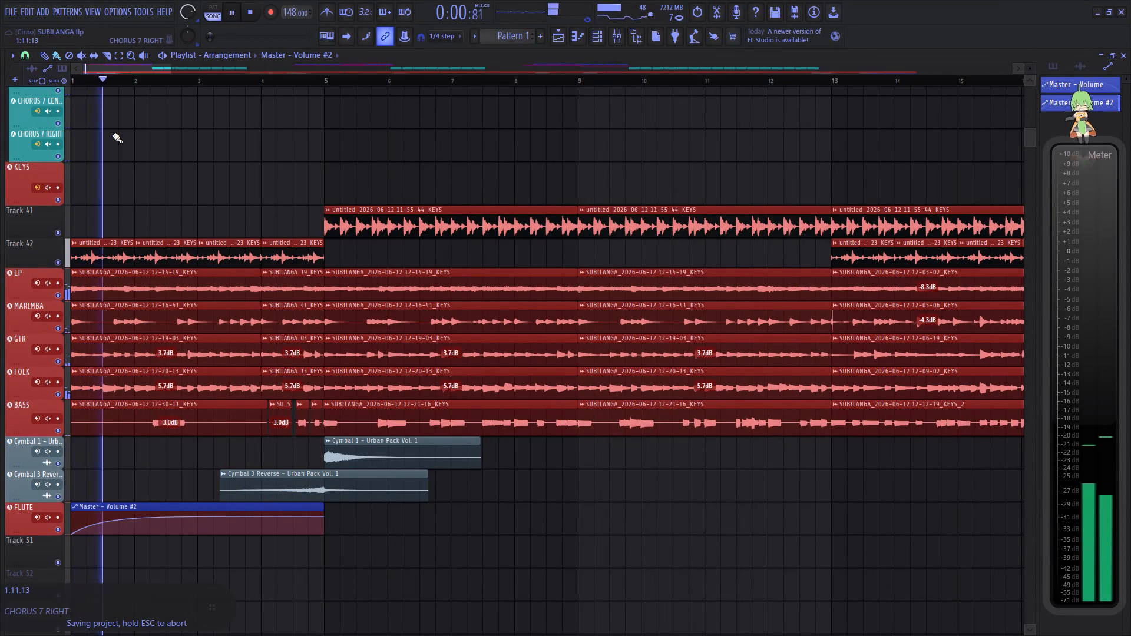
# Save the project.
pyautogui.hotkey('ctrl', 's')
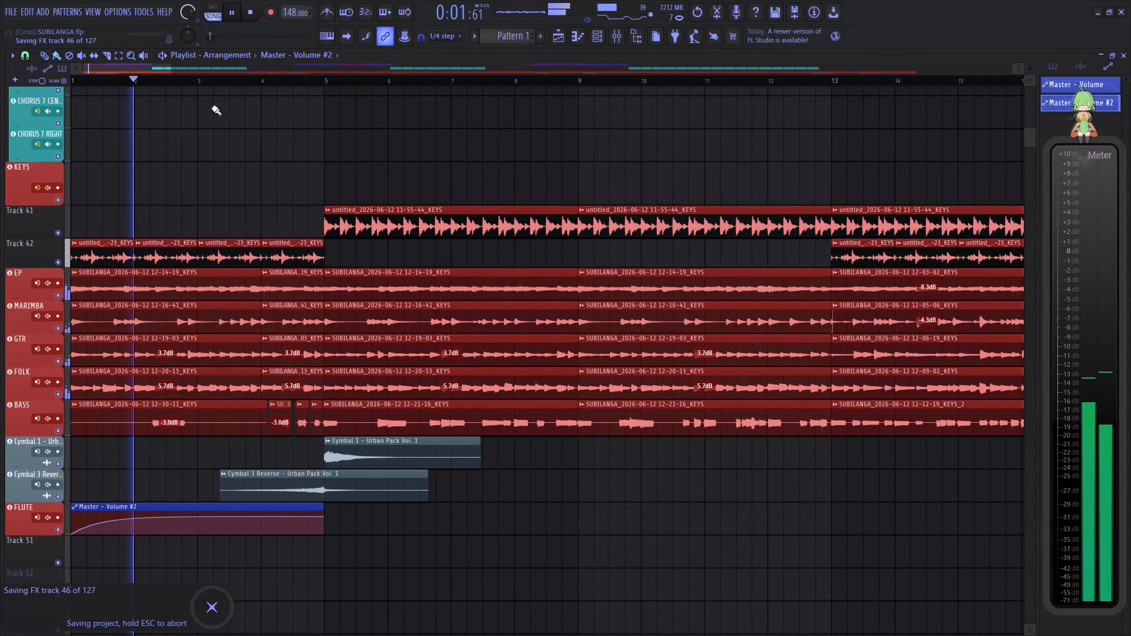
# Select the clips before bar 13 on the top two VERSE 1 tracks, enlarge the top track and nudge the clips slightly earlier.
pyautogui.click(166, 69)
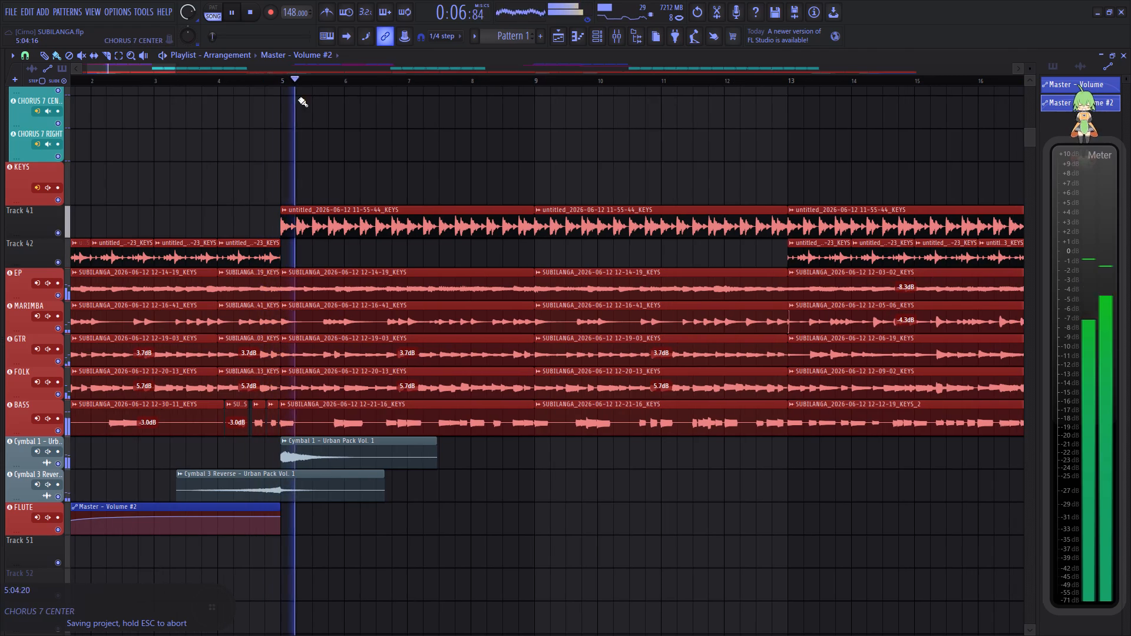
pyautogui.scroll(-4, 309, 81)
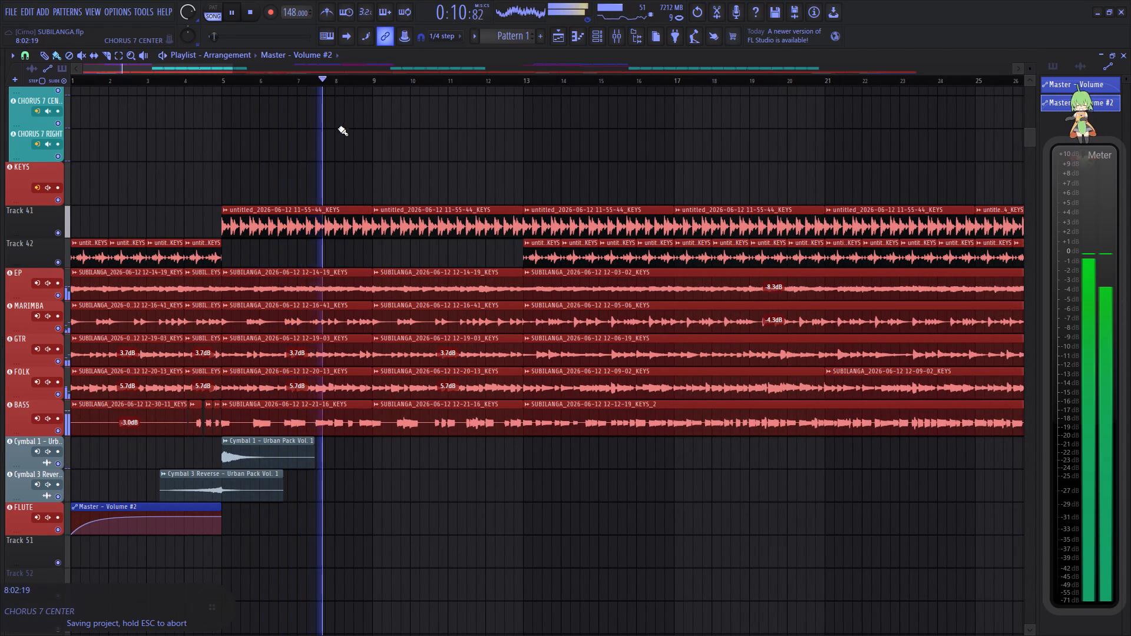
pyautogui.scroll(20, 337, 129)
pyautogui.scroll(20, 337, 129)
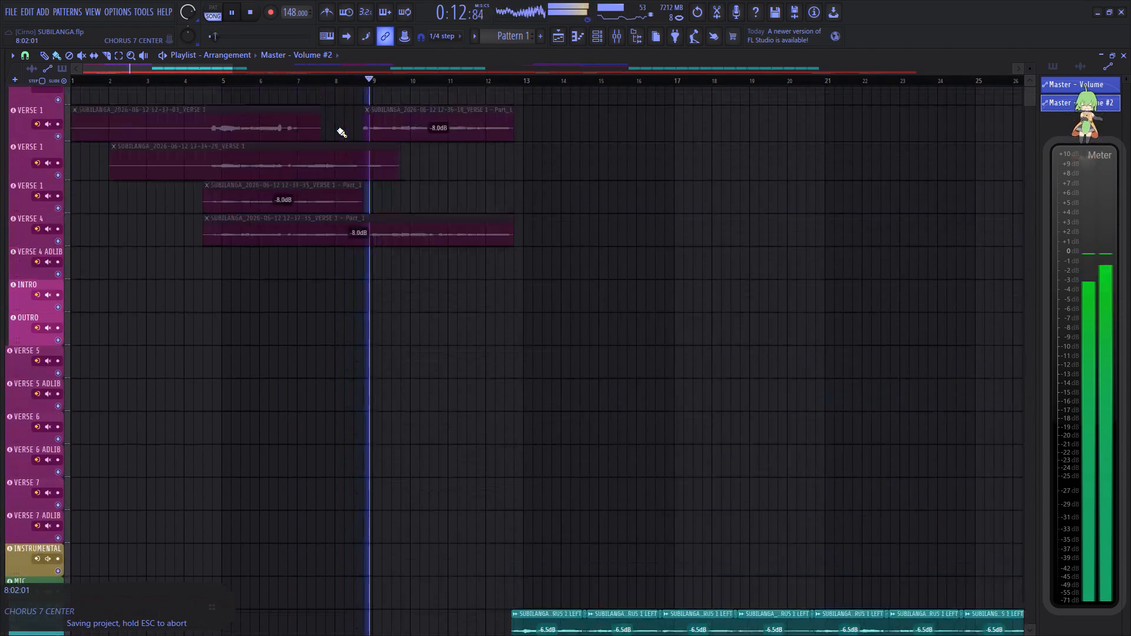
pyautogui.scroll(9, 337, 130)
pyautogui.keyDown('ctrl'); pyautogui.moveTo(538, 128); pyautogui.dragTo(193, 107); pyautogui.keyUp('ctrl')
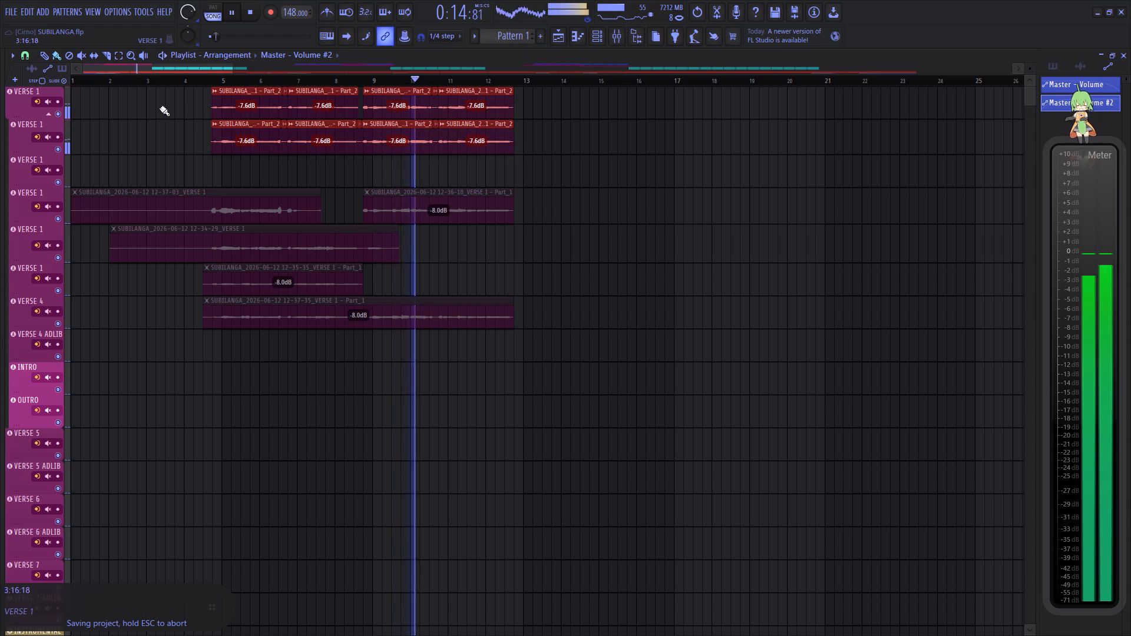
pyautogui.moveTo(37, 117); pyautogui.dragTo(4, 360)
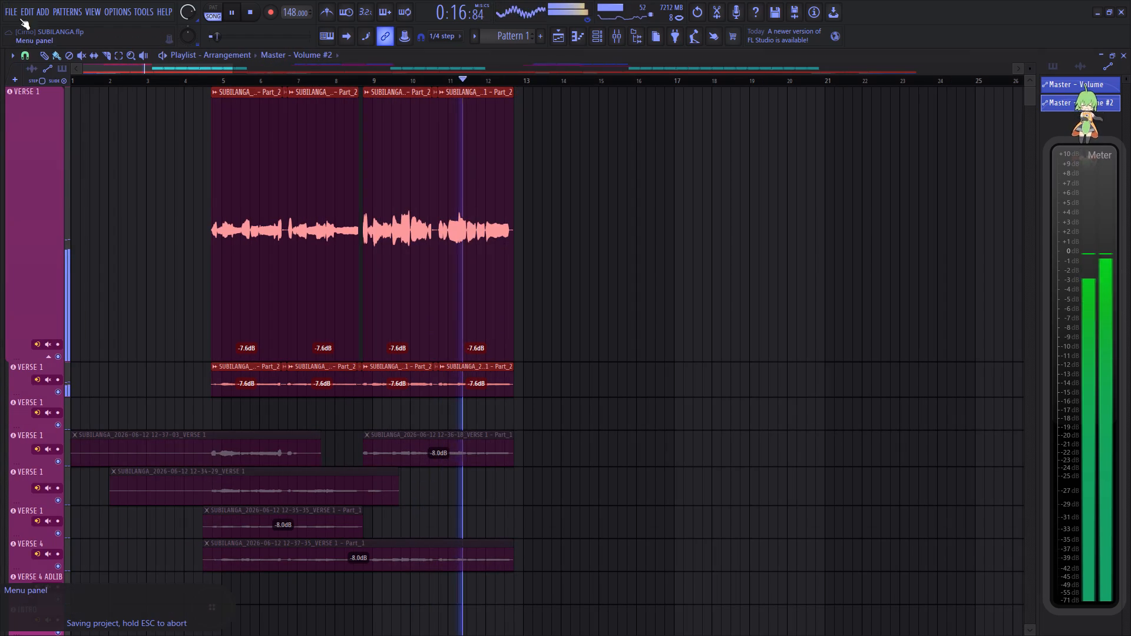
pyautogui.click(22, 61)
pyautogui.click(45, 110)
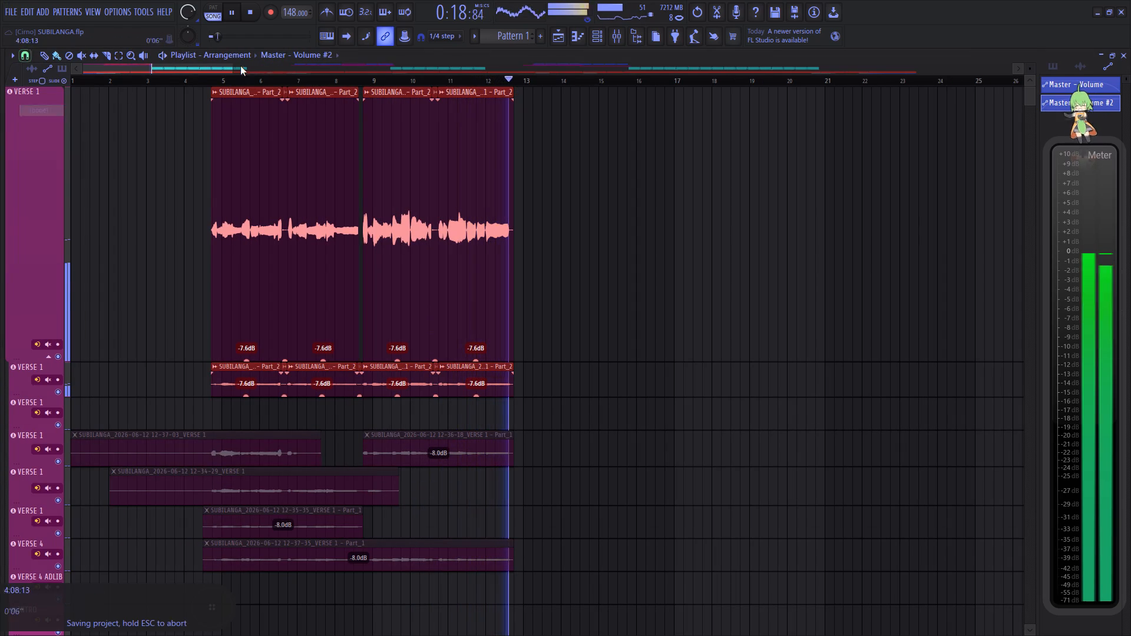
pyautogui.scroll(18, 269, 75)
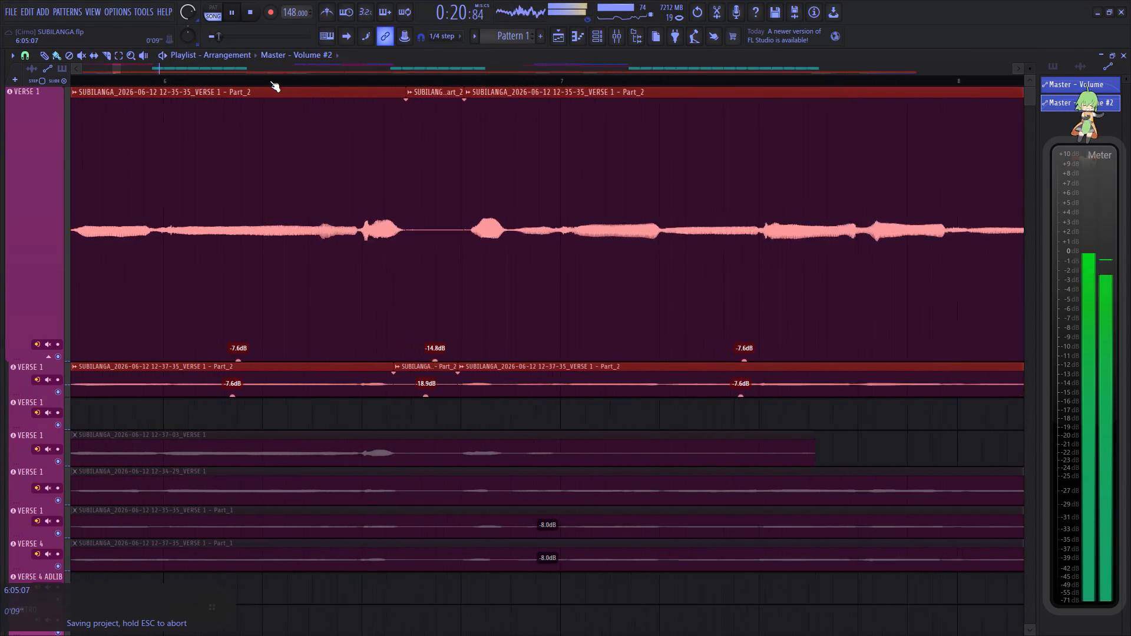
pyautogui.moveTo(441, 200); pyautogui.dragTo(439, 200)
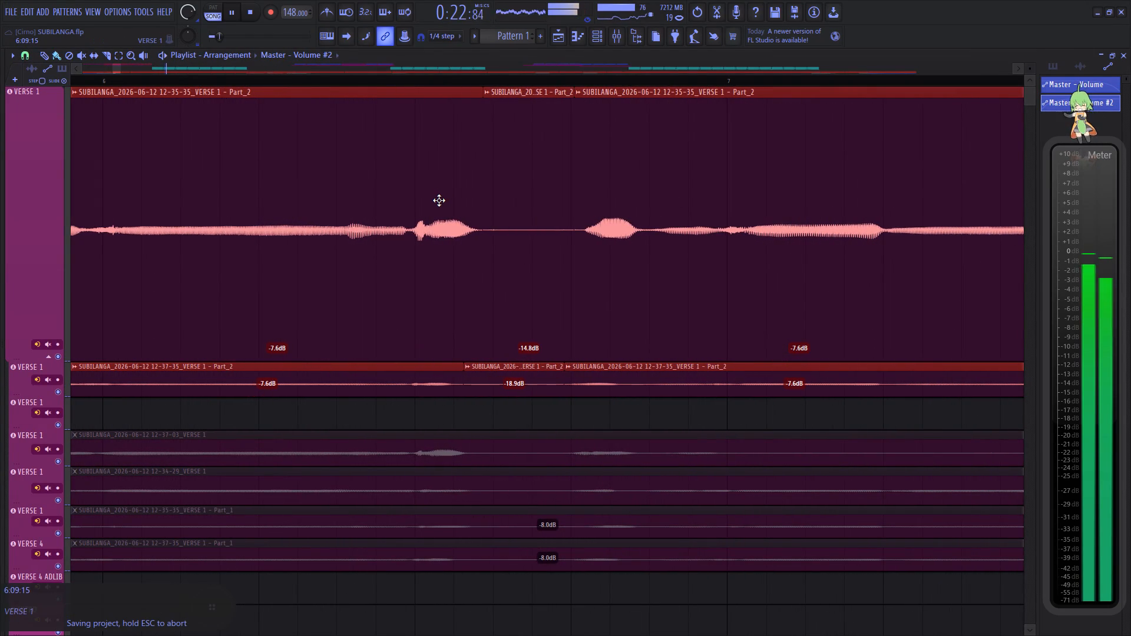
pyautogui.moveTo(439, 200); pyautogui.dragTo(435, 198)
# Replay the first verse and nudge its selected clips earlier again, so the top VERSE 1 clip starts at about 4:12:02.
pyautogui.press('space')
pyautogui.press('space')
pyautogui.scroll(-3, 421, 83)
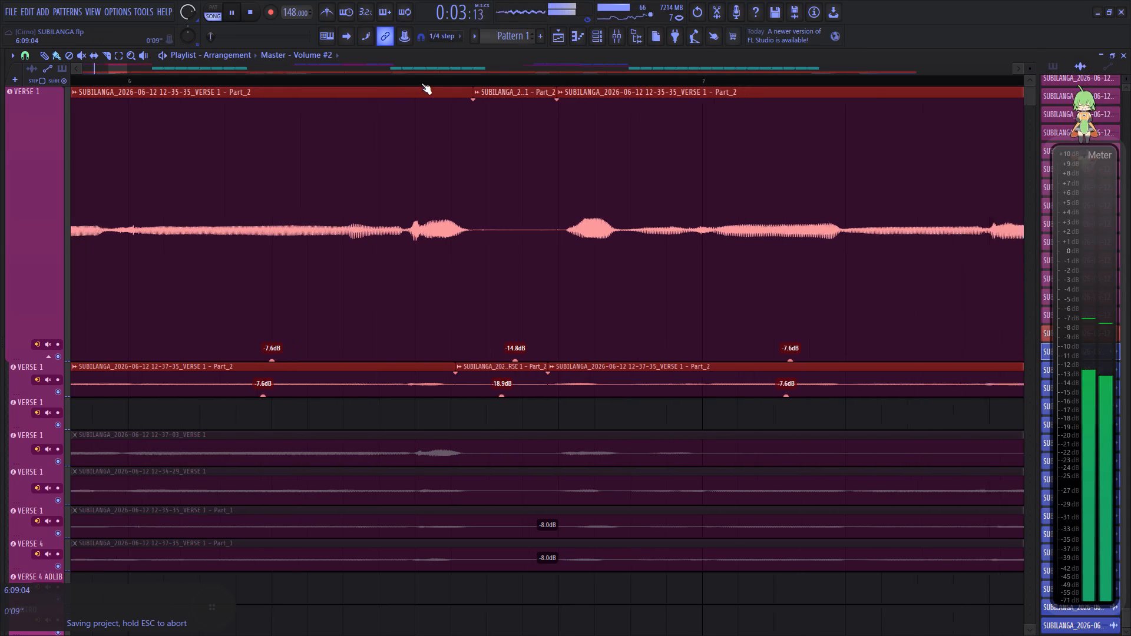
pyautogui.scroll(-6, 421, 83)
pyautogui.click(138, 81)
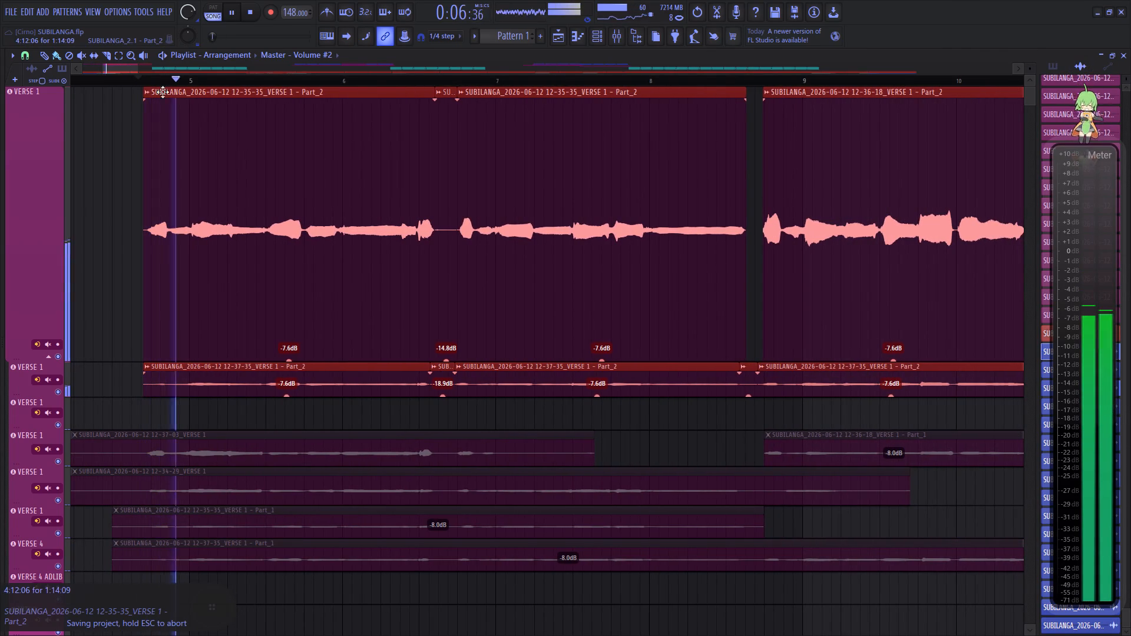
pyautogui.scroll(10, 182, 80)
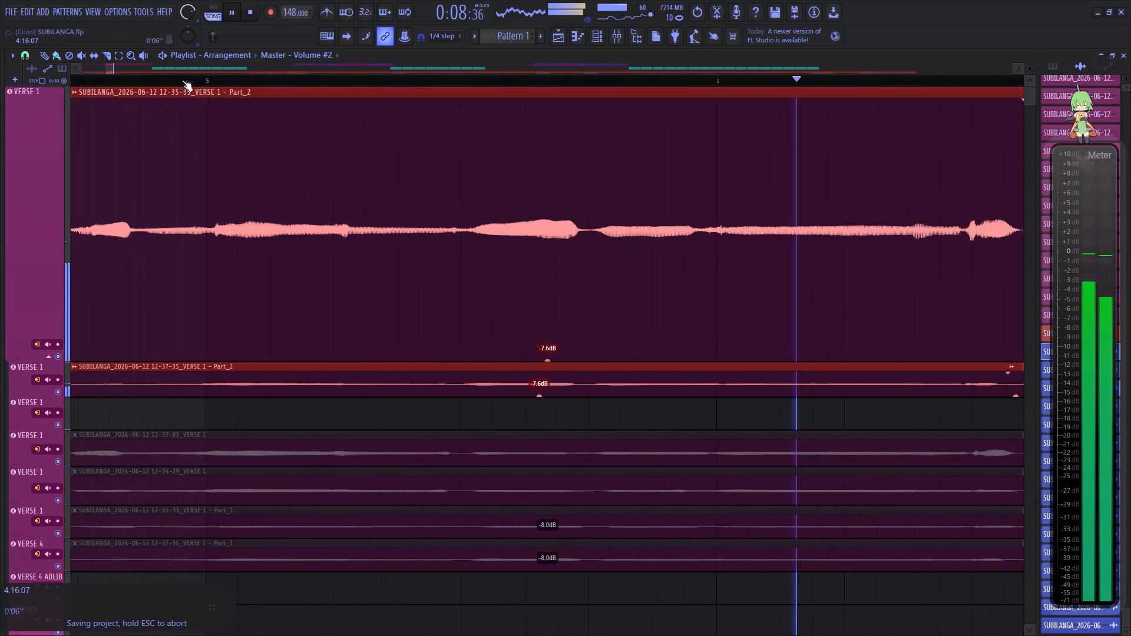
pyautogui.moveTo(272, 217); pyautogui.dragTo(273, 216)
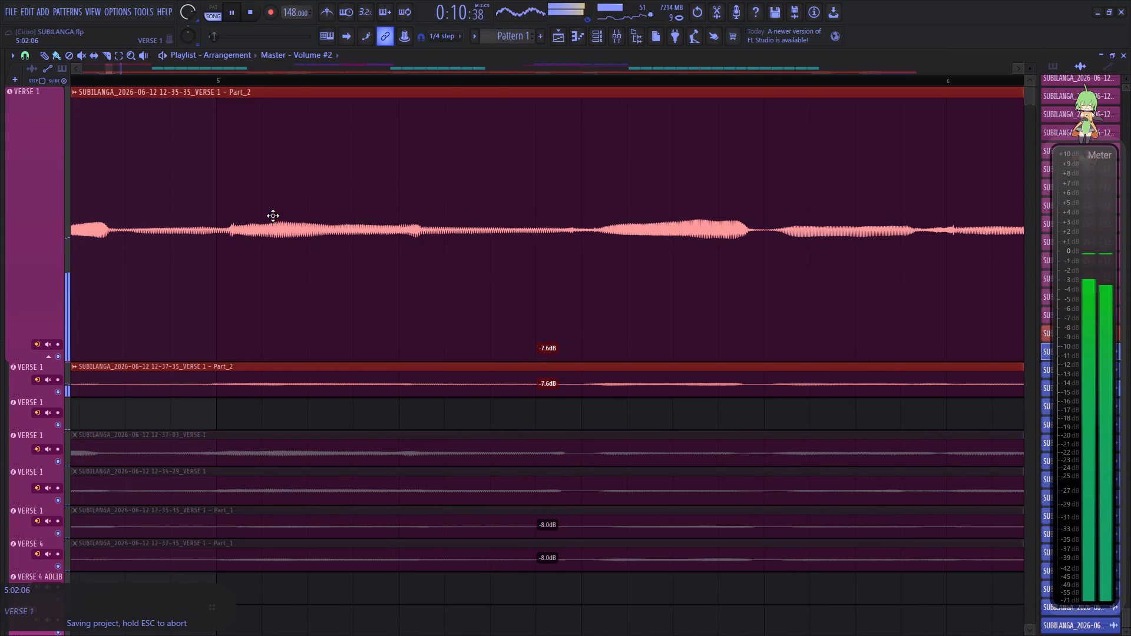
pyautogui.moveTo(273, 216); pyautogui.dragTo(264, 215)
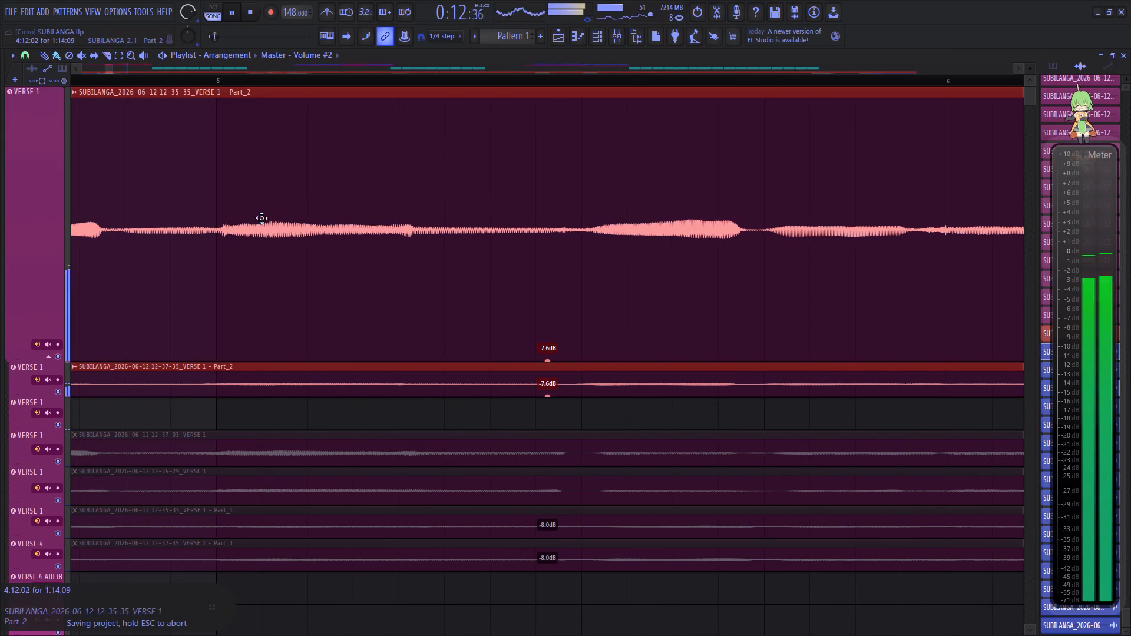
pyautogui.click(270, 222)
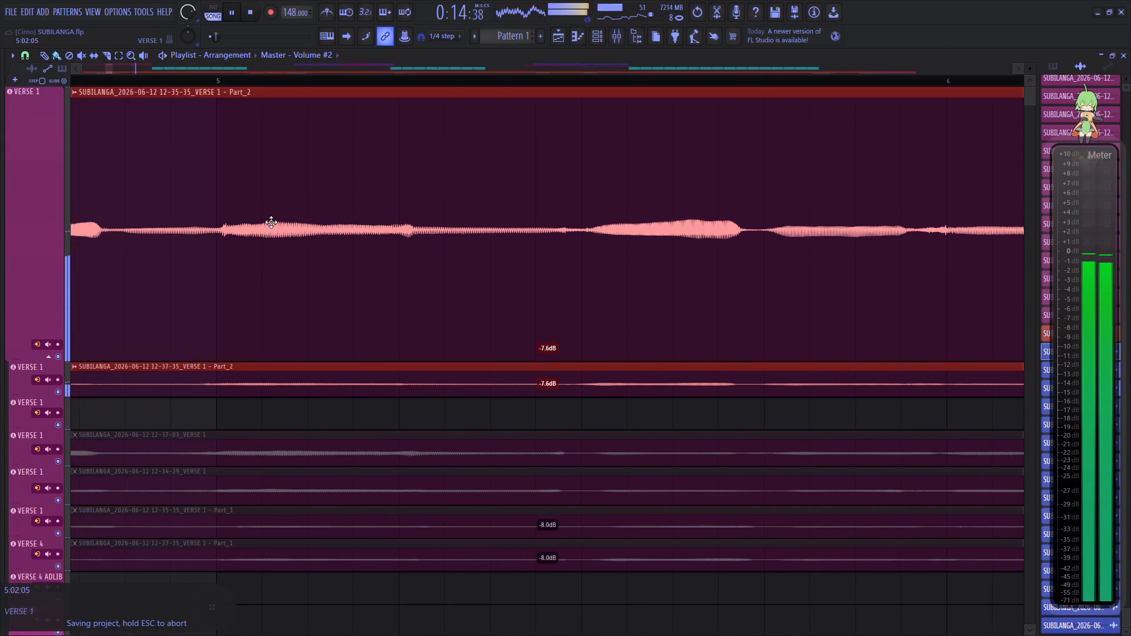
pyautogui.click(270, 220)
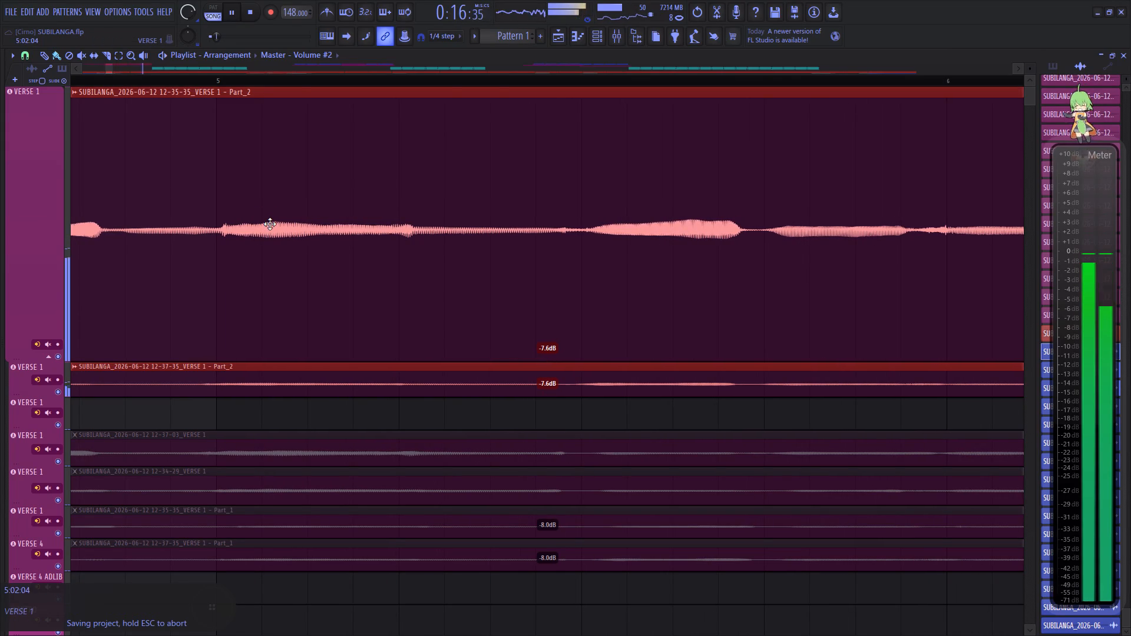
# Select the top two VERSE 1 tracks' clips around bars 77 to 84, nudge them earlier to start the top one at about 76:12:20, and replay.
pyautogui.scroll(-7, 343, 84)
pyautogui.scroll(1, 343, 84)
pyautogui.scroll(-20, 343, 84)
pyautogui.scroll(-1, 343, 84)
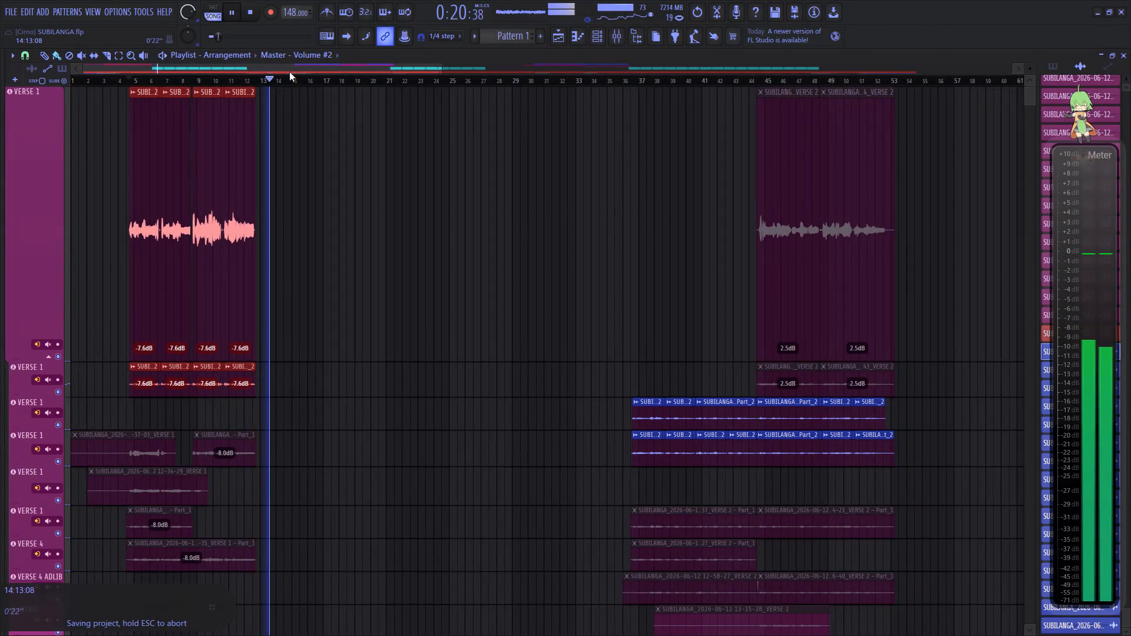
pyautogui.moveTo(289, 72); pyautogui.dragTo(632, 77)
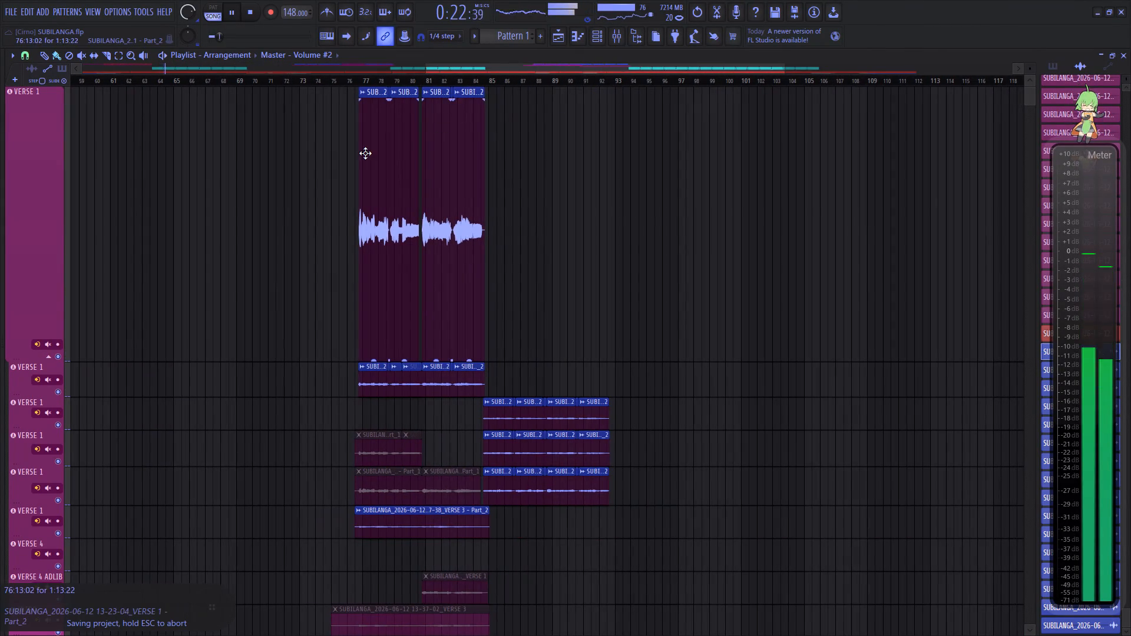
pyautogui.click(347, 79)
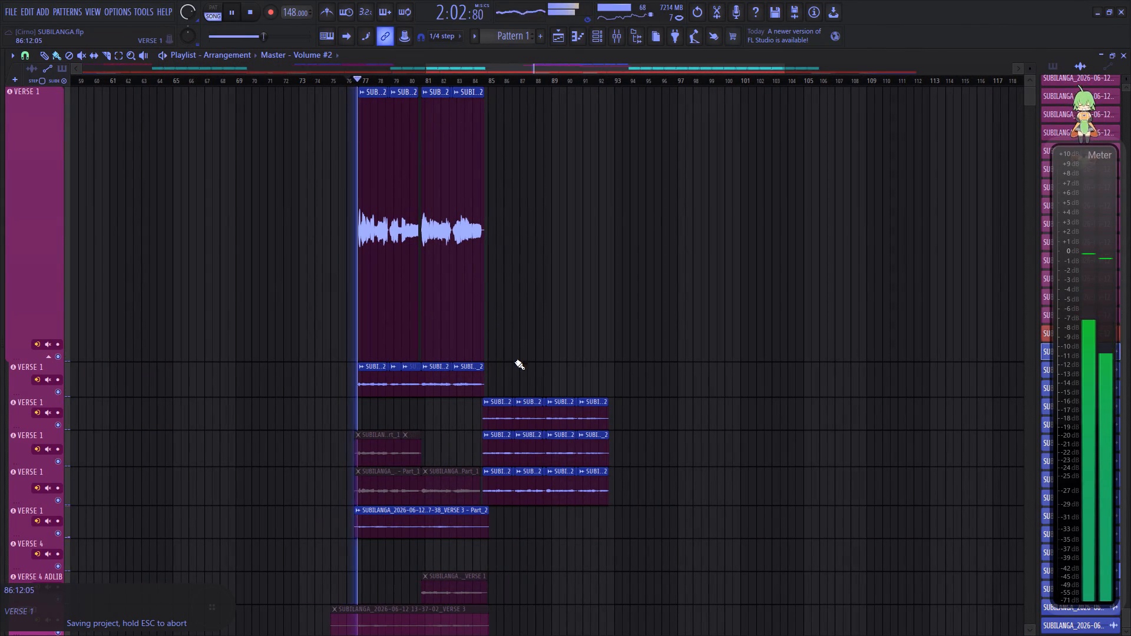
pyautogui.keyDown('ctrl'); pyautogui.moveTo(509, 374); pyautogui.dragTo(359, 231); pyautogui.keyUp('ctrl')
pyautogui.scroll(2, 364, 82)
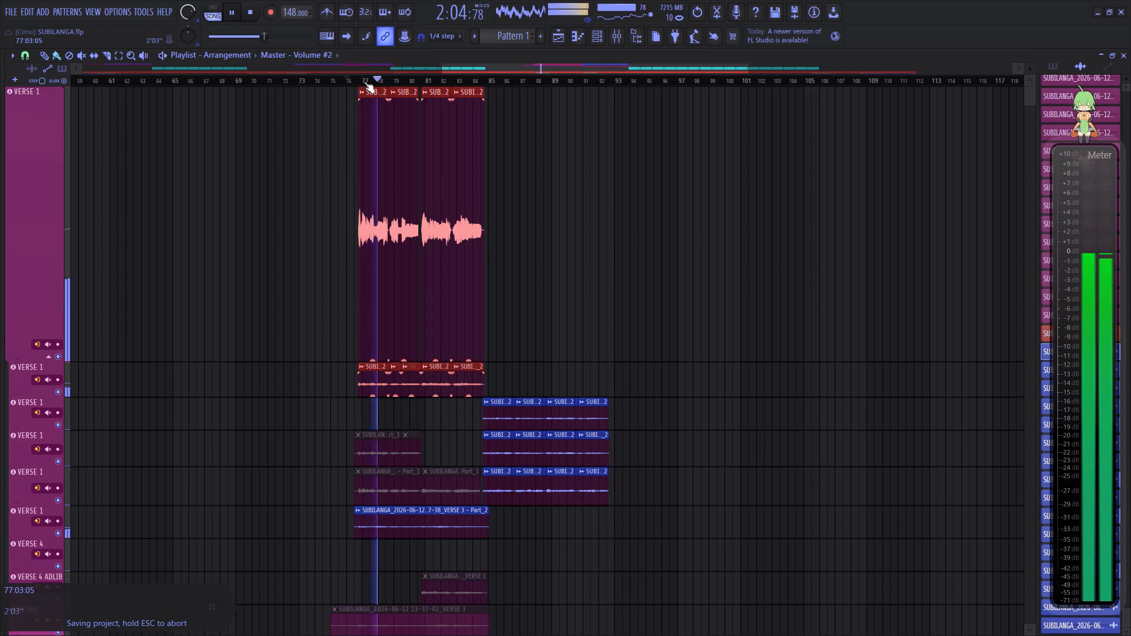
pyautogui.scroll(20, 364, 82)
pyautogui.scroll(1, 364, 82)
pyautogui.moveTo(335, 191); pyautogui.dragTo(332, 193)
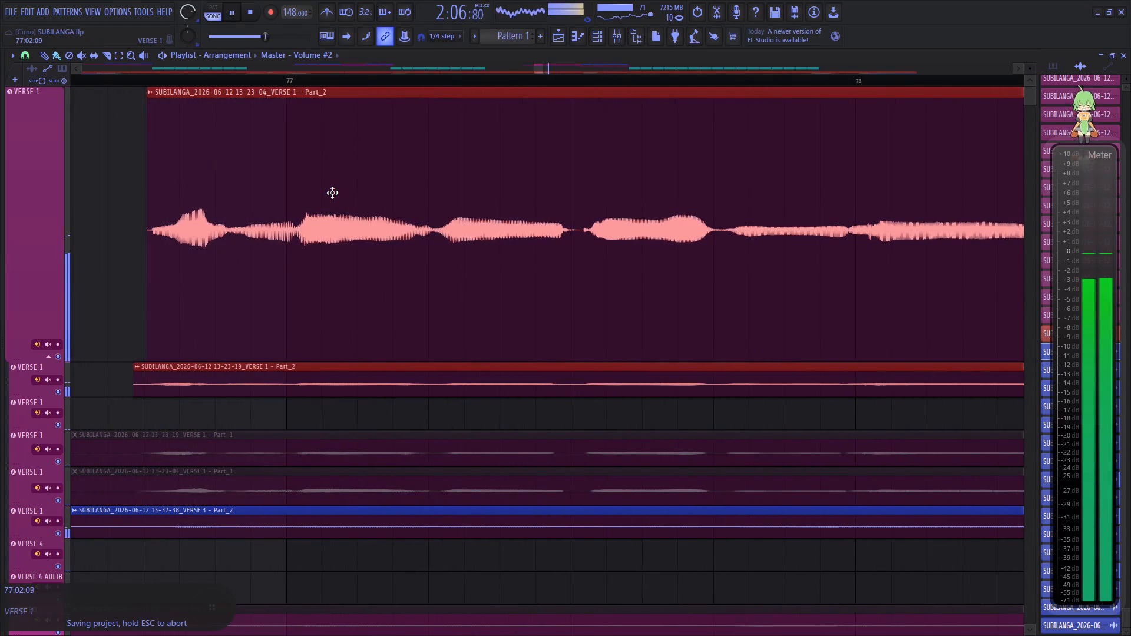
pyautogui.moveTo(332, 193); pyautogui.dragTo(326, 197)
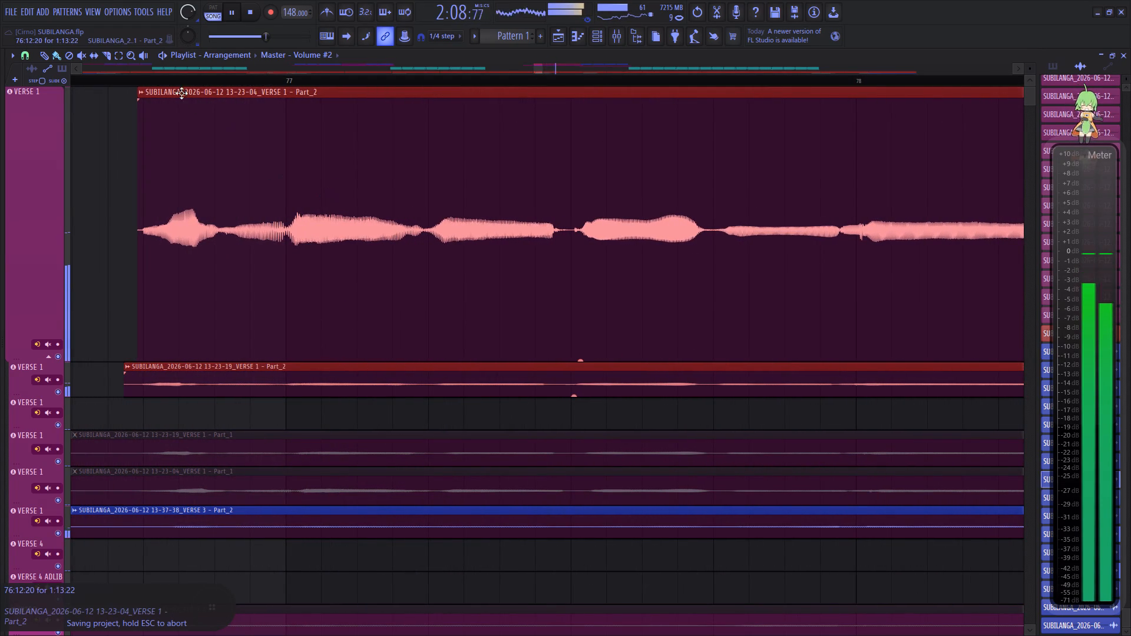
pyautogui.click(123, 84)
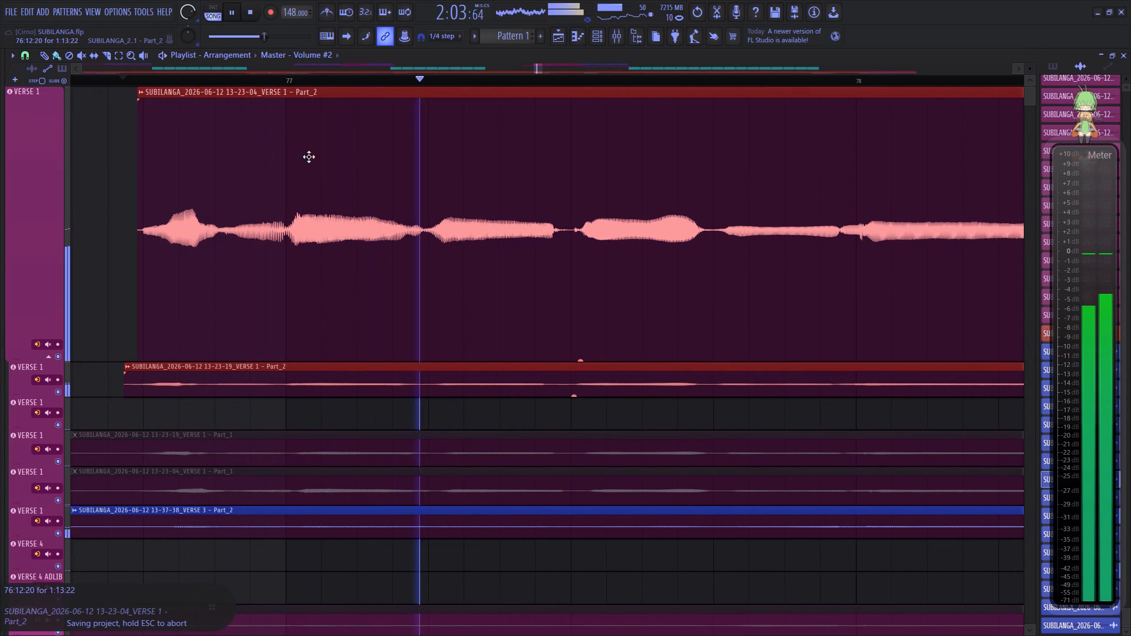
pyautogui.scroll(-19, 495, 82)
pyautogui.scroll(-2, 495, 82)
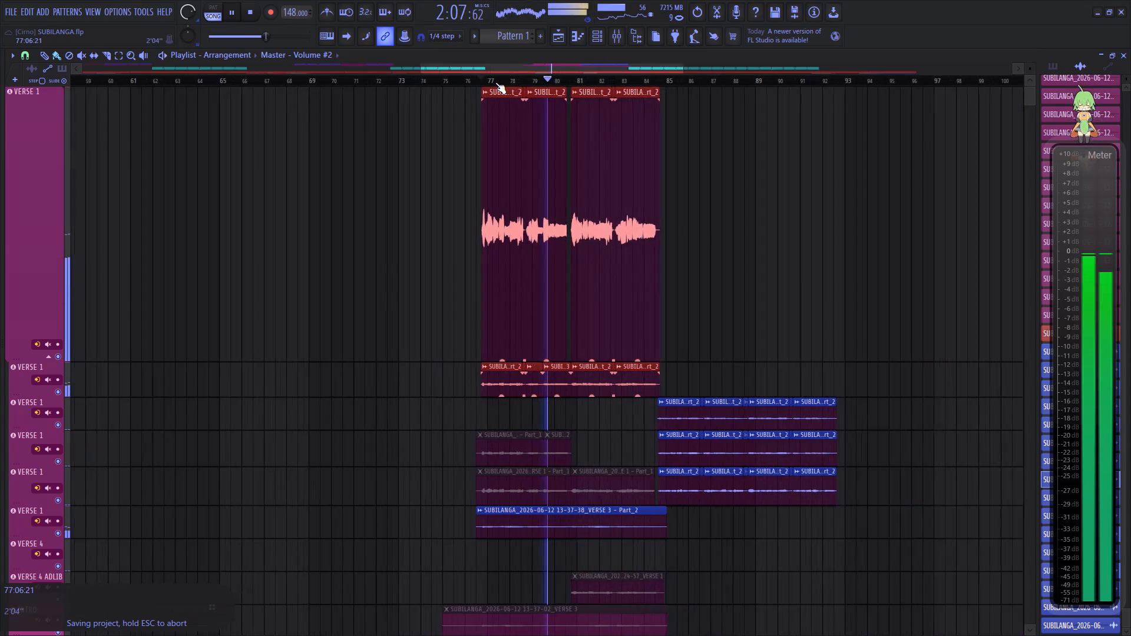
# Select the VERSE 3 - Part_2 clip on the sixth VERSE 1 track around bars 77 to 84, enlarge the track and nudge the clip slightly earlier.
pyautogui.scroll(-4, 495, 82)
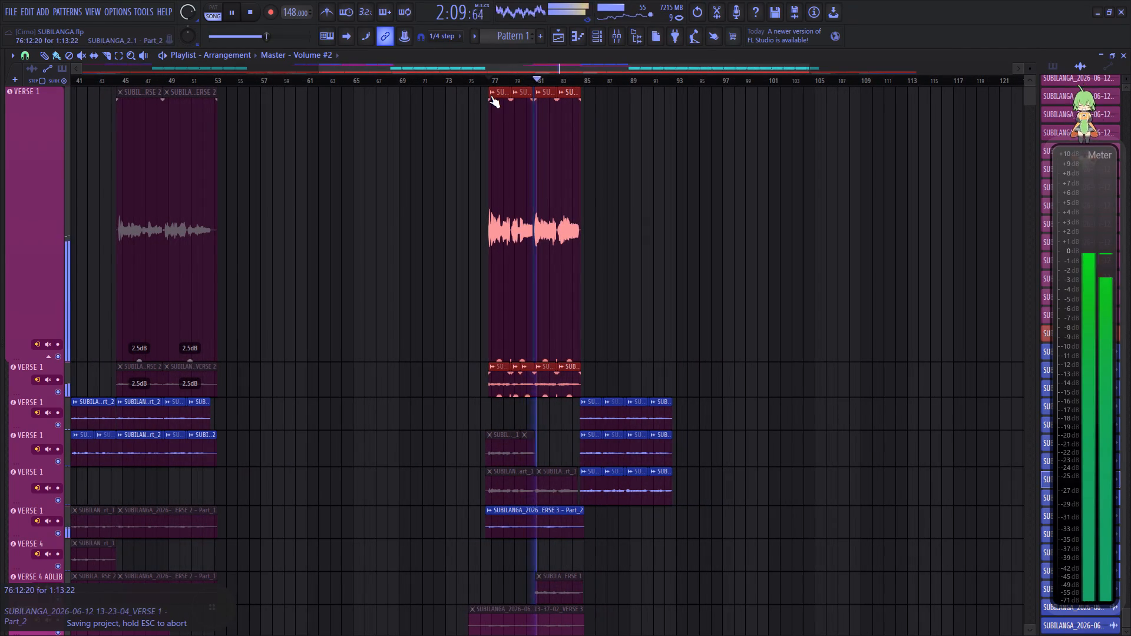
pyautogui.scroll(-7, 568, 315)
pyautogui.keyDown('ctrl'); pyautogui.moveTo(597, 299); pyautogui.dragTo(585, 299); pyautogui.keyUp('ctrl')
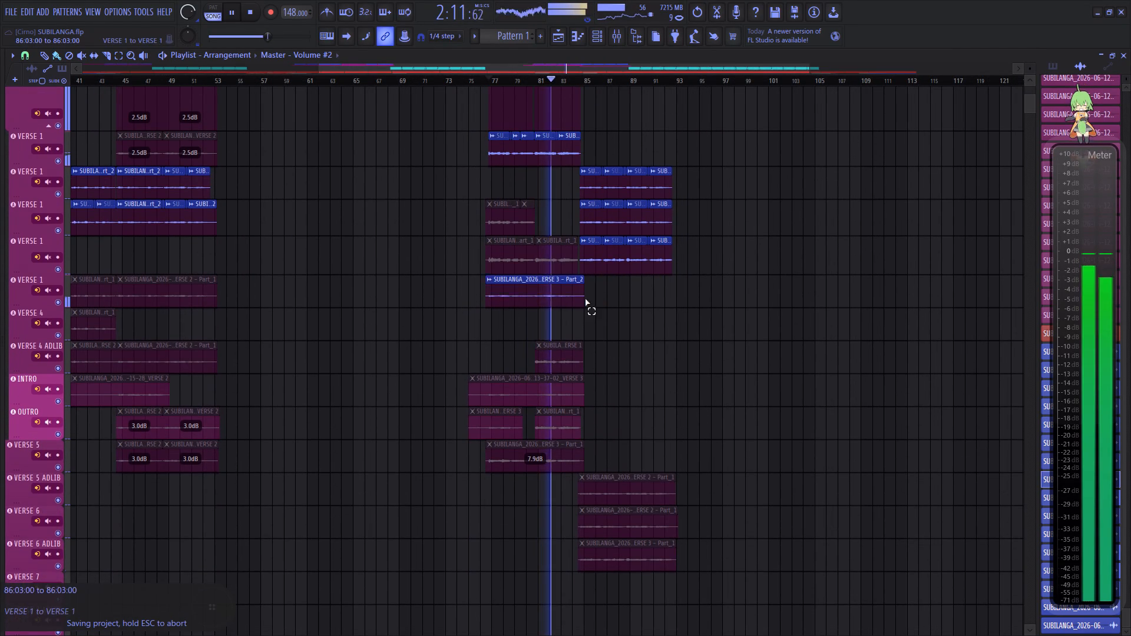
pyautogui.keyDown('ctrl'); pyautogui.moveTo(585, 299); pyautogui.dragTo(545, 299); pyautogui.keyUp('ctrl')
pyautogui.press('space')
pyautogui.press('space')
pyautogui.scroll(10, 501, 78)
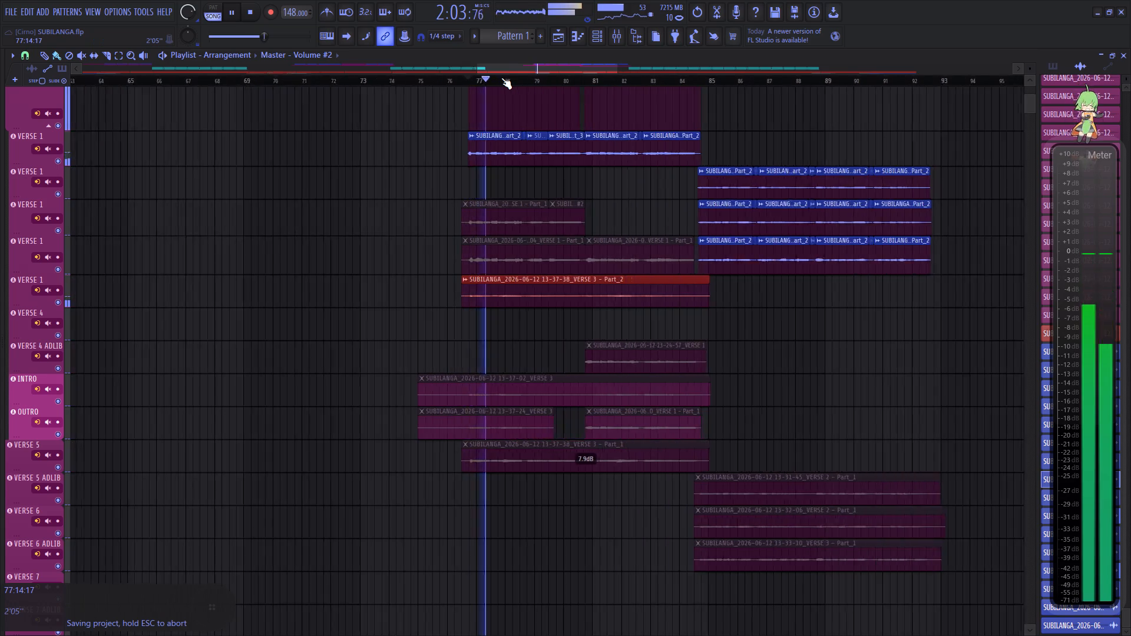
pyautogui.scroll(10, 501, 78)
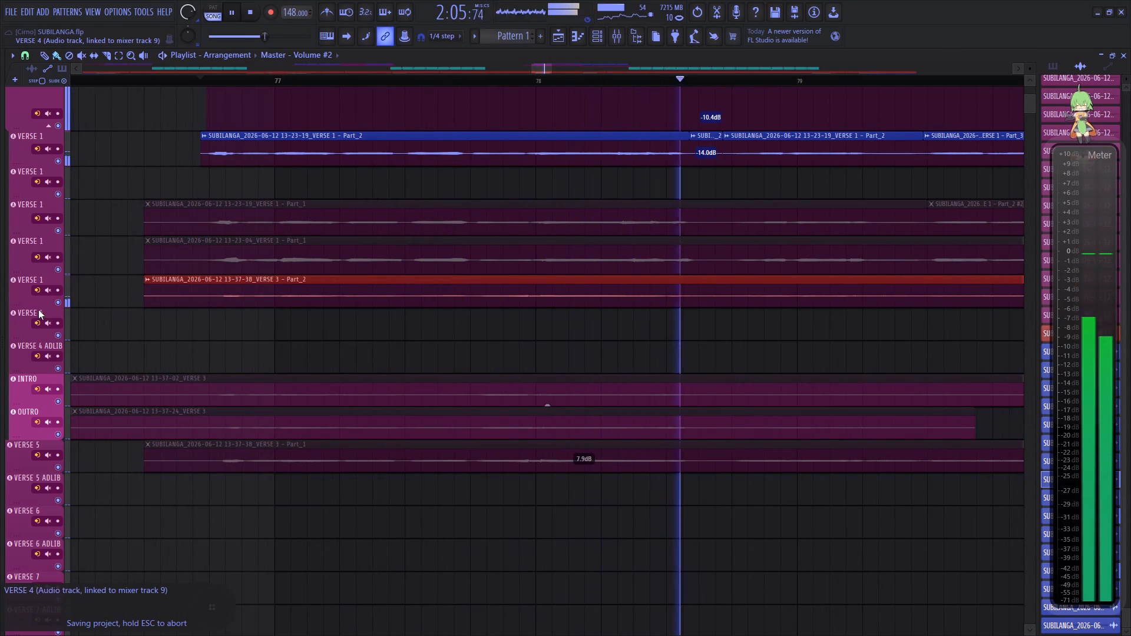
pyautogui.moveTo(39, 307); pyautogui.dragTo(42, 535)
pyautogui.moveTo(303, 451); pyautogui.dragTo(295, 453)
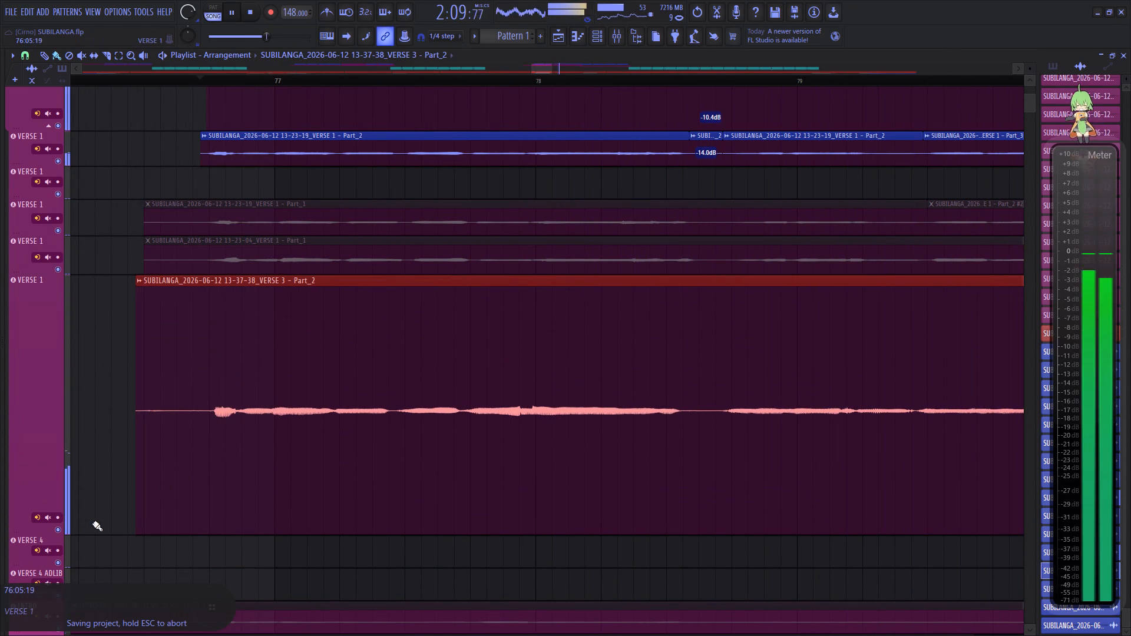
pyautogui.moveTo(227, 507); pyautogui.dragTo(230, 513)
# Shrink the sixth and the top VERSE 1 tracks back to roughly the height of the other tracks.
pyautogui.moveTo(37, 532); pyautogui.dragTo(46, 331)
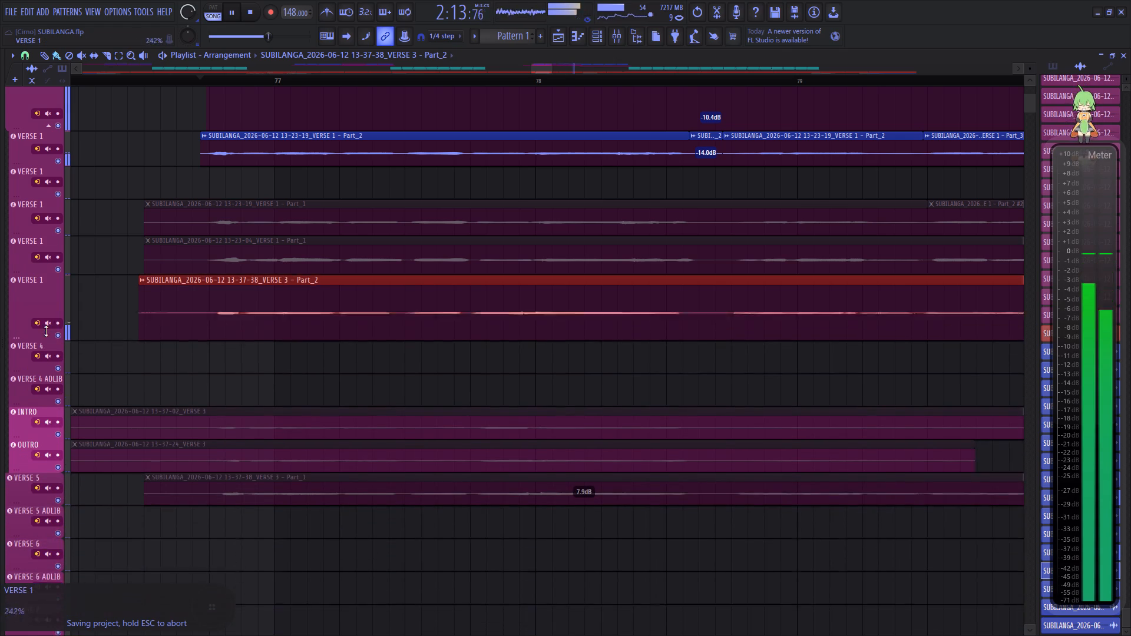
pyautogui.moveTo(46, 331); pyautogui.dragTo(46, 306)
pyautogui.scroll(20, 161, 375)
pyautogui.scroll(4, 161, 375)
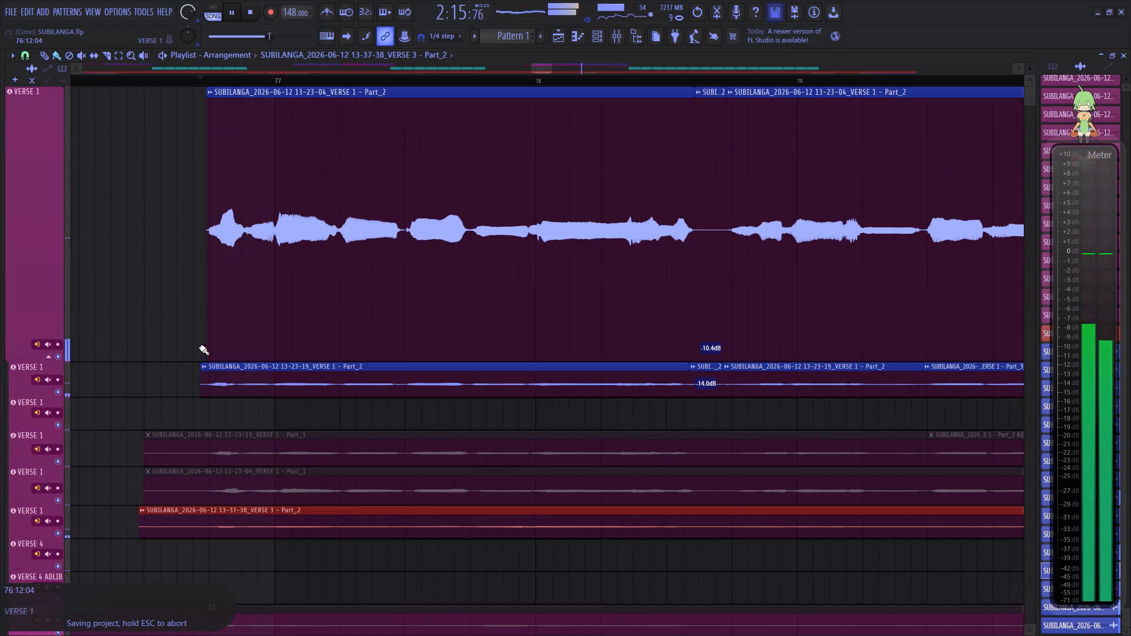
pyautogui.scroll(4, 199, 347)
pyautogui.moveTo(25, 356); pyautogui.dragTo(29, 111)
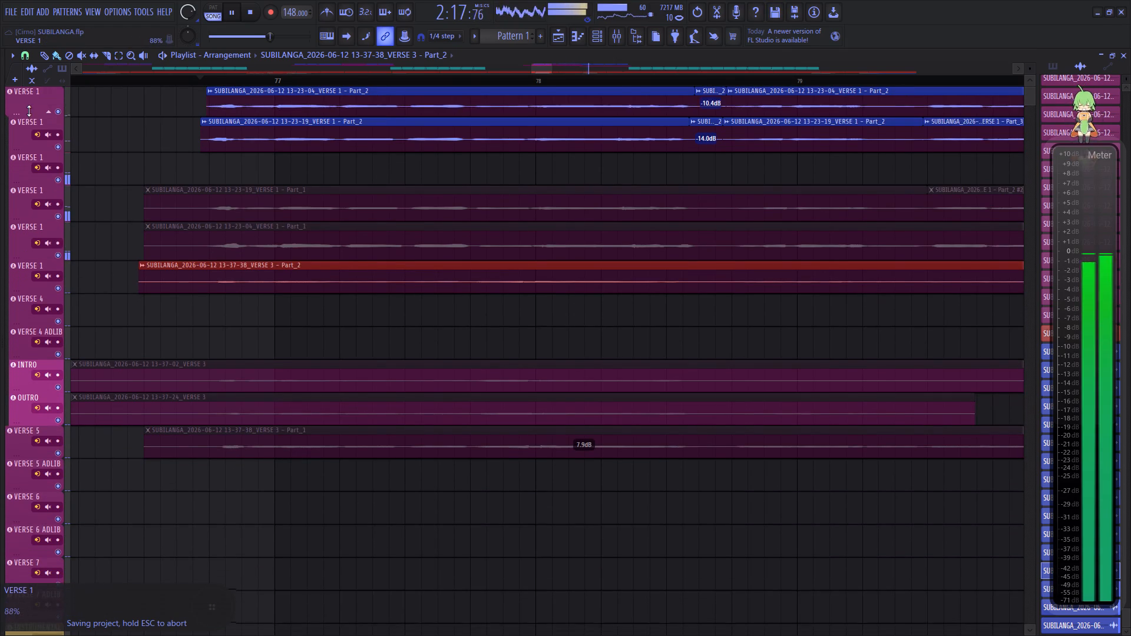
pyautogui.moveTo(29, 111); pyautogui.dragTo(29, 115)
# Select the clips of all three choruses on the CHORUS 1 to CHORUS 4 tracks, enlarge CHORUS 1 LEFT and nudge the clips slightly earlier.
pyautogui.scroll(-2, 454, 81)
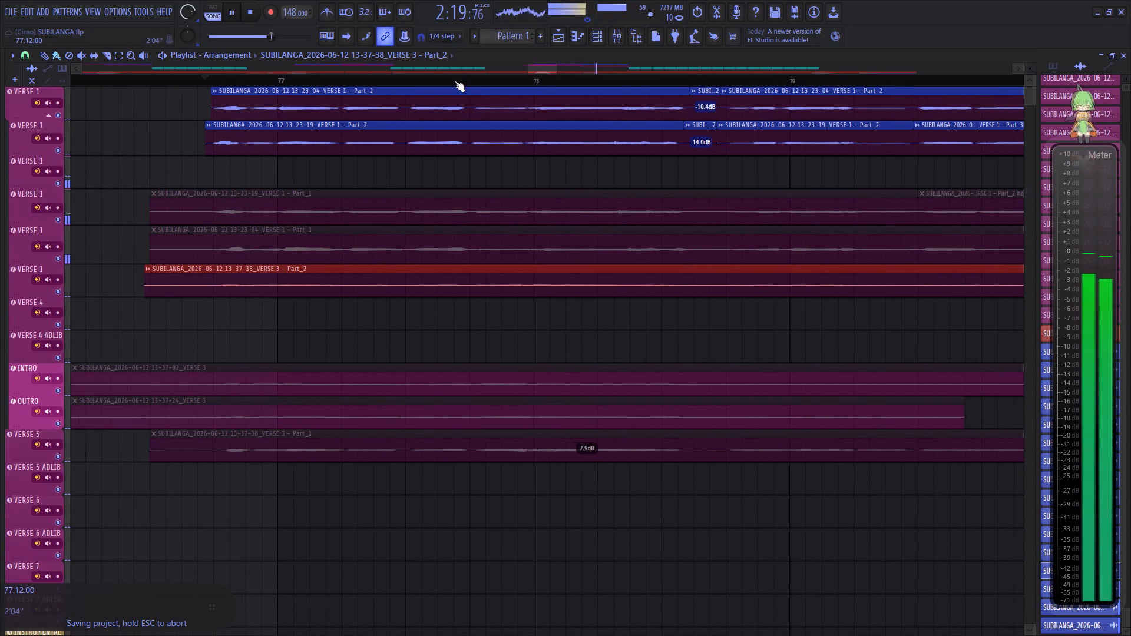
pyautogui.scroll(-16, 454, 81)
pyautogui.scroll(-11, 454, 81)
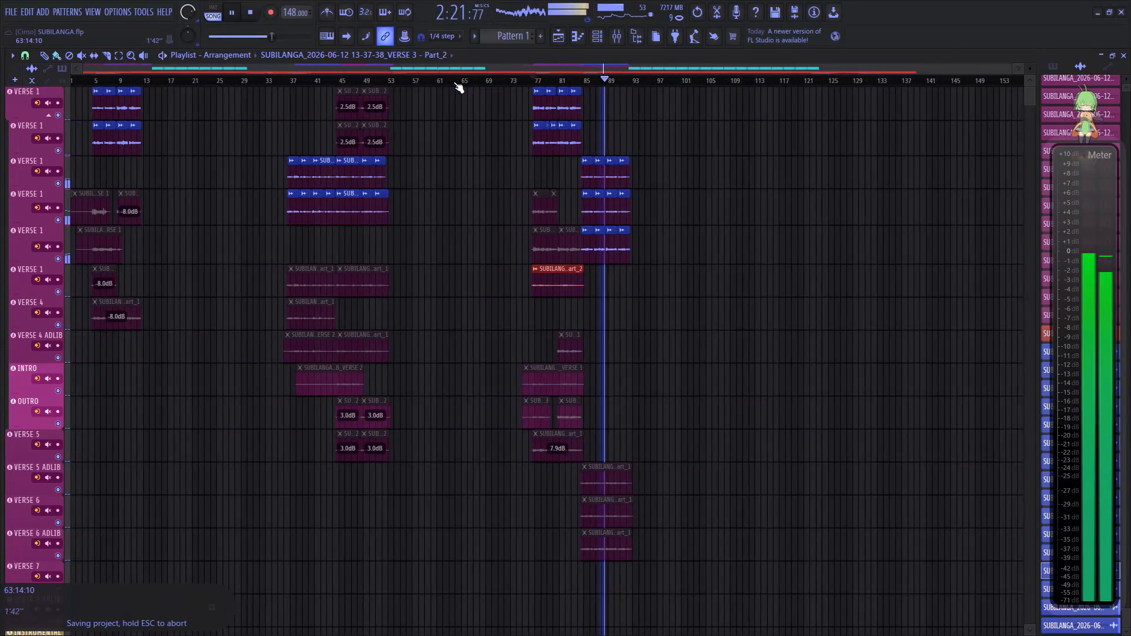
pyautogui.scroll(-5, 454, 82)
pyautogui.scroll(-20, 256, 334)
pyautogui.scroll(-4, 256, 334)
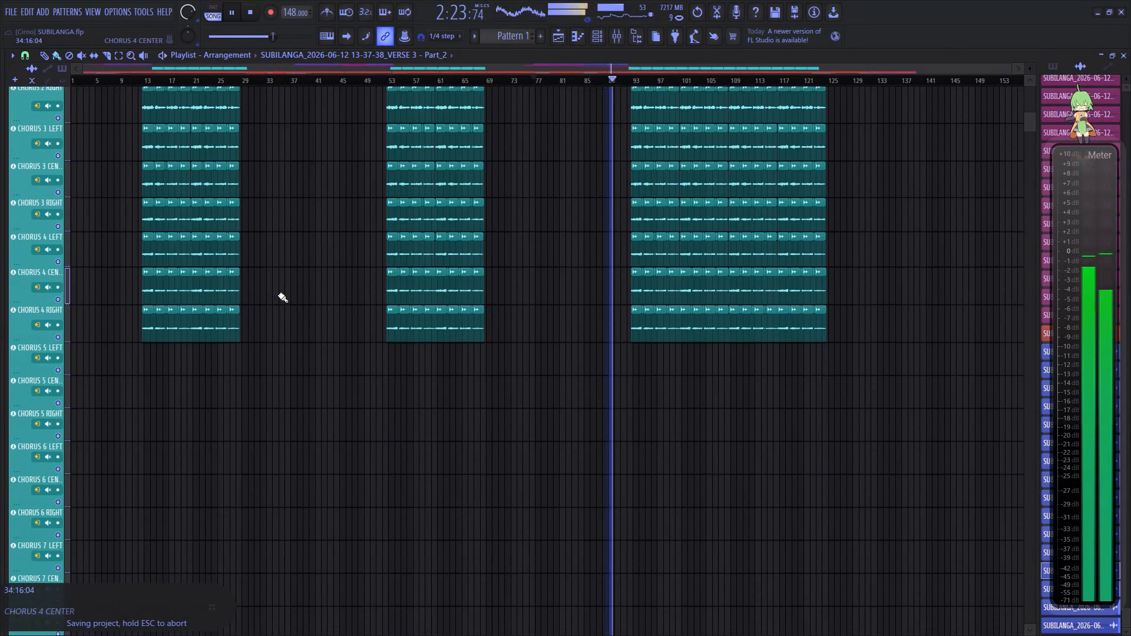
pyautogui.keyDown('ctrl'); pyautogui.moveTo(137, 379); pyautogui.dragTo(453, 250); pyautogui.keyUp('ctrl')
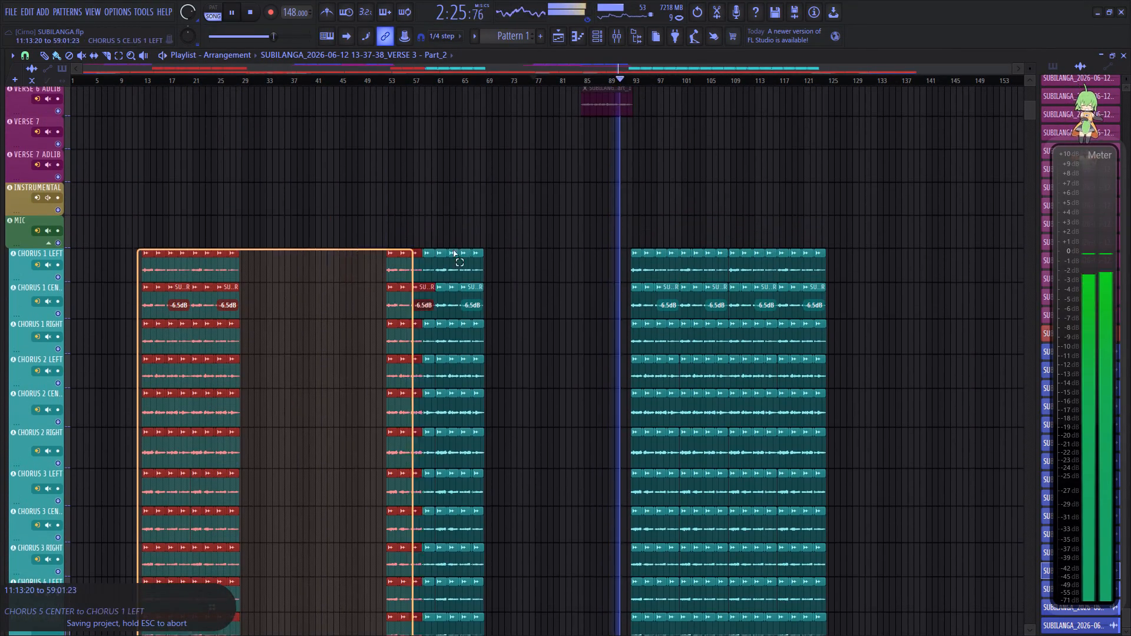
pyautogui.keyDown('ctrl'); pyautogui.moveTo(453, 250); pyautogui.dragTo(842, 225); pyautogui.keyUp('ctrl')
pyautogui.keyDown('ctrl'); pyautogui.scroll(-6, 699, 256); pyautogui.keyUp('ctrl')
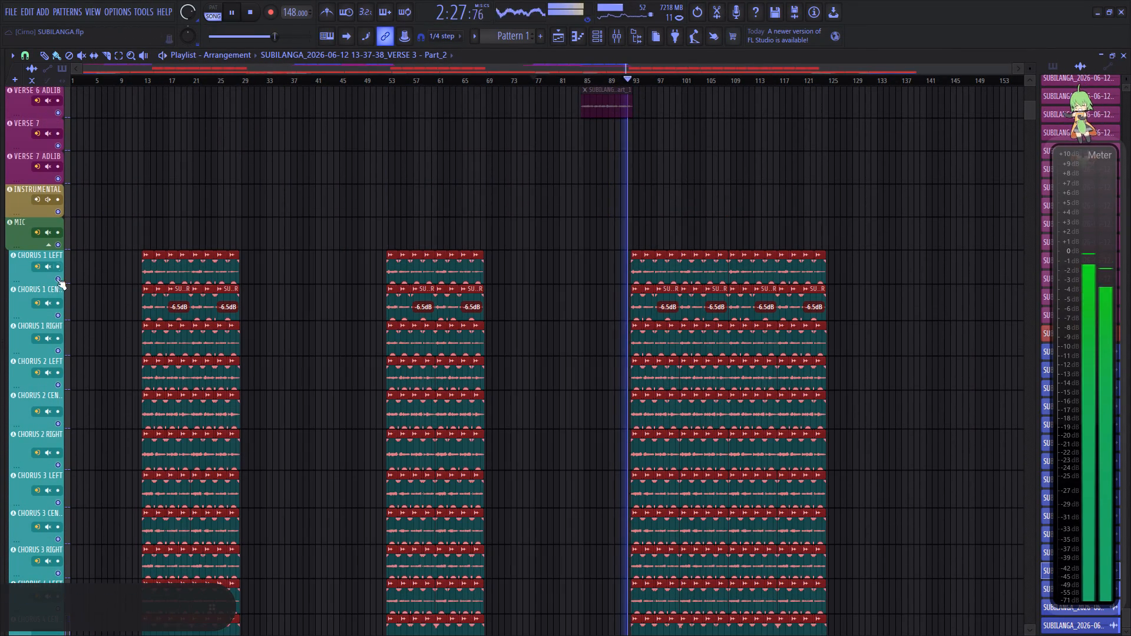
pyautogui.moveTo(45, 283); pyautogui.dragTo(127, 630)
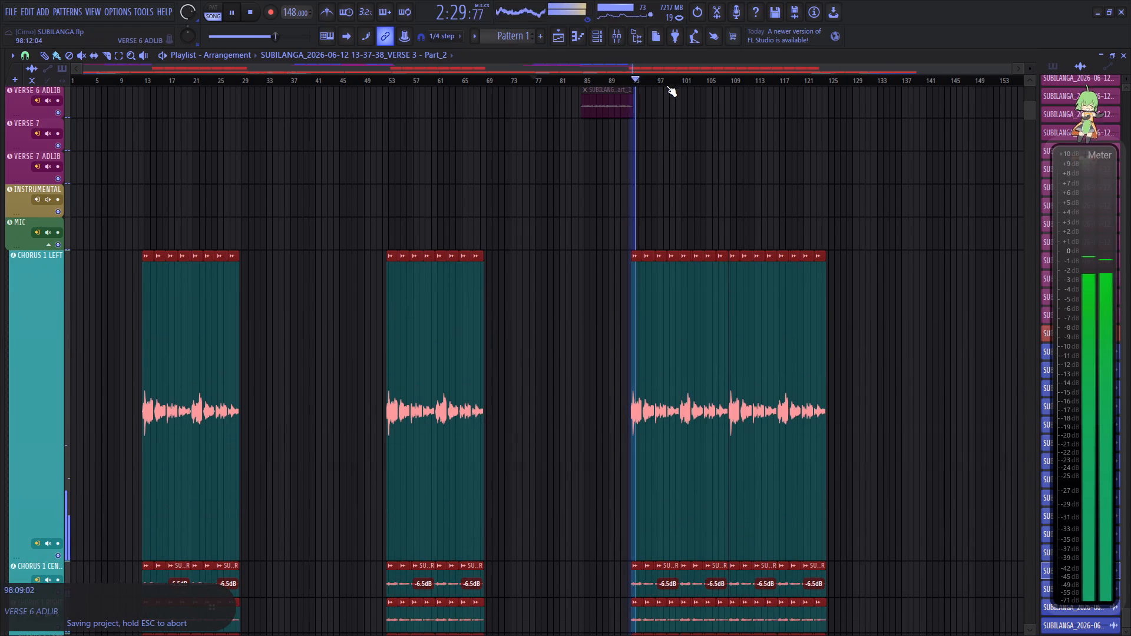
pyautogui.scroll(18, 666, 82)
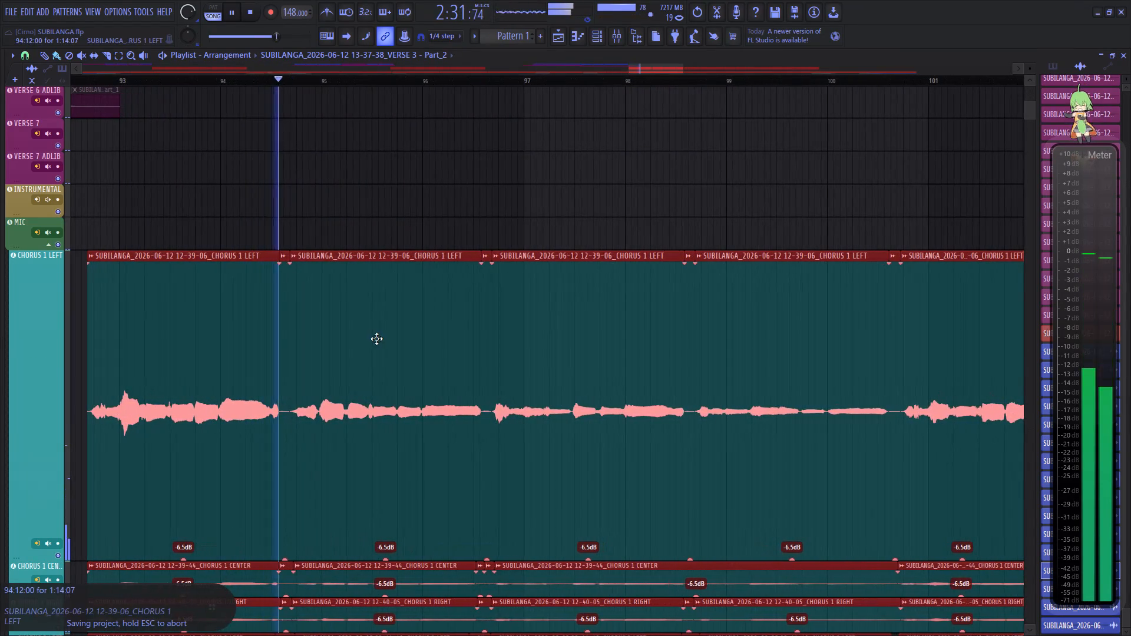
pyautogui.scroll(5, 329, 79)
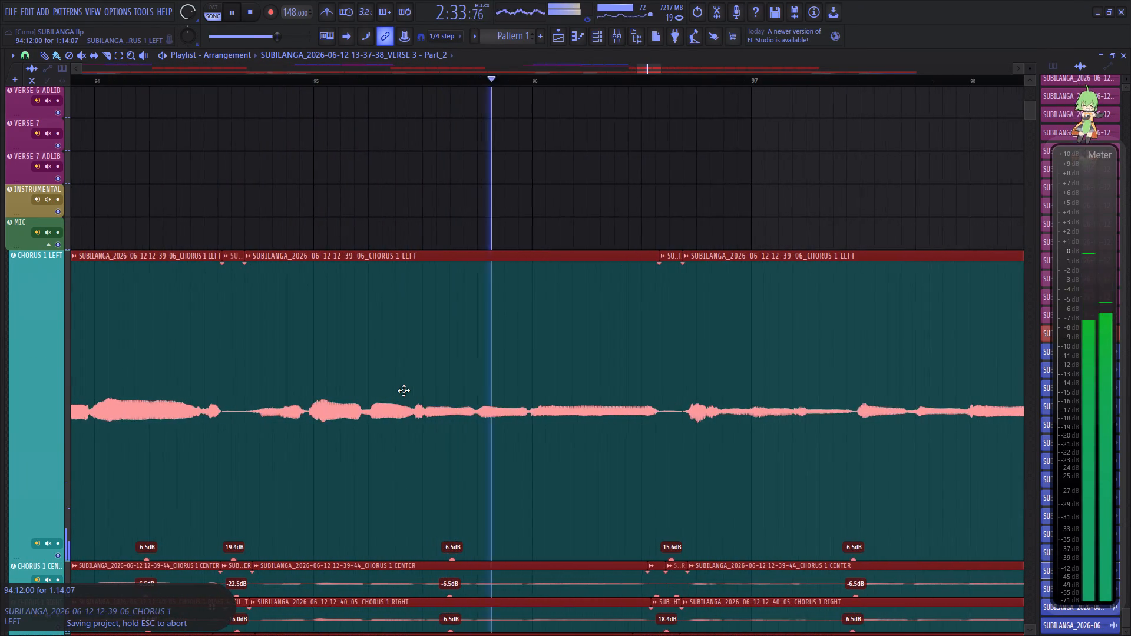
pyautogui.moveTo(404, 390); pyautogui.dragTo(399, 385)
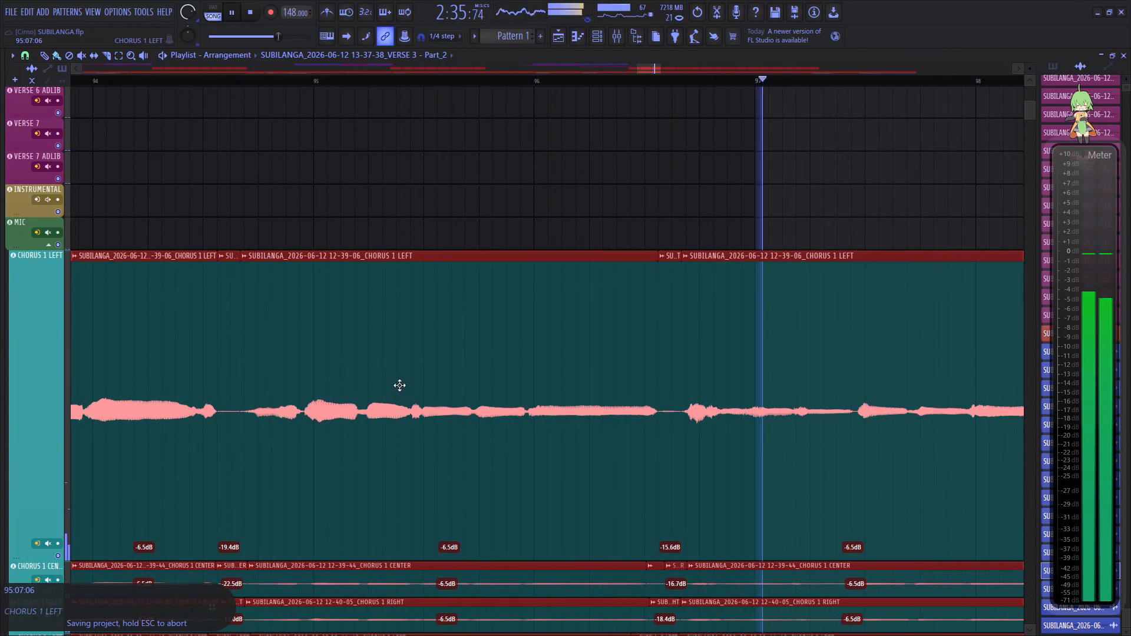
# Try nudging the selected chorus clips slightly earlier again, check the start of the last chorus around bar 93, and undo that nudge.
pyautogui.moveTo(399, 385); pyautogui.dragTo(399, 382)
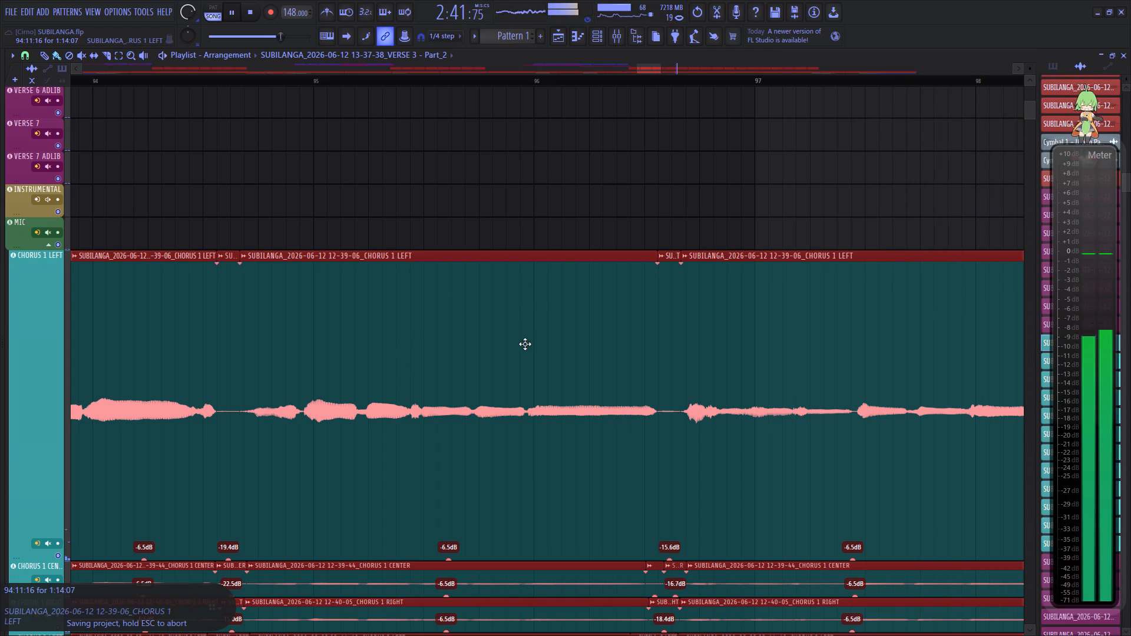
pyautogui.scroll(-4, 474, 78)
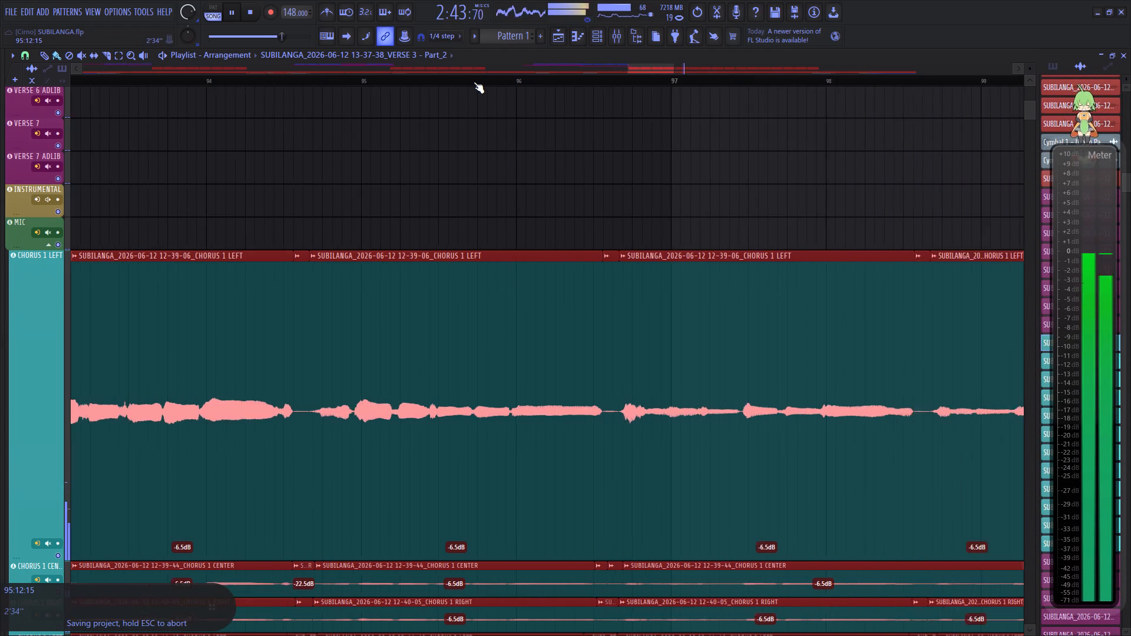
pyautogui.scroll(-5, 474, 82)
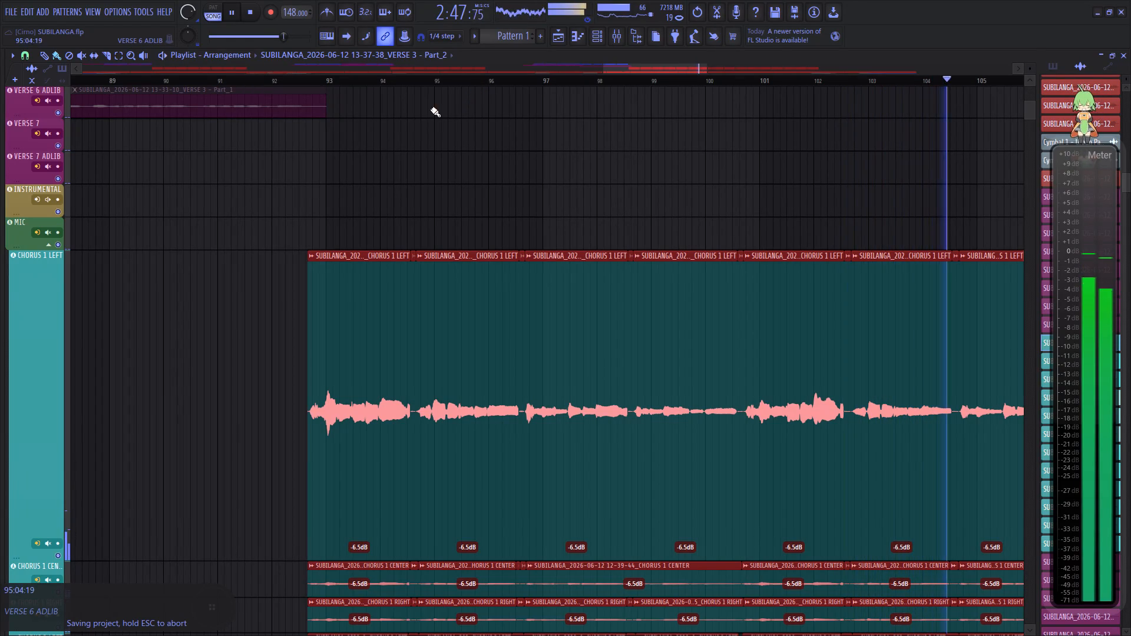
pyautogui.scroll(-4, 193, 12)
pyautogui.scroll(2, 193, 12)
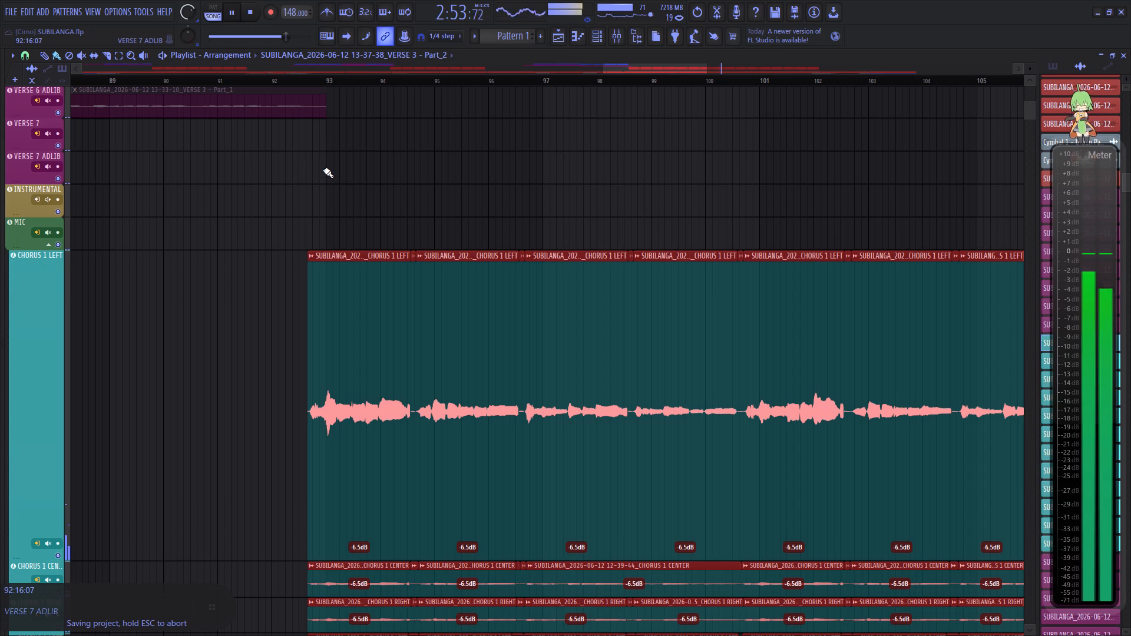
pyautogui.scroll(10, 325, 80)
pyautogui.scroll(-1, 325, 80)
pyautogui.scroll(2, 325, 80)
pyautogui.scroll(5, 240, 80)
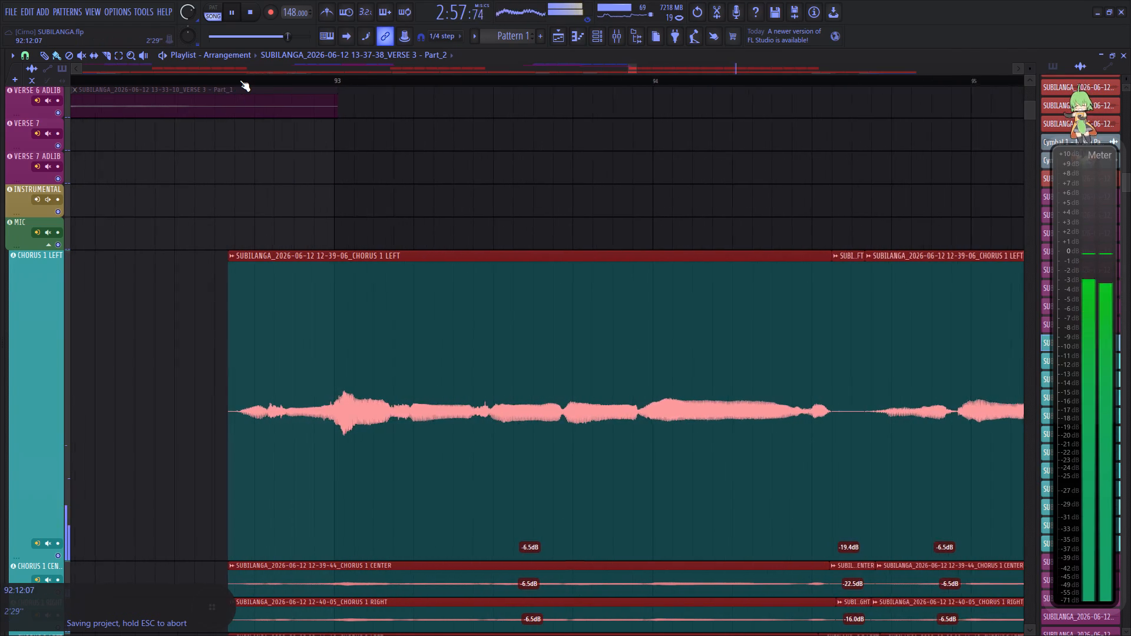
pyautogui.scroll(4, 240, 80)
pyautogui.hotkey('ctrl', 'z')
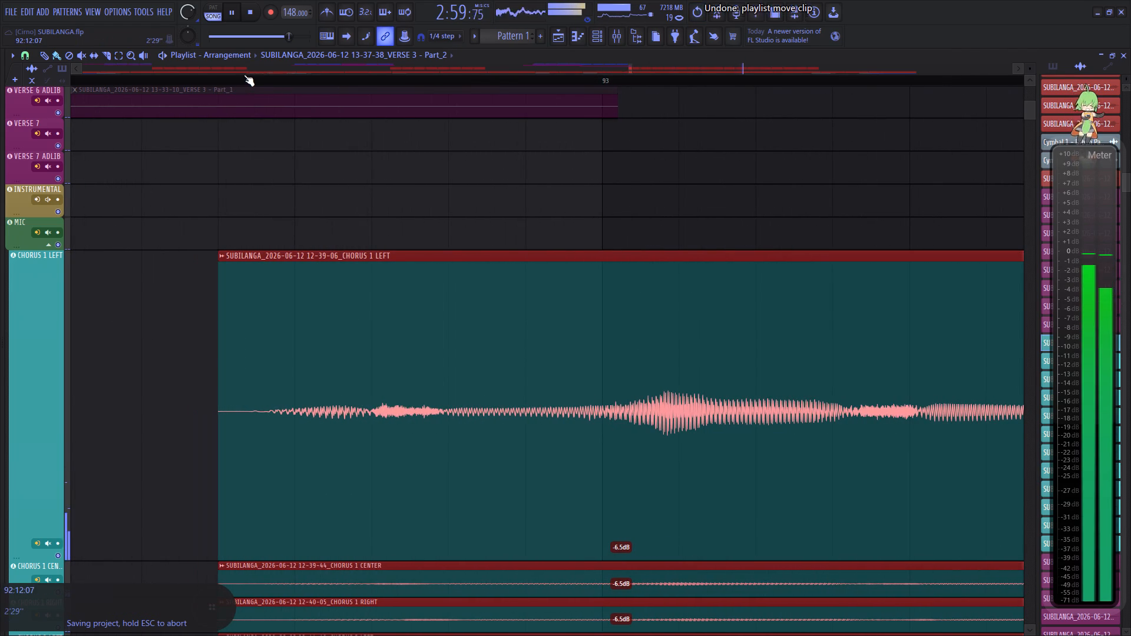
# Shrink the CHORUS 1 LEFT track back to roughly the height of the other chorus tracks.
pyautogui.scroll(-11, 253, 81)
pyautogui.scroll(1, 253, 81)
pyautogui.scroll(-20, 253, 81)
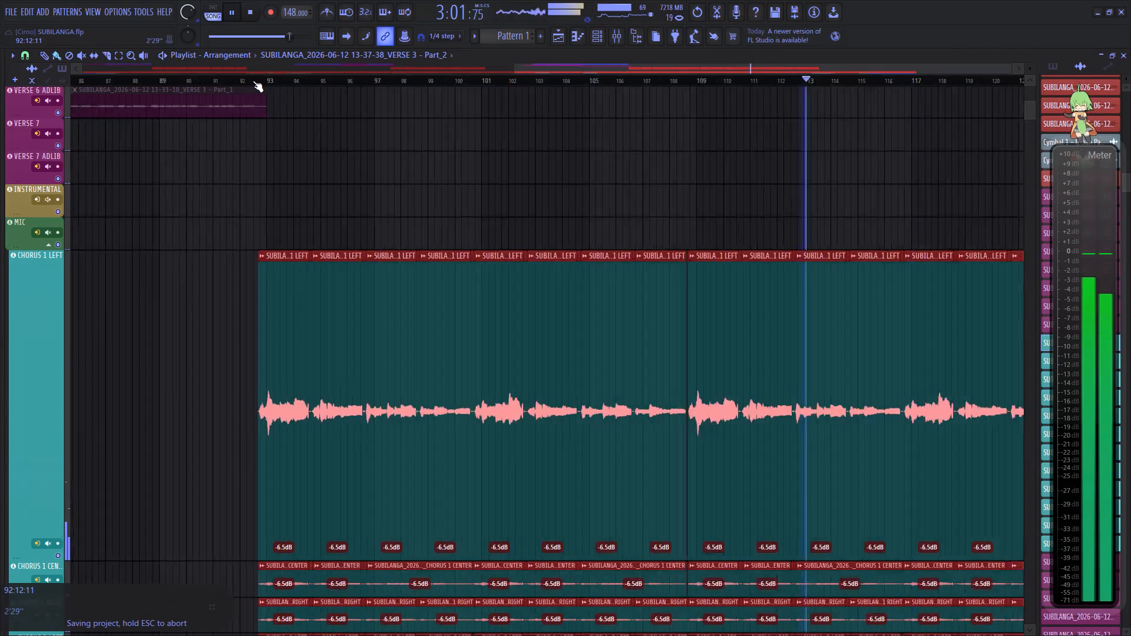
pyautogui.moveTo(37, 558); pyautogui.dragTo(29, 294)
# Play the last chorus from about bar 93 with CHORUS 4 RIGHT soloed, unmuting the other CHORUS 4, CHORUS 3 and CHORUS 2 tracks one by one.
pyautogui.press('space')
pyautogui.press('space')
pyautogui.scroll(-3, 244, 421)
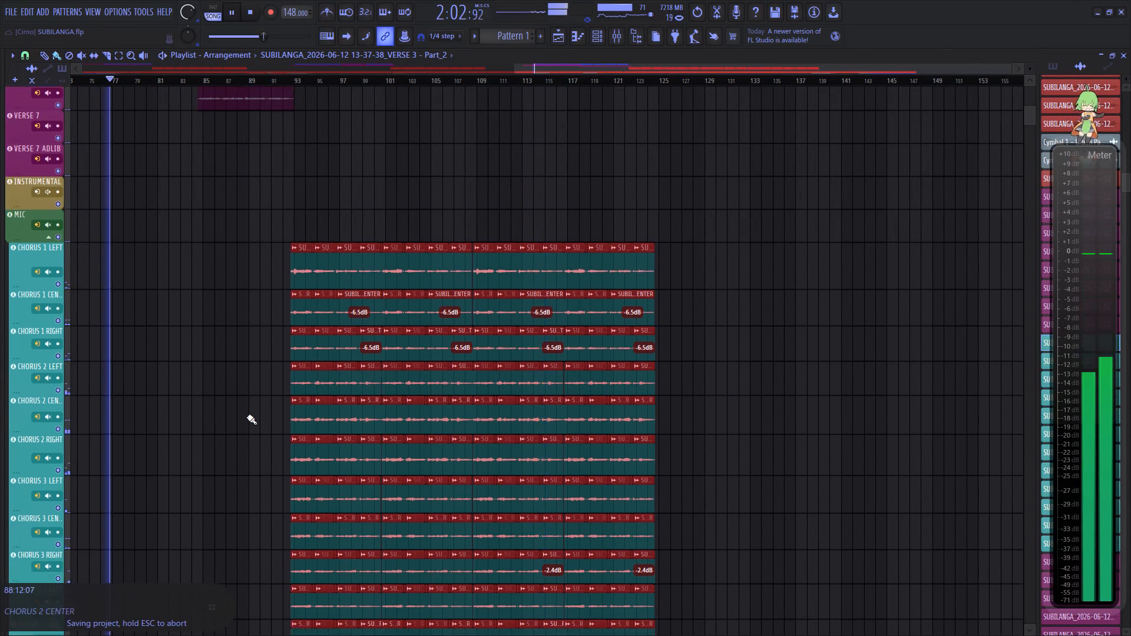
pyautogui.scroll(-12, 247, 416)
pyautogui.scroll(6, 260, 408)
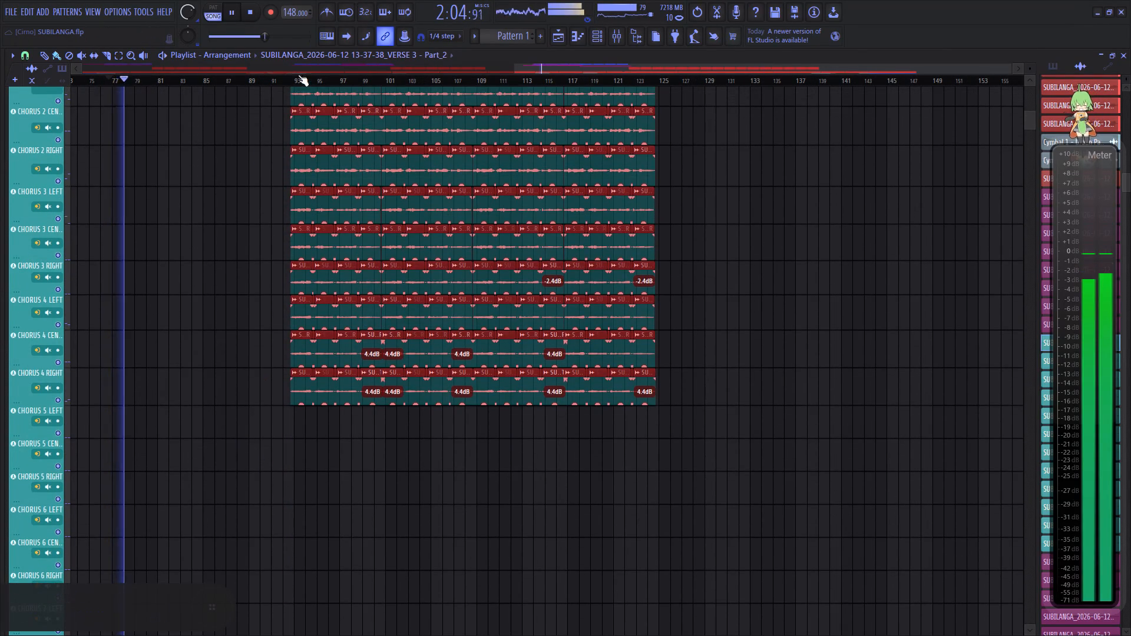
pyautogui.click(292, 82)
pyautogui.rightClick(59, 399)
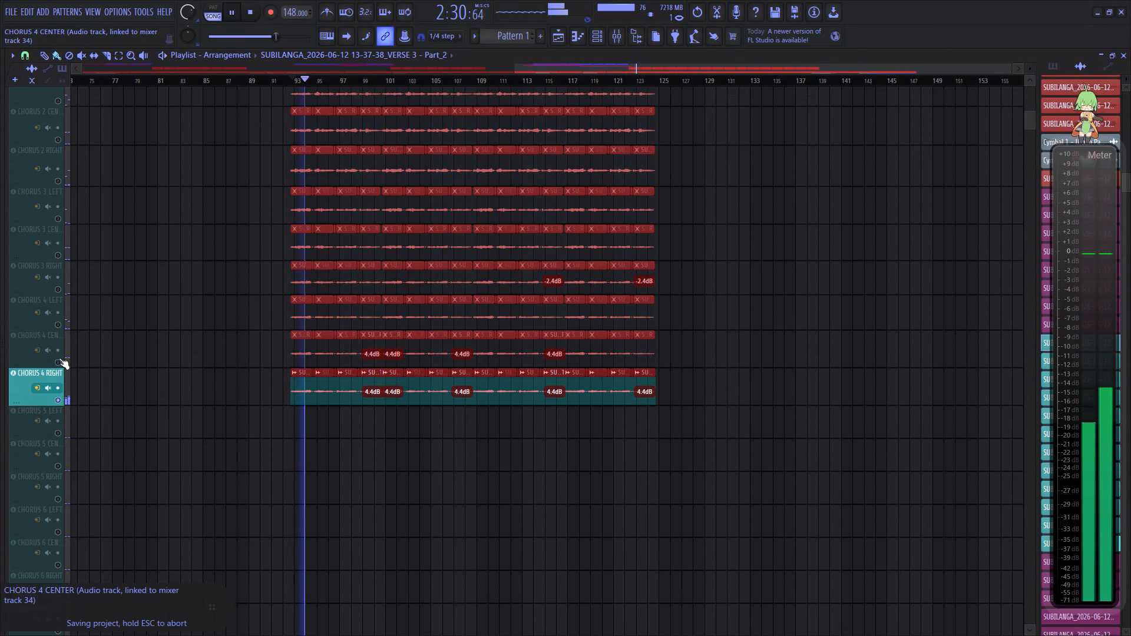
pyautogui.click(59, 358)
pyautogui.click(57, 326)
pyautogui.click(58, 291)
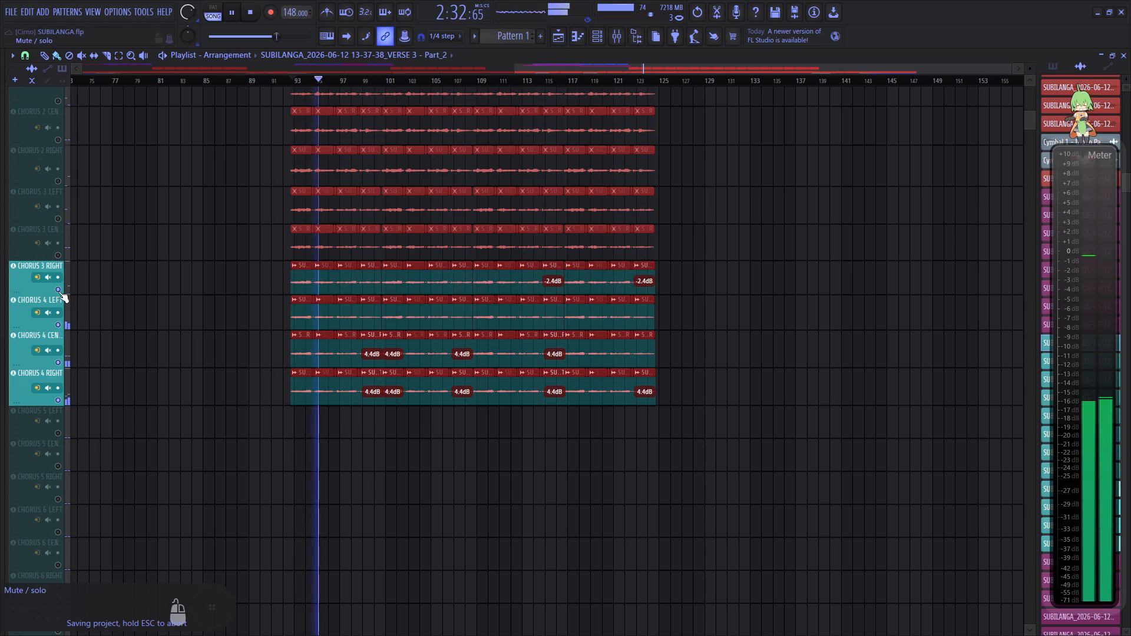
pyautogui.click(57, 260)
pyautogui.click(55, 223)
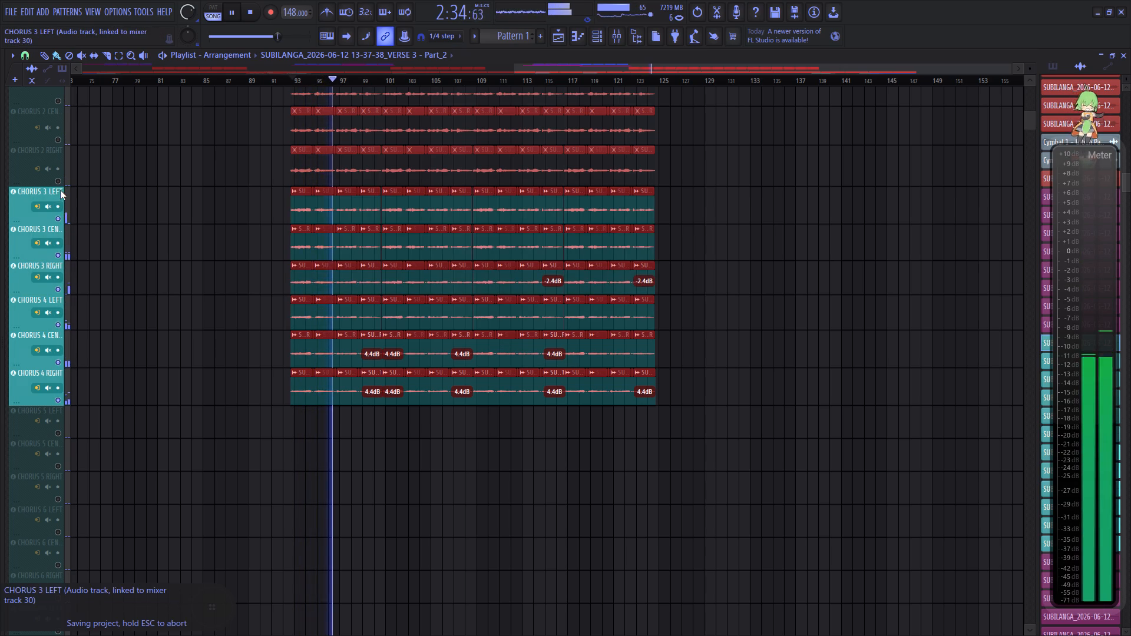
pyautogui.click(61, 182)
pyautogui.click(59, 144)
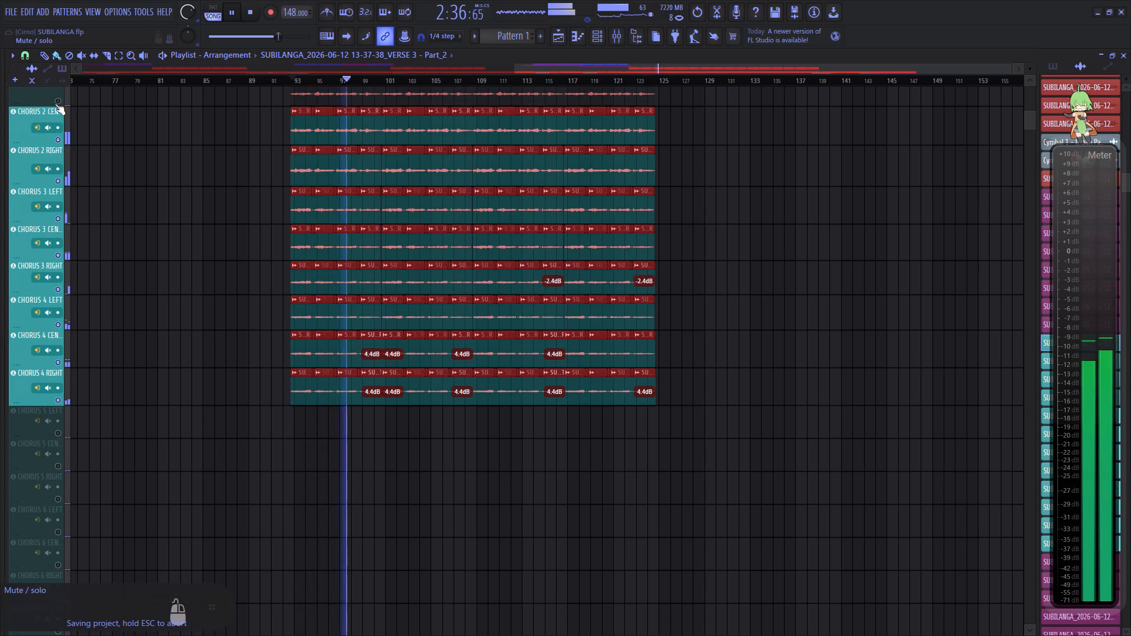
pyautogui.click(55, 104)
# Select the clips of all three choruses on the CHORUS 2 to CHORUS 4 tracks, enlarge CHORUS 2 LEFT and nudge the clips slightly earlier without snapping.
pyautogui.scroll(2, 138, 156)
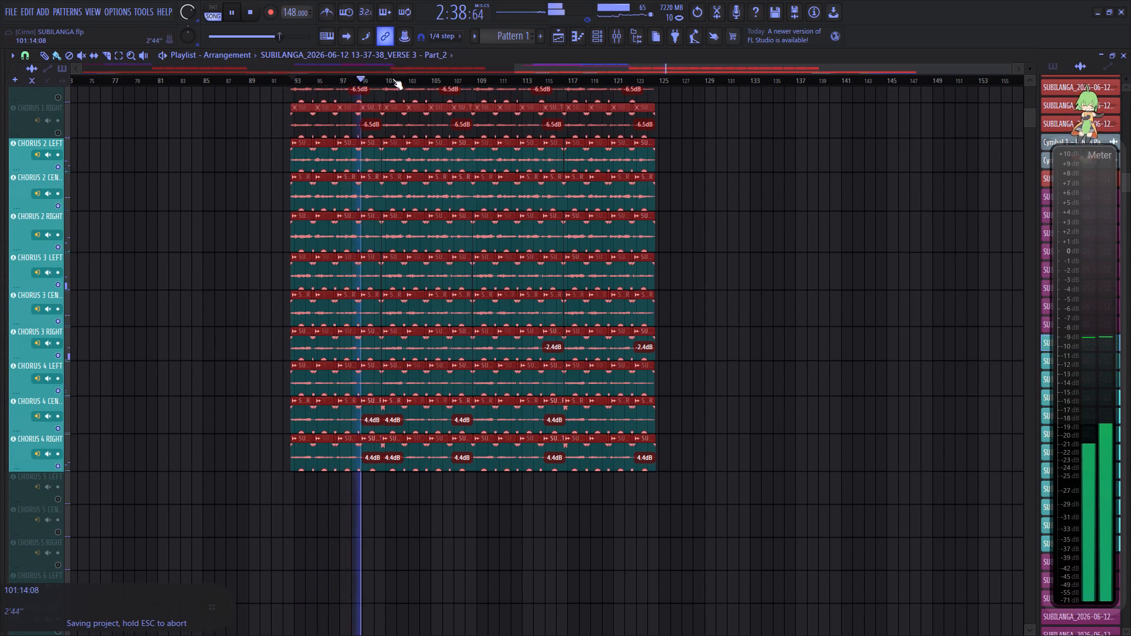
pyautogui.scroll(-11, 391, 80)
pyautogui.keyDown('ctrl'); pyautogui.moveTo(122, 475); pyautogui.dragTo(123, 468); pyautogui.keyUp('ctrl')
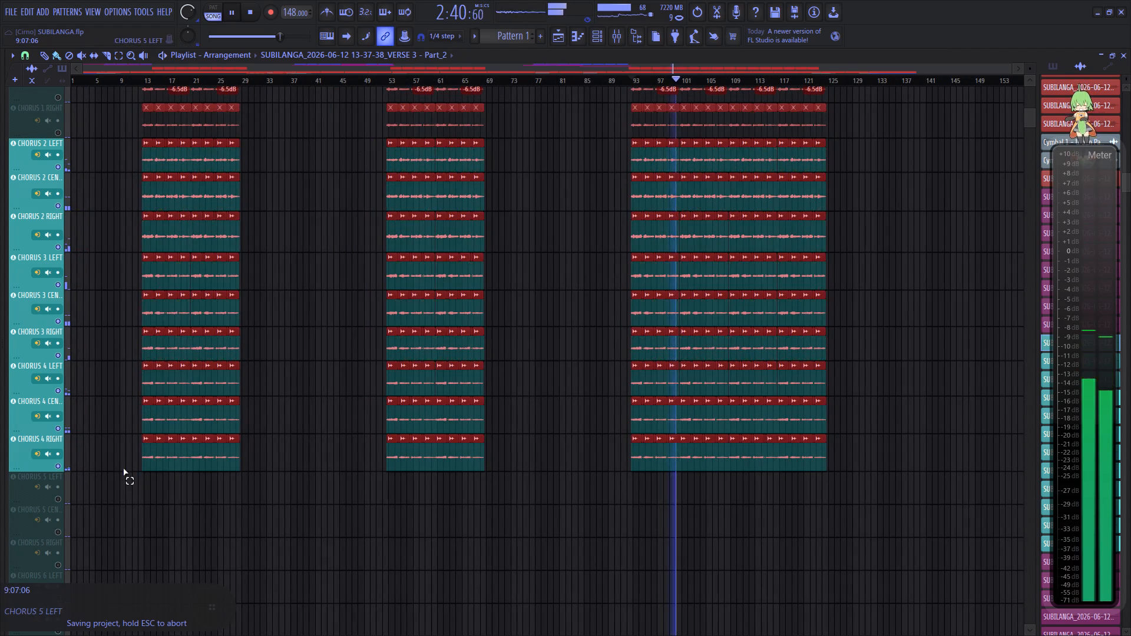
pyautogui.keyDown('ctrl'); pyautogui.moveTo(123, 468); pyautogui.dragTo(840, 173); pyautogui.keyUp('ctrl')
pyautogui.keyDown('ctrl'); pyautogui.click(840, 173); pyautogui.keyUp('ctrl')
pyautogui.keyDown('ctrl'); pyautogui.moveTo(115, 480); pyautogui.dragTo(546, 175); pyautogui.keyUp('ctrl')
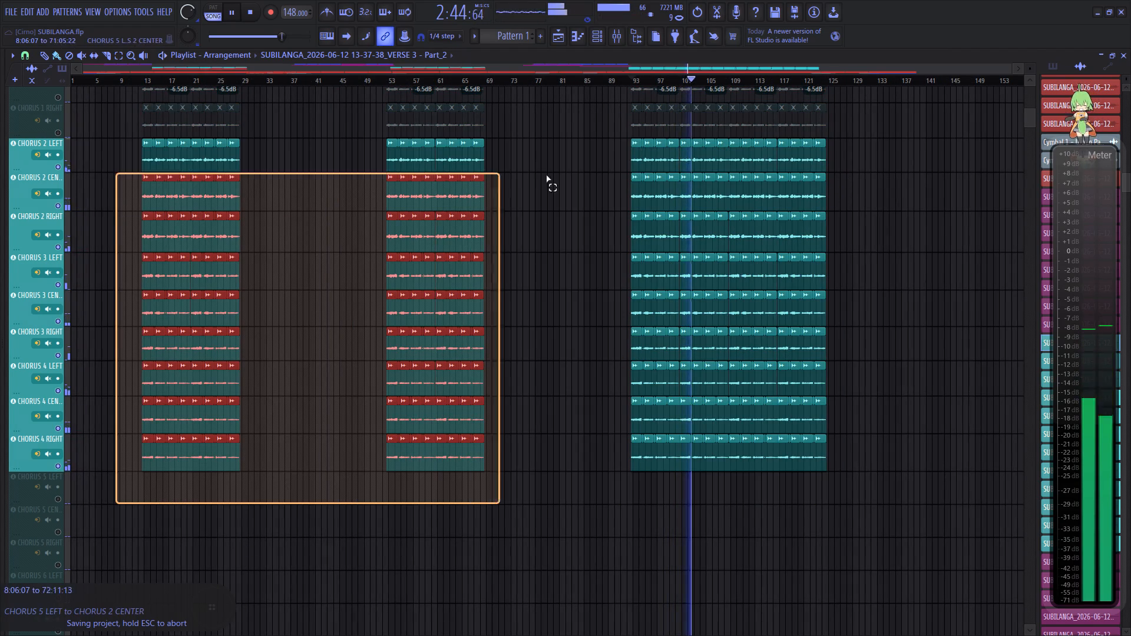
pyautogui.keyDown('ctrl'); pyautogui.moveTo(546, 175); pyautogui.dragTo(856, 167); pyautogui.keyUp('ctrl')
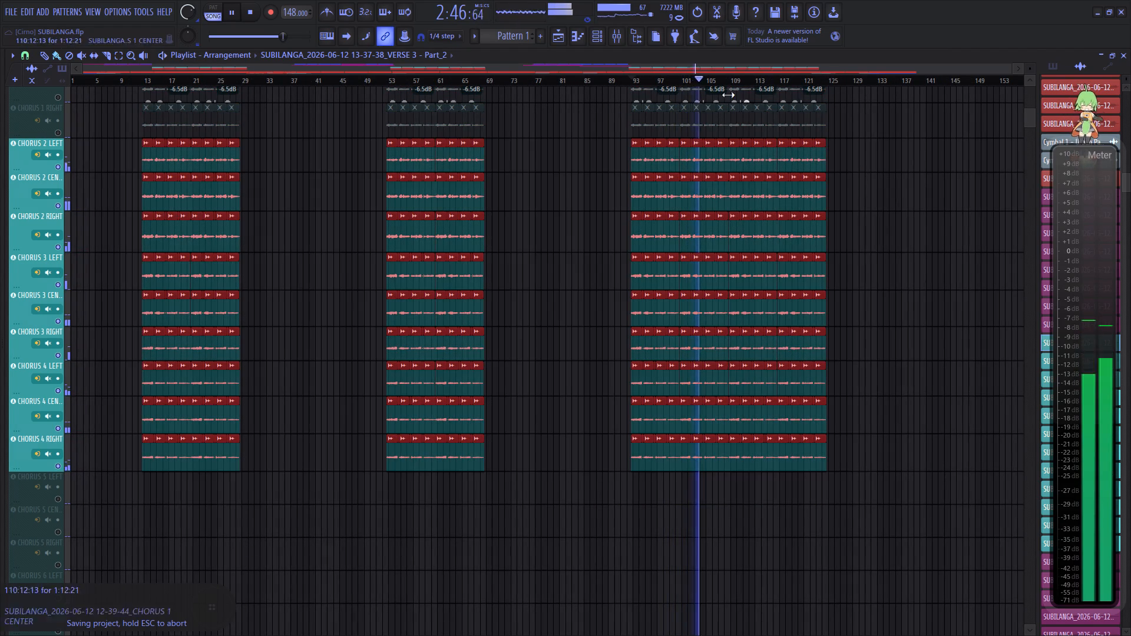
pyautogui.press('space')
pyautogui.scroll(20, 666, 78)
pyautogui.scroll(9, 666, 78)
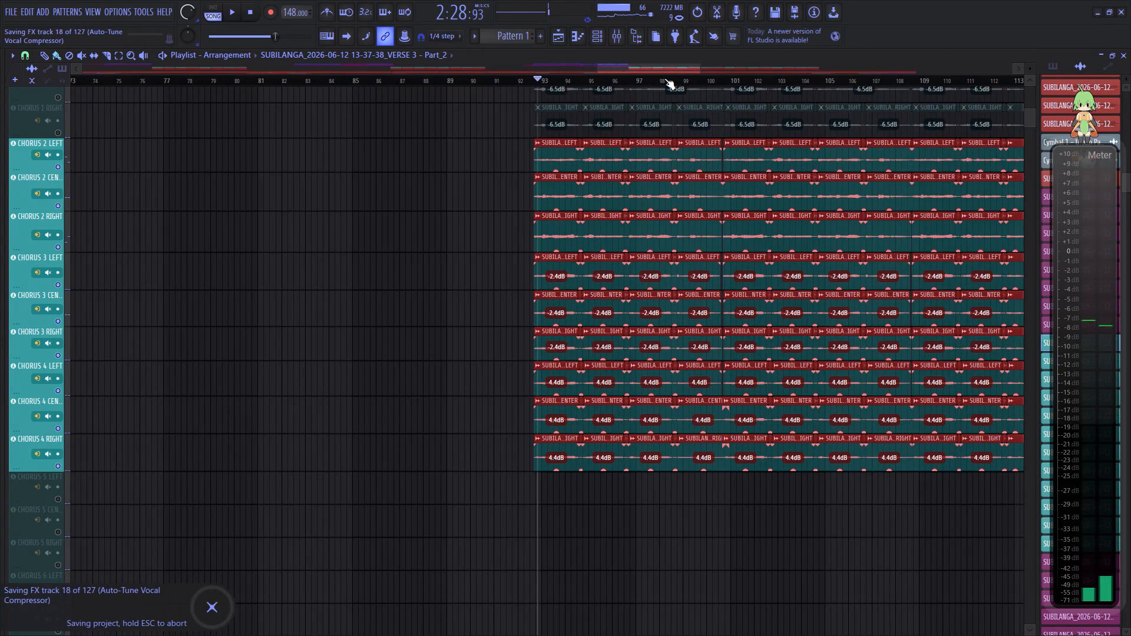
pyautogui.scroll(1, 664, 78)
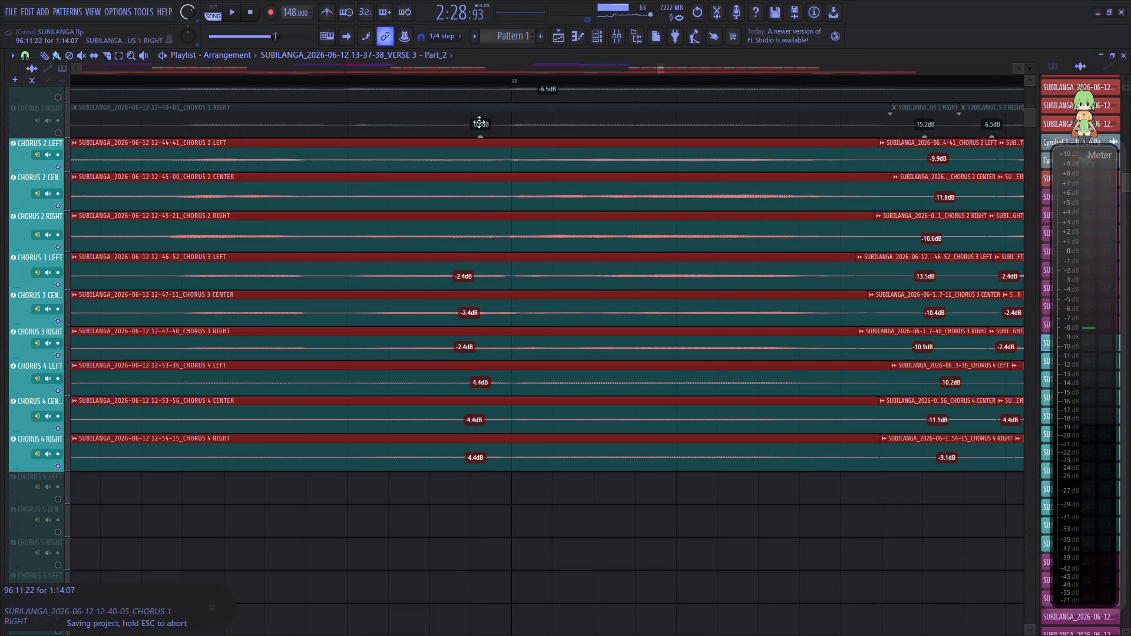
pyautogui.moveTo(44, 164); pyautogui.dragTo(9, 299)
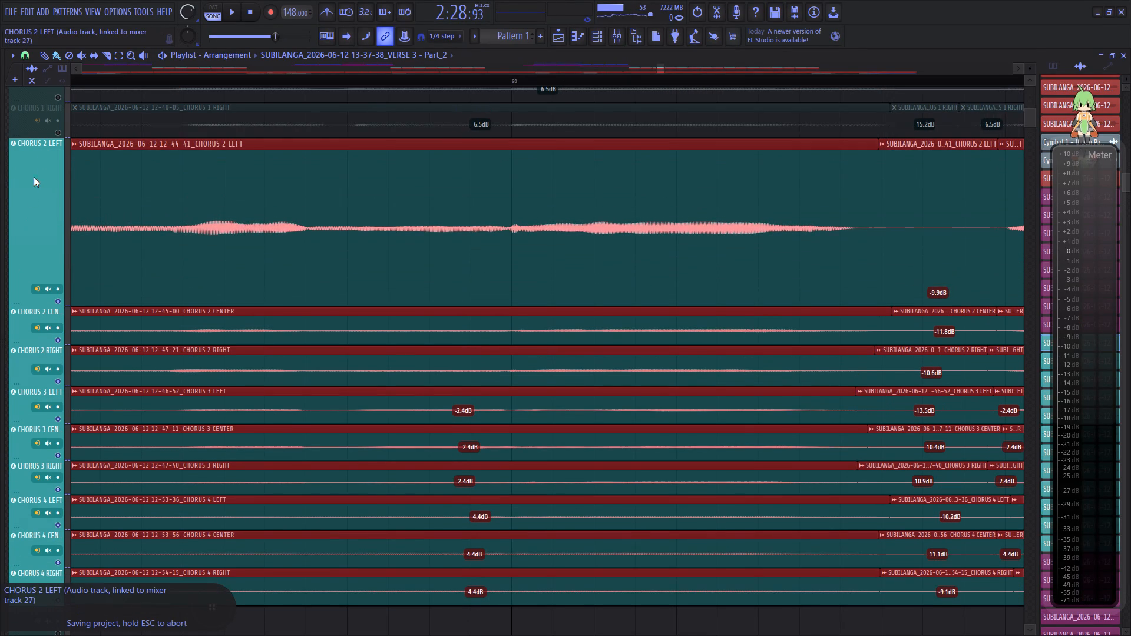
pyautogui.click(23, 51)
pyautogui.click(29, 107)
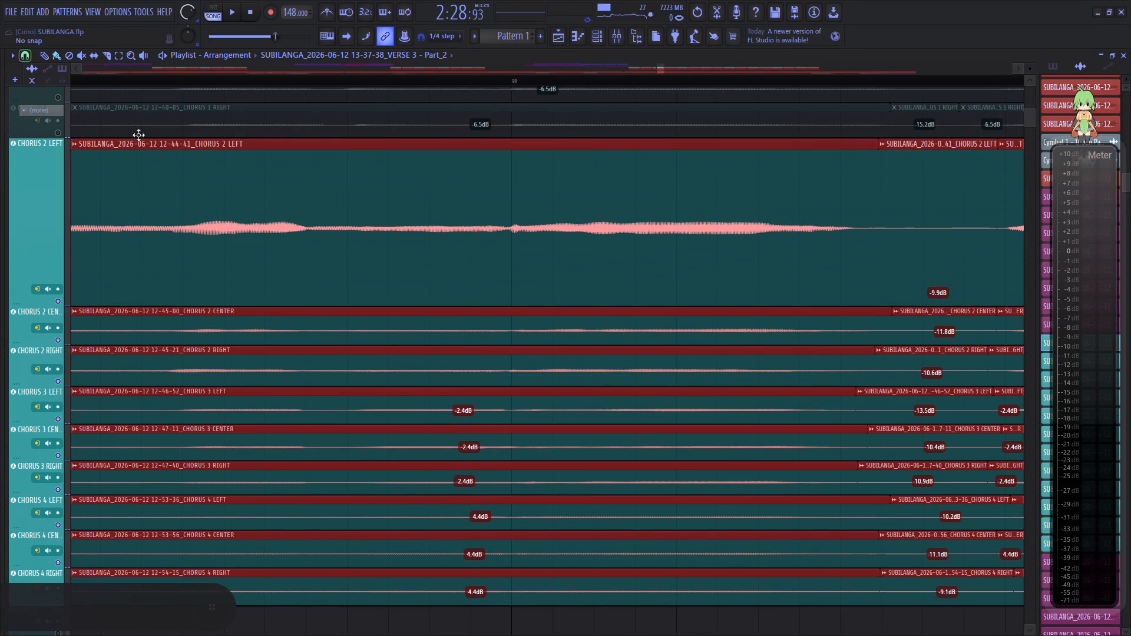
pyautogui.press('space')
pyautogui.click(423, 238)
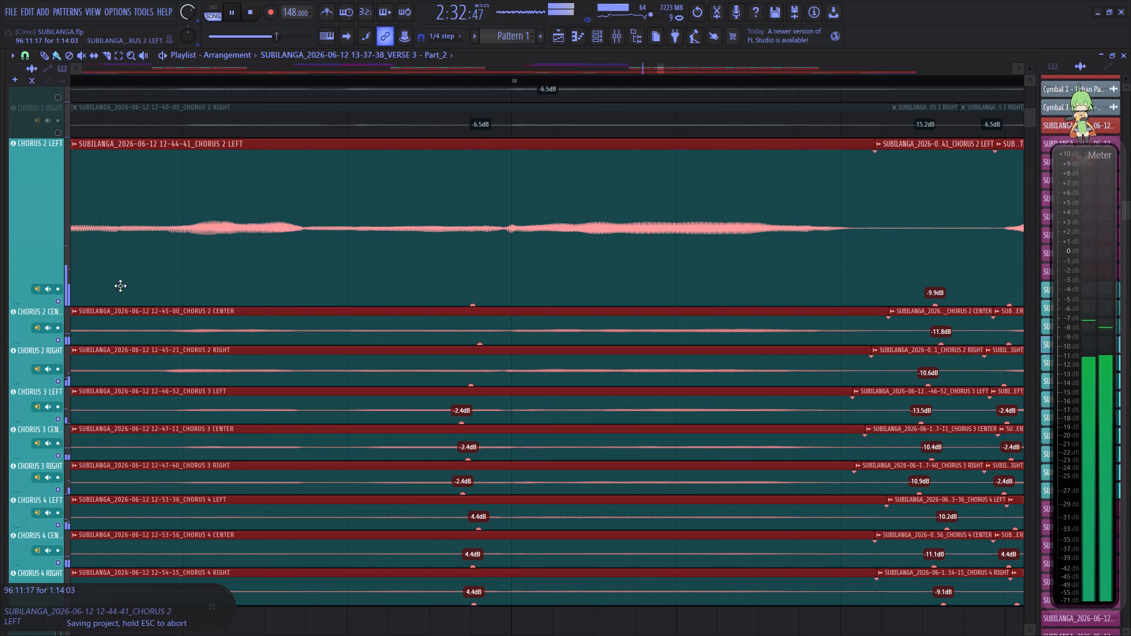
# Clear the track solo so all tracks play, and nudge the selected chorus clips slightly earlier again.
pyautogui.rightClick(59, 303)
pyautogui.rightClick(59, 303)
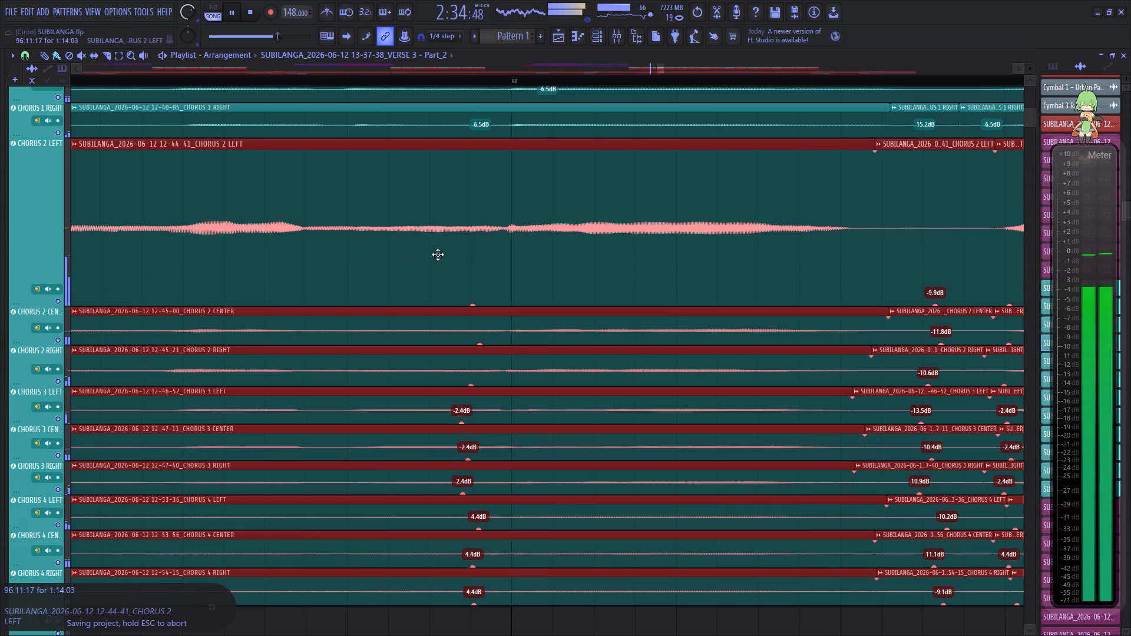
pyautogui.click(498, 266)
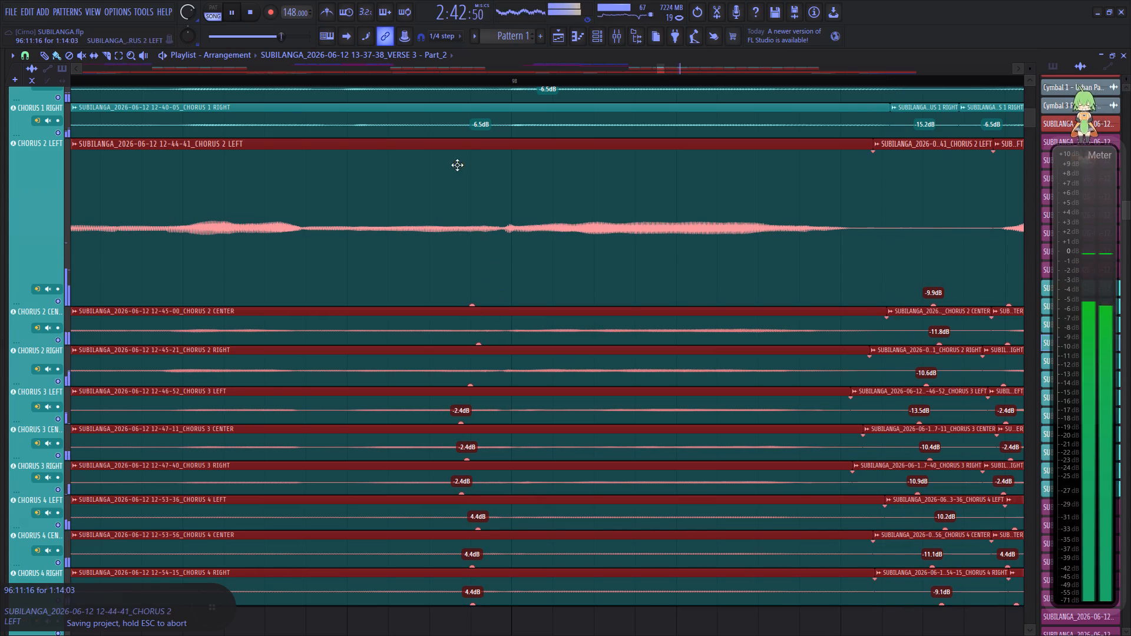
# Shrink the CHORUS 2 LEFT track back to roughly the height of the other chorus tracks.
pyautogui.scroll(-20, 498, 78)
pyautogui.scroll(-3, 498, 78)
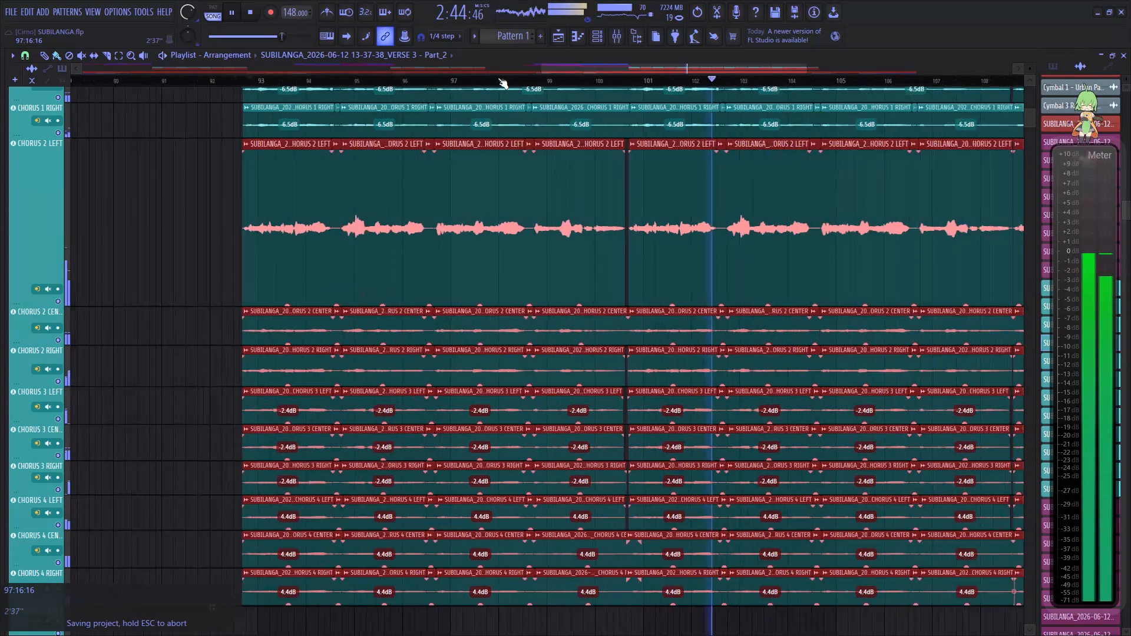
pyautogui.scroll(-3, 498, 78)
pyautogui.moveTo(37, 304); pyautogui.dragTo(41, 170)
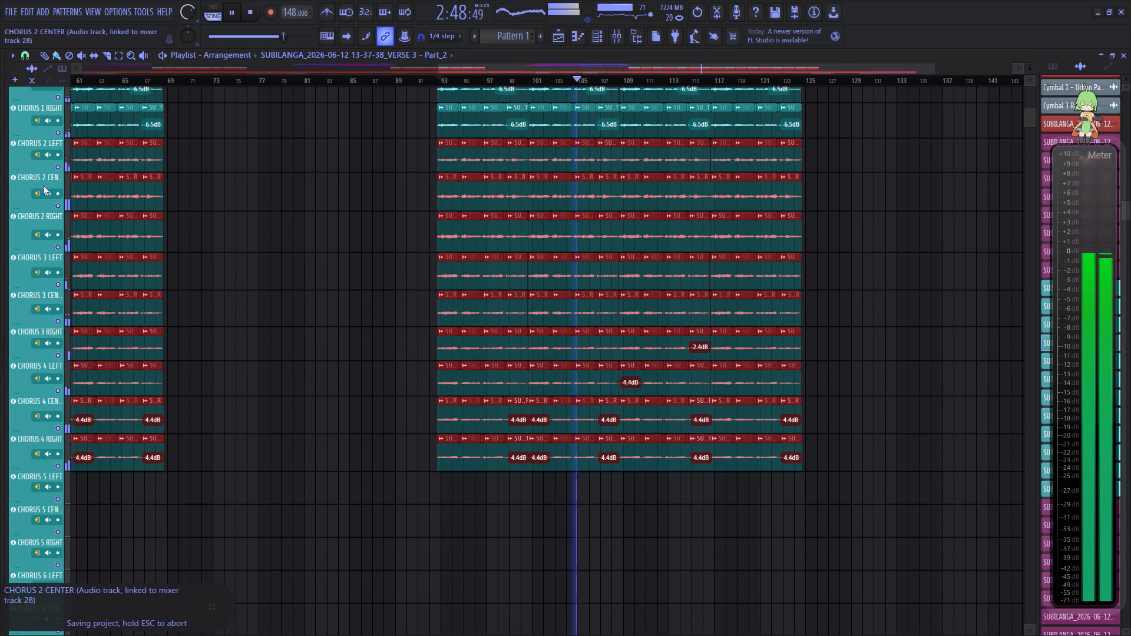
# Play the song from the beginning and look over the verse and instrument tracks in the intro.
pyautogui.scroll(-6, 576, 73)
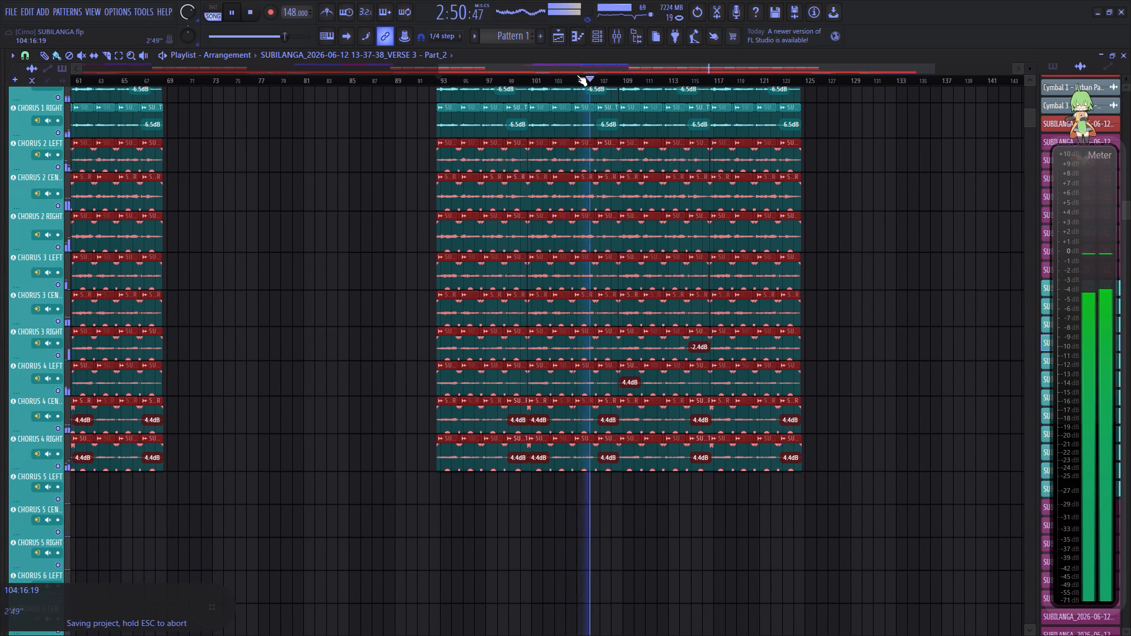
pyautogui.scroll(-20, 577, 75)
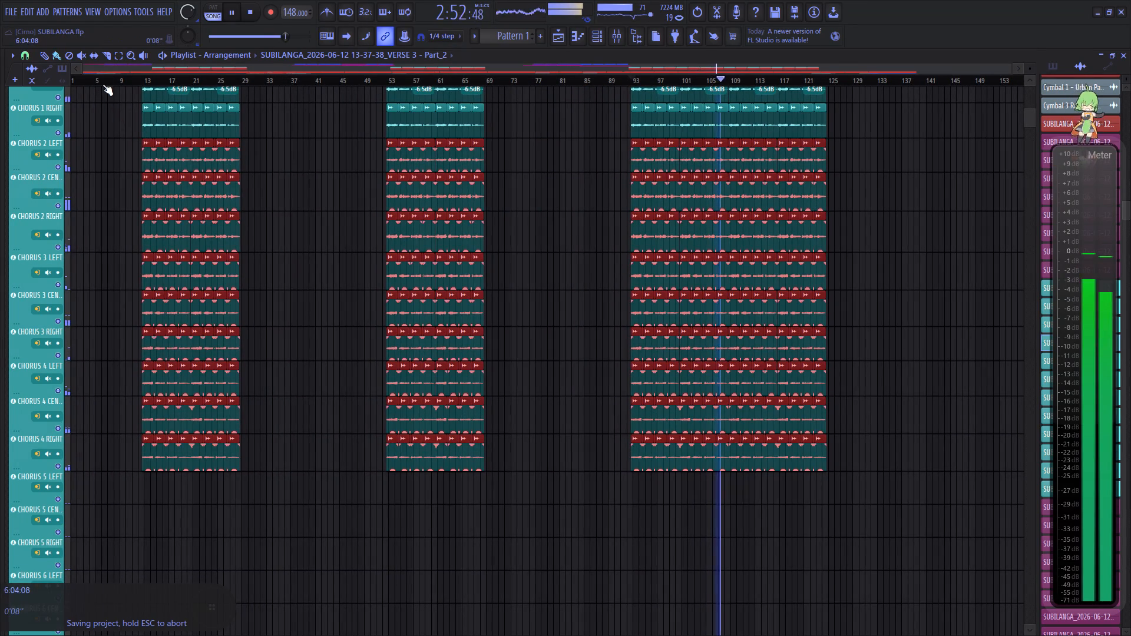
pyautogui.moveTo(102, 84); pyautogui.dragTo(0, 101)
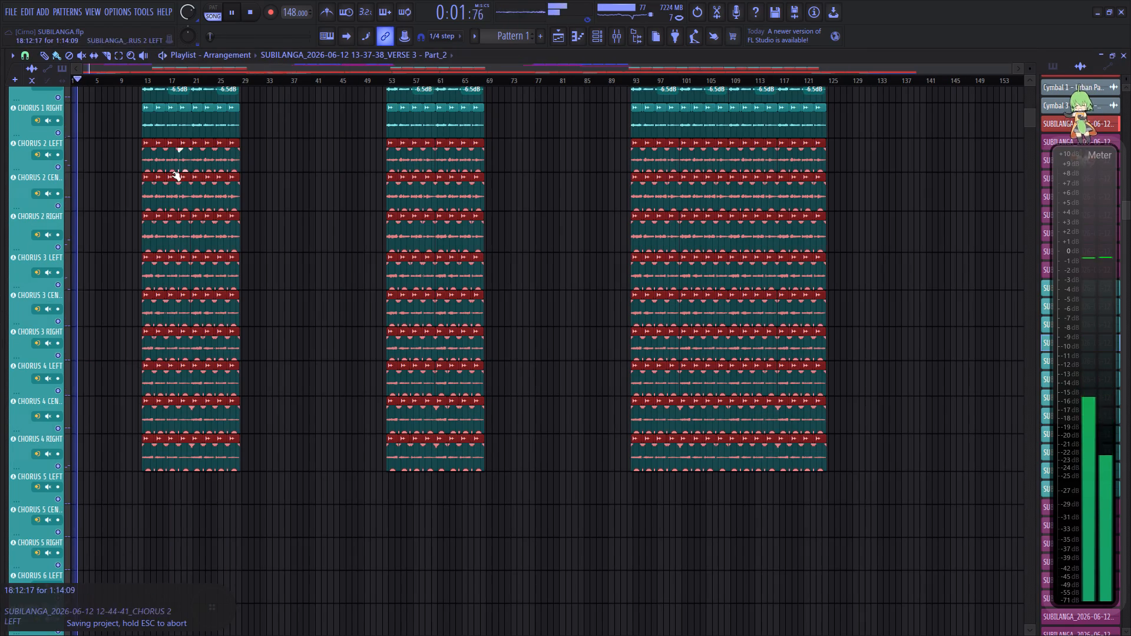
pyautogui.scroll(18, 167, 226)
pyautogui.scroll(5, 166, 231)
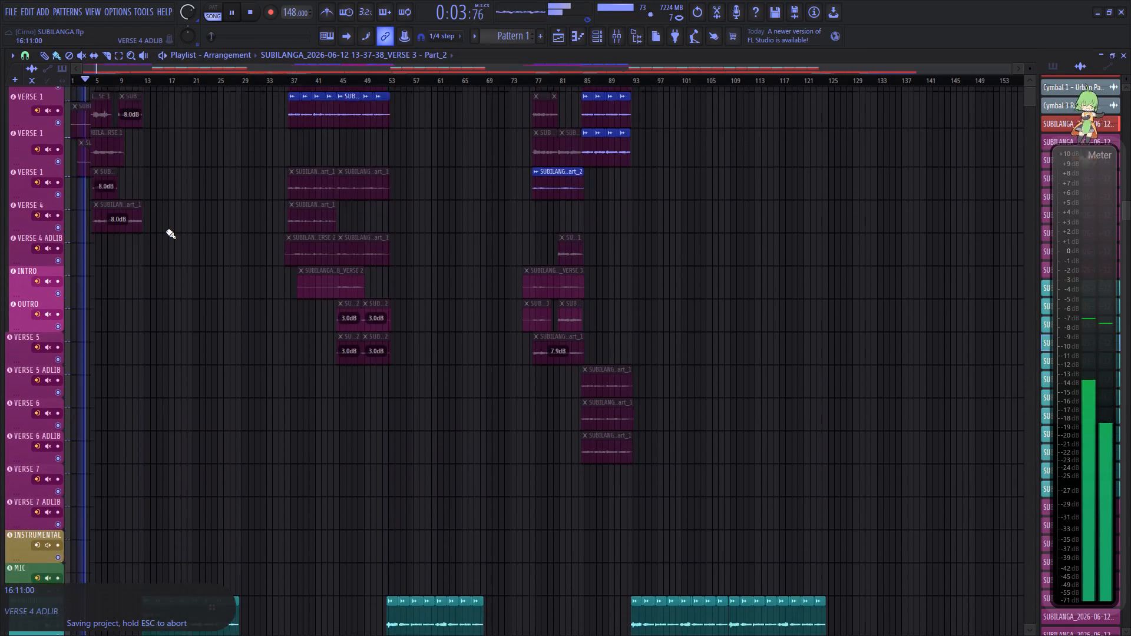
pyautogui.scroll(4, 166, 231)
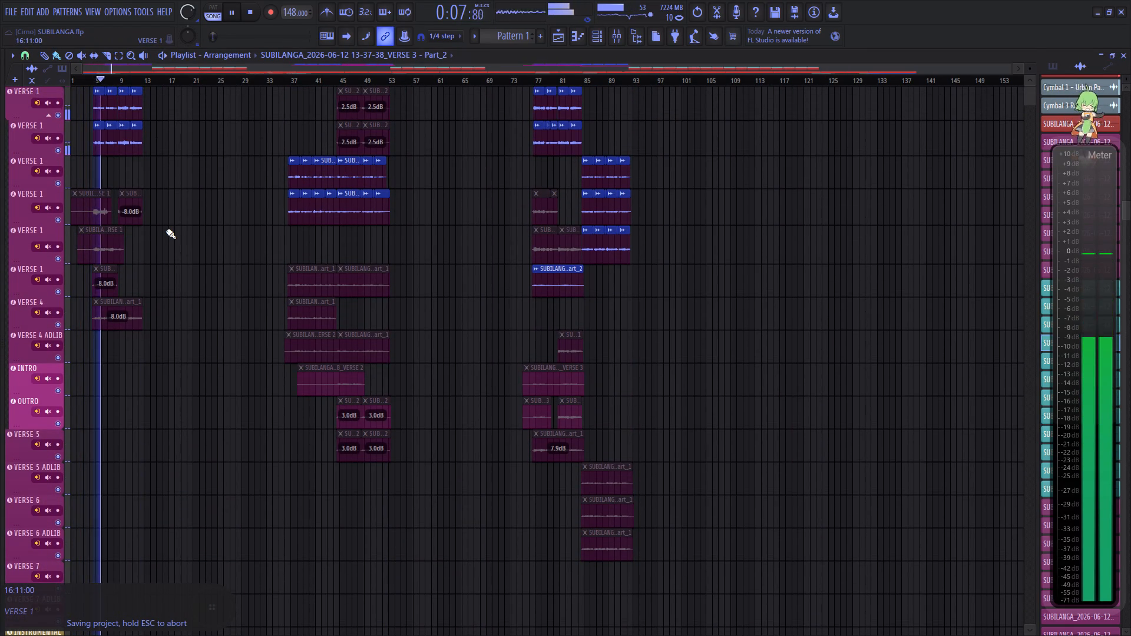
pyautogui.scroll(-20, 164, 232)
pyautogui.scroll(-20, 164, 232)
pyautogui.scroll(-6, 164, 232)
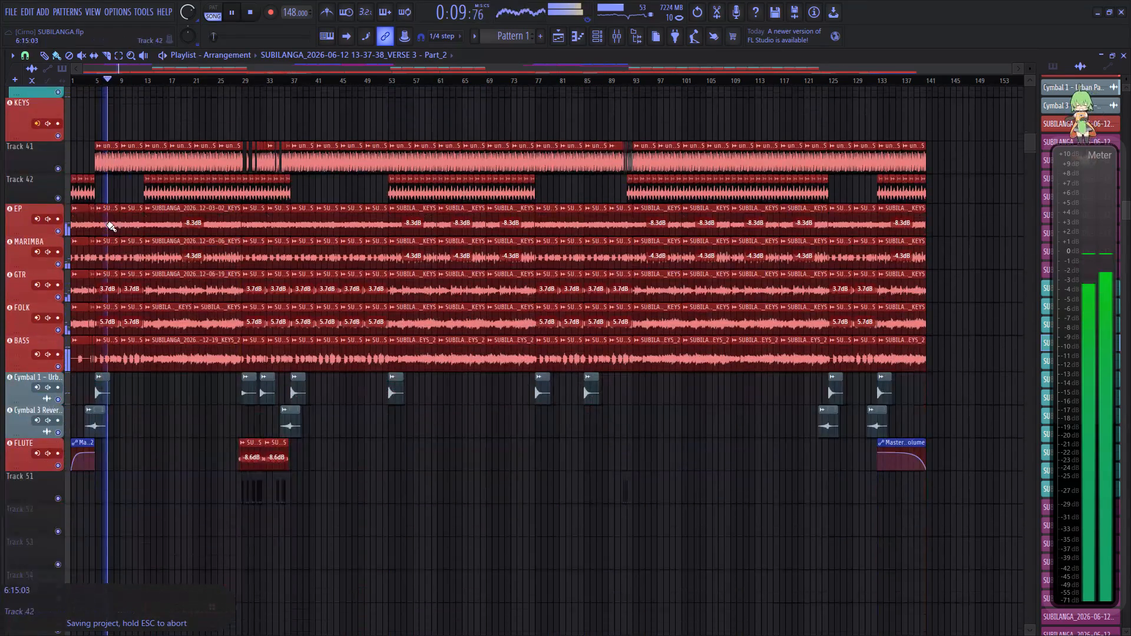
pyautogui.scroll(-2, 107, 224)
# Enlarge the BASS track and replay the intro from about bar 3 to examine the short bass clips before bar 5.
pyautogui.click(82, 80)
pyautogui.scroll(3, 83, 80)
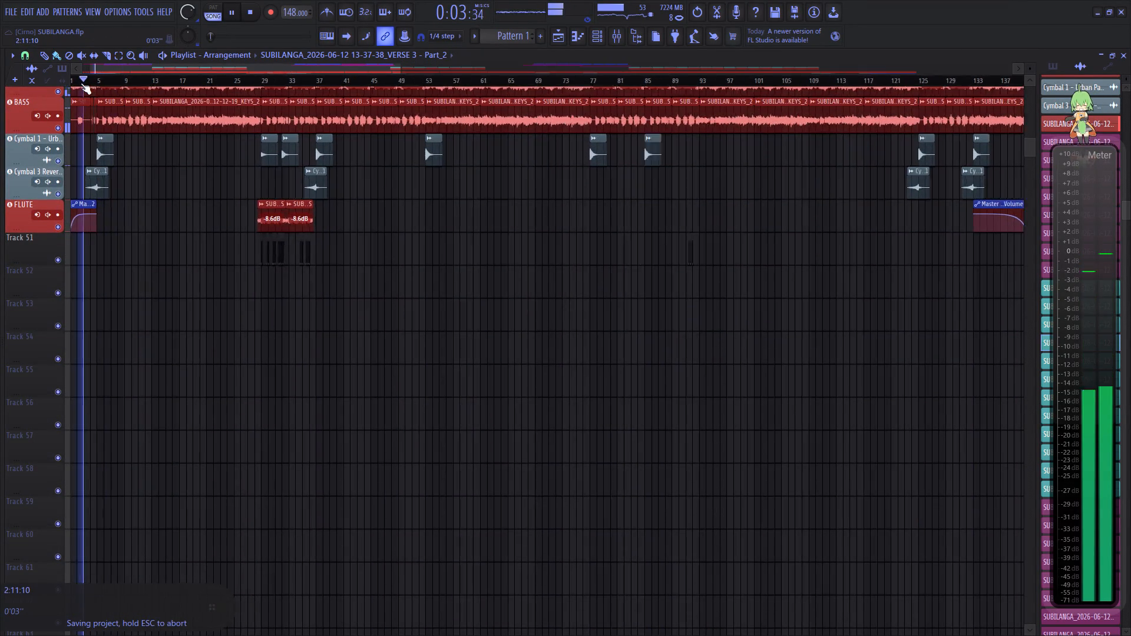
pyautogui.scroll(19, 81, 83)
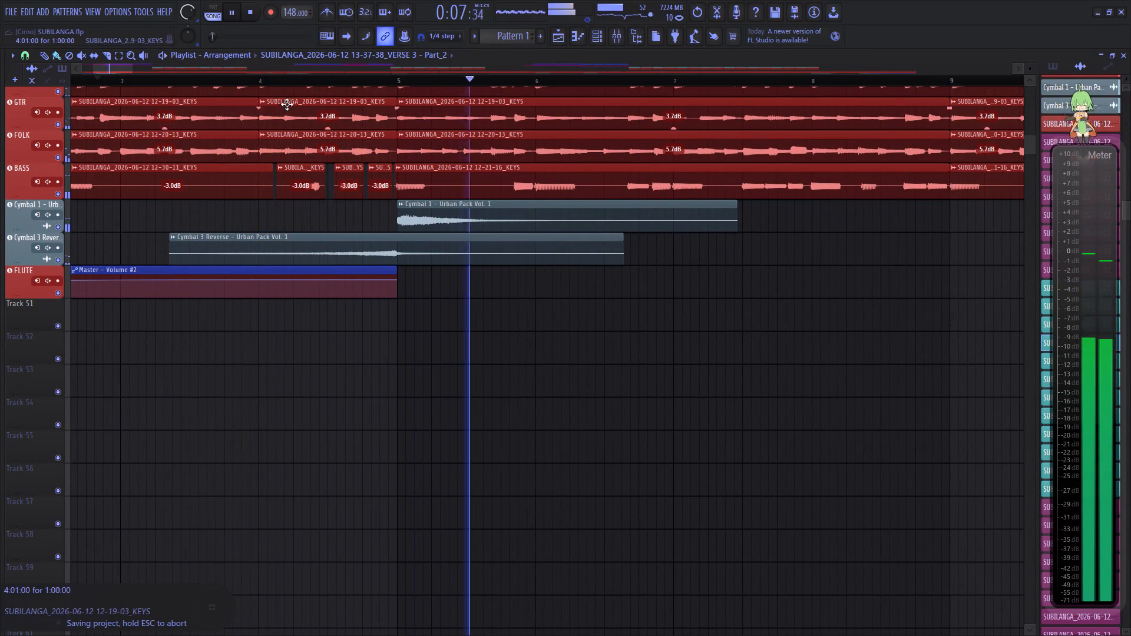
pyautogui.moveTo(45, 193); pyautogui.dragTo(30, 413)
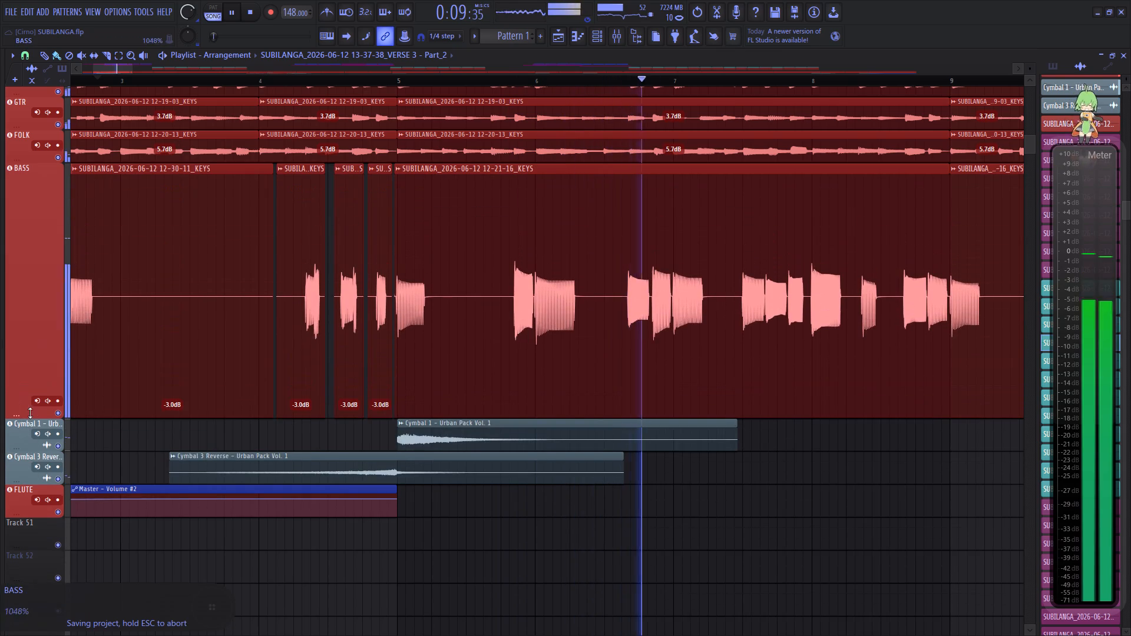
pyautogui.moveTo(30, 413); pyautogui.dragTo(30, 411)
pyautogui.click(178, 76)
pyautogui.scroll(6, 298, 75)
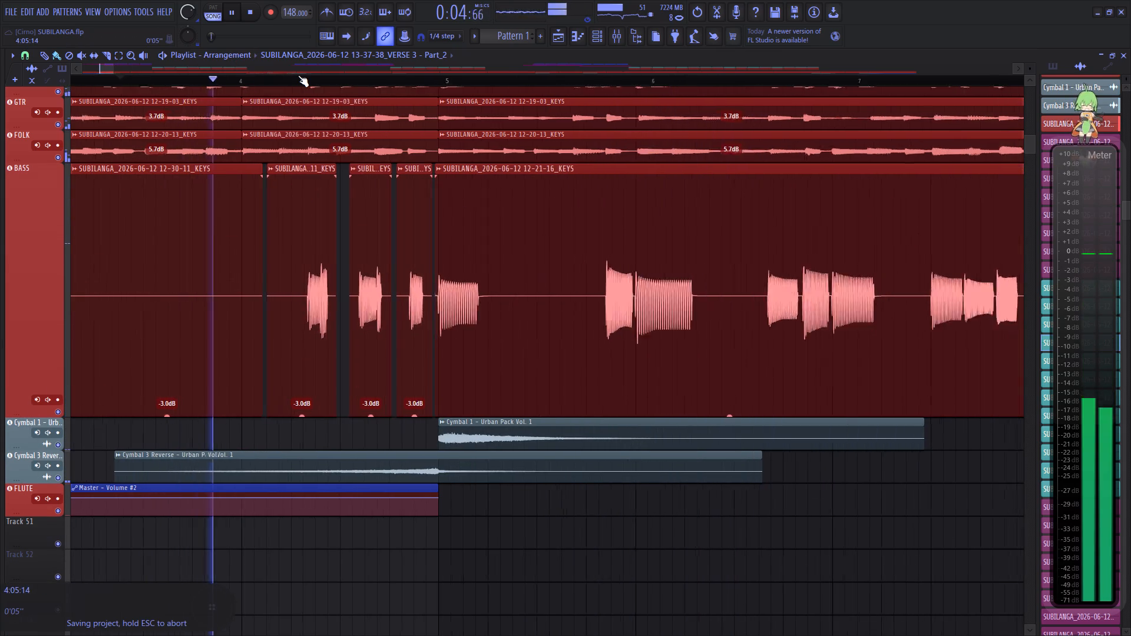
pyautogui.scroll(7, 298, 75)
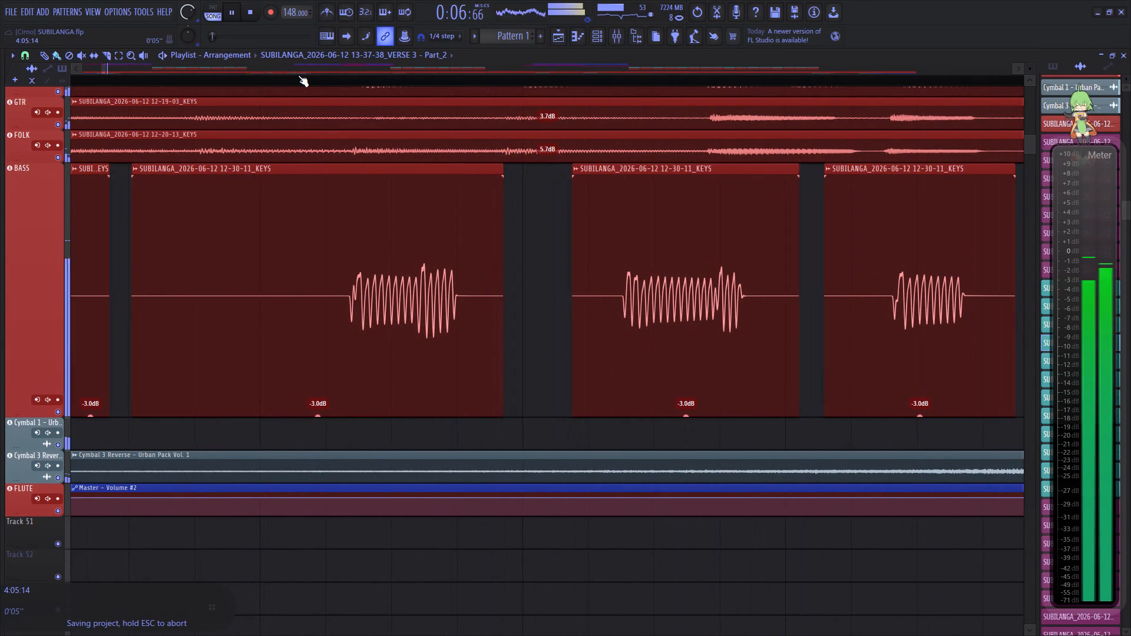
pyautogui.press('space')
pyautogui.press('space')
pyautogui.press('space')
pyautogui.press('space')
# With snapping set to none, move the first of the three short BASS clips in bar 4 slightly earlier, to 4:02:21, checking by playback.
pyautogui.click(27, 56)
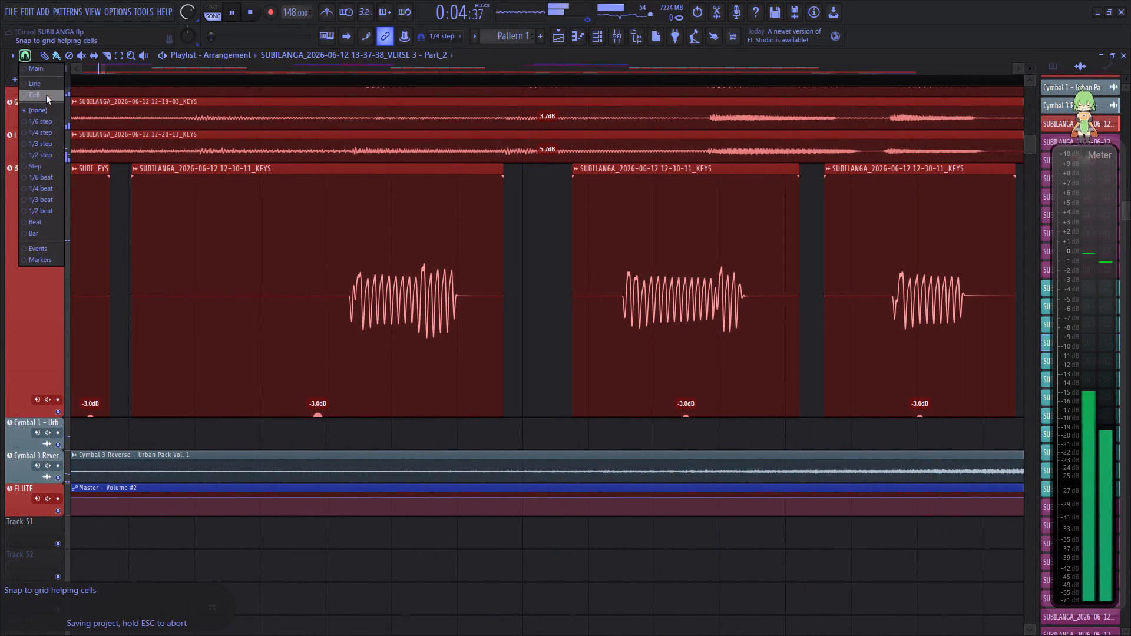
pyautogui.click(41, 107)
pyautogui.press('space')
pyautogui.press('space')
pyautogui.moveTo(387, 296); pyautogui.dragTo(376, 296)
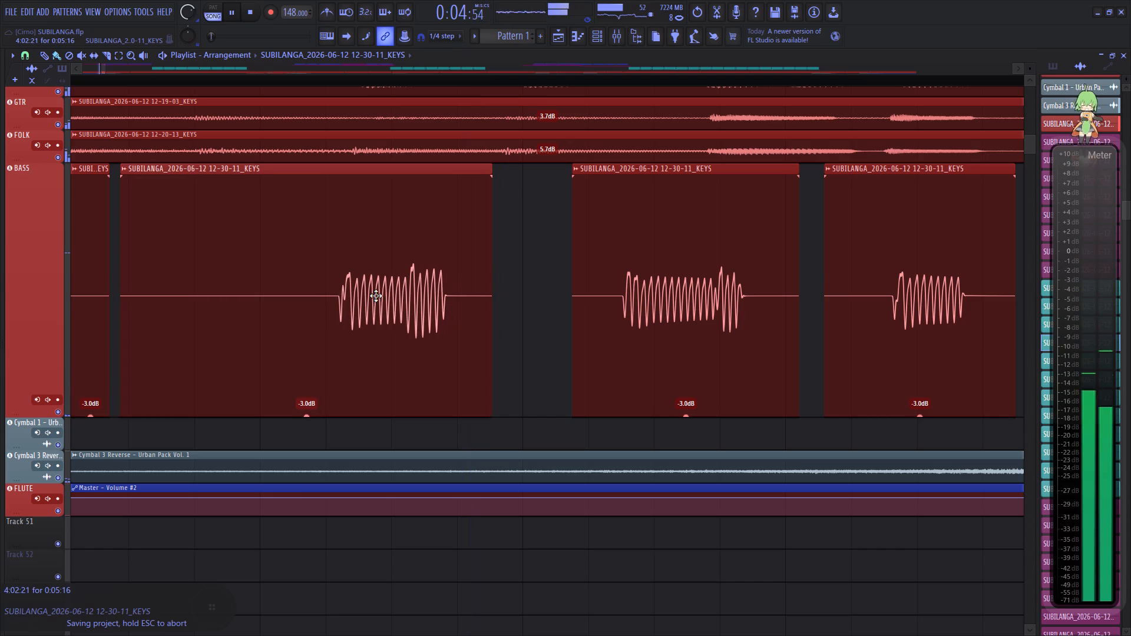
pyautogui.moveTo(376, 296); pyautogui.dragTo(368, 299)
pyautogui.press('space')
pyautogui.press('space')
pyautogui.moveTo(368, 299); pyautogui.dragTo(368, 300)
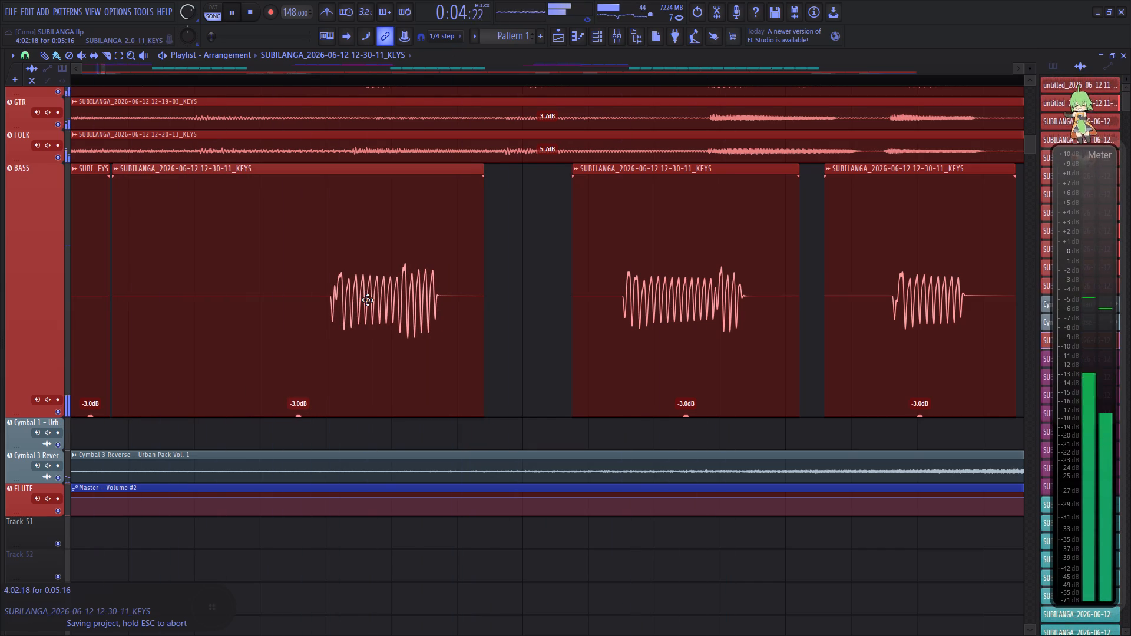
pyautogui.moveTo(368, 300); pyautogui.dragTo(376, 300)
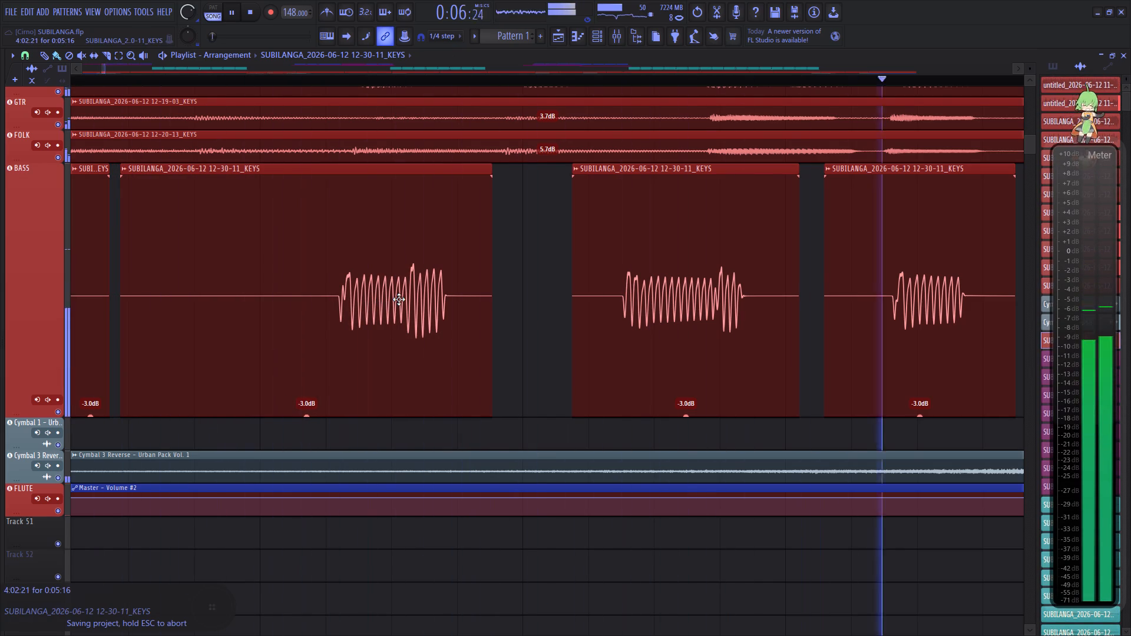
pyautogui.press('space')
pyautogui.press('space')
# Move the second short BASS clip in bar 4 to 4:09:15 and the third slightly earlier, replaying the passage between moves.
pyautogui.moveTo(636, 302); pyautogui.dragTo(629, 304)
pyautogui.press('space')
pyautogui.press('space')
pyautogui.moveTo(924, 289); pyautogui.dragTo(914, 291)
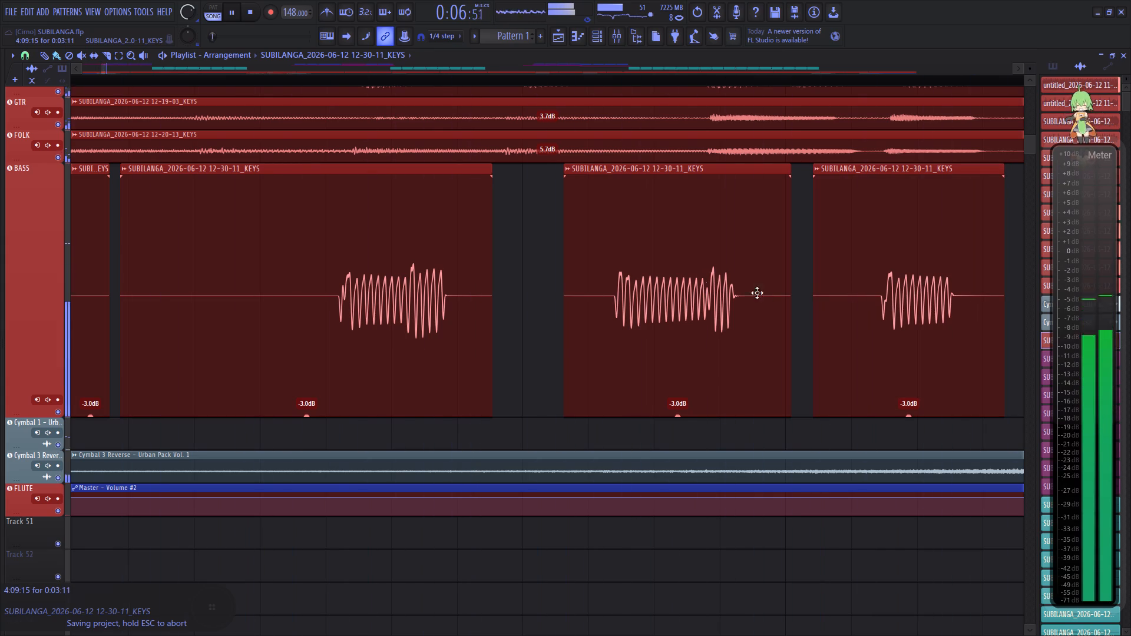
pyautogui.press('space')
pyautogui.press('space')
pyautogui.moveTo(890, 302); pyautogui.dragTo(898, 304)
# Set the playlist snap to Beat and shrink the BASS track back to roughly the height of its neighbours.
pyautogui.scroll(-12, 695, 81)
pyautogui.scroll(-9, 695, 81)
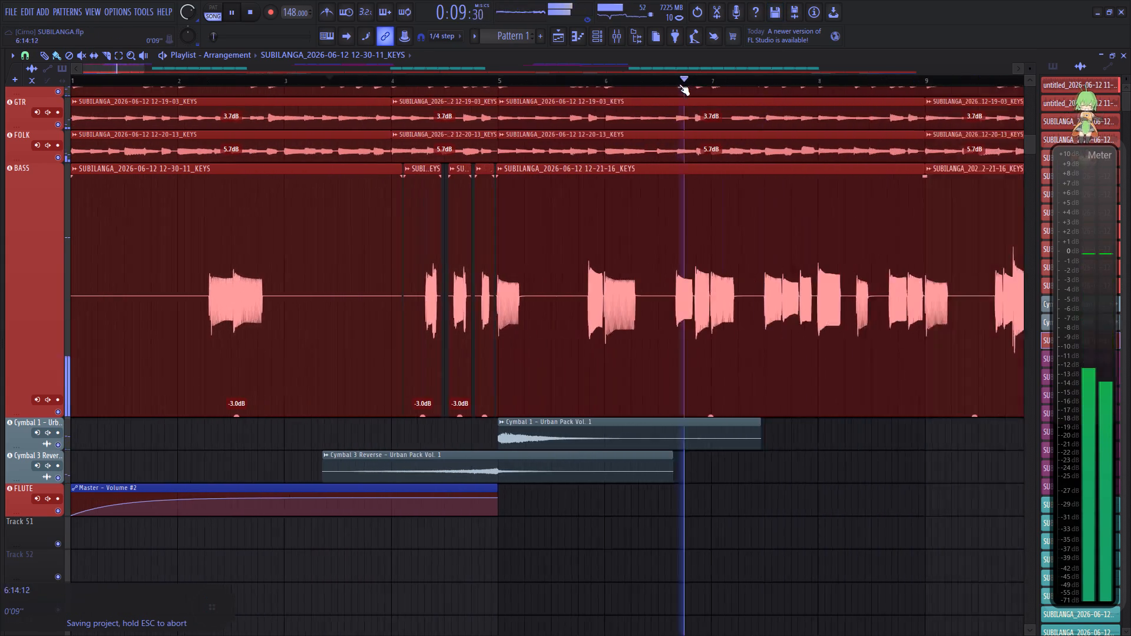
pyautogui.click(26, 57)
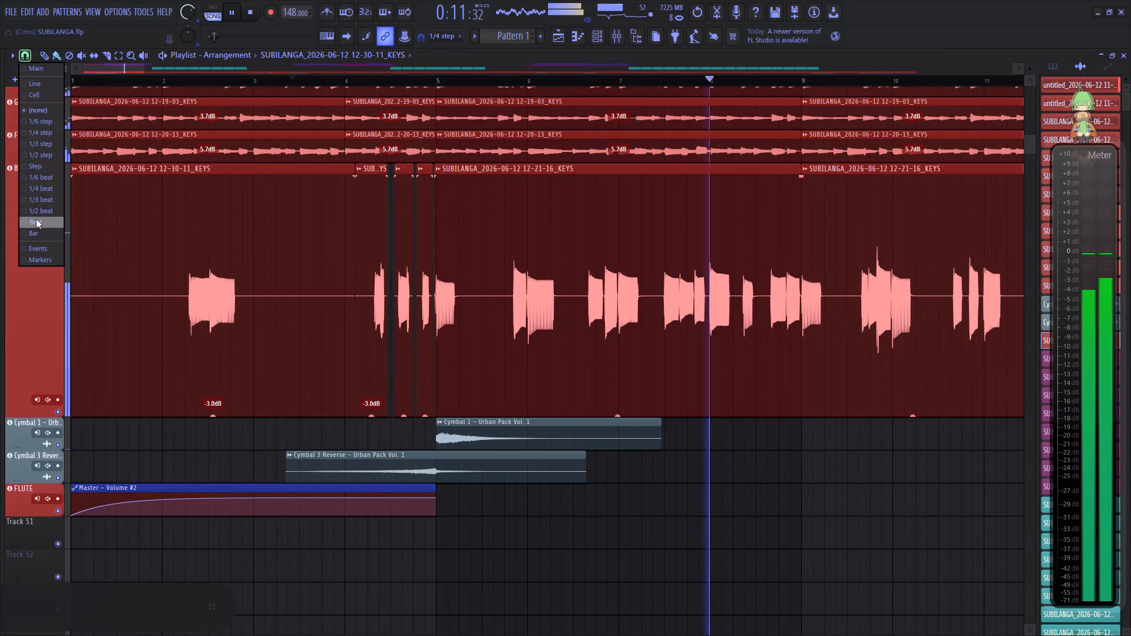
pyautogui.click(36, 219)
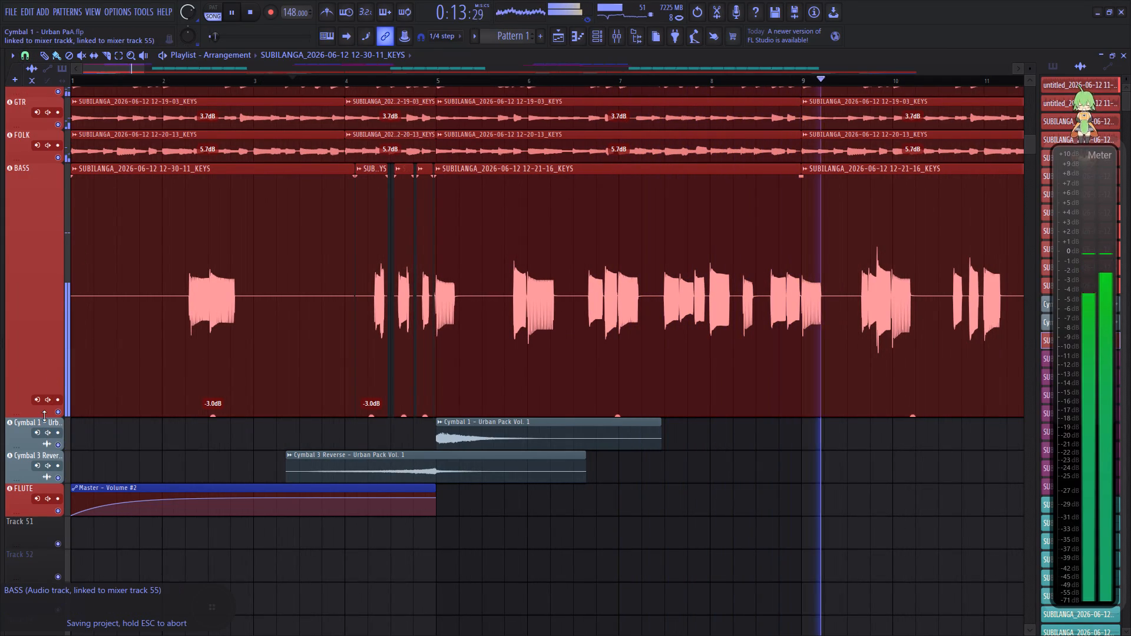
pyautogui.moveTo(44, 414); pyautogui.dragTo(38, 203)
# Save the project.
pyautogui.hotkey('ctrl', 's')
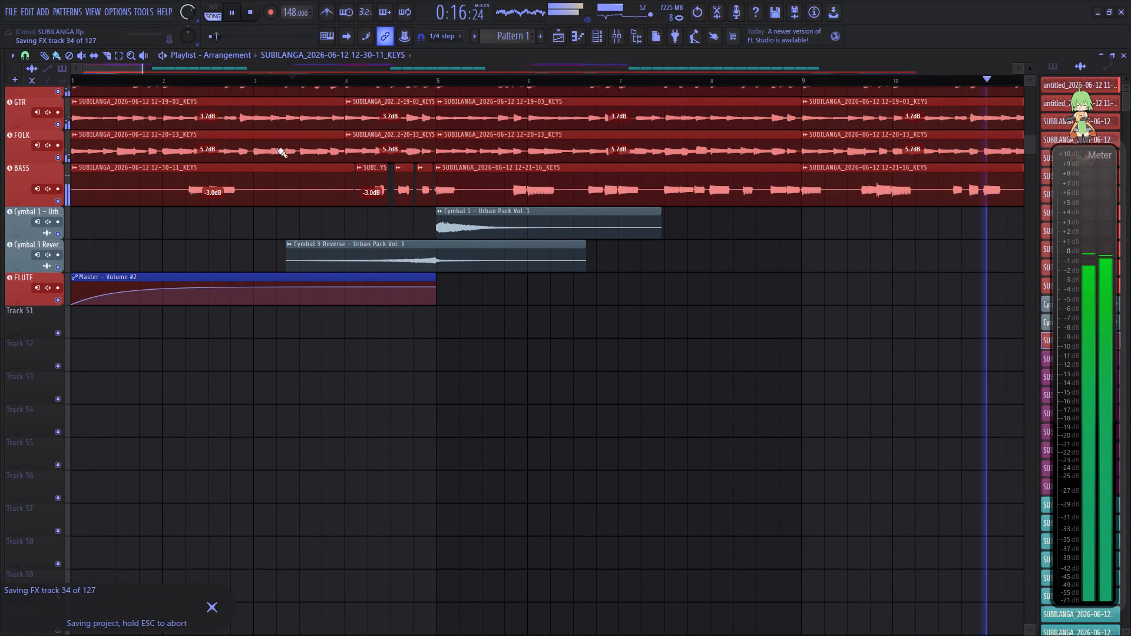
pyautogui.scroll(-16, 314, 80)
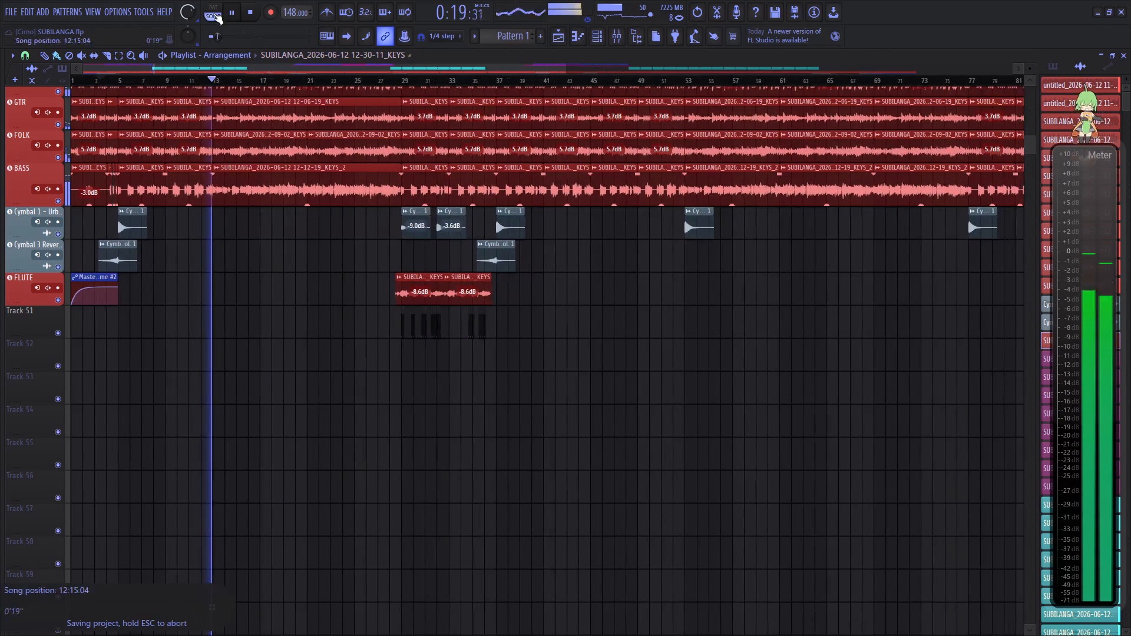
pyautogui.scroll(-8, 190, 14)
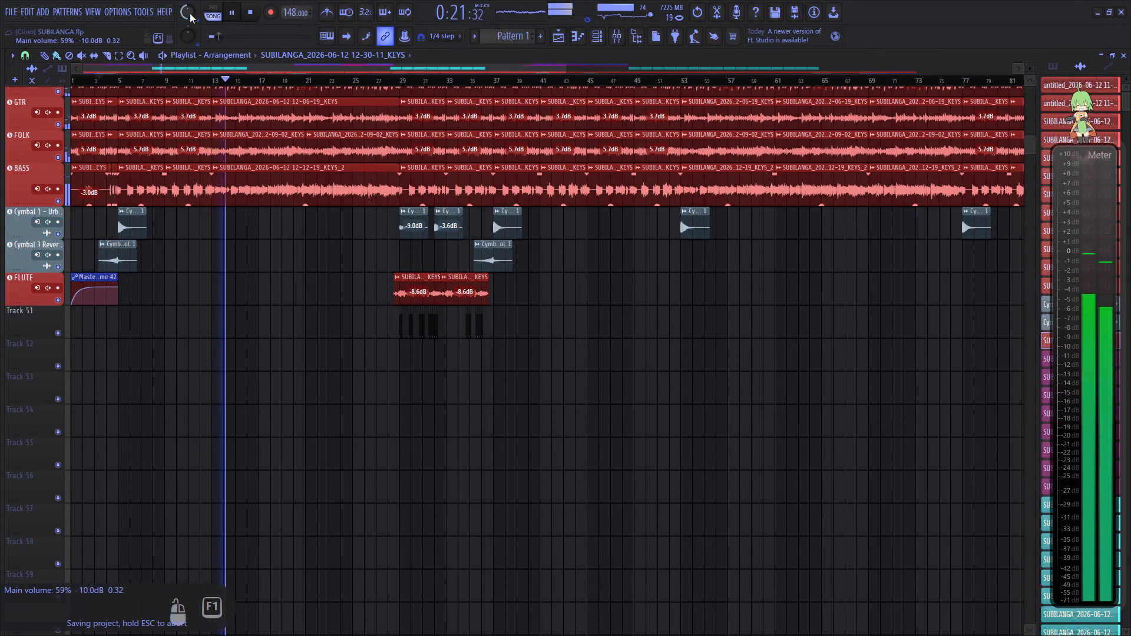
# Save the project again.
pyautogui.hotkey('ctrl', 's')
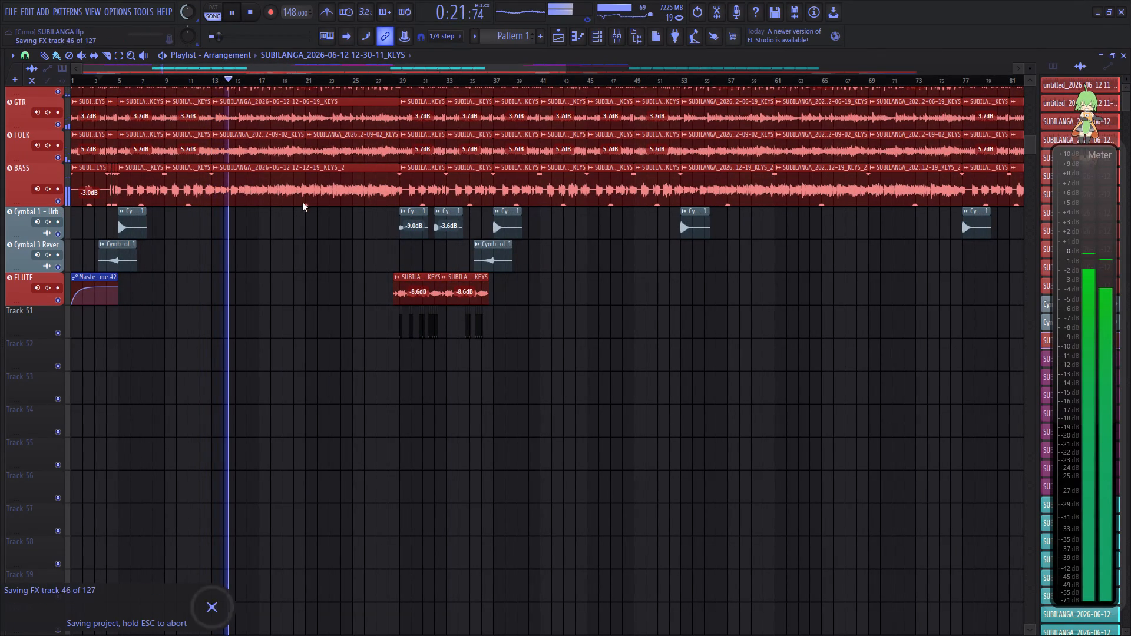
# Select the first chorus passage from bar 14 into bar 26 as the playback loop.
pyautogui.scroll(4, 307, 199)
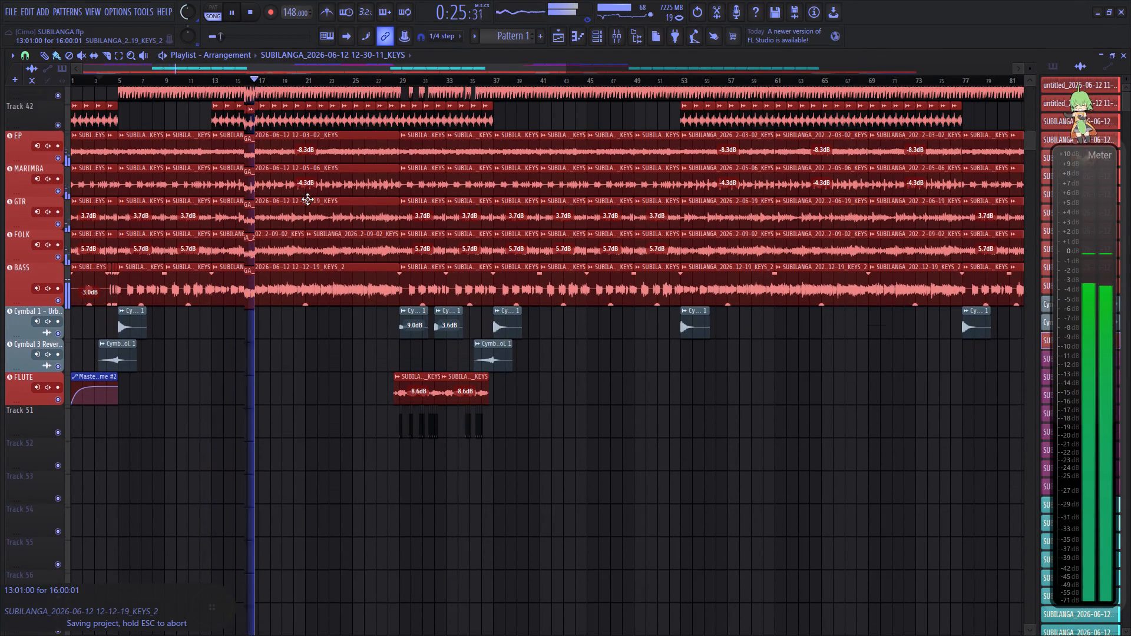
pyautogui.scroll(5, 307, 199)
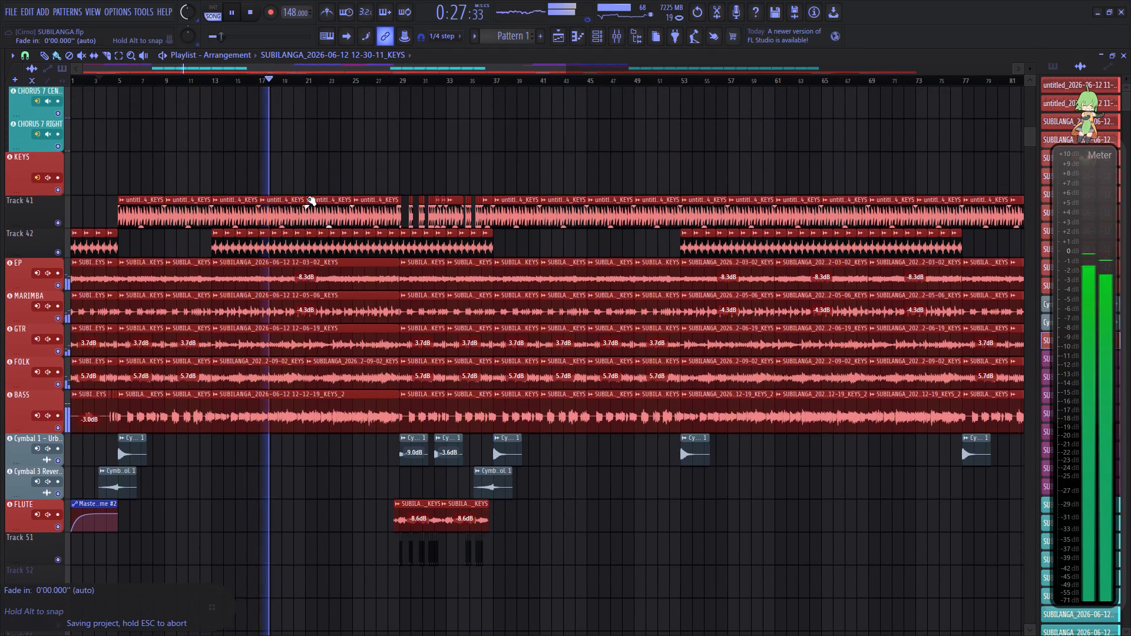
pyautogui.scroll(16, 308, 199)
pyautogui.scroll(11, 308, 199)
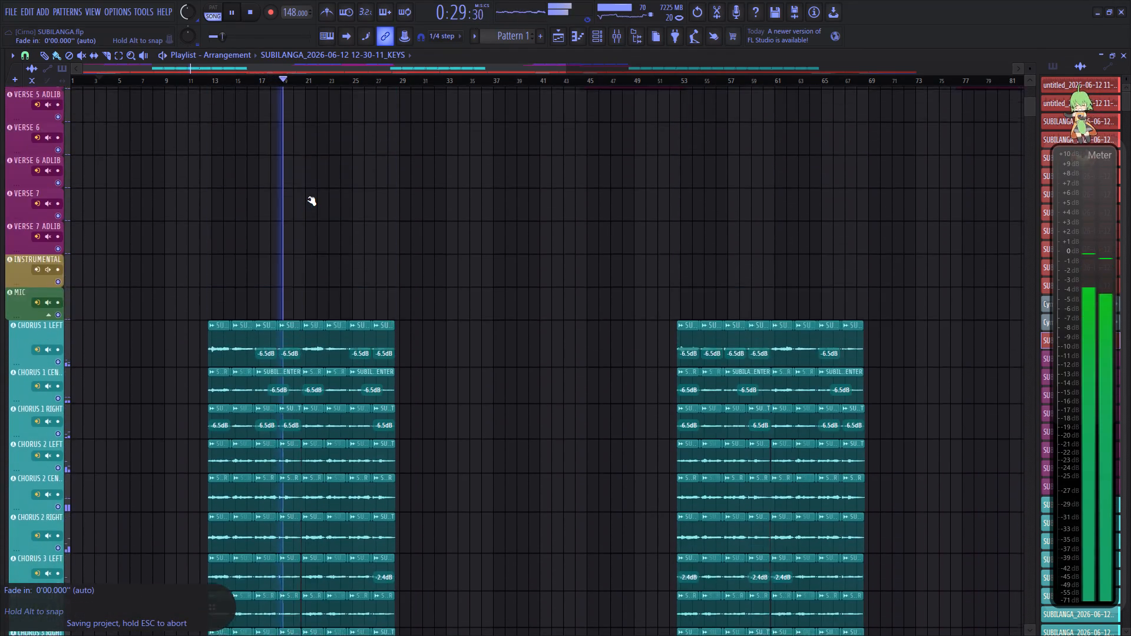
pyautogui.scroll(15, 308, 199)
pyautogui.scroll(-9, 308, 200)
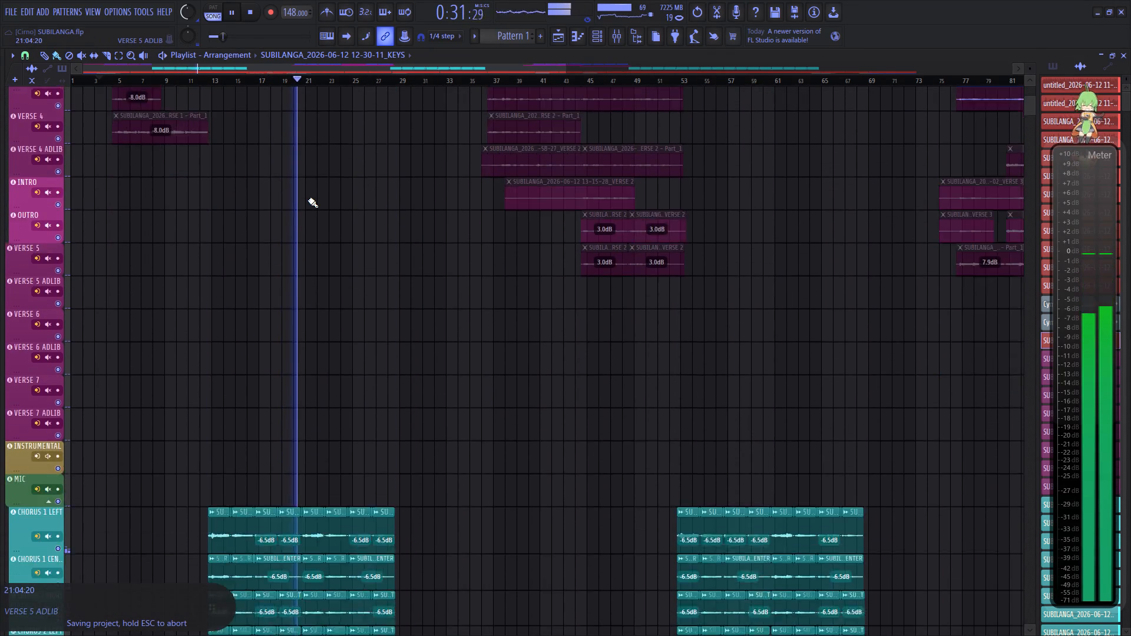
pyautogui.scroll(-15, 308, 200)
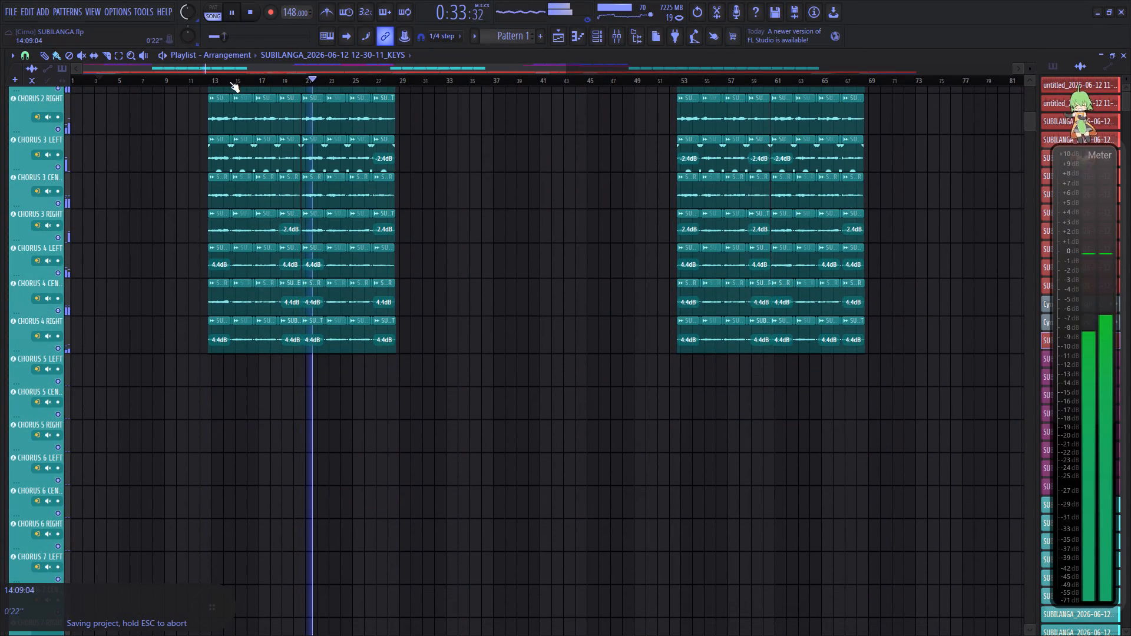
pyautogui.keyDown('ctrl'); pyautogui.moveTo(228, 80); pyautogui.dragTo(307, 82); pyautogui.keyUp('ctrl')
pyautogui.keyDown('ctrl'); pyautogui.moveTo(227, 81); pyautogui.dragTo(375, 87); pyautogui.keyUp('ctrl')
# In the Master's Fruity Stereo Shaper, slightly raise the right-into-left and left-into-right channel volumes to matching levels.
pyautogui.click(619, 39)
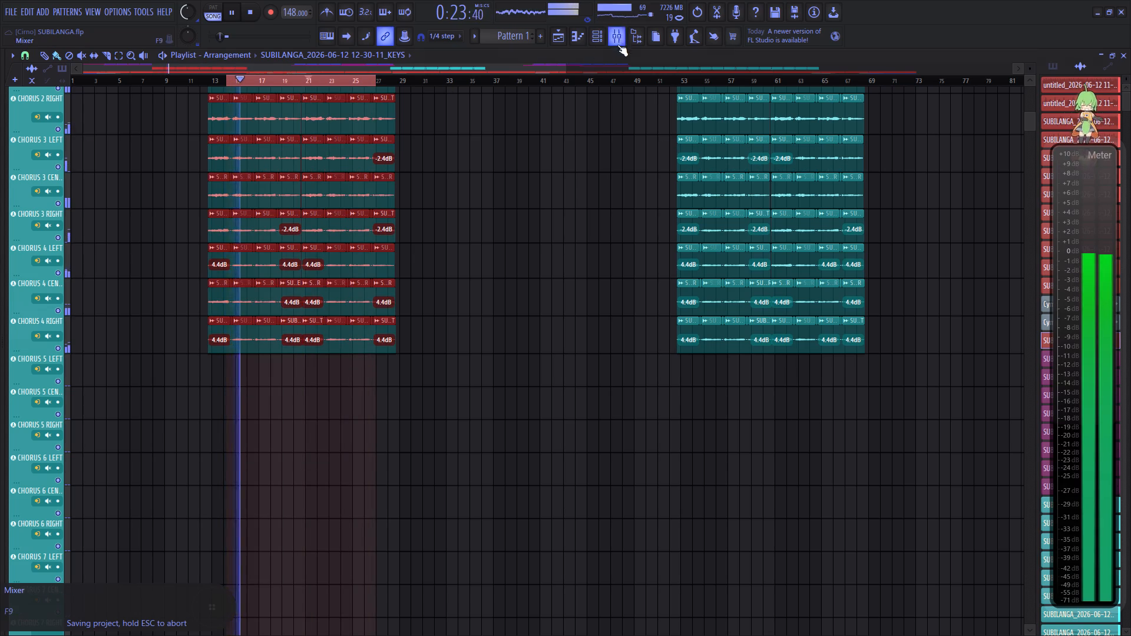
pyautogui.click(223, 233)
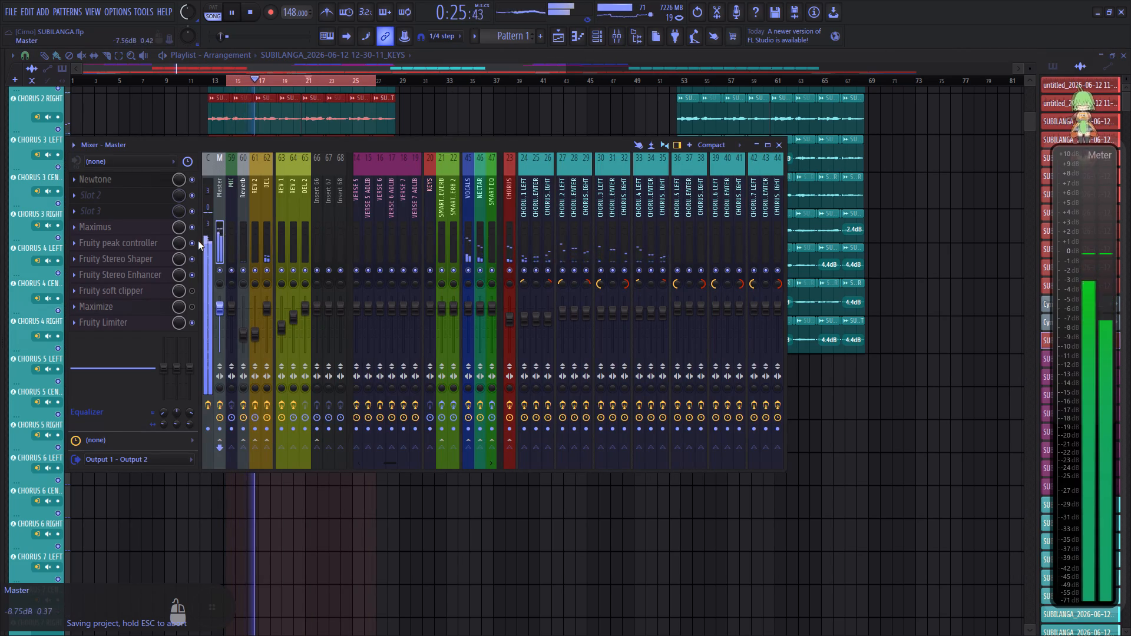
pyautogui.click(155, 261)
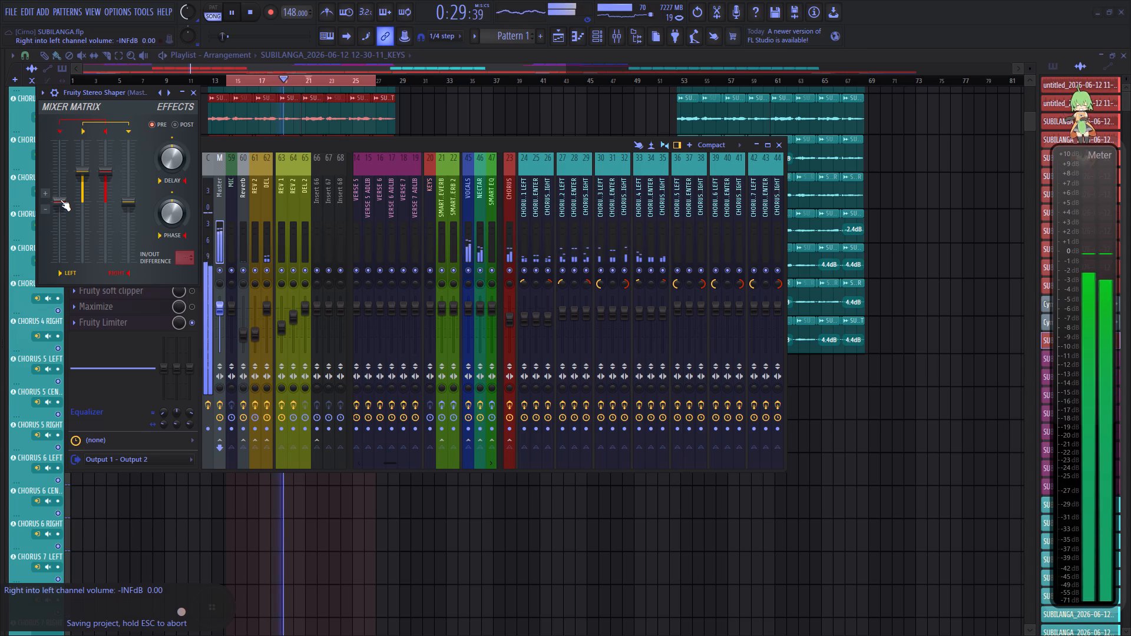
pyautogui.scroll(2, 60, 200)
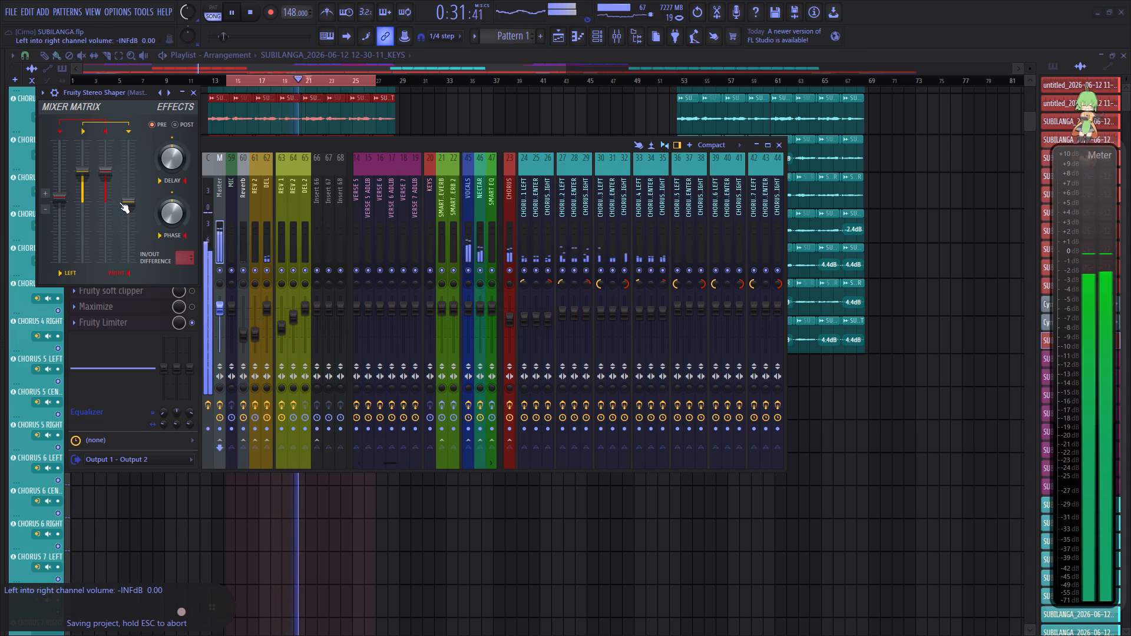
pyautogui.scroll(3, 121, 201)
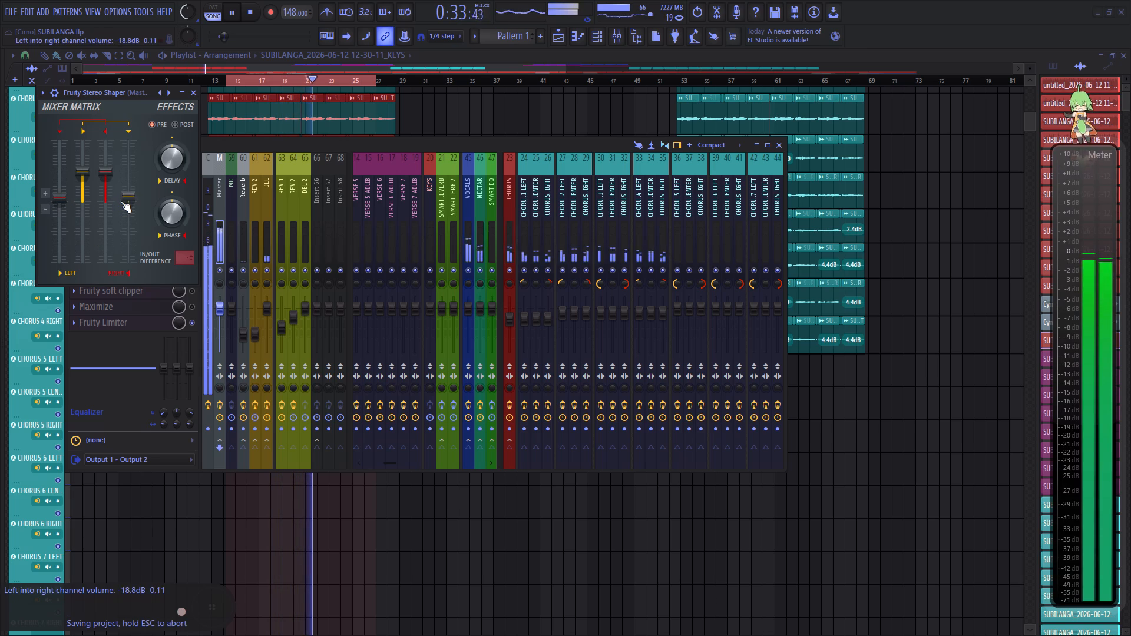
pyautogui.scroll(-1, 121, 201)
# Raise the Stereo Shaper's left and right channel volumes to about 0.9 dB each and close the plugin.
pyautogui.scroll(1, 85, 174)
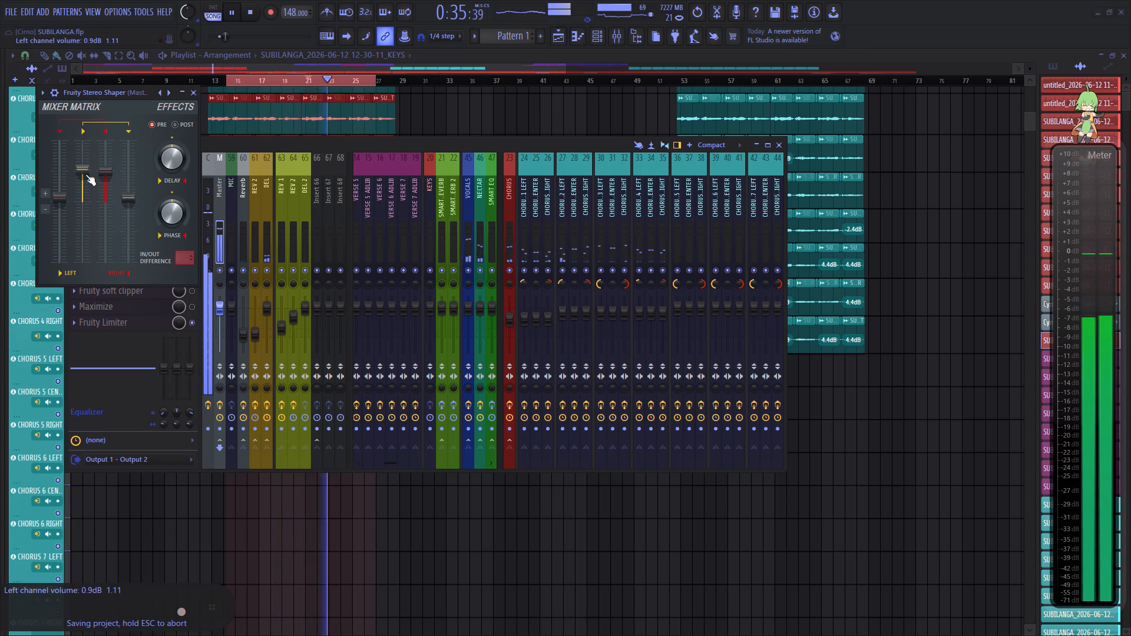
pyautogui.scroll(2, 85, 174)
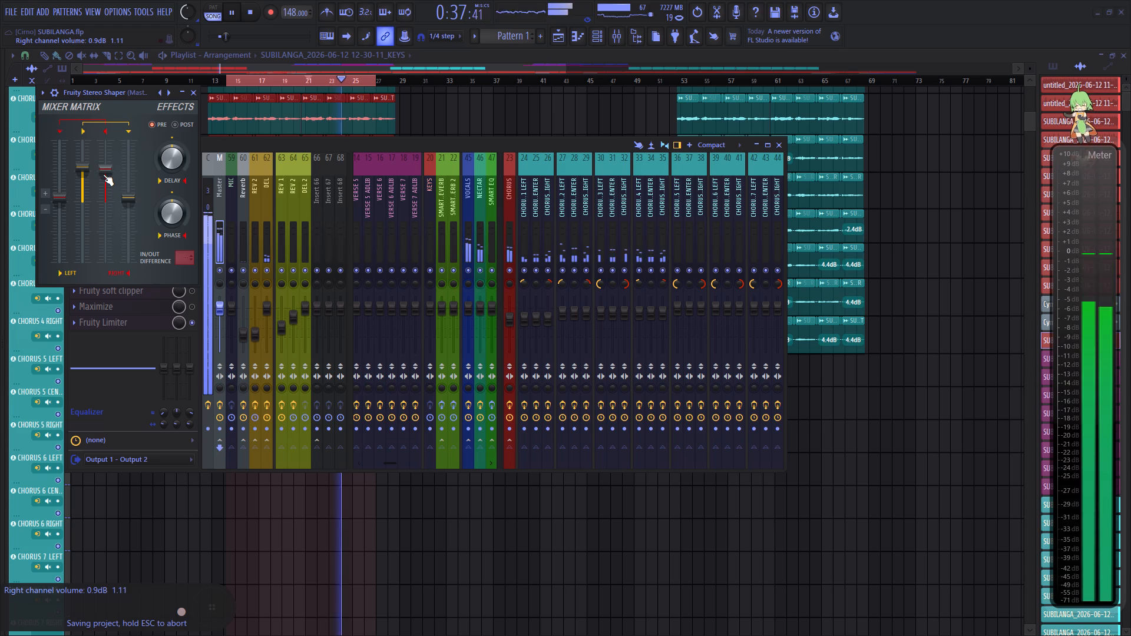
pyautogui.scroll(1, 103, 174)
pyautogui.click(188, 88)
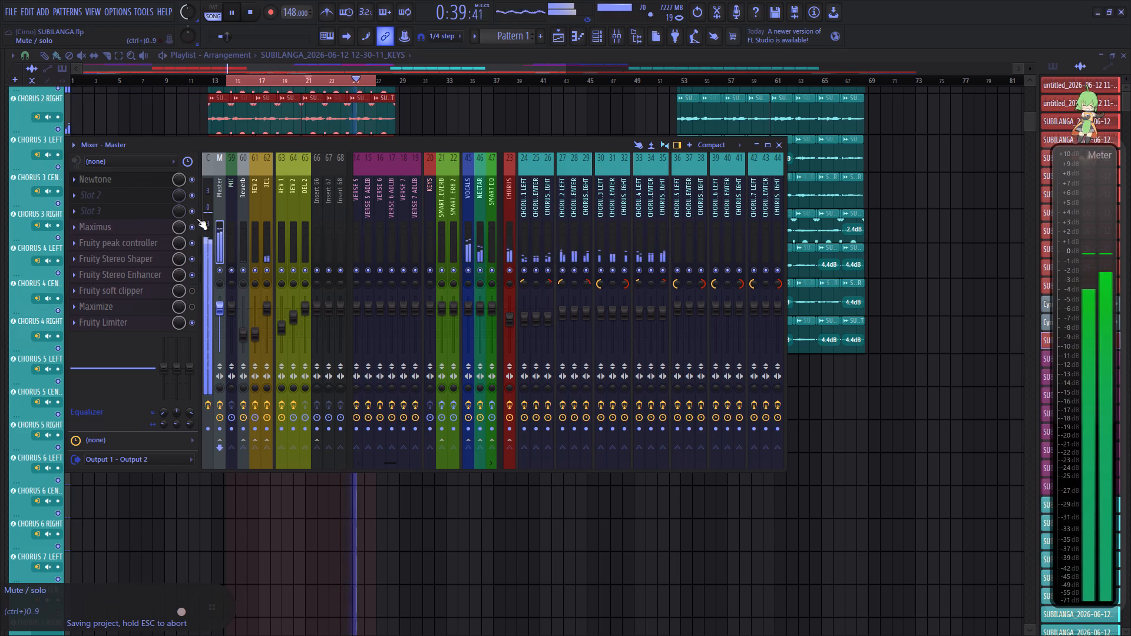
# On the Master, enable Fruity soft clipper and bypass Maximize.
pyautogui.click(191, 293)
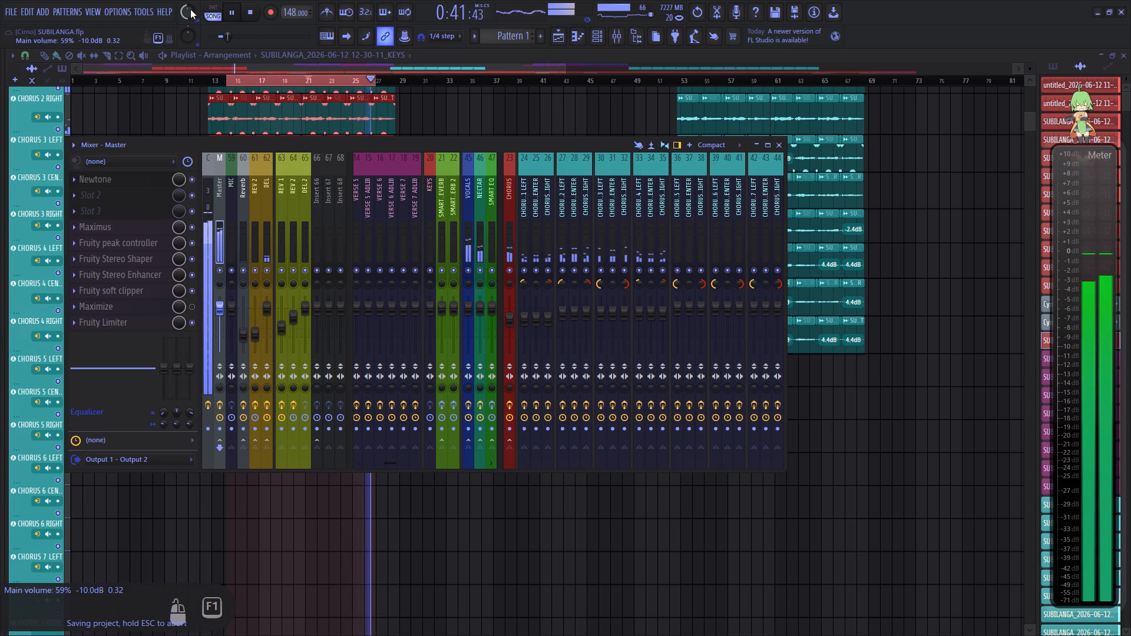
# Reset the project's main volume to its default.
pyautogui.rightClick(190, 9)
pyautogui.click(201, 14)
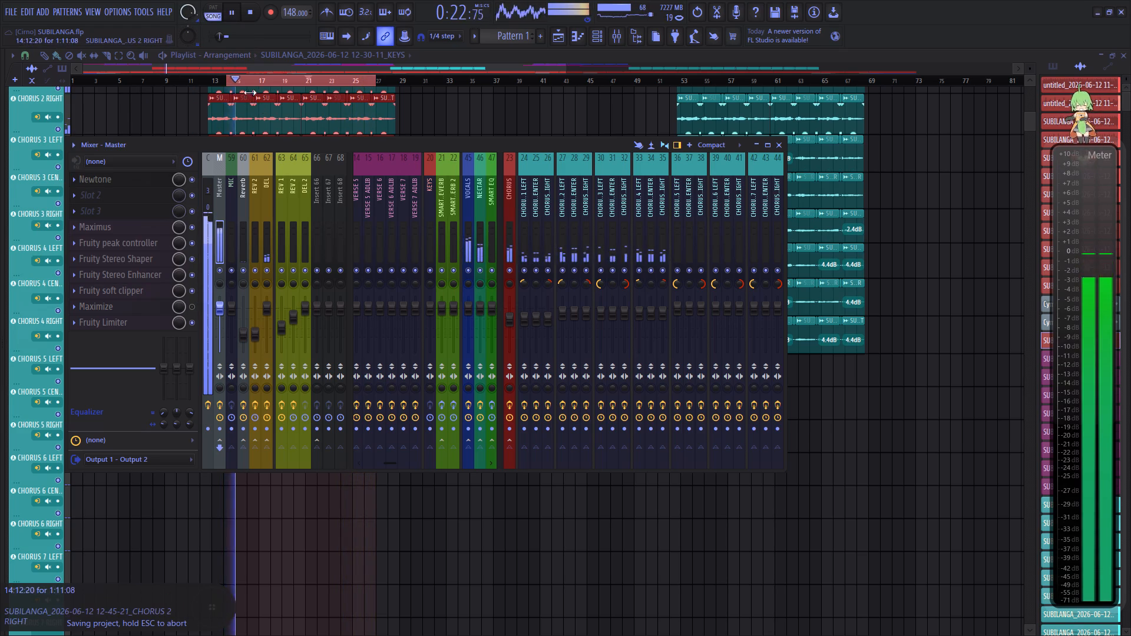
# Clear the playback loop selection and save the project.
pyautogui.doubleClick(234, 79)
pyautogui.click(14, 12)
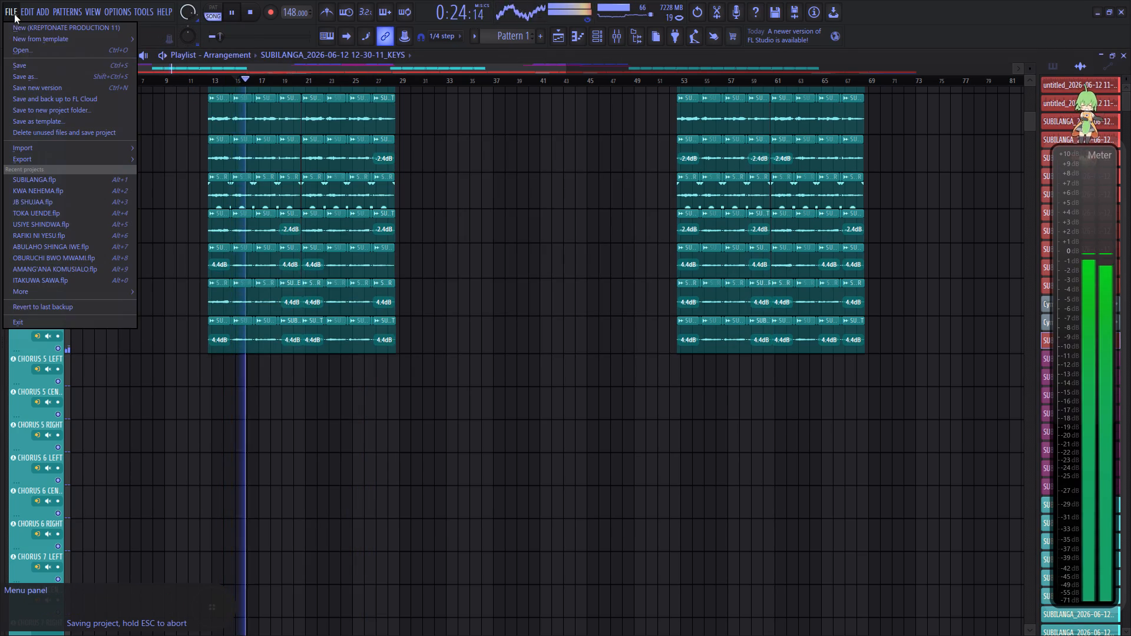
pyautogui.click(35, 67)
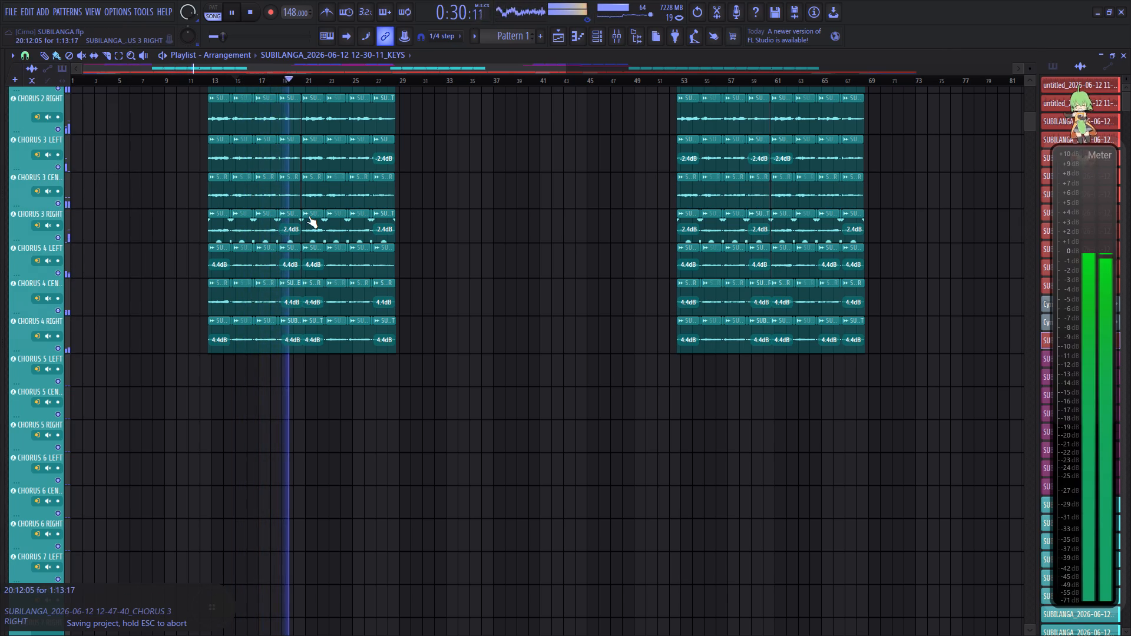
# Lower the main volume to 53% (-11.8 dB).
pyautogui.scroll(-13, 307, 217)
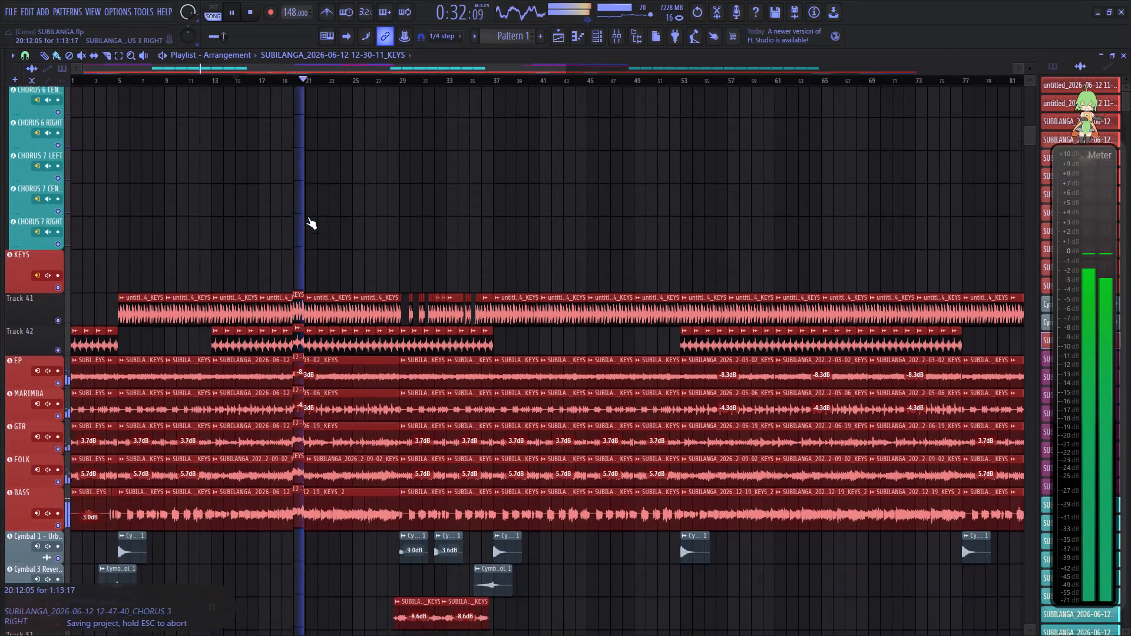
pyautogui.scroll(-1, 307, 217)
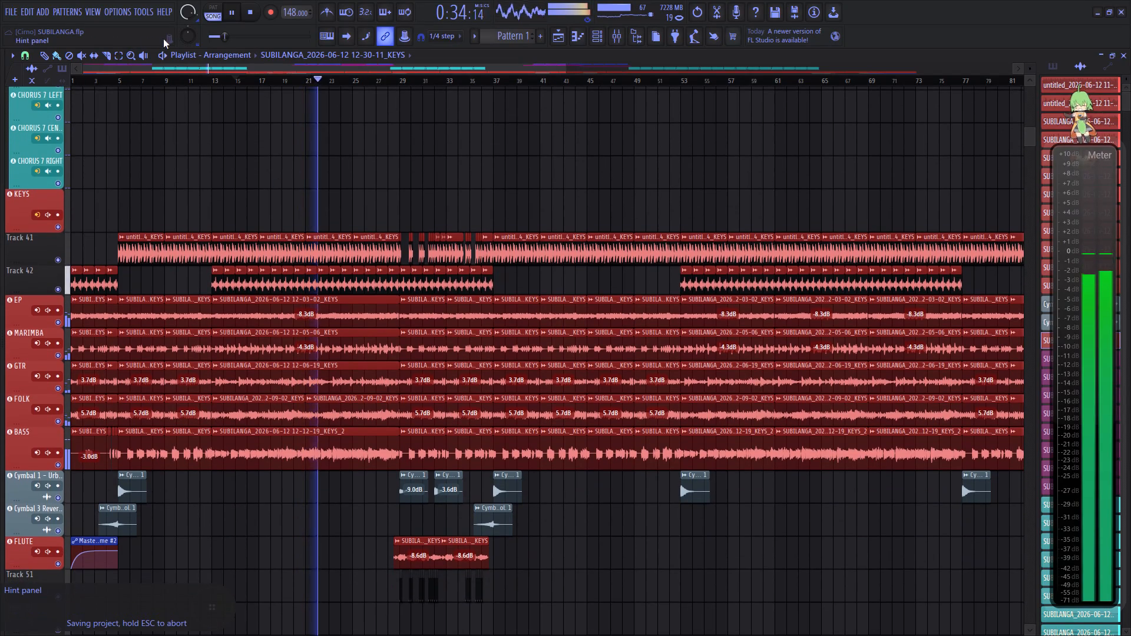
pyautogui.scroll(-14, 183, 5)
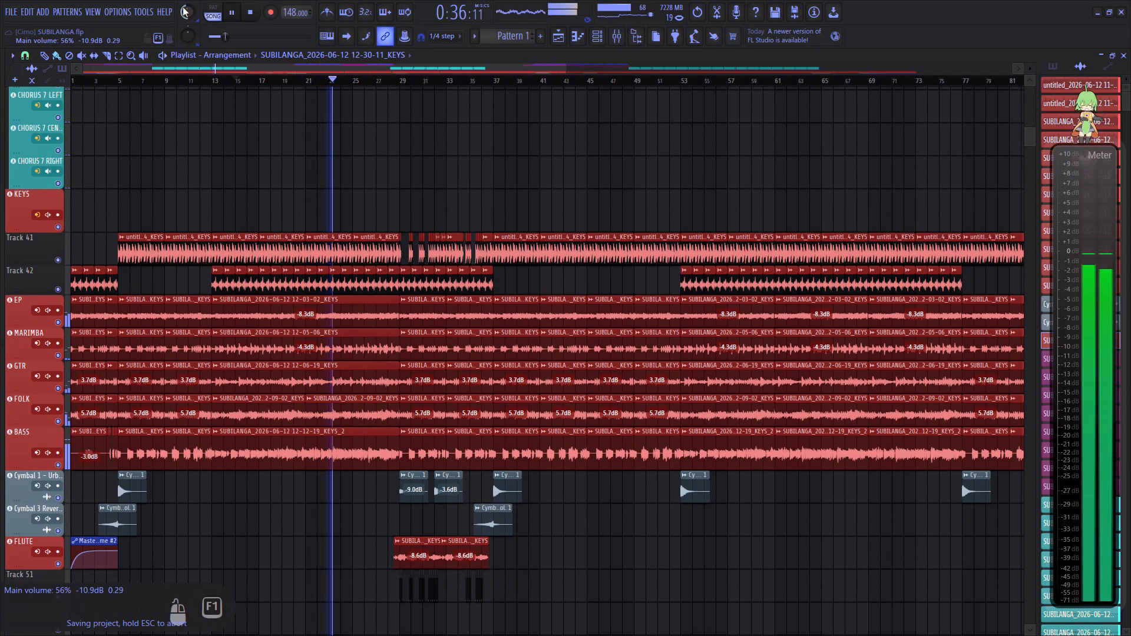
pyautogui.scroll(-1, 183, 7)
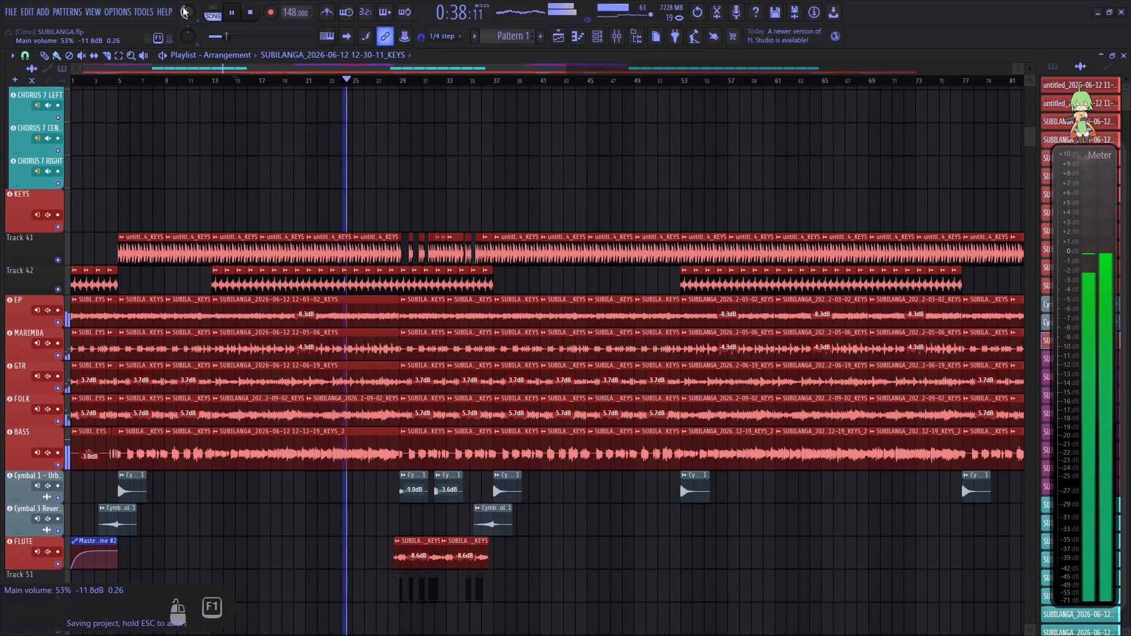
# Follow playback through the instrument tracks of the arrangement from about bar 24 to bar 40.
pyautogui.click(412, 70)
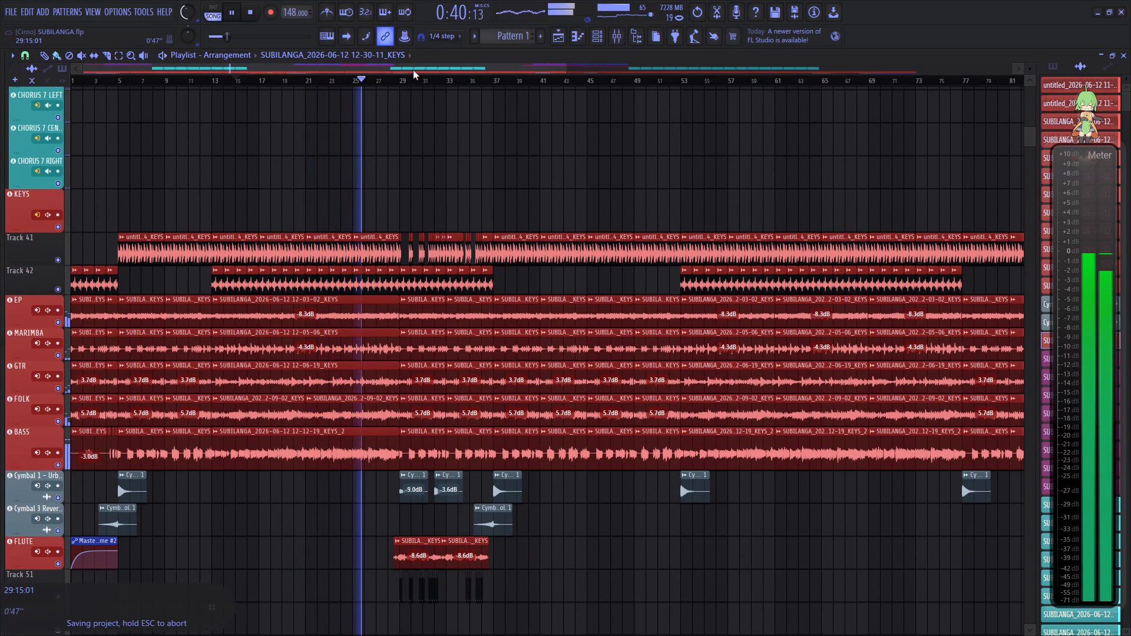
pyautogui.moveTo(416, 68); pyautogui.dragTo(469, 67)
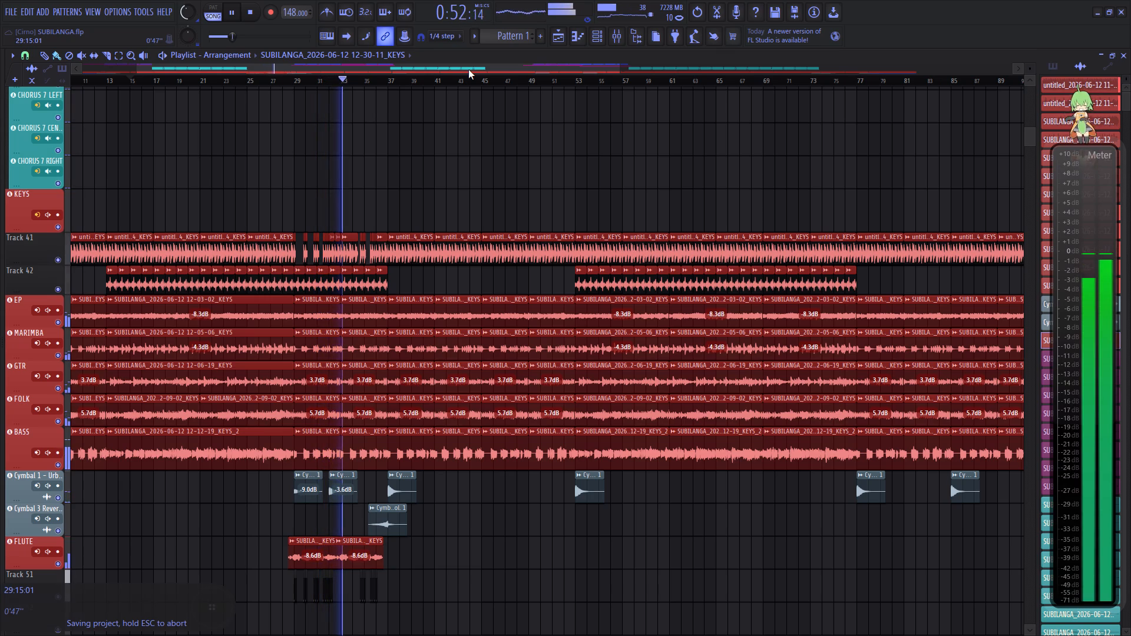
pyautogui.scroll(9, 363, 78)
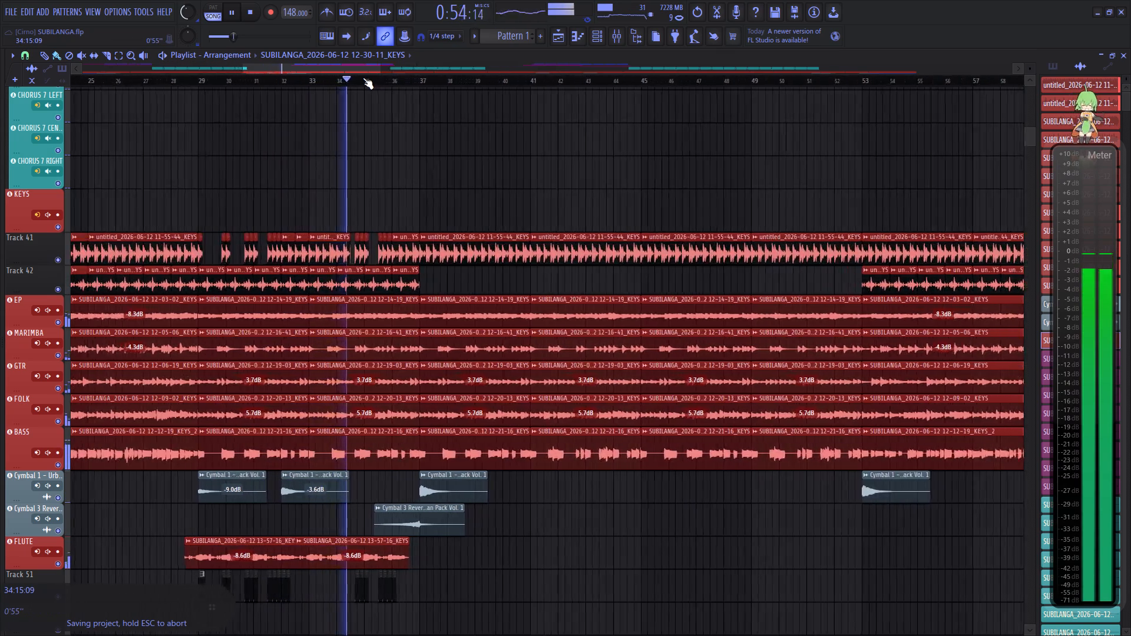
pyautogui.scroll(3, 363, 78)
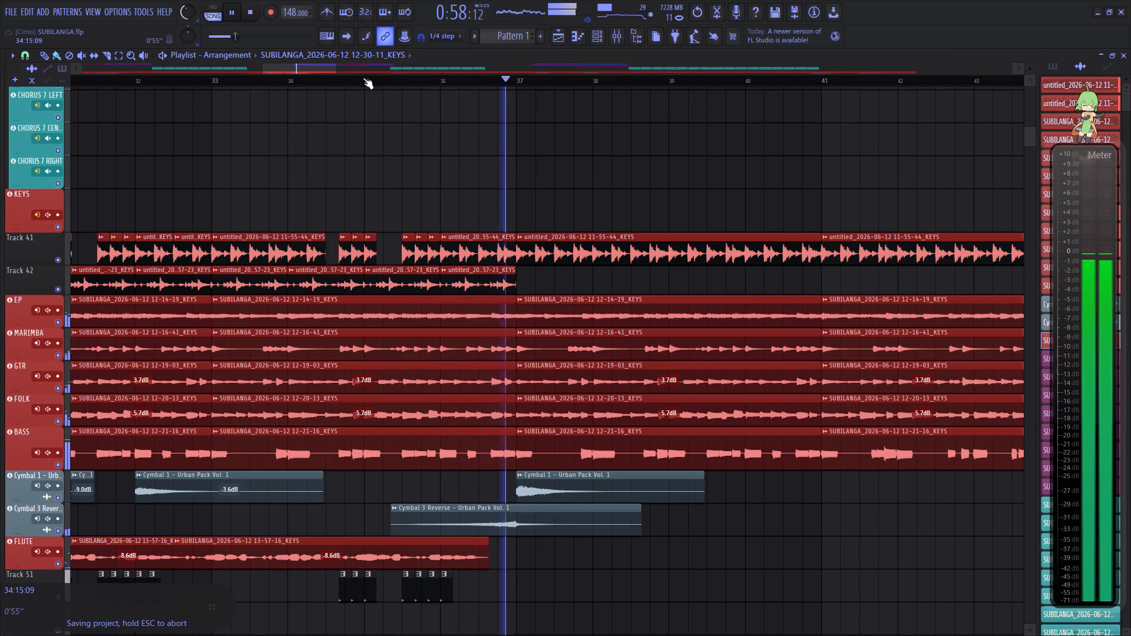
pyautogui.moveTo(318, 68); pyautogui.dragTo(331, 66)
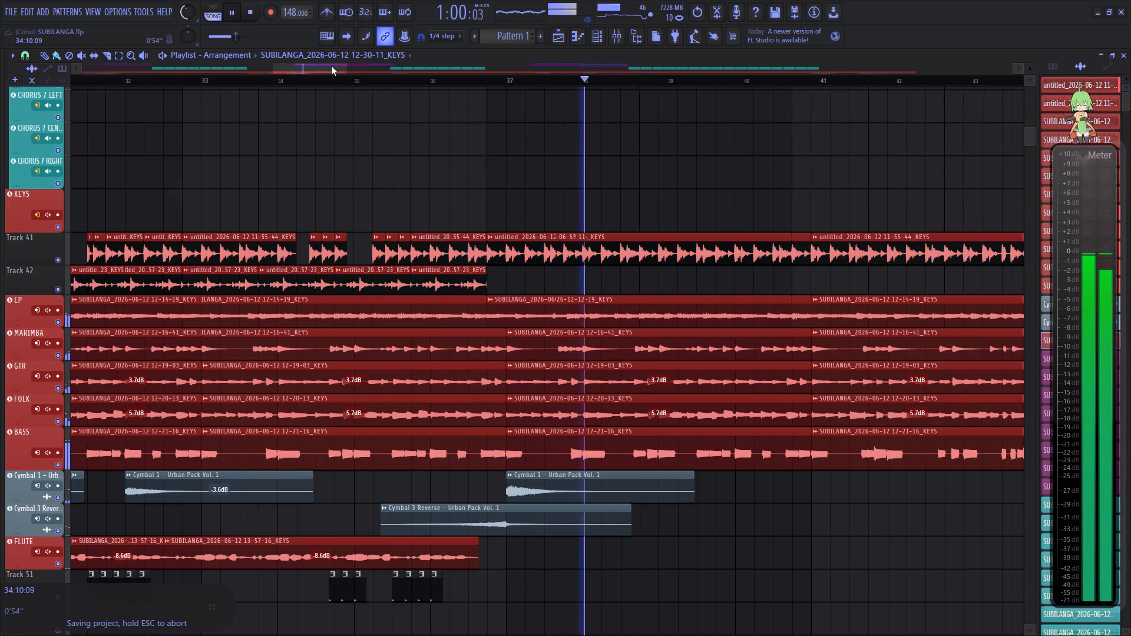
pyautogui.moveTo(331, 66); pyautogui.dragTo(356, 62)
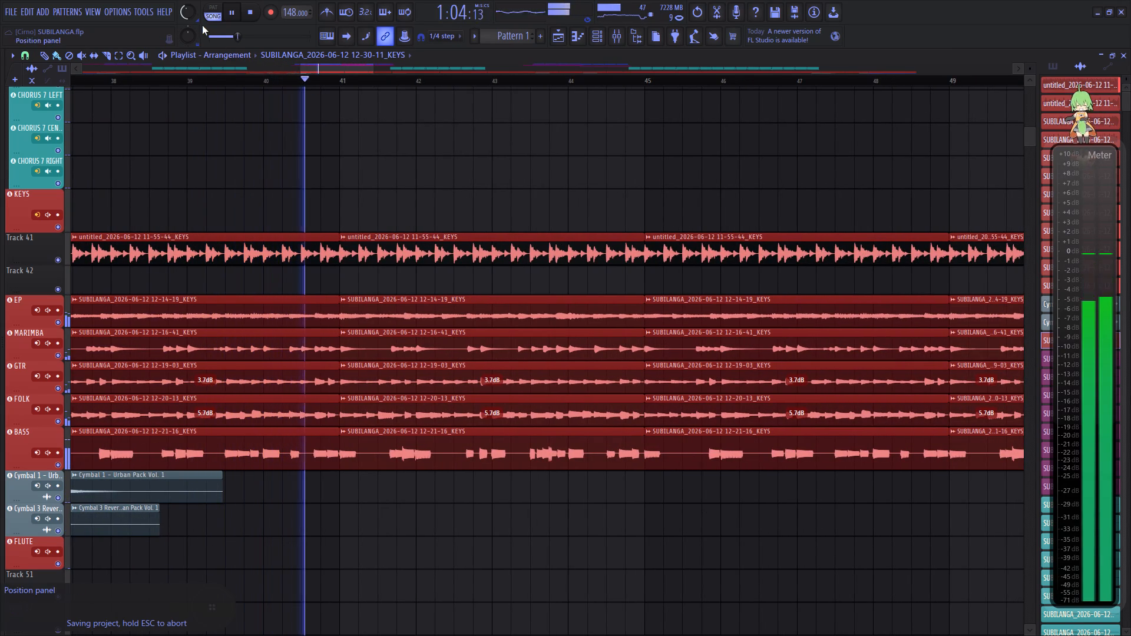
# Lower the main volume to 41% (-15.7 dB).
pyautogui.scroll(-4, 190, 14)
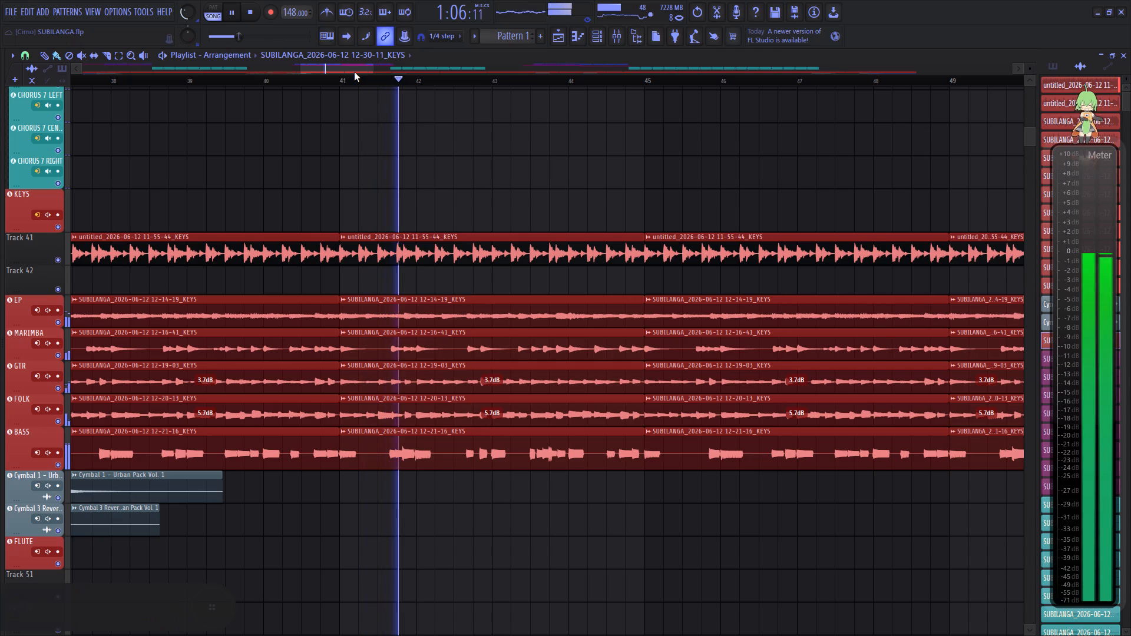
# Follow playback of the instrument tracks from about bar 41 to bar 59, across the section change at bar 53.
pyautogui.moveTo(351, 72); pyautogui.dragTo(367, 72)
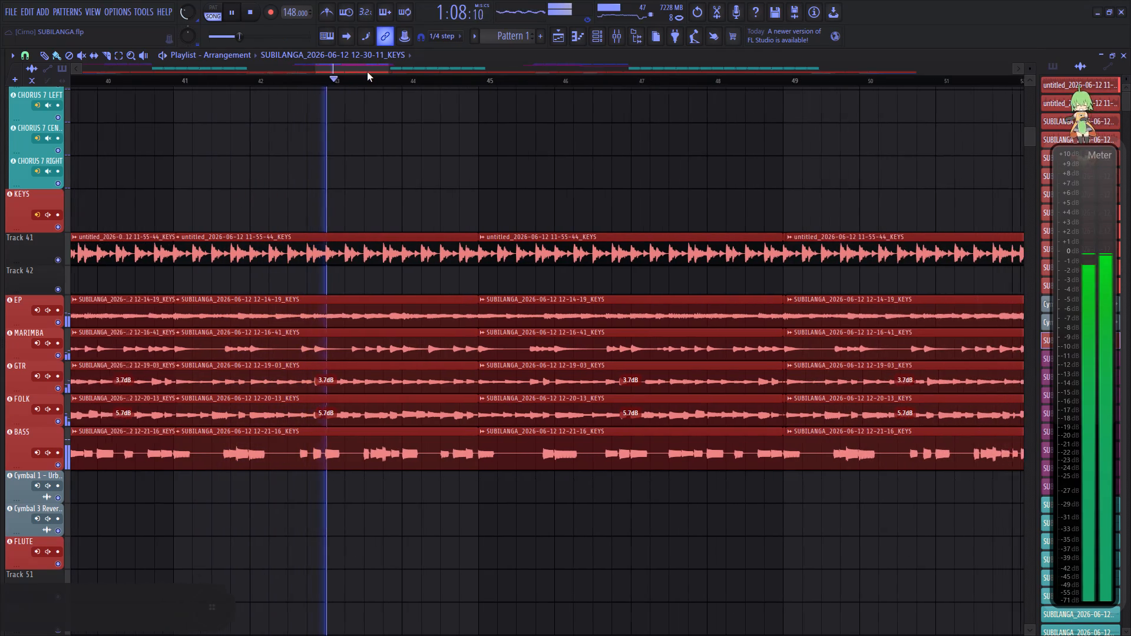
pyautogui.moveTo(367, 72); pyautogui.dragTo(370, 73)
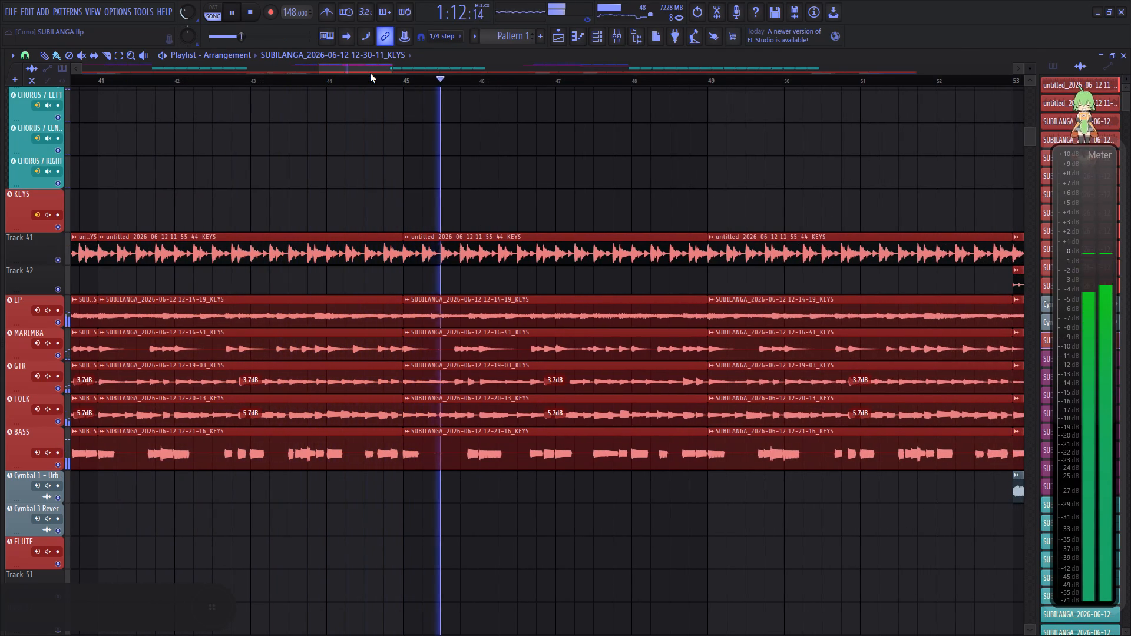
pyautogui.moveTo(370, 73); pyautogui.dragTo(407, 72)
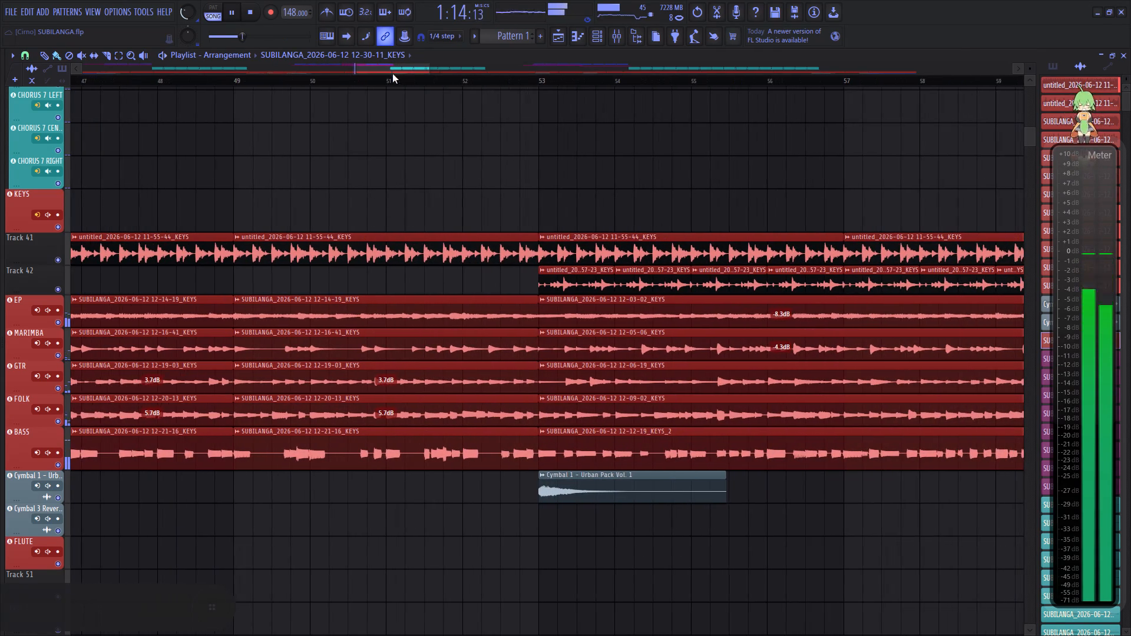
pyautogui.scroll(-2, 389, 78)
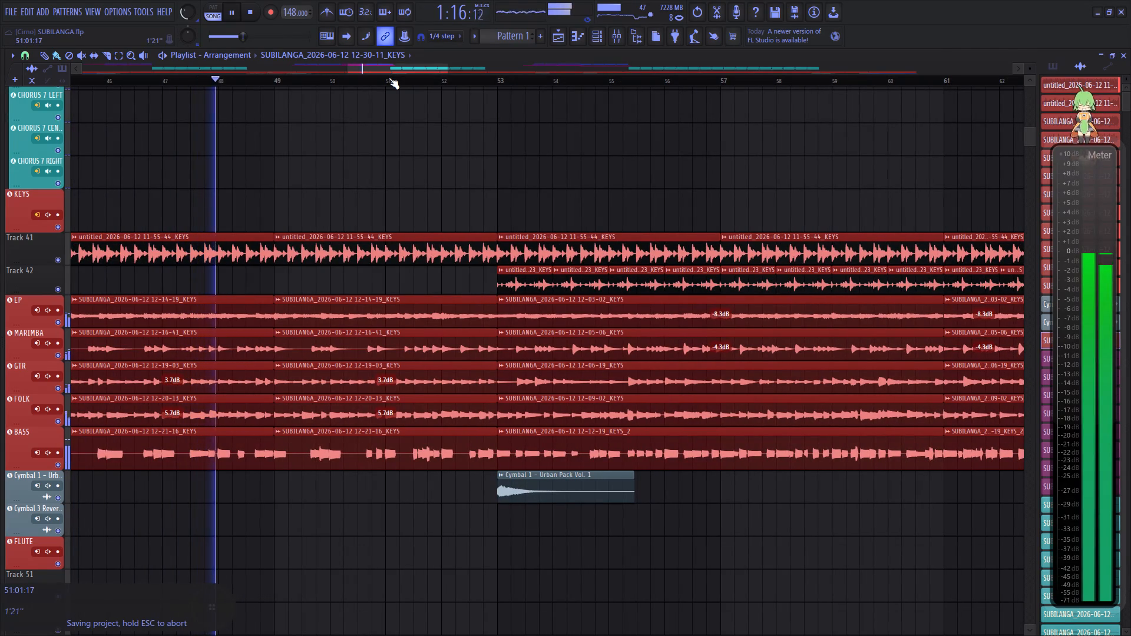
pyautogui.moveTo(394, 69); pyautogui.dragTo(401, 69)
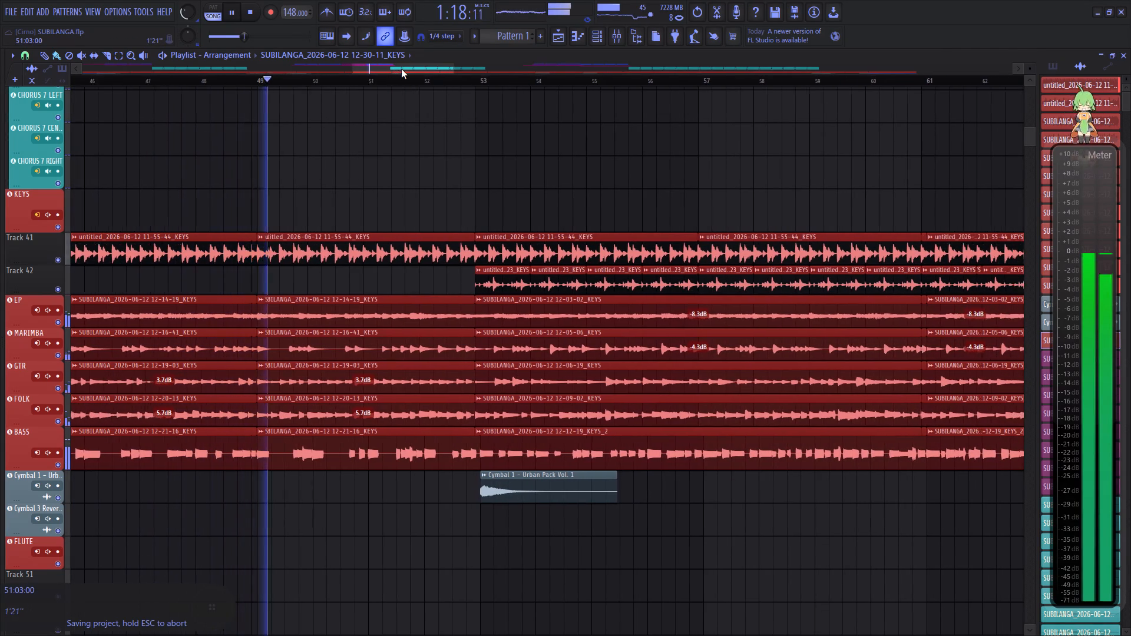
pyautogui.moveTo(401, 69); pyautogui.dragTo(405, 68)
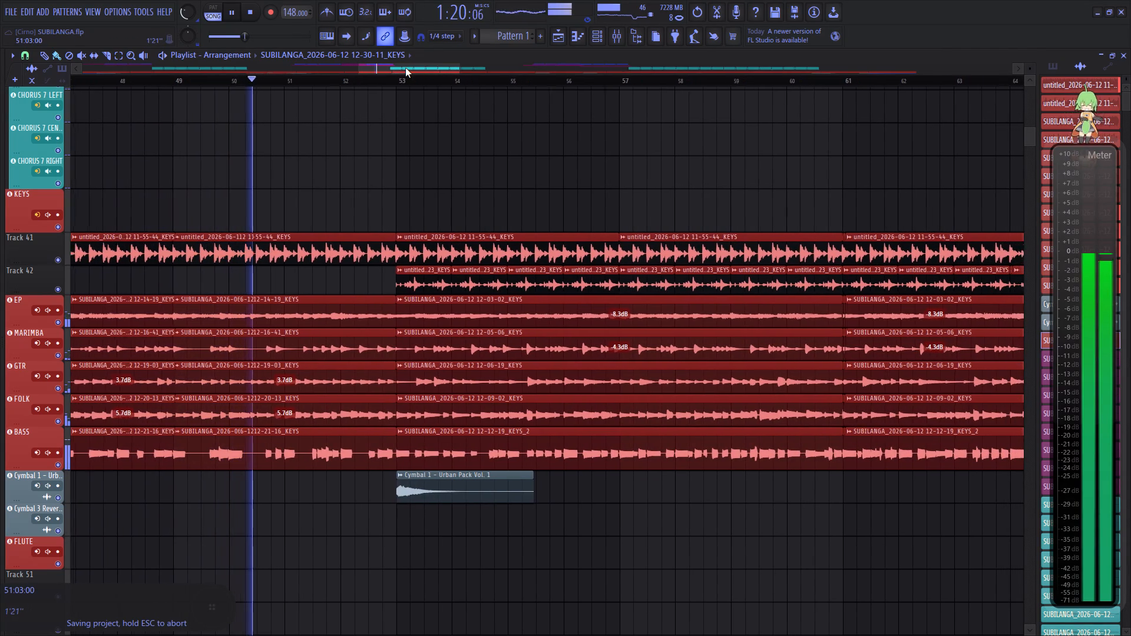
pyautogui.moveTo(405, 68); pyautogui.dragTo(407, 67)
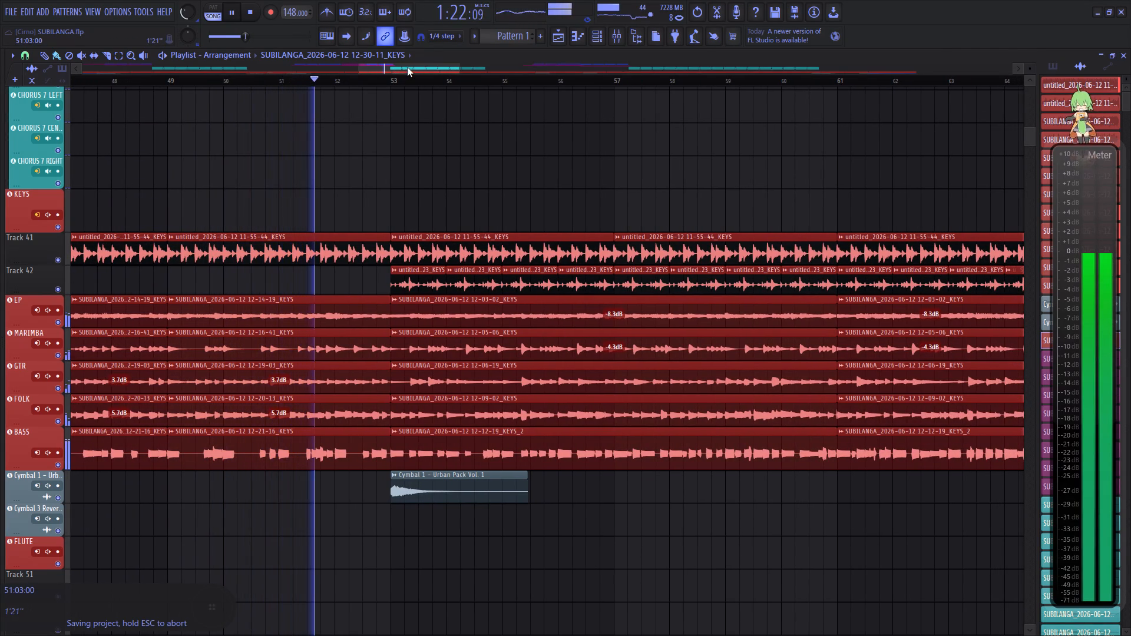
pyautogui.moveTo(407, 67); pyautogui.dragTo(415, 64)
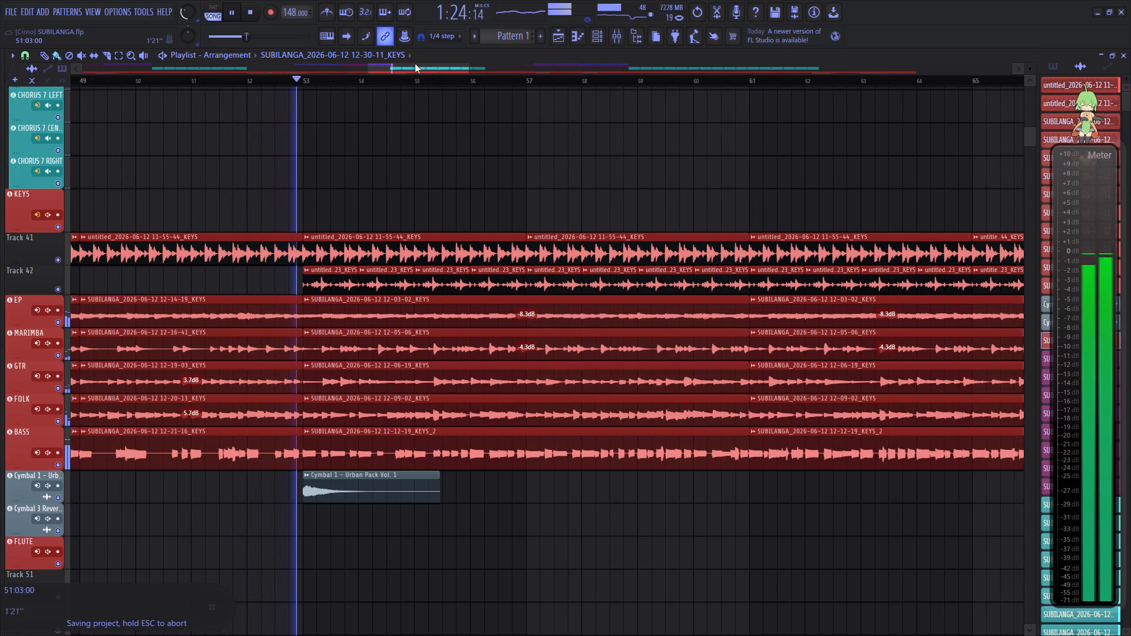
pyautogui.moveTo(415, 64); pyautogui.dragTo(419, 62)
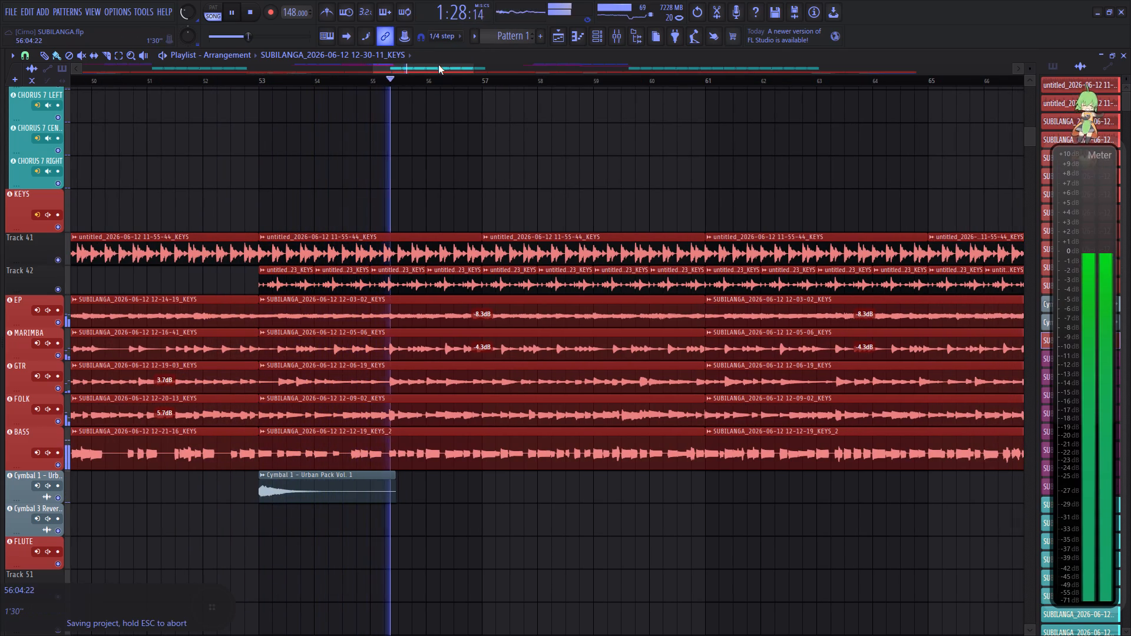
pyautogui.moveTo(438, 65); pyautogui.dragTo(461, 67)
# Reset the project's main volume to its default.
pyautogui.rightClick(186, 16)
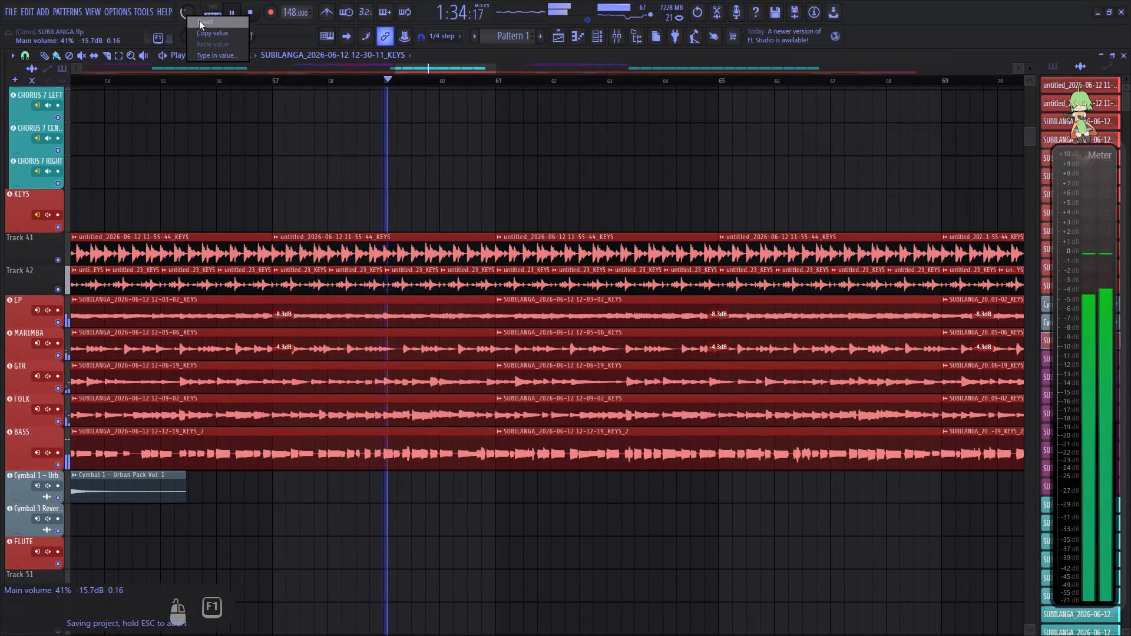
pyautogui.click(201, 21)
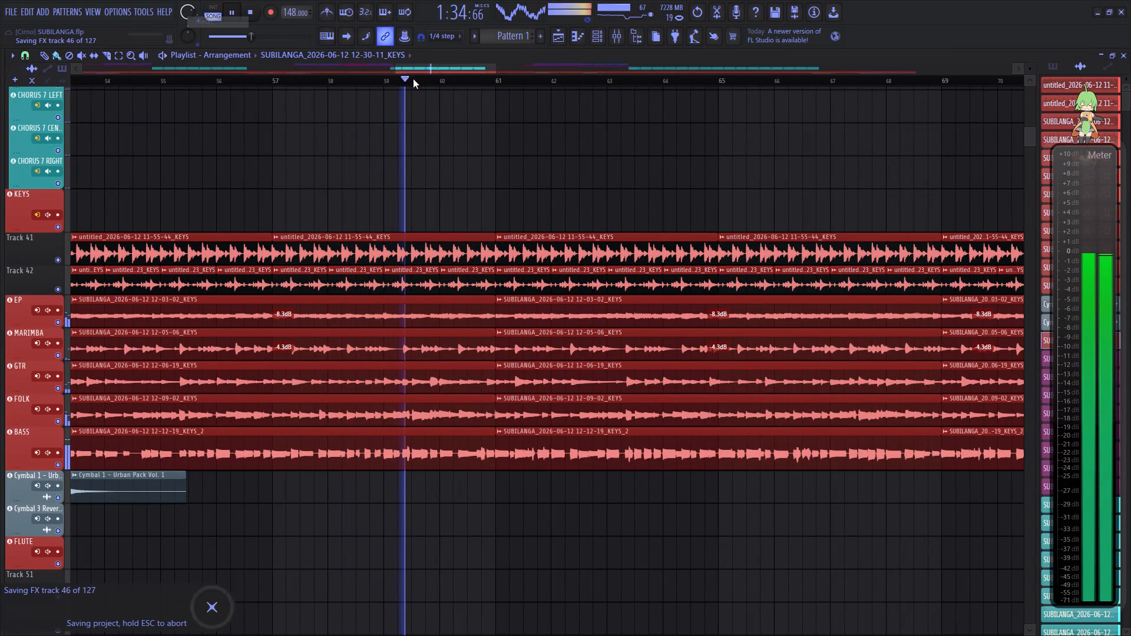
# Open the mixer, collapse the chorus track group and lower the EP track's volume to 67% (-8.0 dB).
pyautogui.scroll(-6, 424, 79)
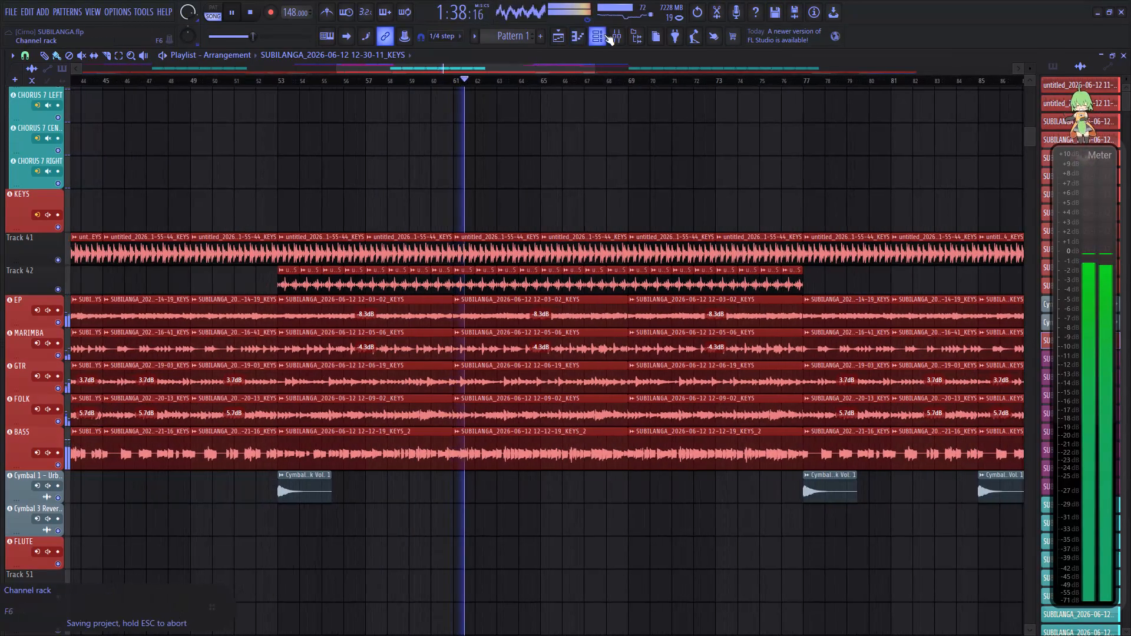
pyautogui.click(609, 34)
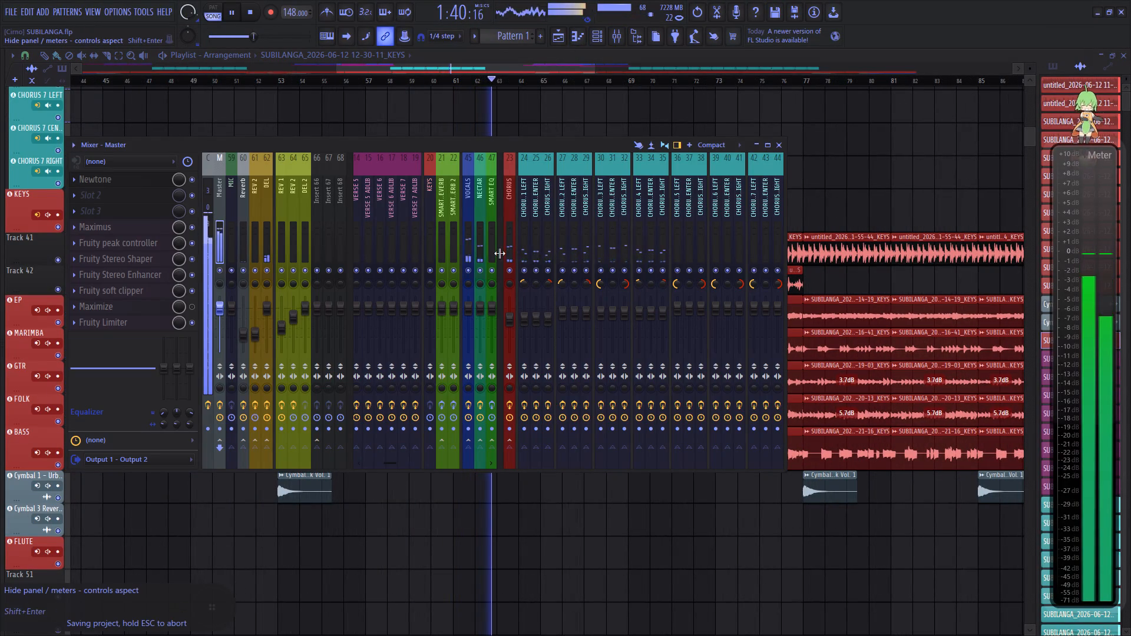
pyautogui.click(500, 253)
pyautogui.scroll(-3, 538, 312)
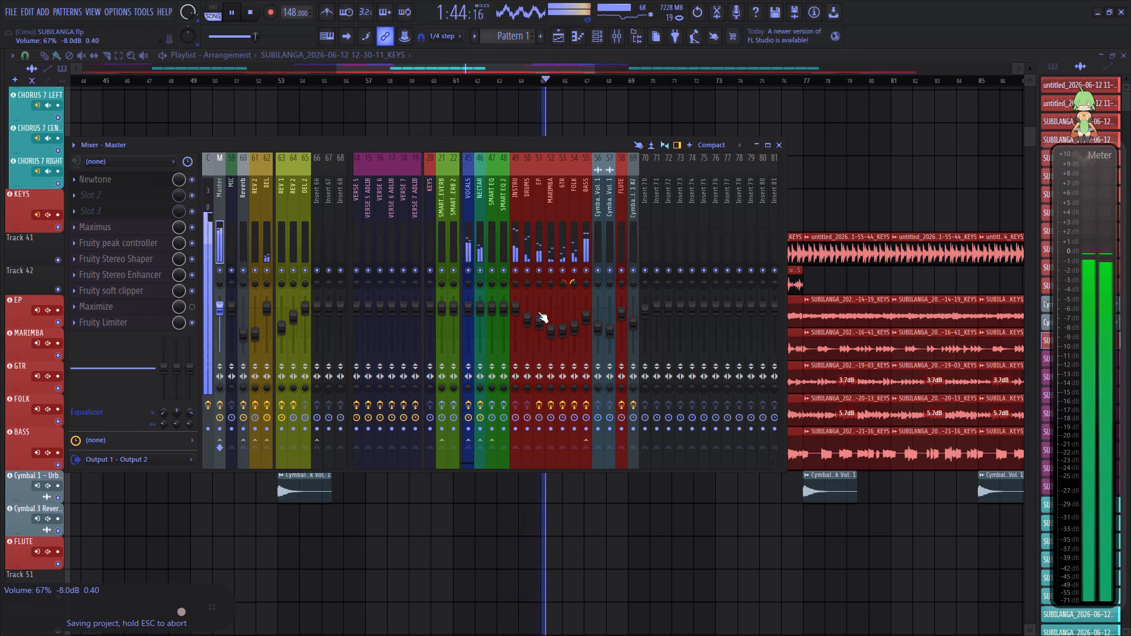
# Mute and unmute the GTR and FOLK mixer tracks to hear what they contribute to the mix.
pyautogui.click(565, 267)
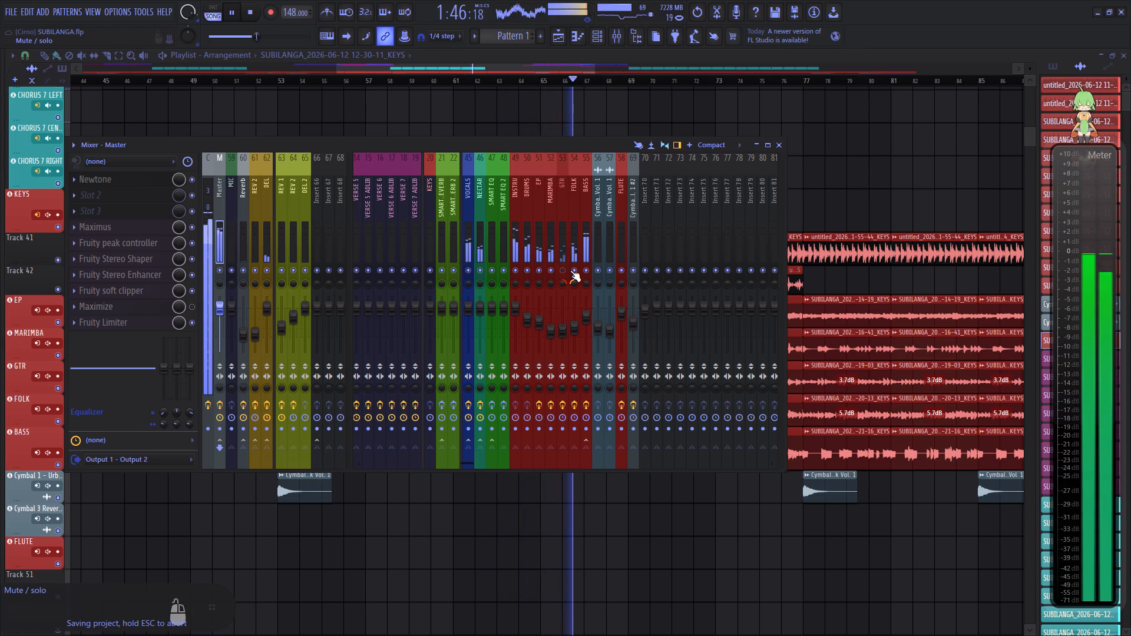
pyautogui.click(575, 270)
pyautogui.click(575, 270)
pyautogui.click(567, 269)
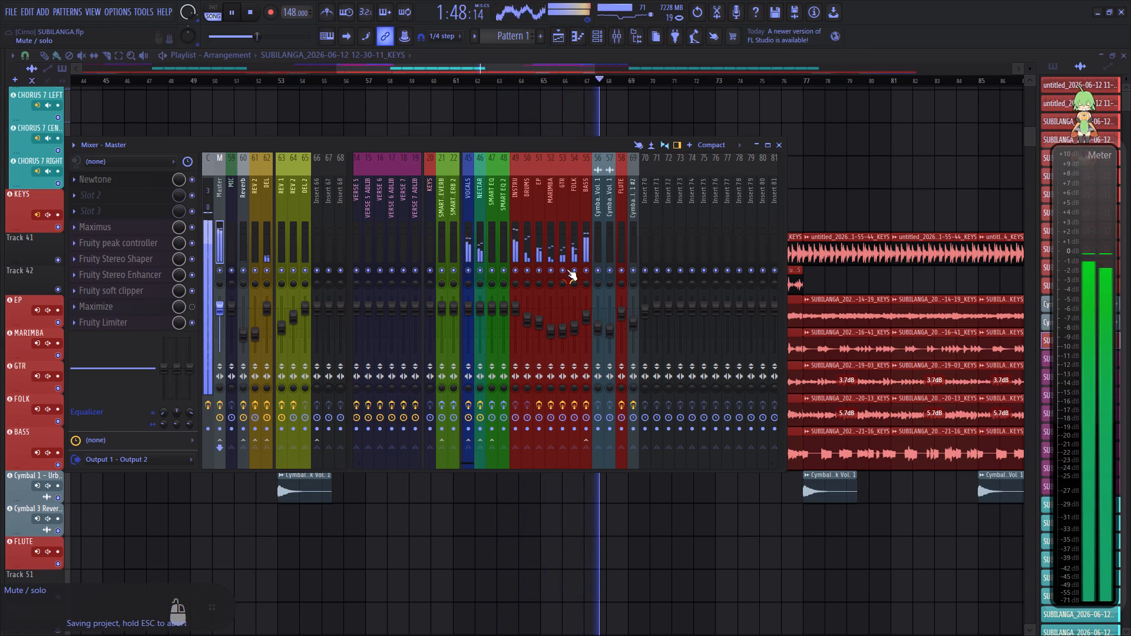
# Expand the chorus track group and readjust the CHORUS track's volume, trying 68% (-7.9 dB).
pyautogui.click(779, 244)
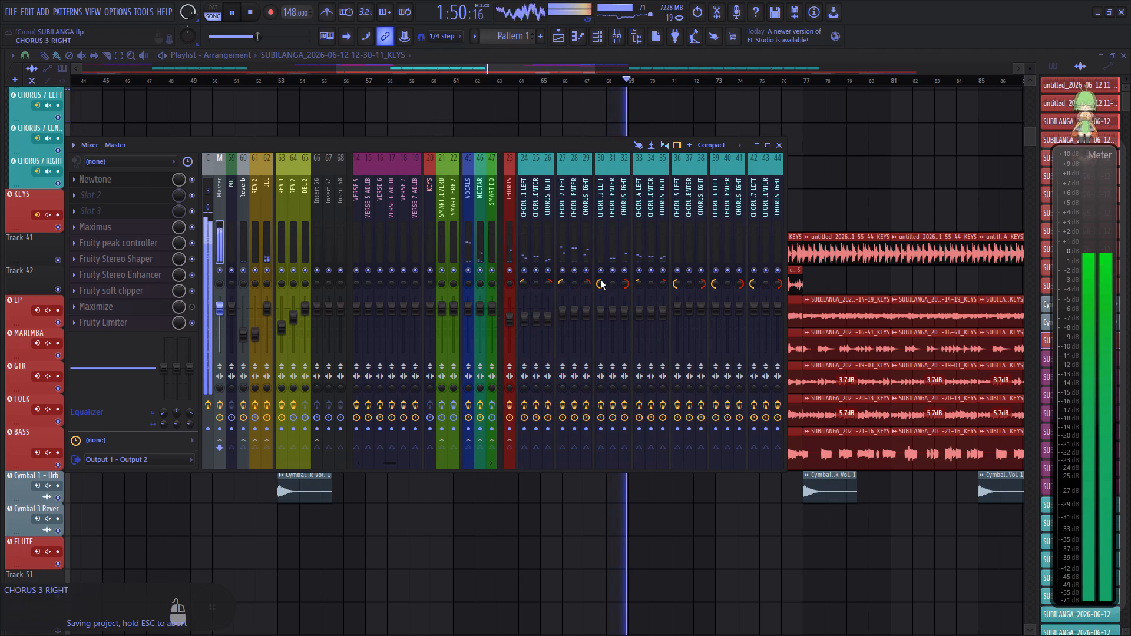
pyautogui.scroll(-1, 512, 314)
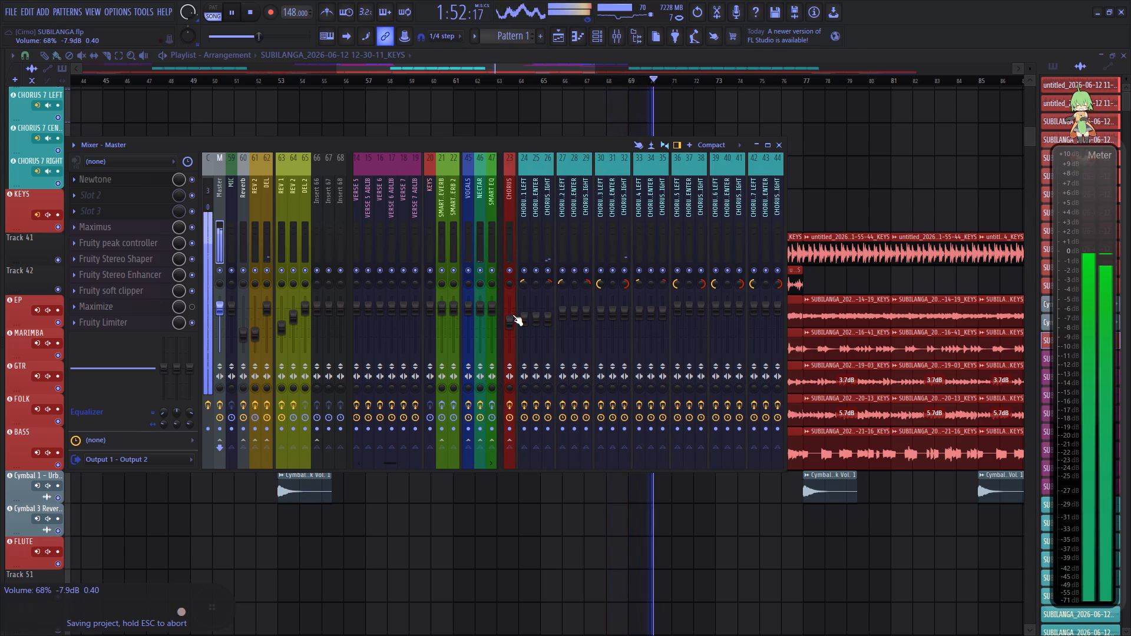
pyautogui.scroll(1, 512, 314)
# Collapse the chorus group again, readjust the EP track's volume, trying 54% (-11.7 dB), and close the mixer.
pyautogui.click(501, 260)
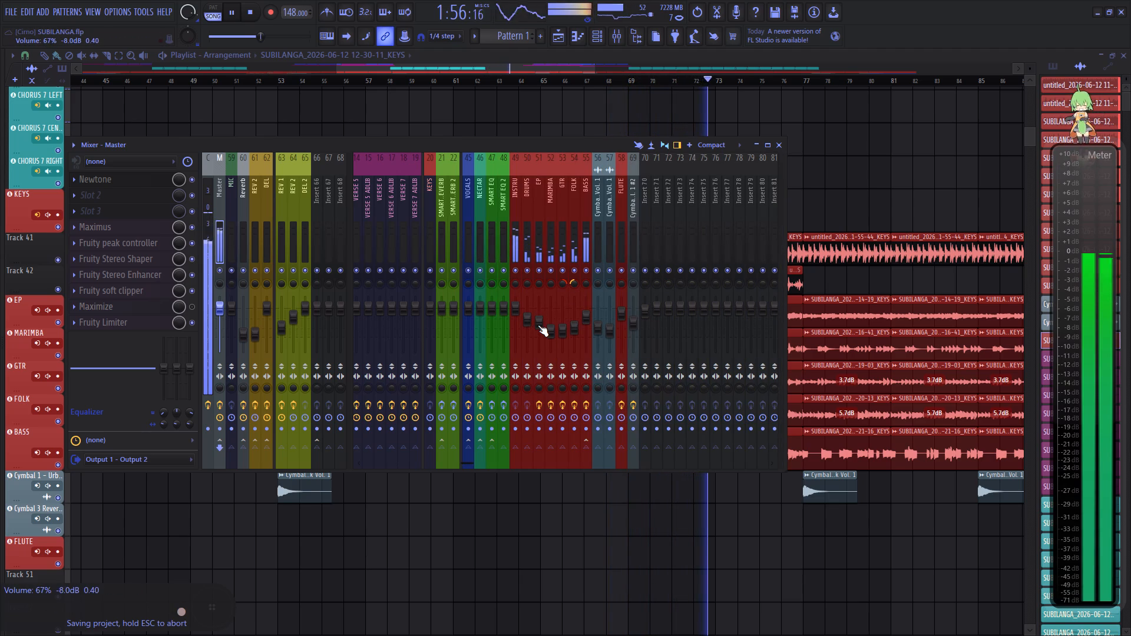
pyautogui.scroll(-3, 538, 325)
pyautogui.scroll(1, 538, 325)
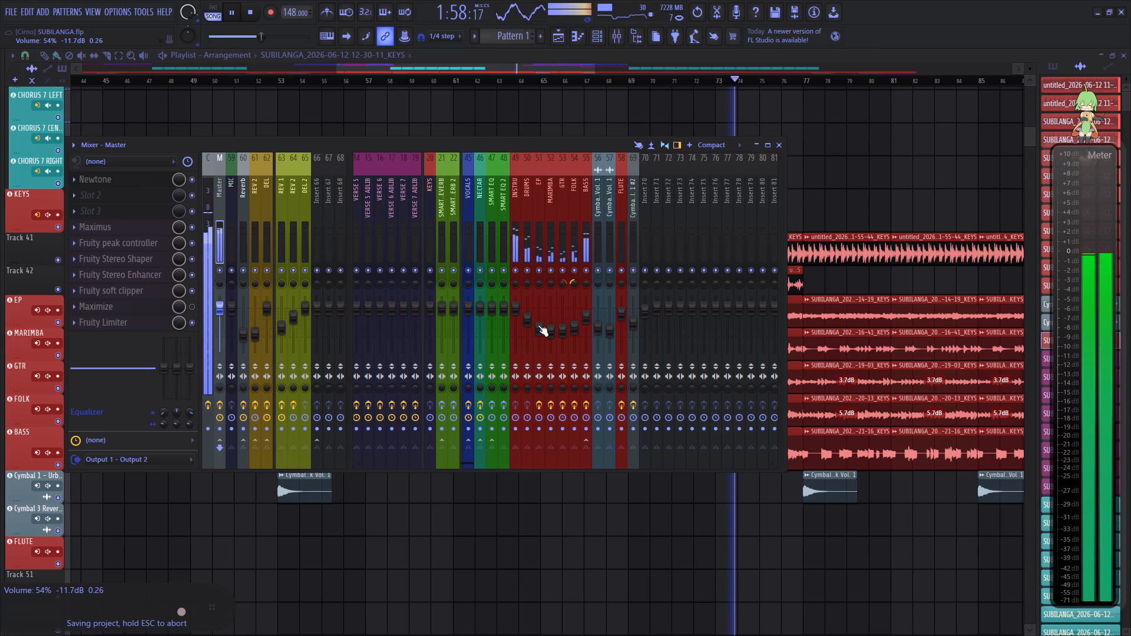
pyautogui.scroll(1, 538, 325)
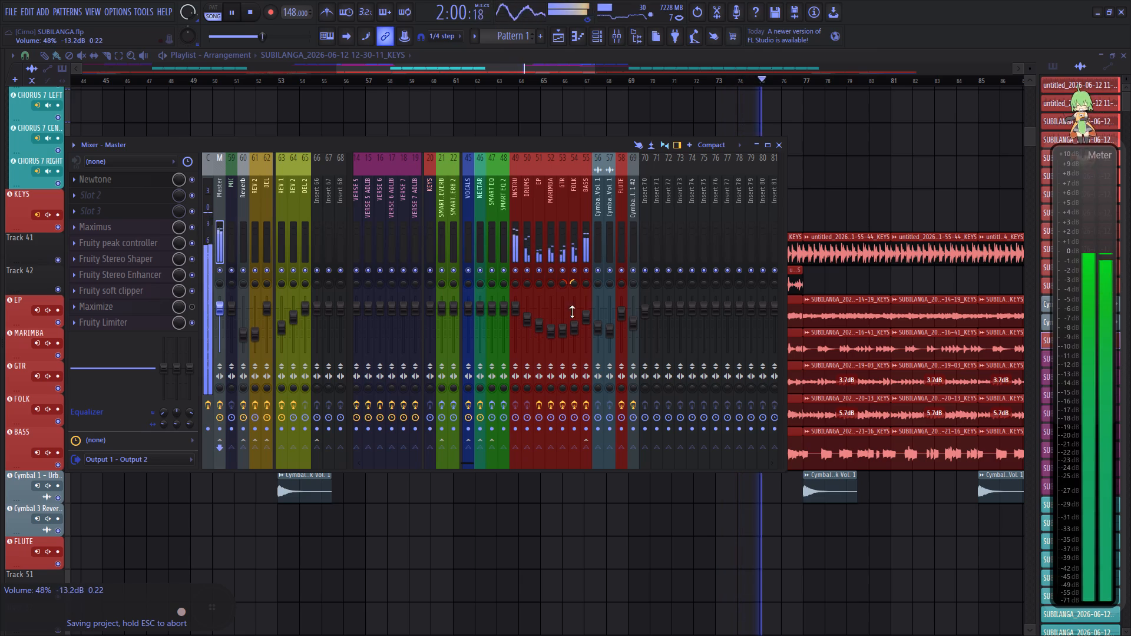
pyautogui.click(779, 146)
# Save the project.
pyautogui.click(5, 6)
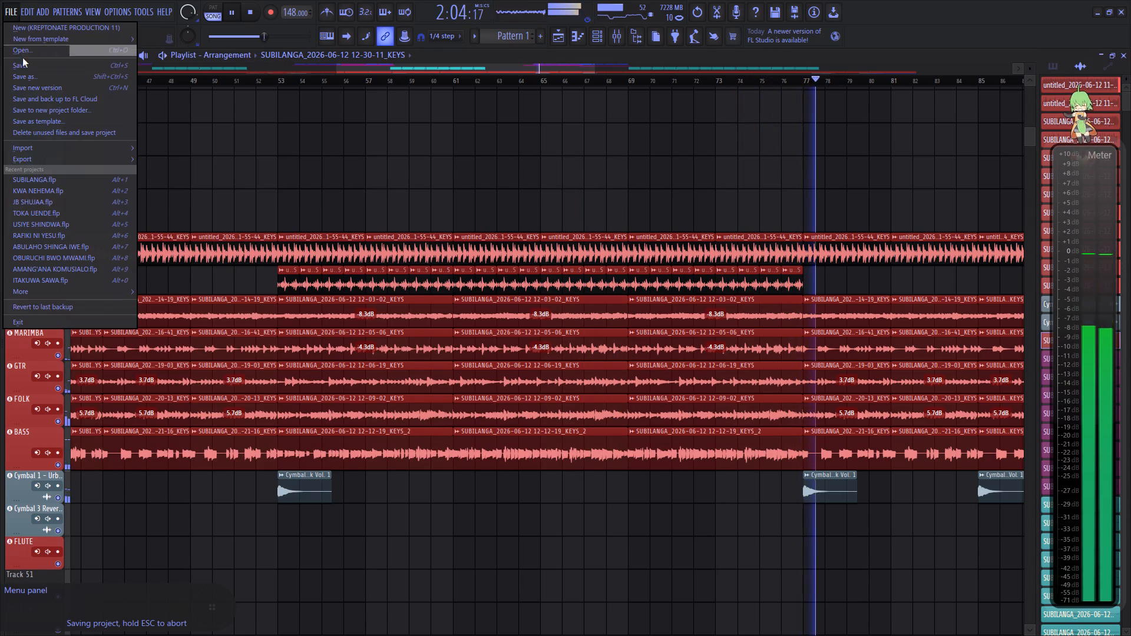
pyautogui.click(28, 65)
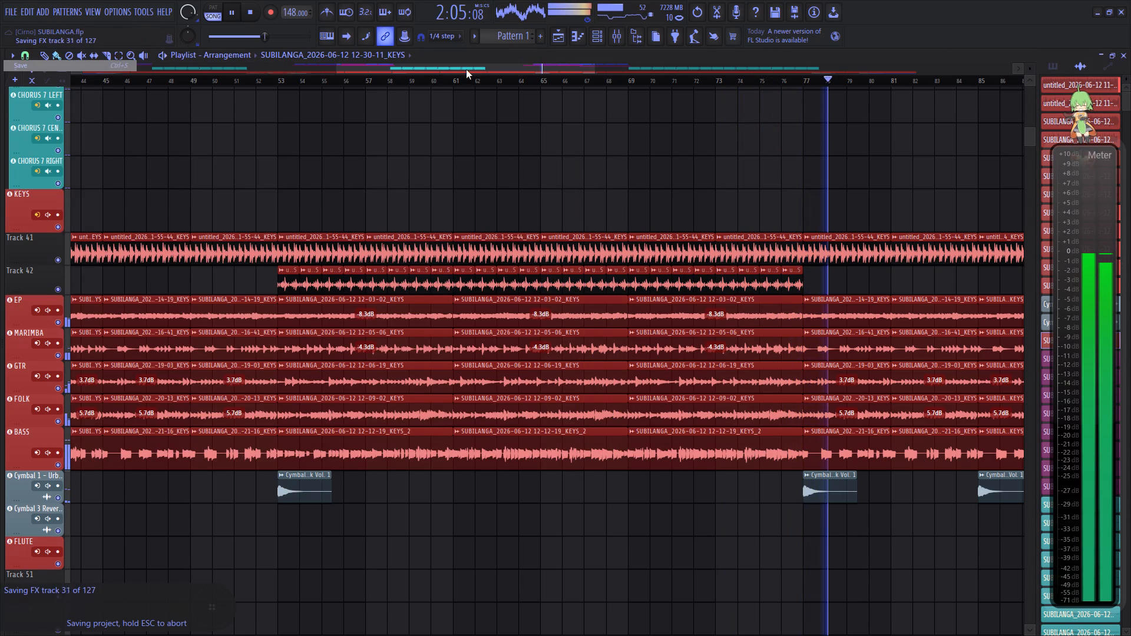
# Slice the MARIMBA, GTR and FOLK clips at 91:09 and bar 92, and remove the pieces between the cuts.
pyautogui.moveTo(467, 69); pyautogui.dragTo(570, 69)
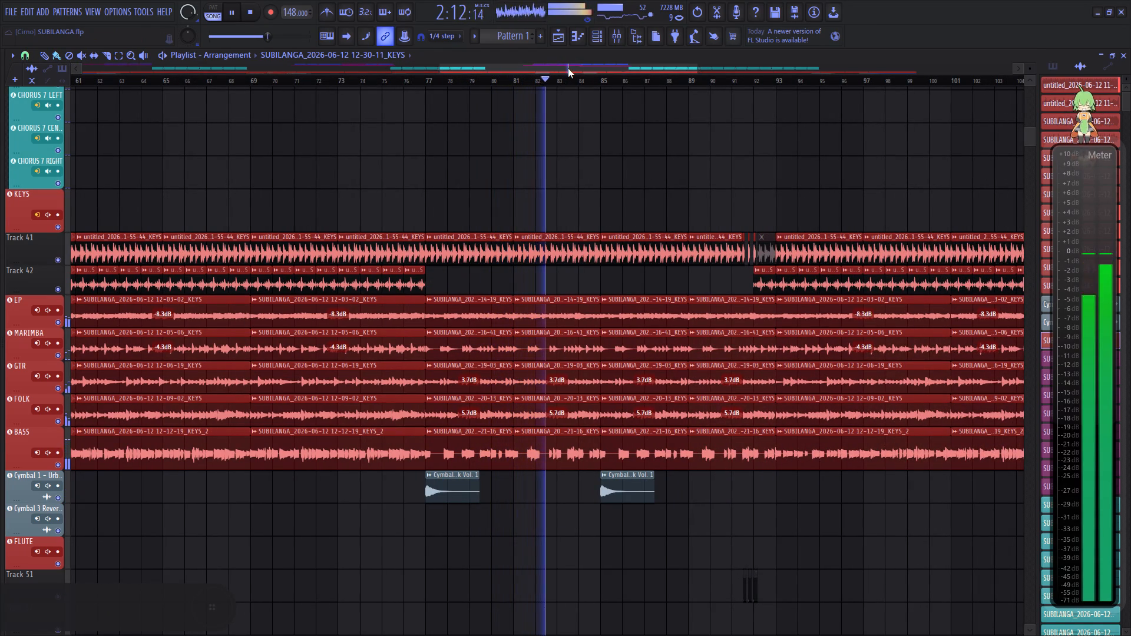
pyautogui.moveTo(591, 67); pyautogui.dragTo(627, 65)
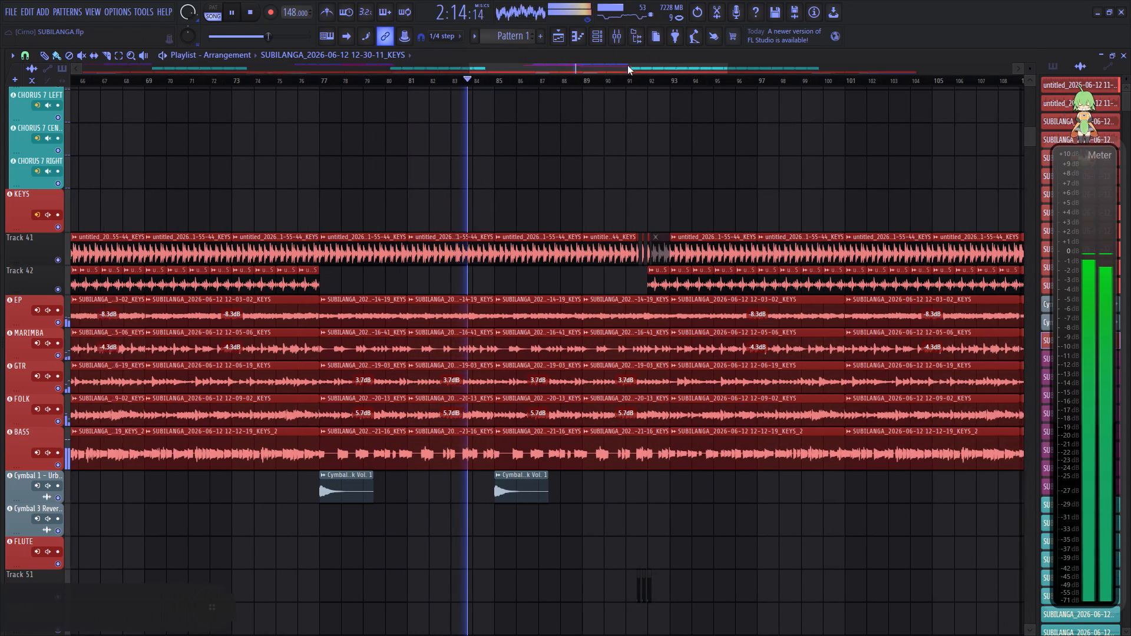
pyautogui.moveTo(627, 65); pyautogui.dragTo(653, 59)
pyautogui.scroll(-5, 474, 204)
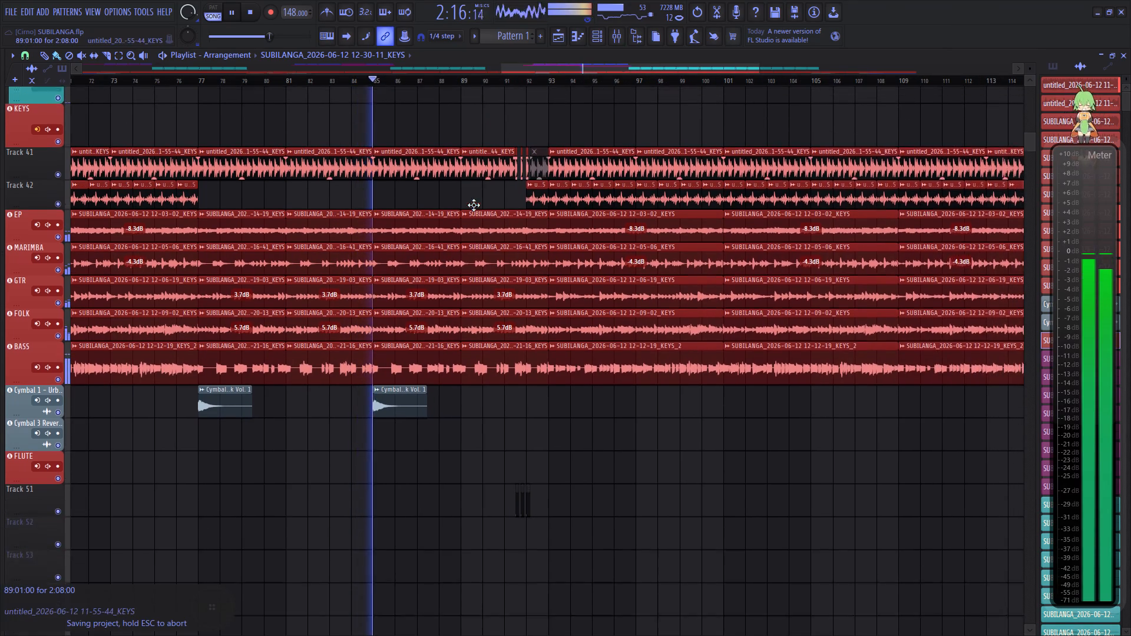
pyautogui.scroll(7, 445, 80)
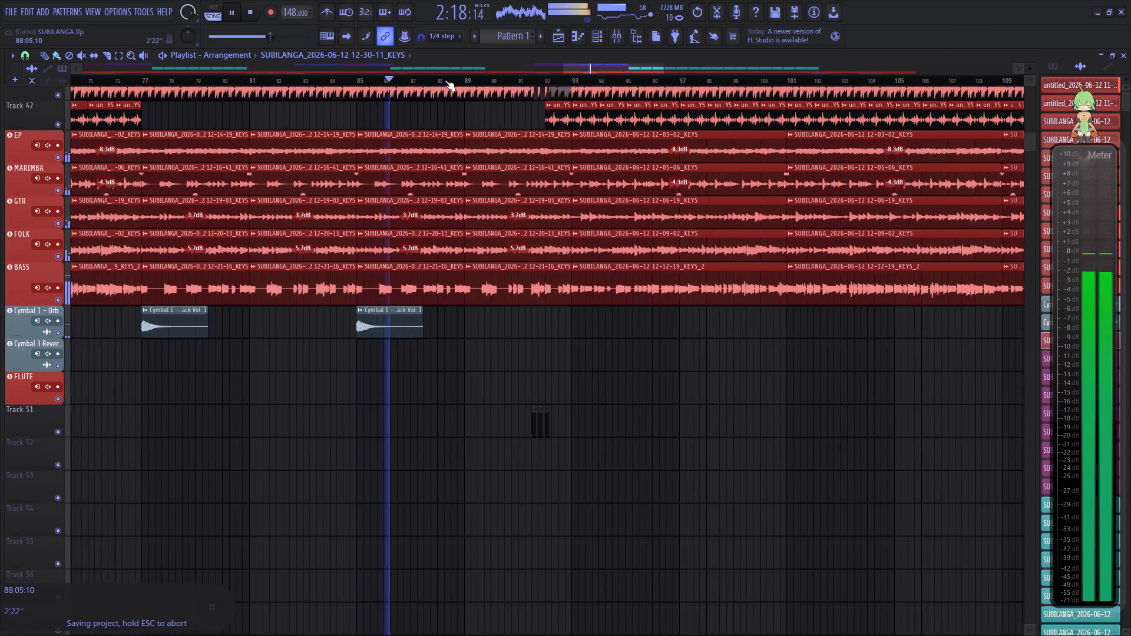
pyautogui.scroll(2, 445, 80)
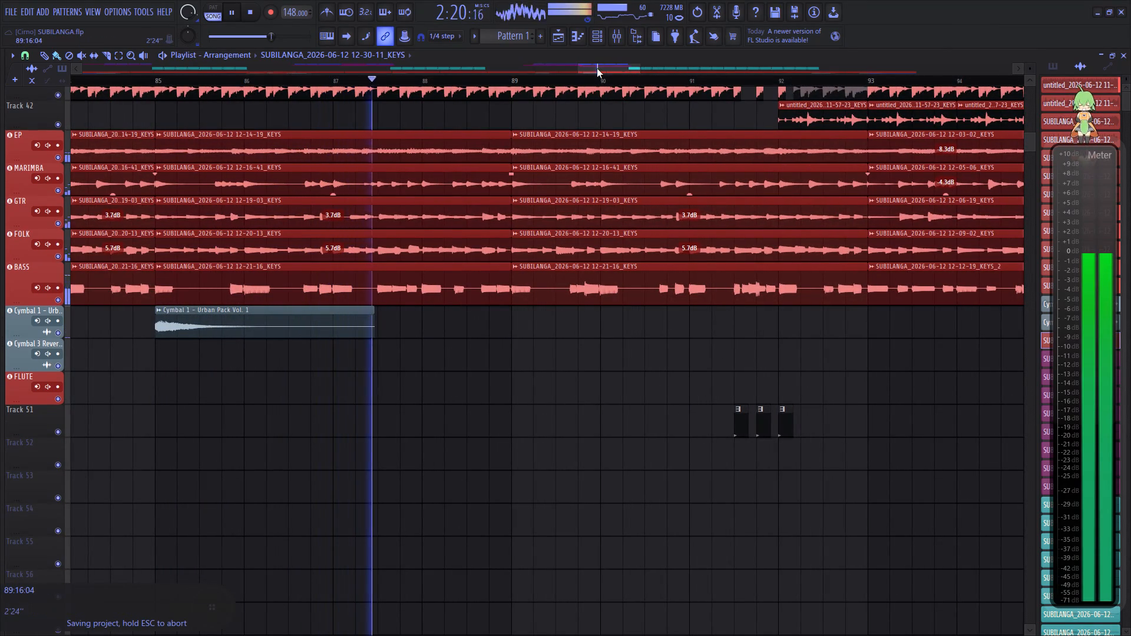
pyautogui.moveTo(597, 68); pyautogui.dragTo(618, 67)
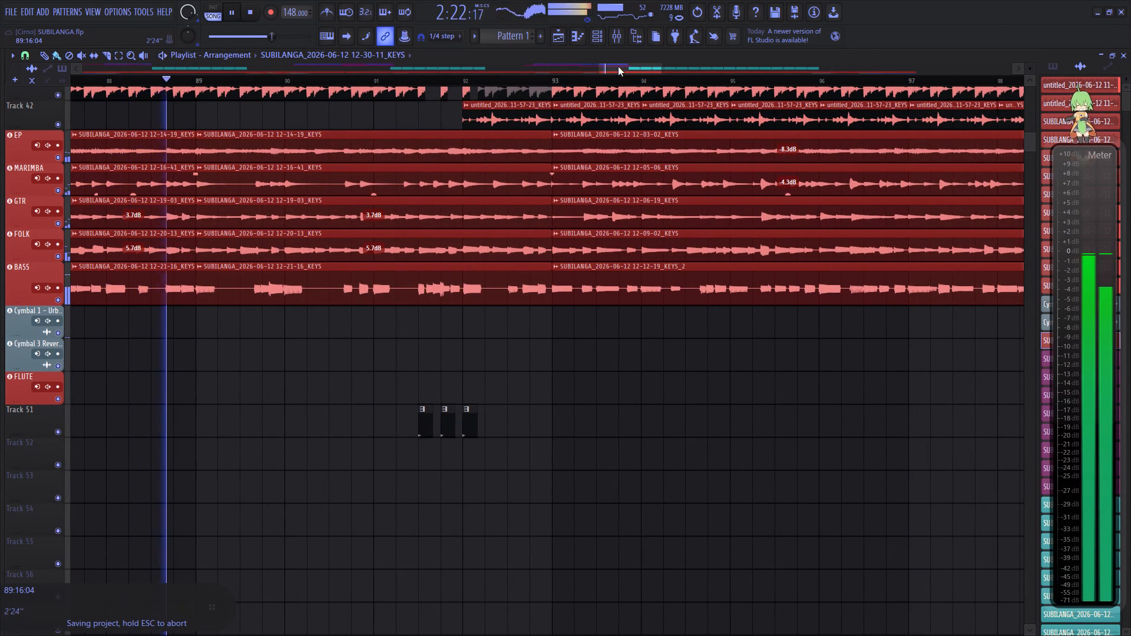
pyautogui.moveTo(618, 67); pyautogui.dragTo(617, 68)
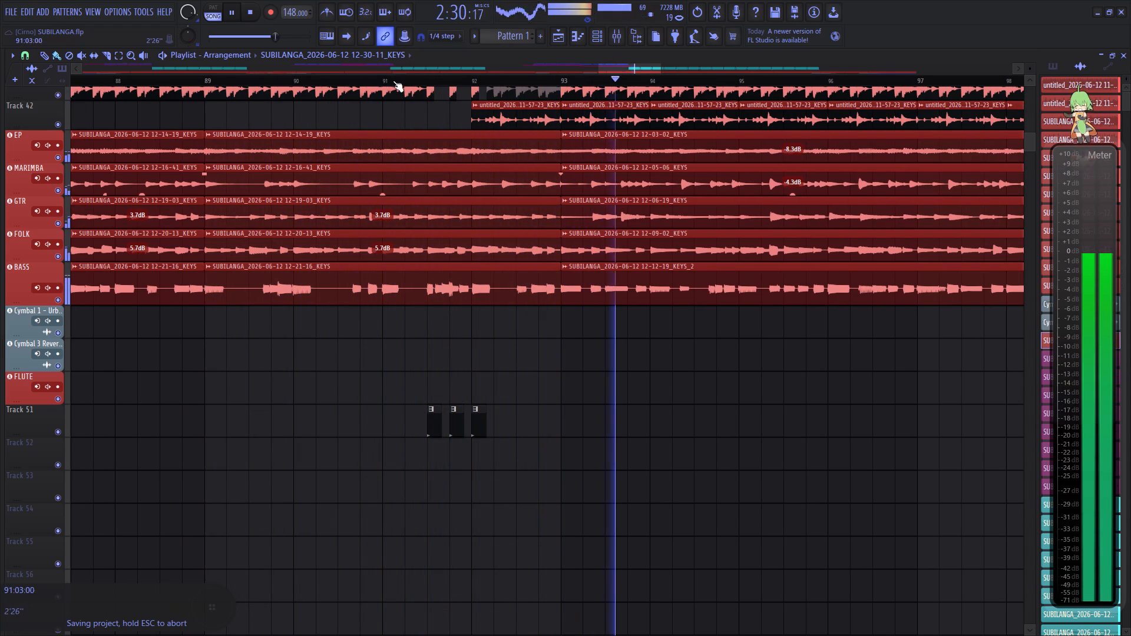
pyautogui.click(379, 82)
pyautogui.click(104, 53)
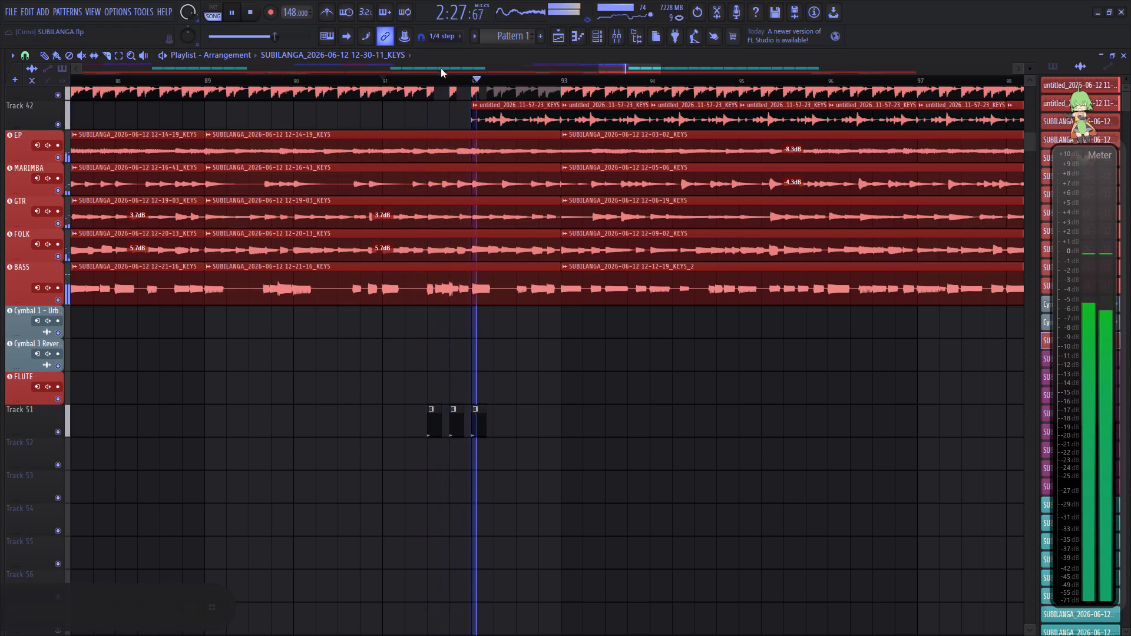
pyautogui.scroll(6, 451, 75)
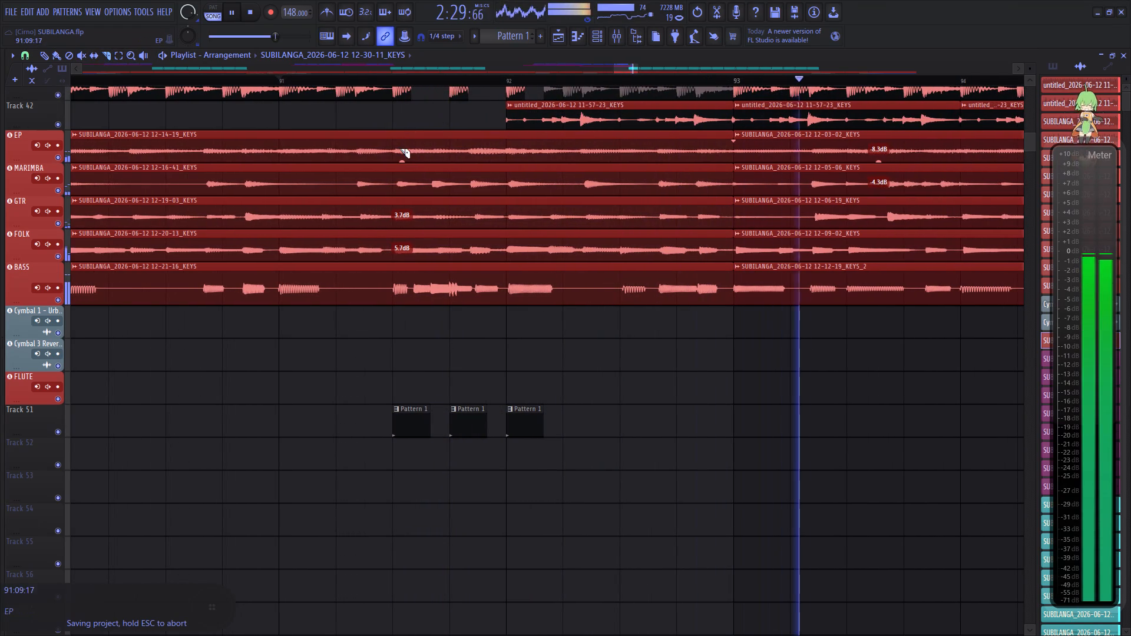
pyautogui.moveTo(394, 178); pyautogui.dragTo(388, 253)
pyautogui.moveTo(507, 177); pyautogui.dragTo(505, 239, button='right')
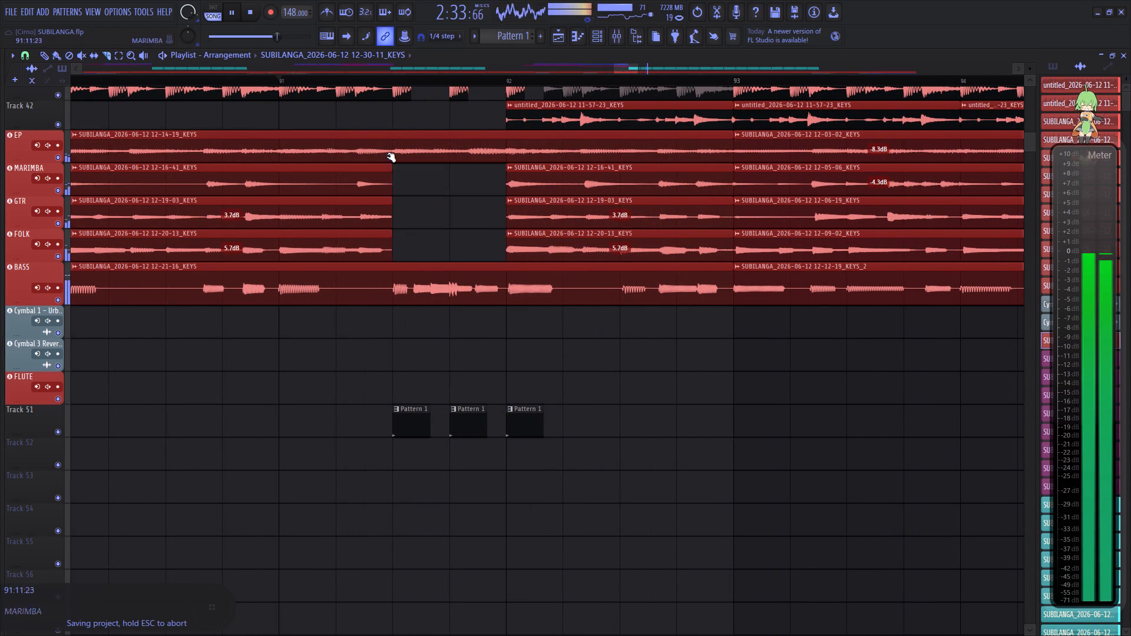
# Mute the MARIMBA, GTR and FOLK clips spanning bar 92 and replay the transition.
pyautogui.click(196, 76)
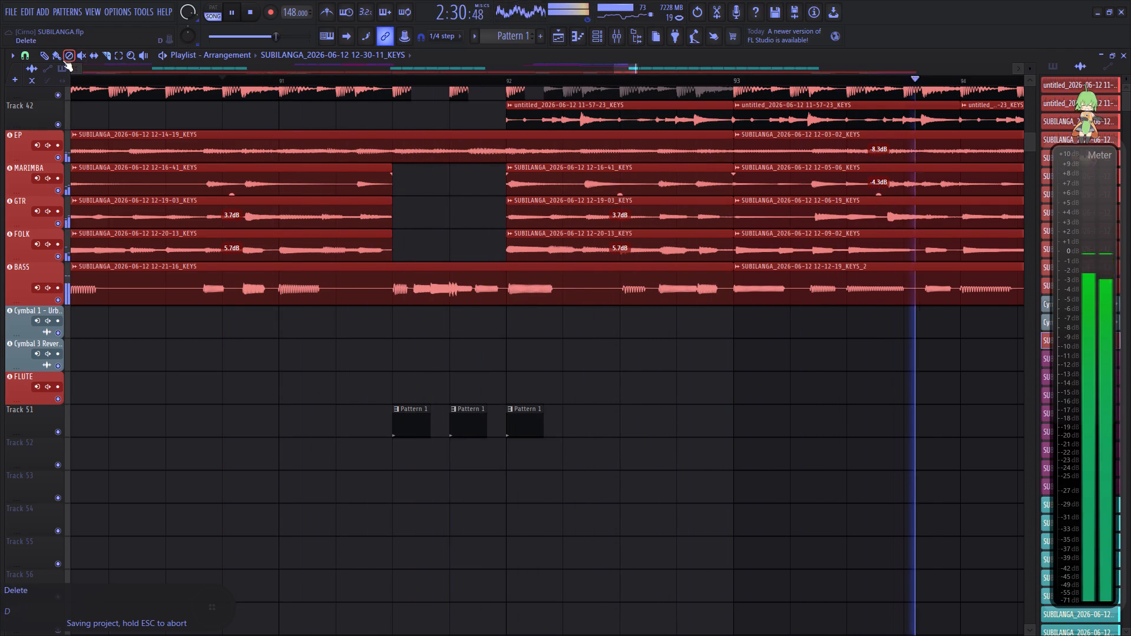
pyautogui.click(80, 56)
pyautogui.moveTo(541, 186); pyautogui.dragTo(541, 236)
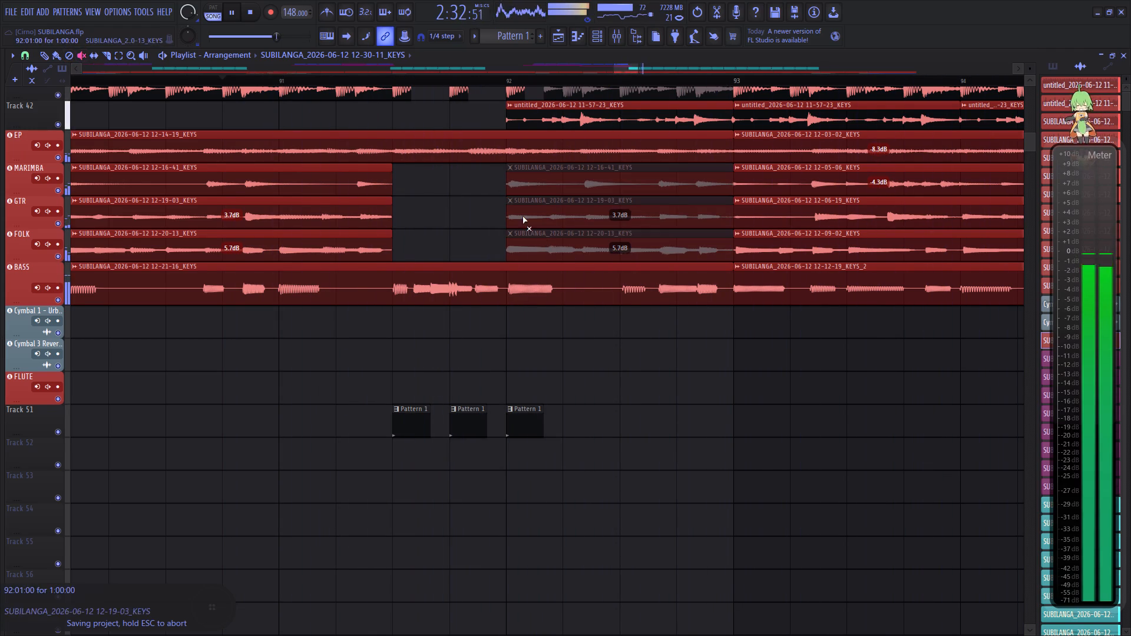
pyautogui.click(228, 75)
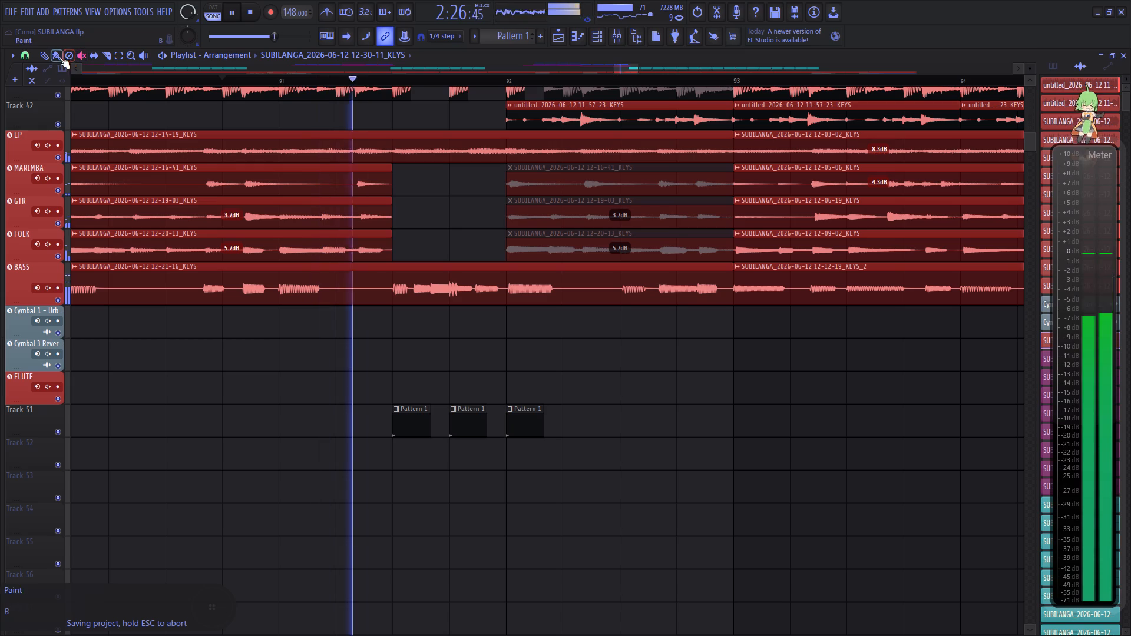
# Select the muted MARIMBA, GTR and FOLK clips at bar 92 and extend their starts back to 91:09.
pyautogui.click(58, 58)
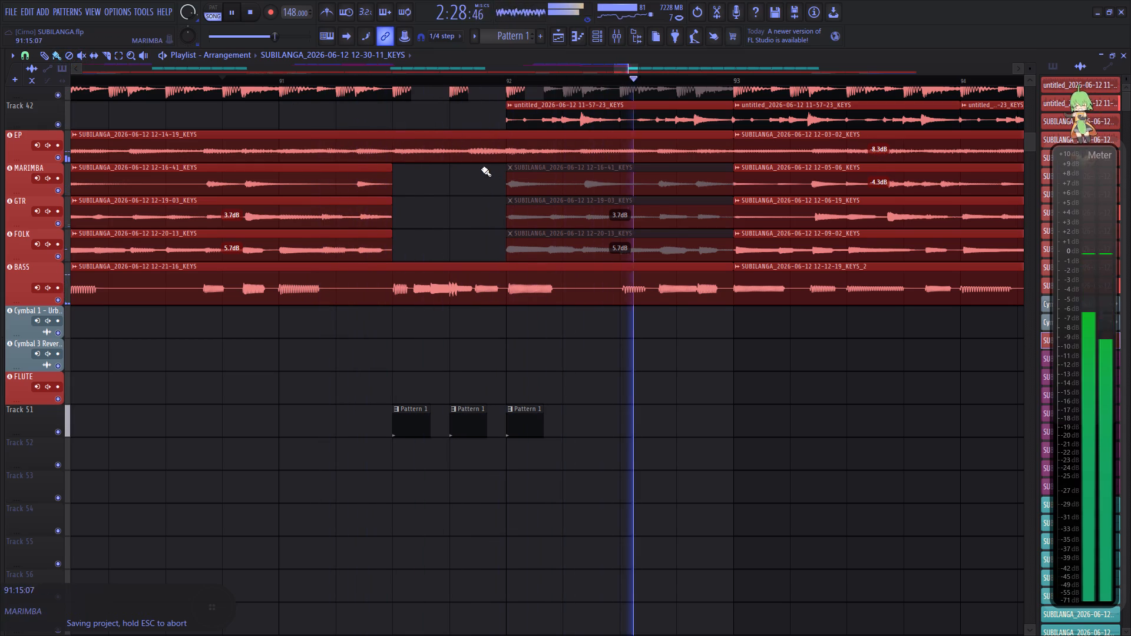
pyautogui.keyDown('ctrl'); pyautogui.moveTo(490, 247); pyautogui.dragTo(528, 185); pyautogui.keyUp('ctrl')
pyautogui.moveTo(507, 188); pyautogui.dragTo(399, 188)
pyautogui.press('space')
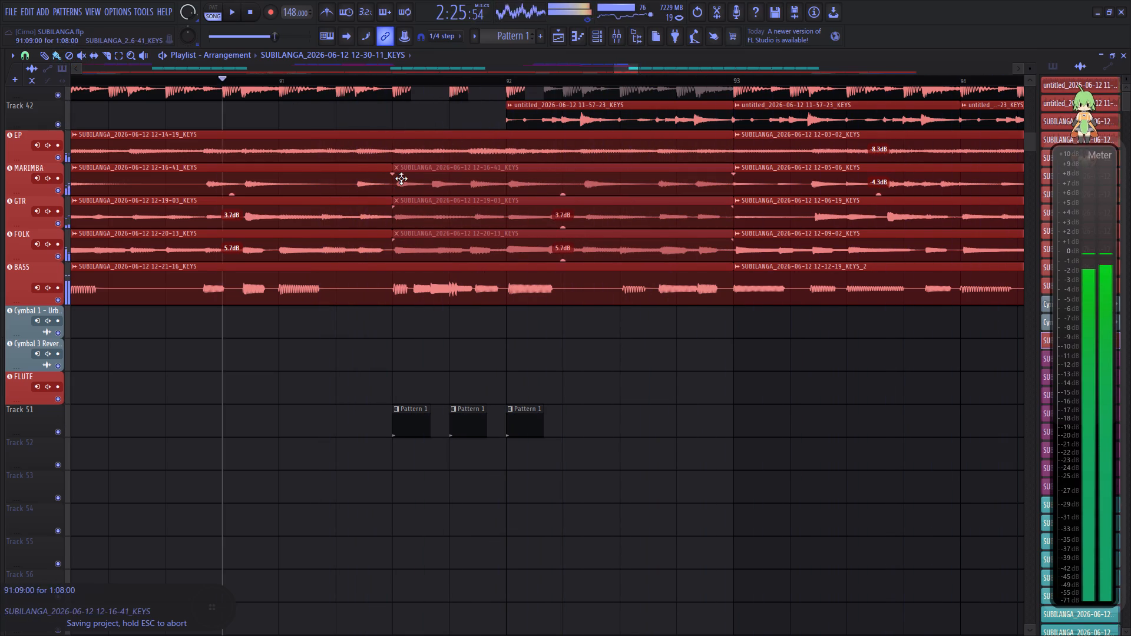
pyautogui.press('space')
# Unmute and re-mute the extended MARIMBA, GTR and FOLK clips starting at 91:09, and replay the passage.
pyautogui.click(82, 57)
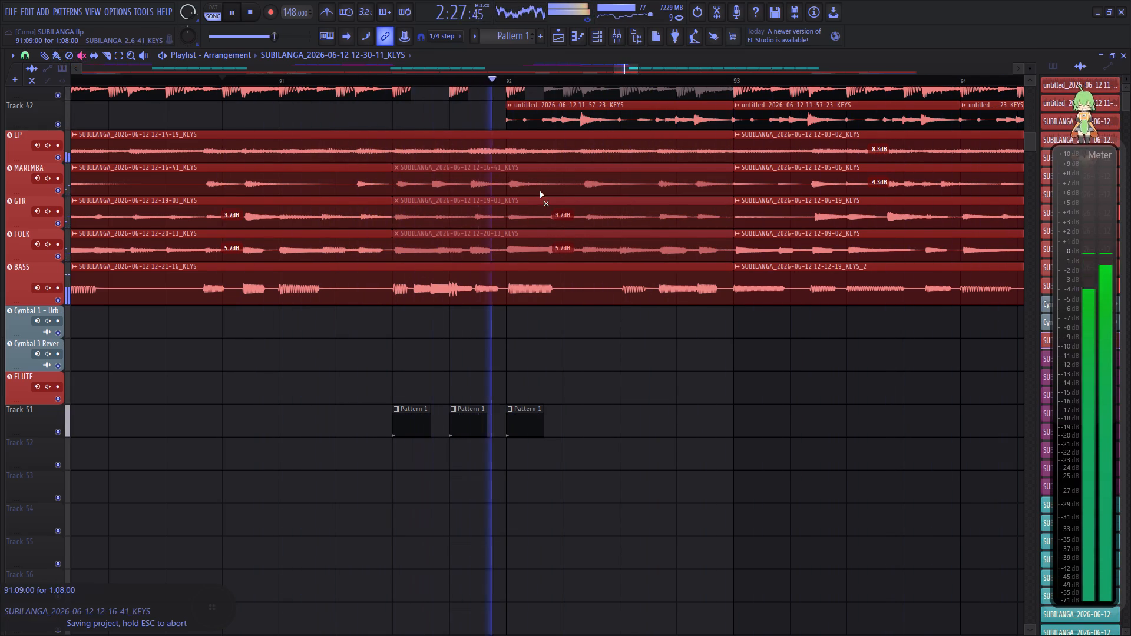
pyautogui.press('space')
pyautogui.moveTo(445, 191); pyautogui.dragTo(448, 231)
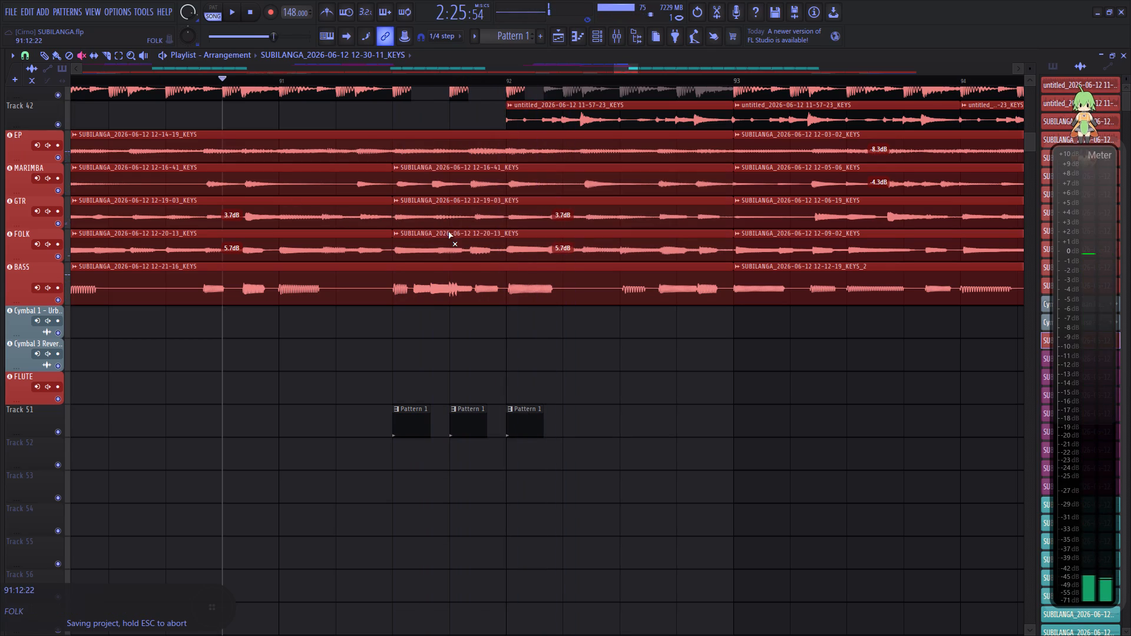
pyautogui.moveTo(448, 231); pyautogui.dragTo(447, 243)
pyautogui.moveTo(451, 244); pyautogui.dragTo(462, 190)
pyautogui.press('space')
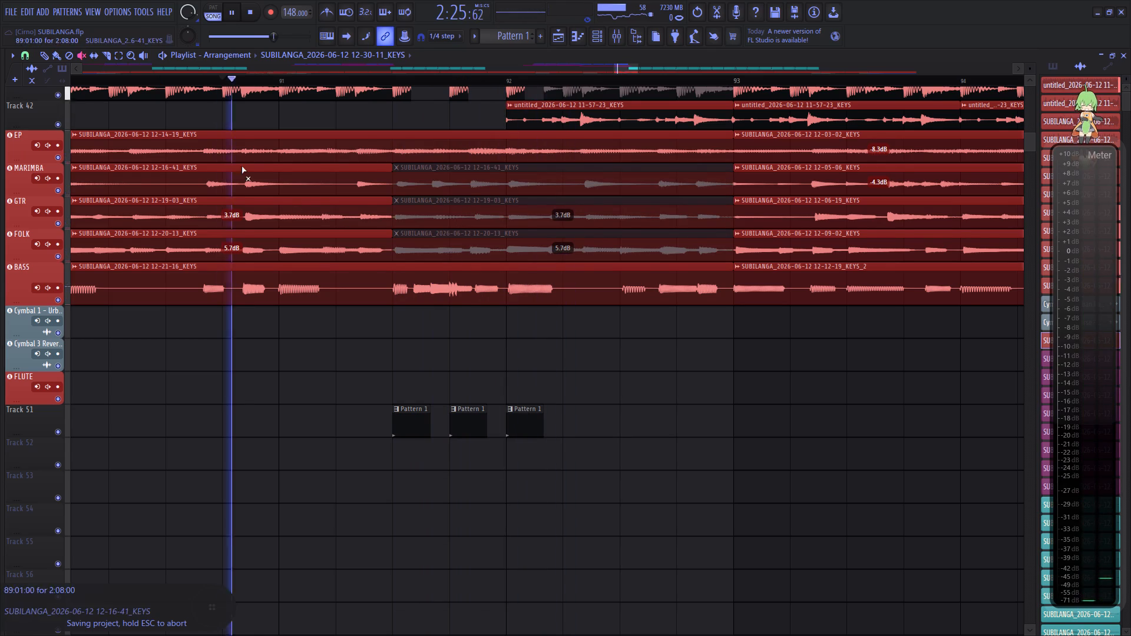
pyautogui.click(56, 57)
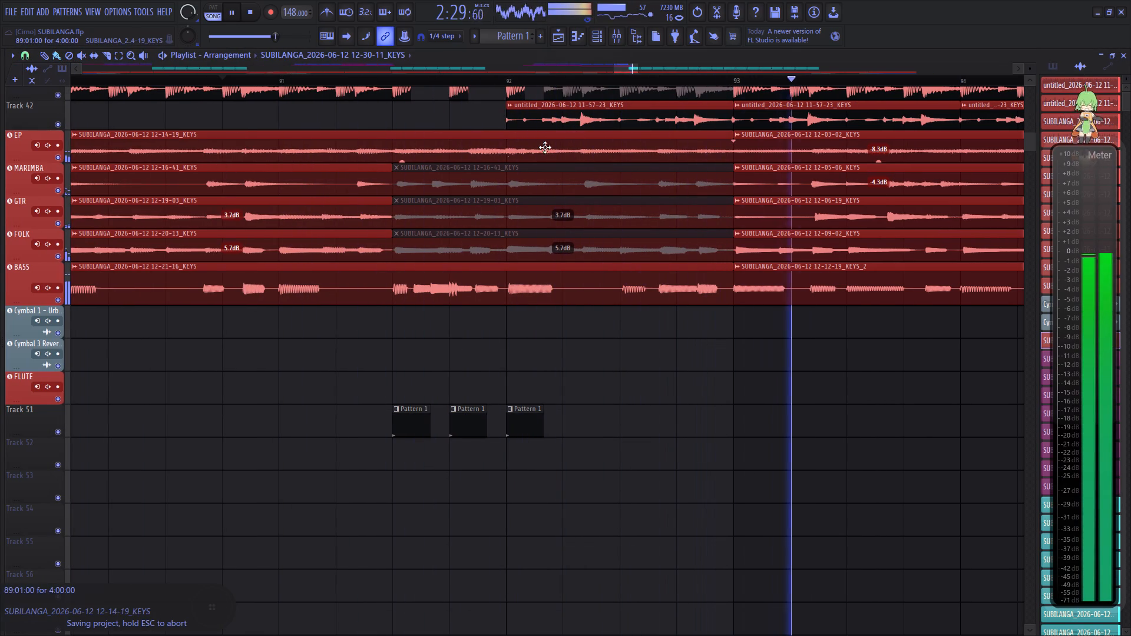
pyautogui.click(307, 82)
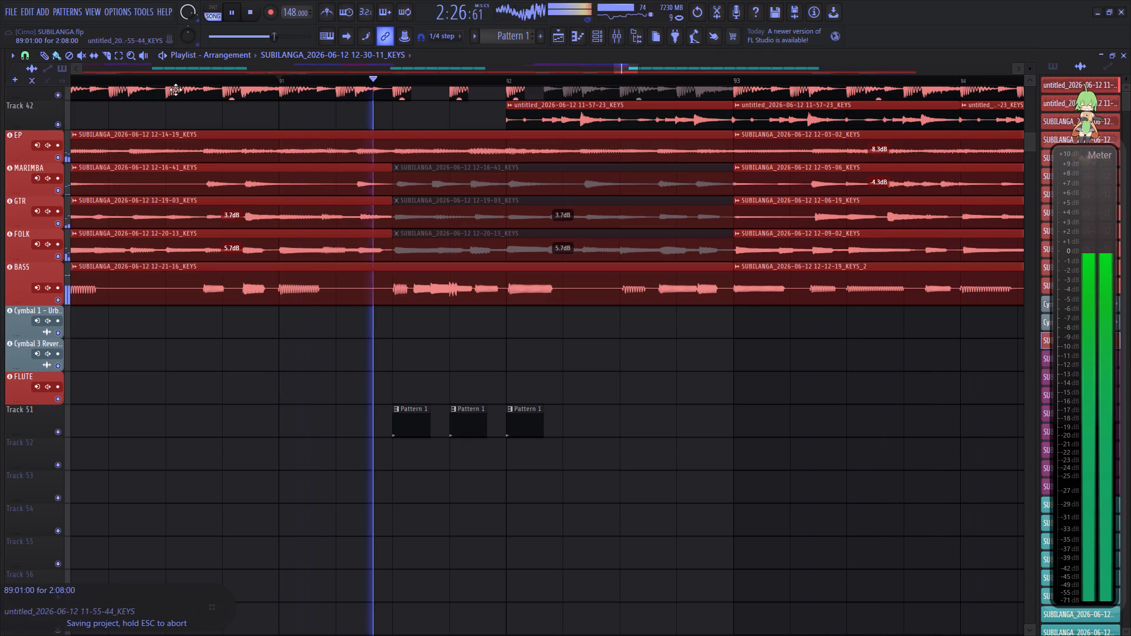
# Slice the BASS clip at 92:05, and mute the piece after the cut and the following BASS clip starting at bar 93.
pyautogui.click(102, 56)
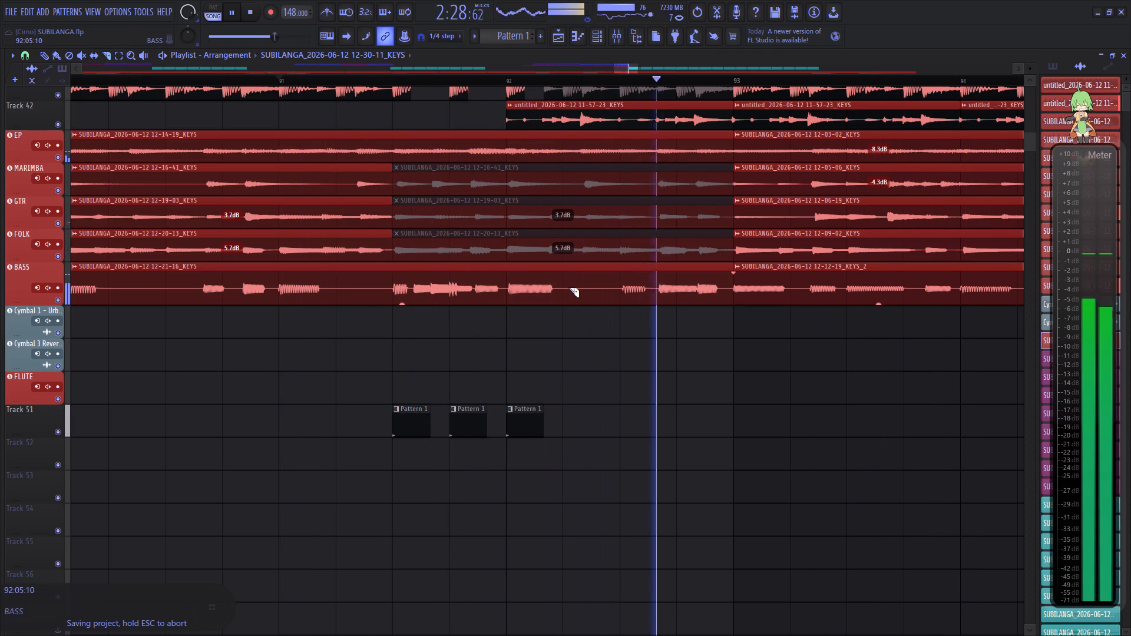
pyautogui.click(567, 287)
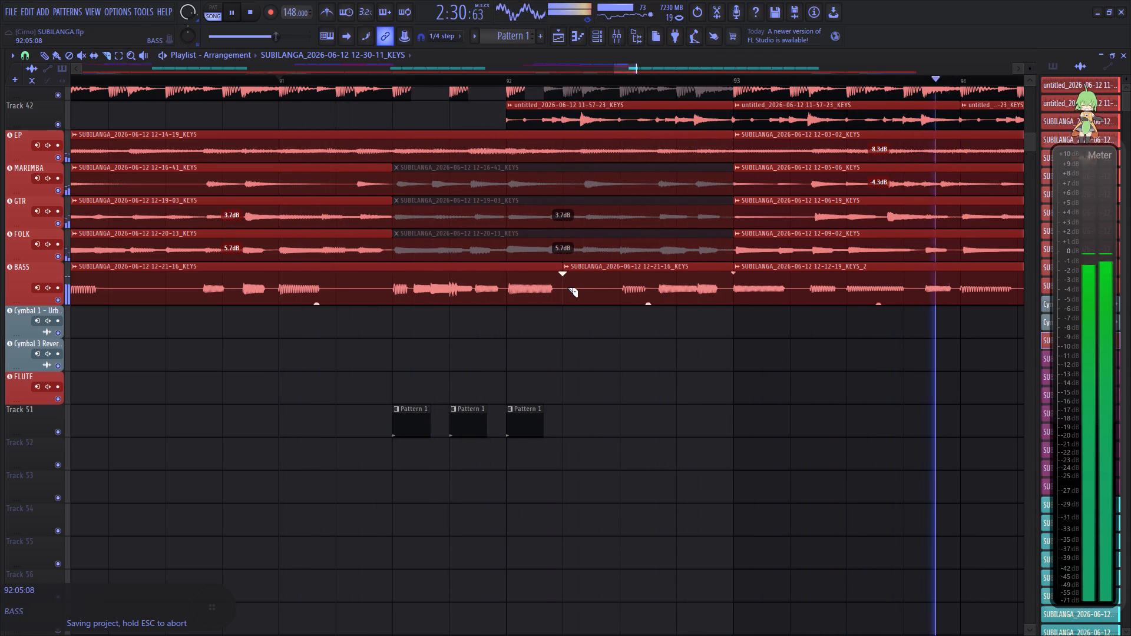
pyautogui.press('space')
pyautogui.press('space')
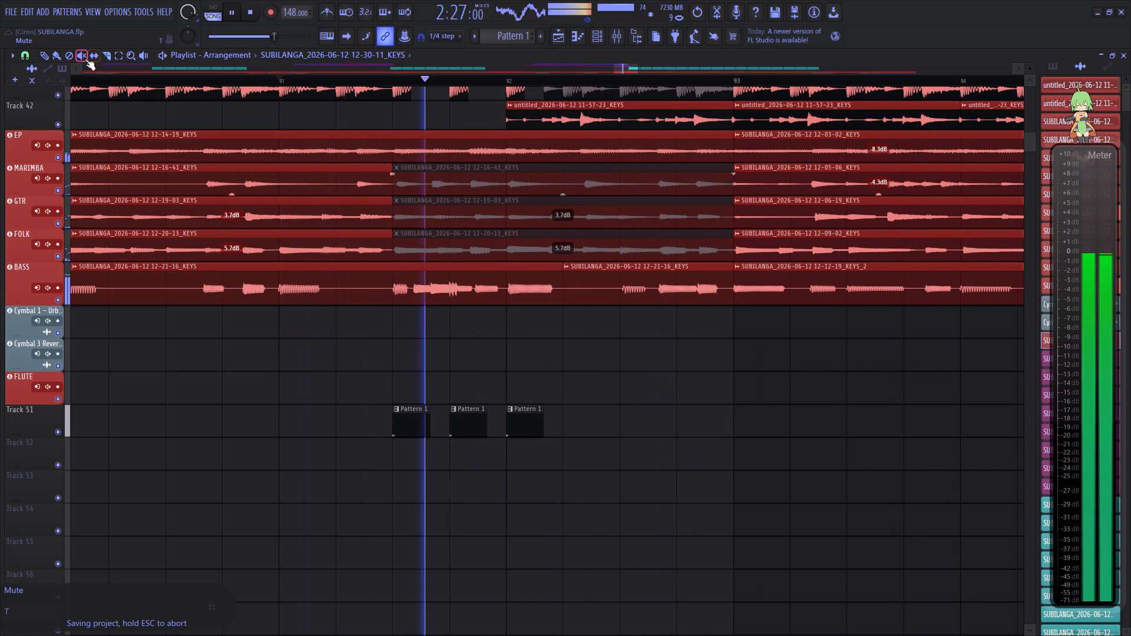
pyautogui.click(82, 57)
pyautogui.click(617, 274)
pyautogui.click(787, 279)
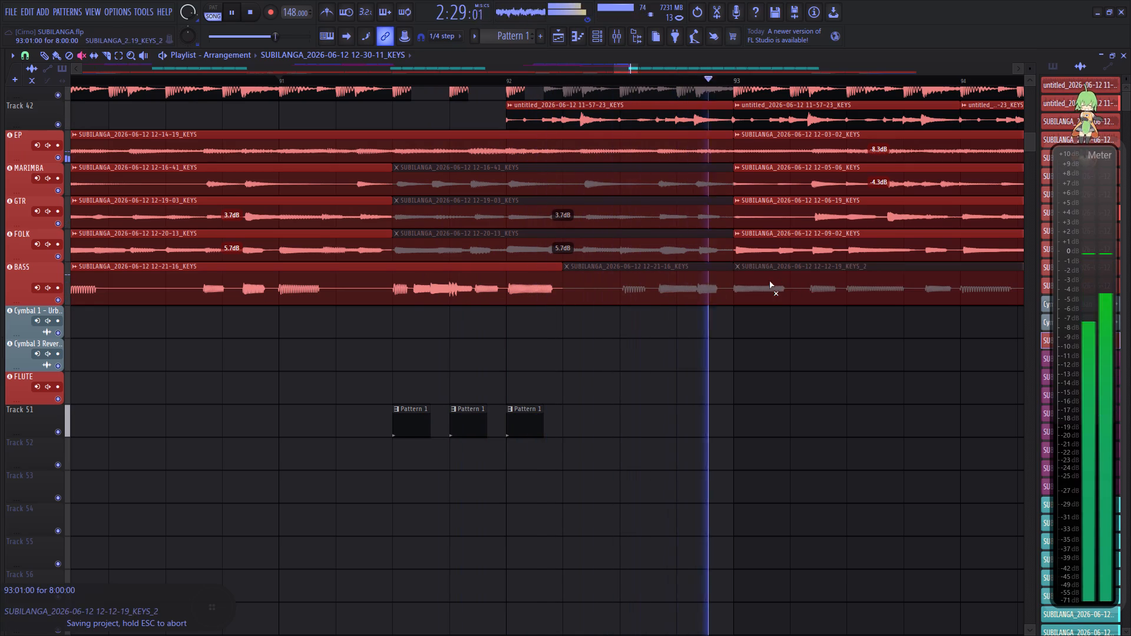
# Listen through the muted BASS passage from bar 93 and its return at bar 101 to judge the edit.
pyautogui.scroll(-17, 695, 80)
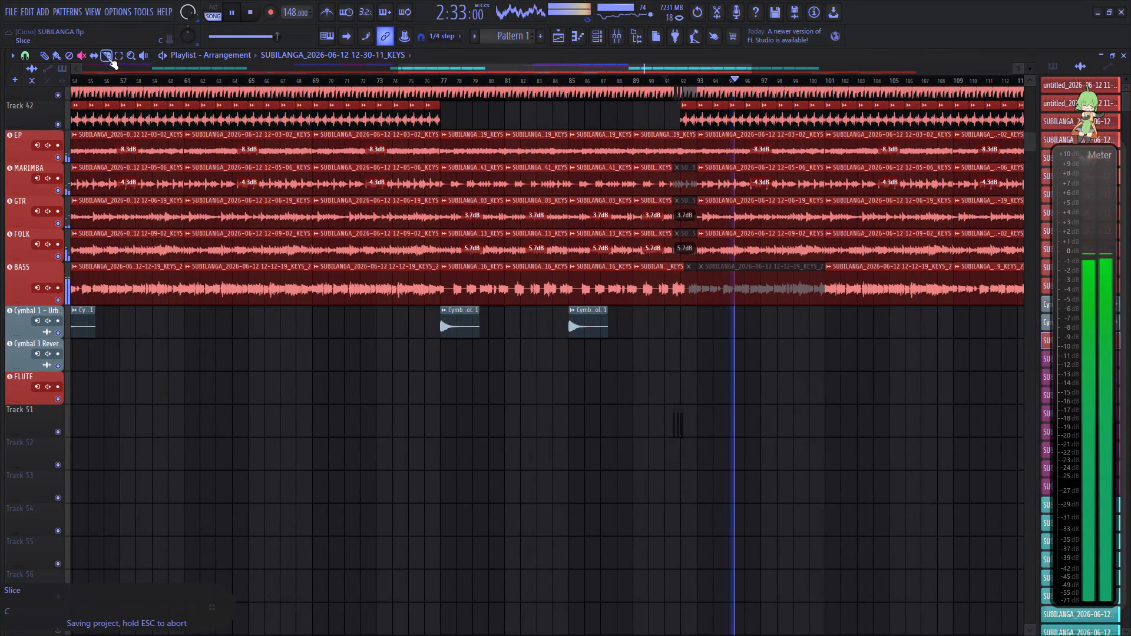
pyautogui.click(108, 58)
pyautogui.scroll(9, 793, 79)
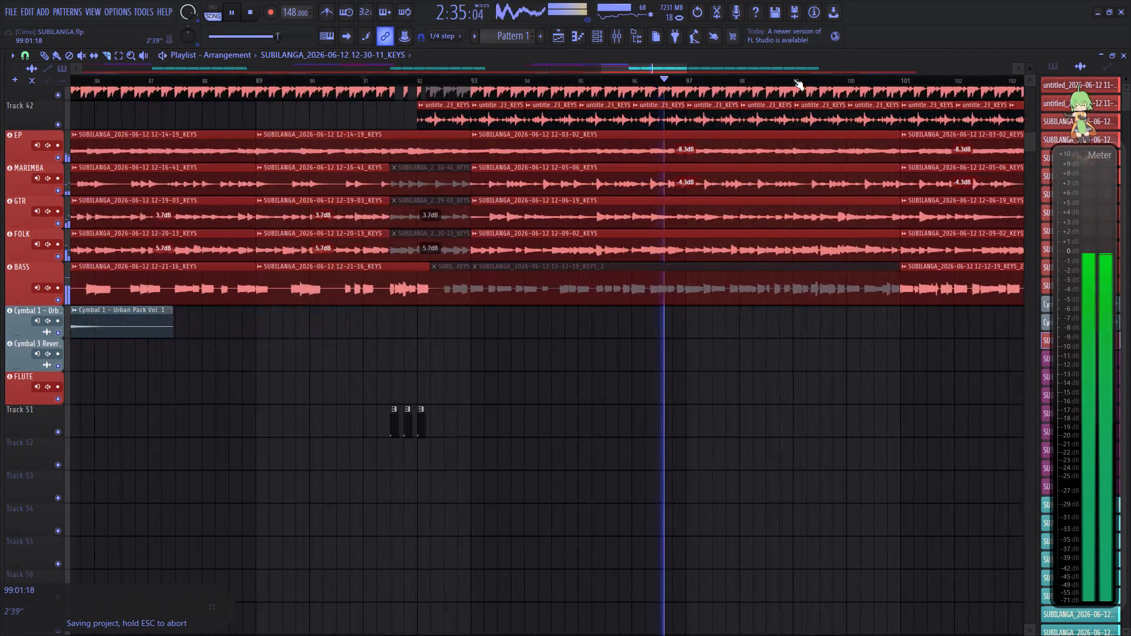
pyautogui.scroll(2, 793, 79)
pyautogui.scroll(-2, 793, 79)
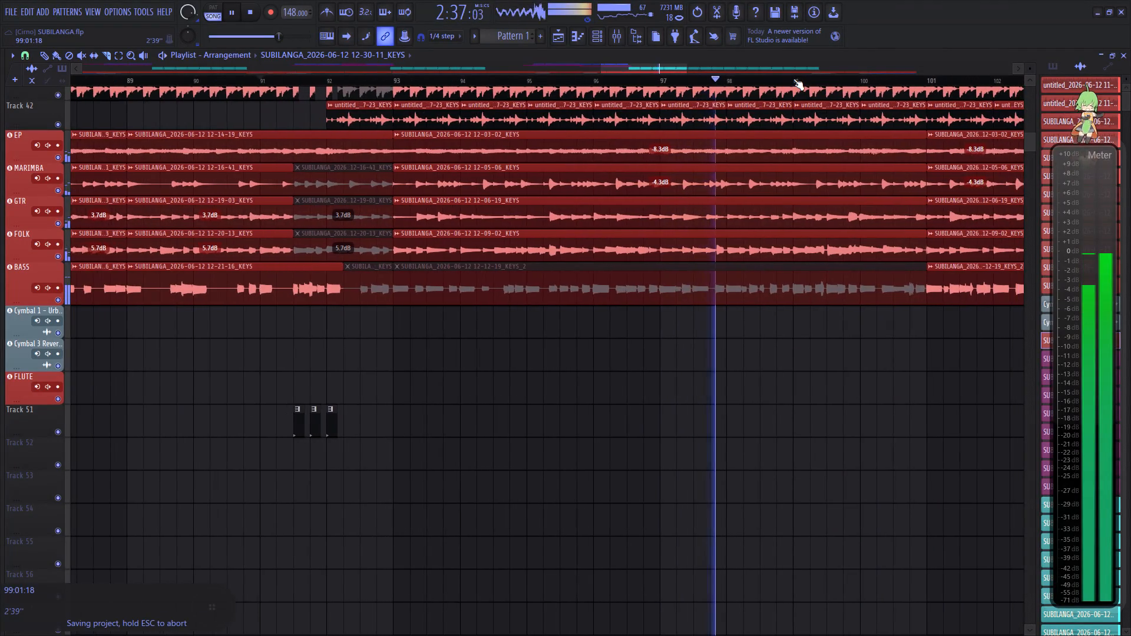
pyautogui.scroll(-1, 793, 79)
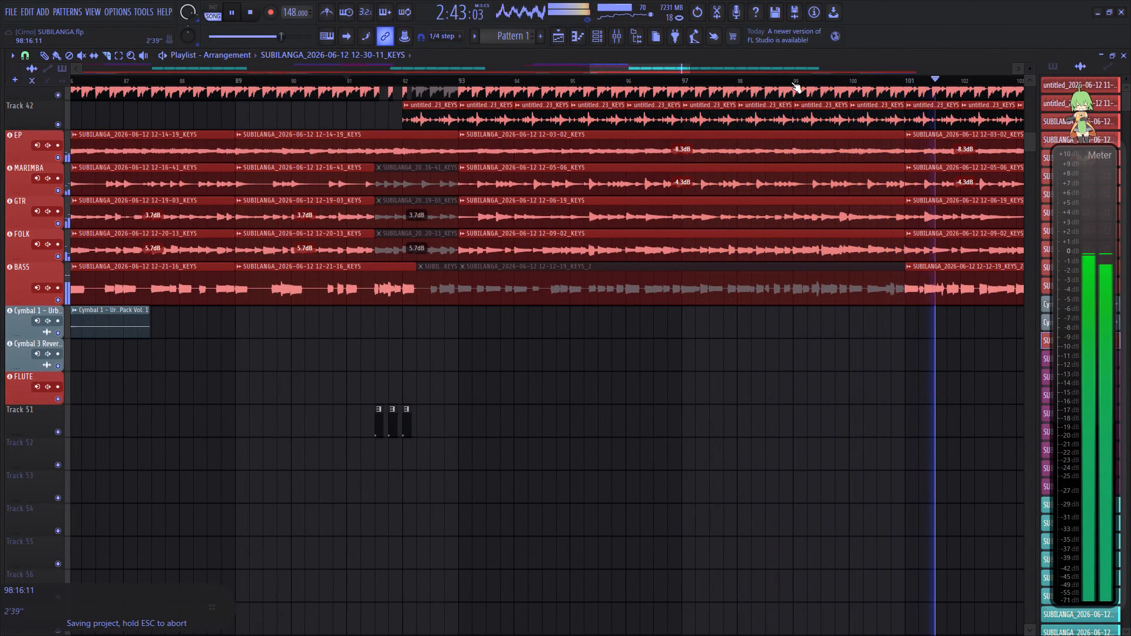
pyautogui.scroll(-8, 791, 82)
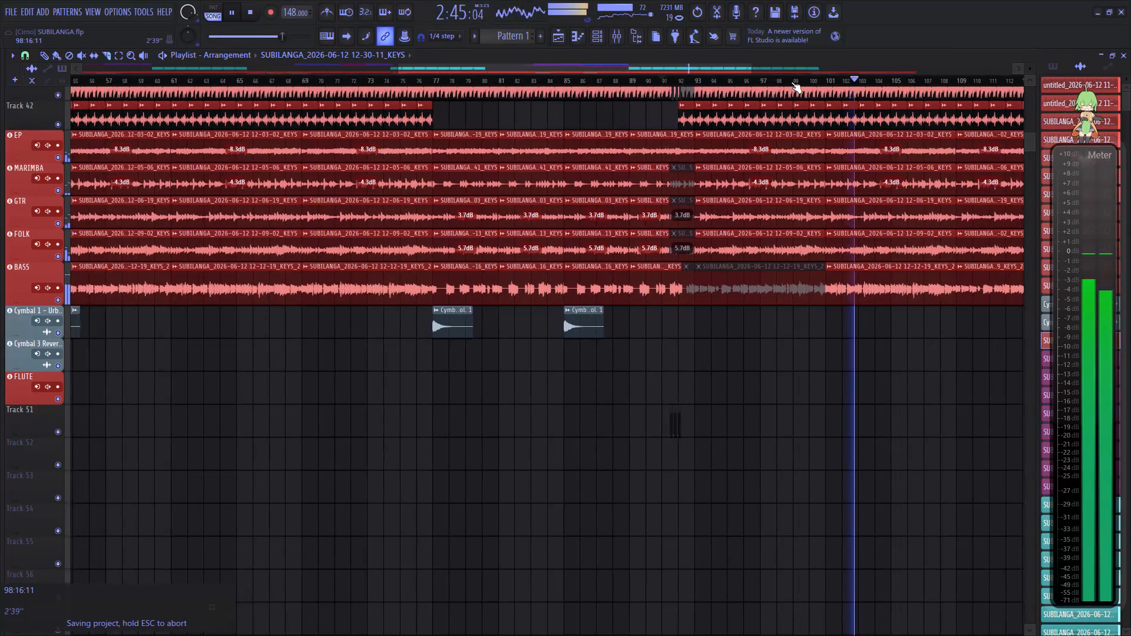
# Save the project.
pyautogui.hotkey('ctrl', 's')
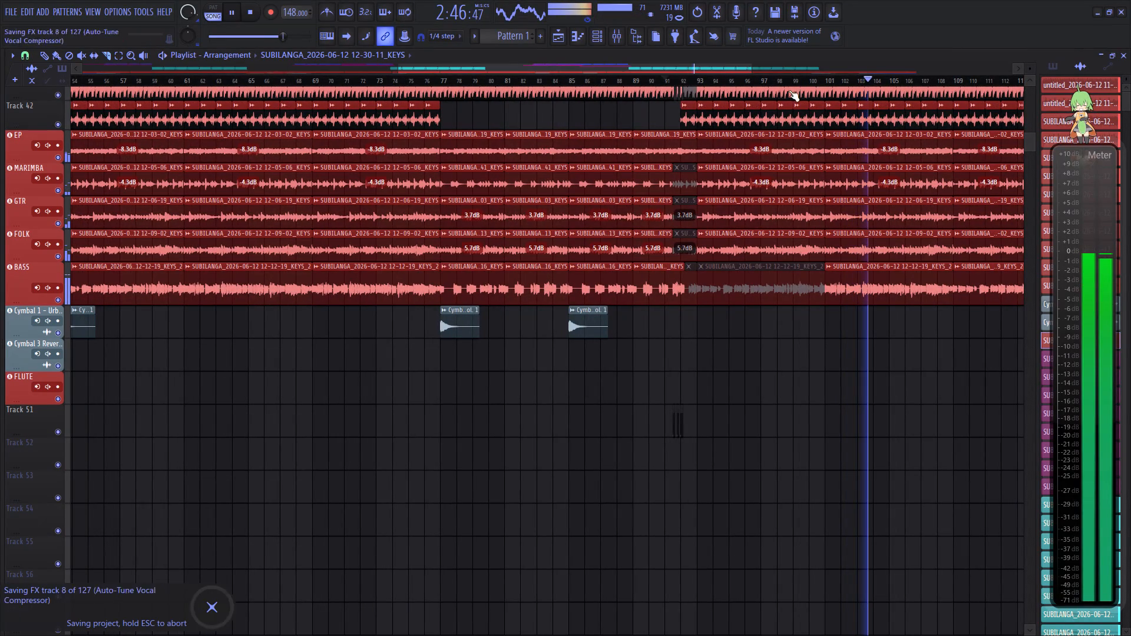
# Look over the arrangement while the song plays, comparing the earlier sections with the edited breakdown and the bars that follow.
pyautogui.moveTo(666, 67); pyautogui.dragTo(746, 68)
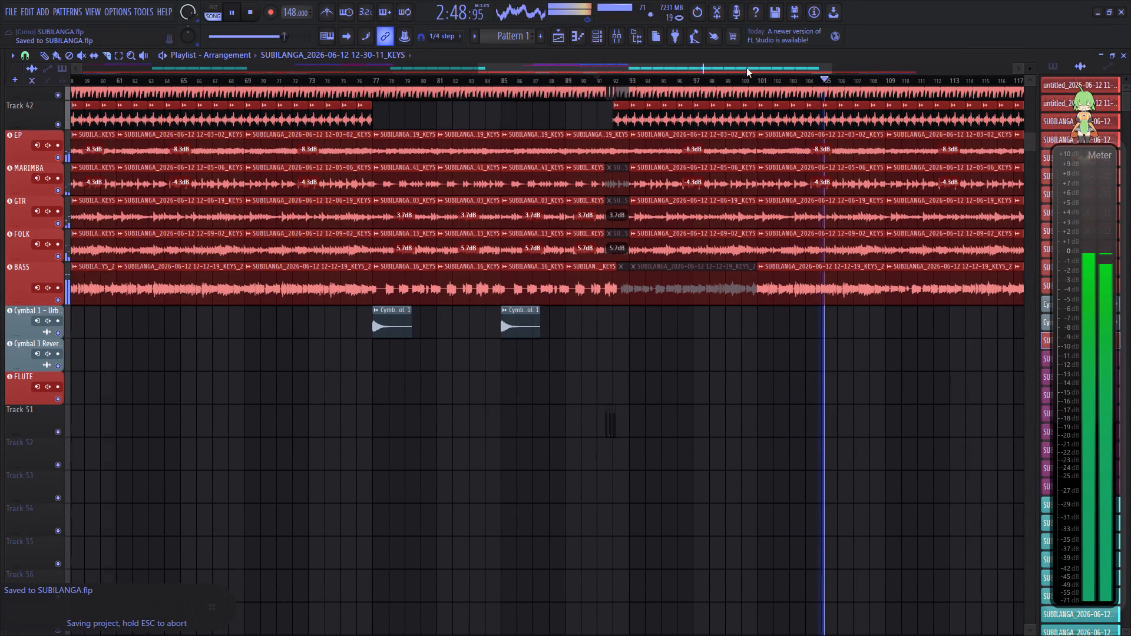
pyautogui.moveTo(746, 68); pyautogui.dragTo(747, 67)
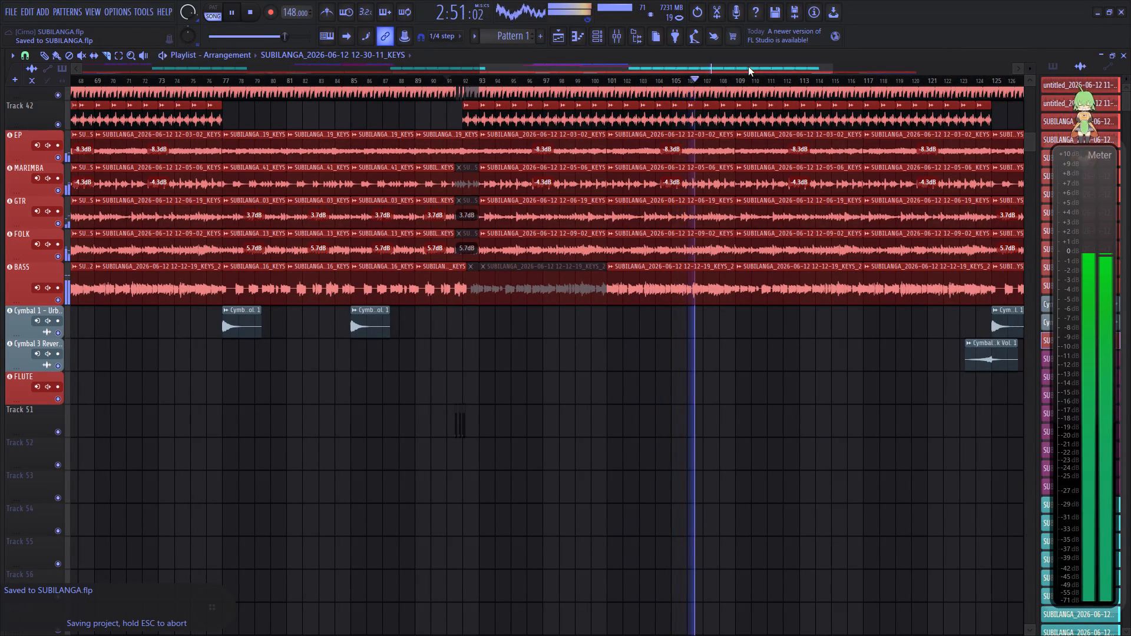
pyautogui.moveTo(748, 67); pyautogui.dragTo(391, 75)
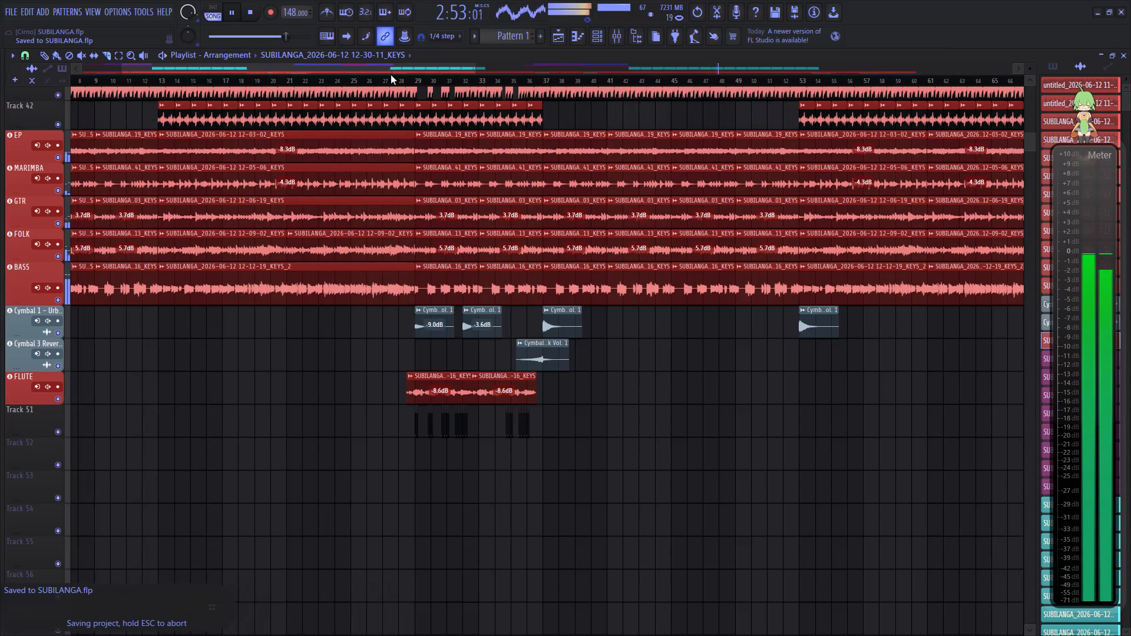
pyautogui.moveTo(391, 75); pyautogui.dragTo(584, 96)
pyautogui.moveTo(624, 93); pyautogui.dragTo(783, 93)
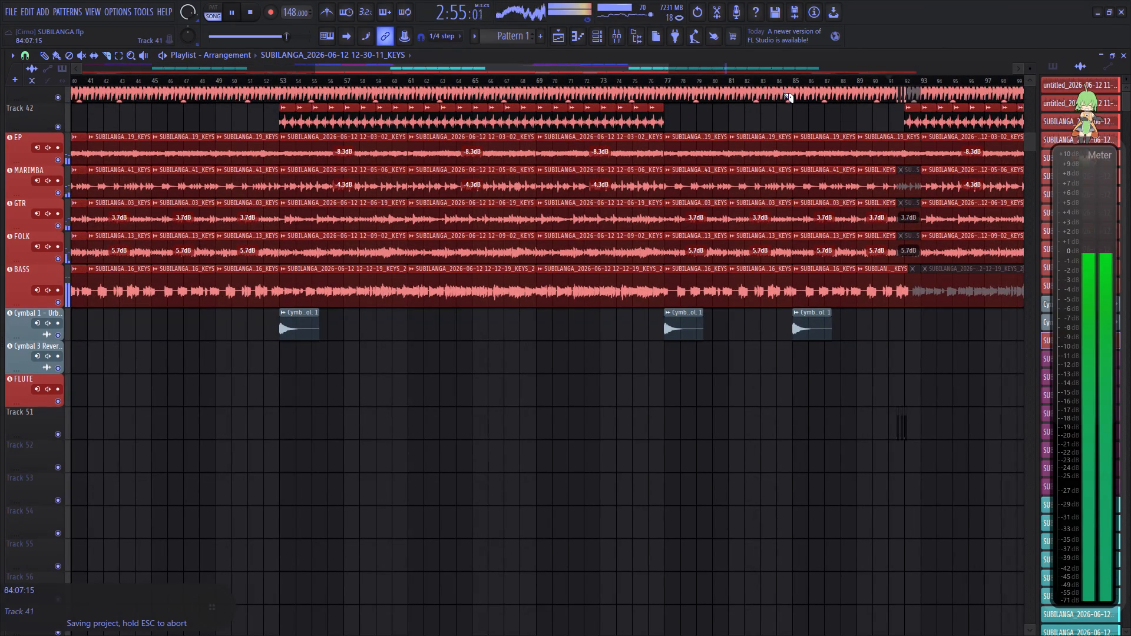
pyautogui.moveTo(600, 67); pyautogui.dragTo(813, 74)
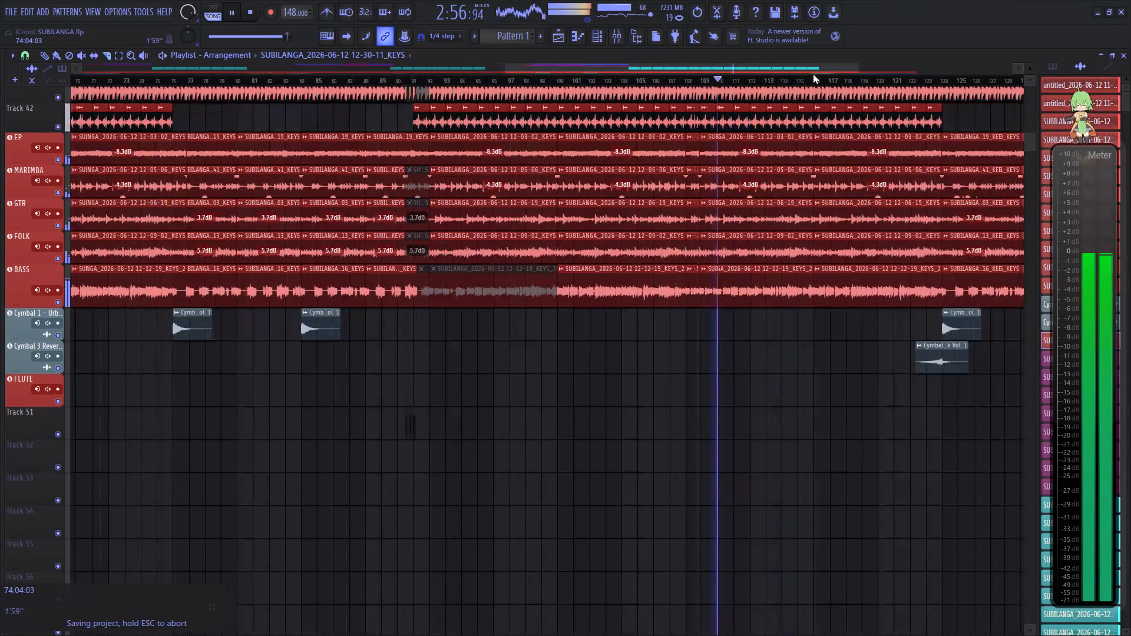
# Check the DRUMS track's contribution to the mix by toggling its solo and mute during playback of the later bars.
pyautogui.moveTo(813, 74); pyautogui.dragTo(846, 75)
pyautogui.moveTo(631, 68); pyautogui.dragTo(631, 67)
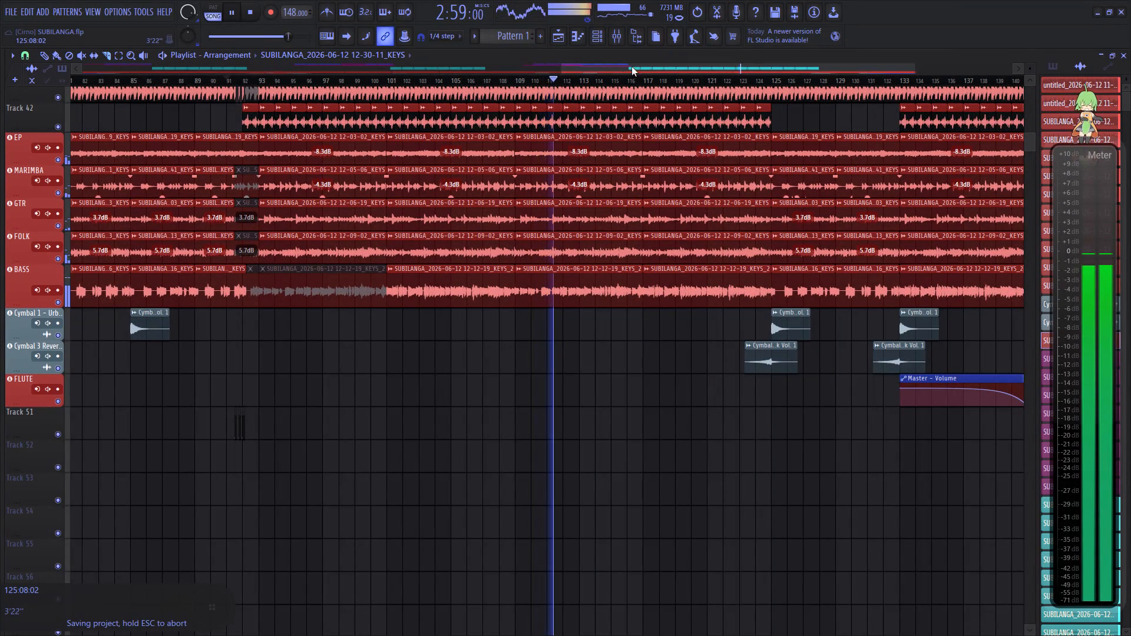
pyautogui.moveTo(631, 67); pyautogui.dragTo(677, 63)
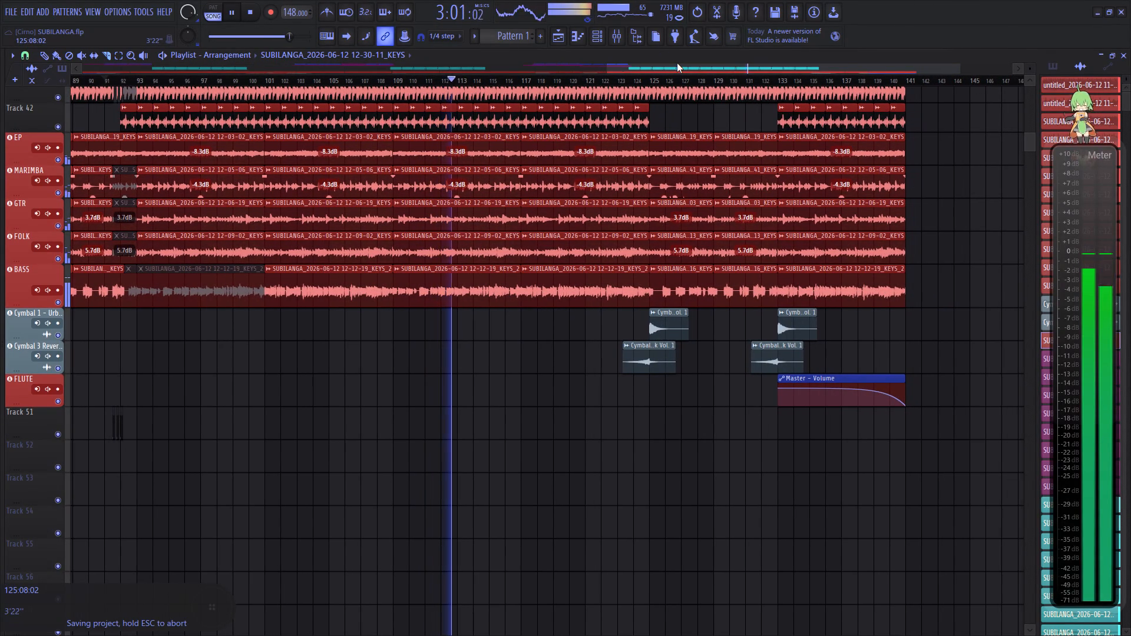
pyautogui.click(610, 32)
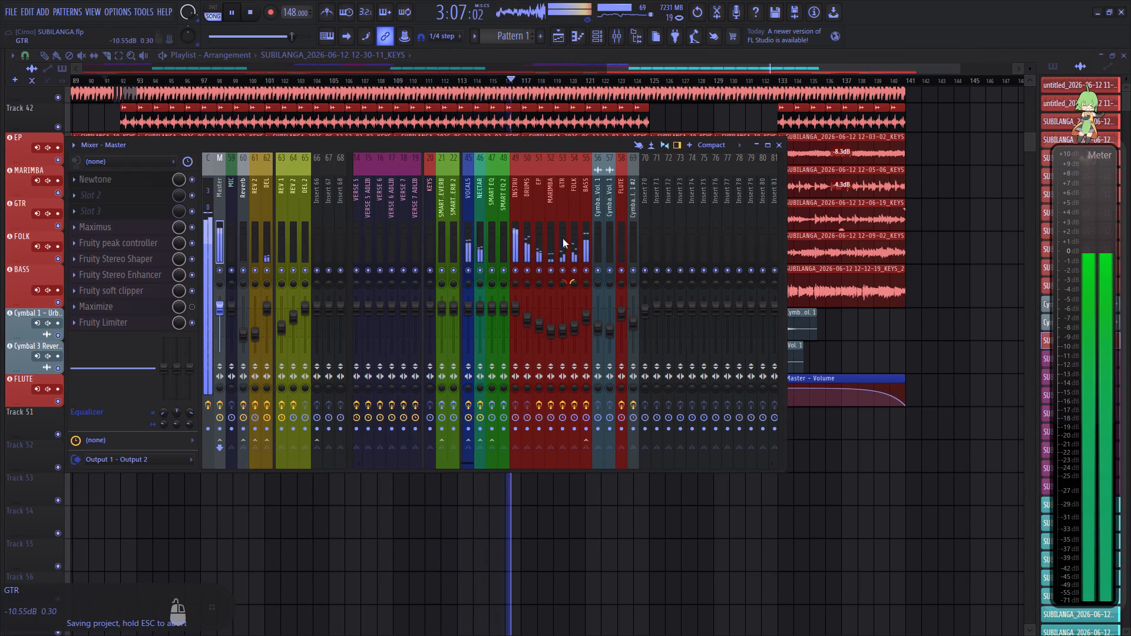
pyautogui.rightClick(528, 274)
pyautogui.rightClick(528, 274)
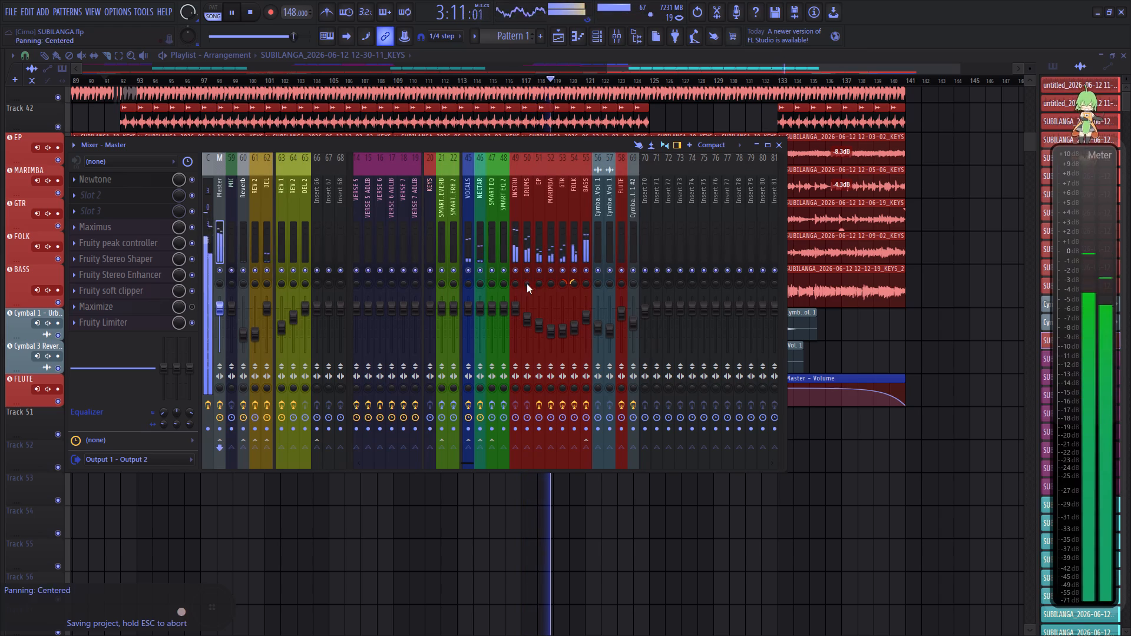
pyautogui.click(527, 267)
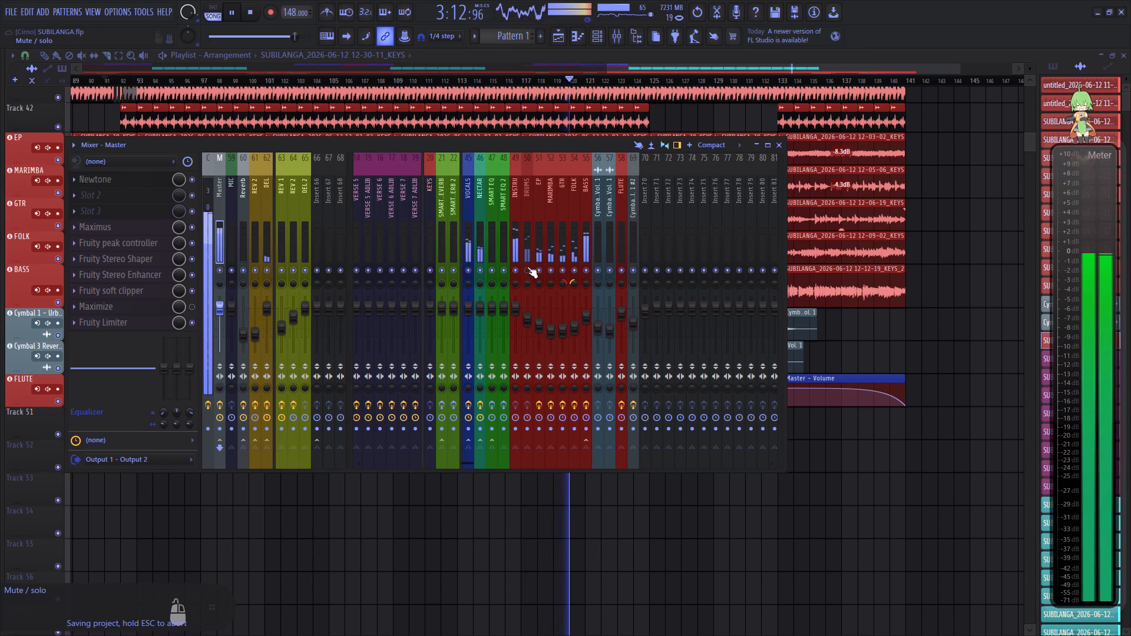
pyautogui.click(527, 267)
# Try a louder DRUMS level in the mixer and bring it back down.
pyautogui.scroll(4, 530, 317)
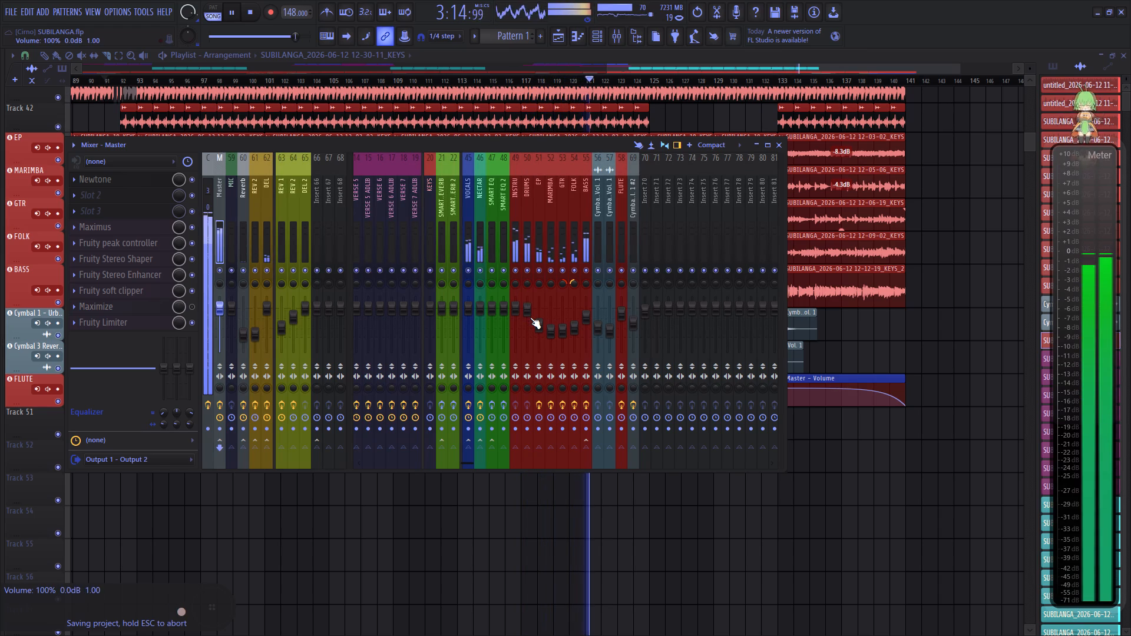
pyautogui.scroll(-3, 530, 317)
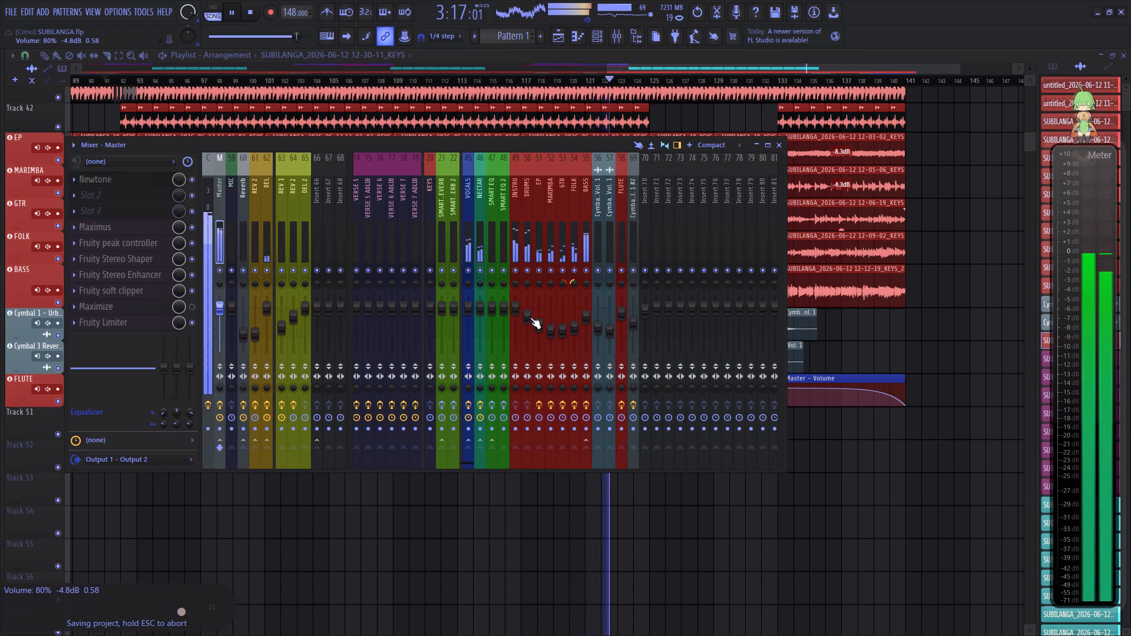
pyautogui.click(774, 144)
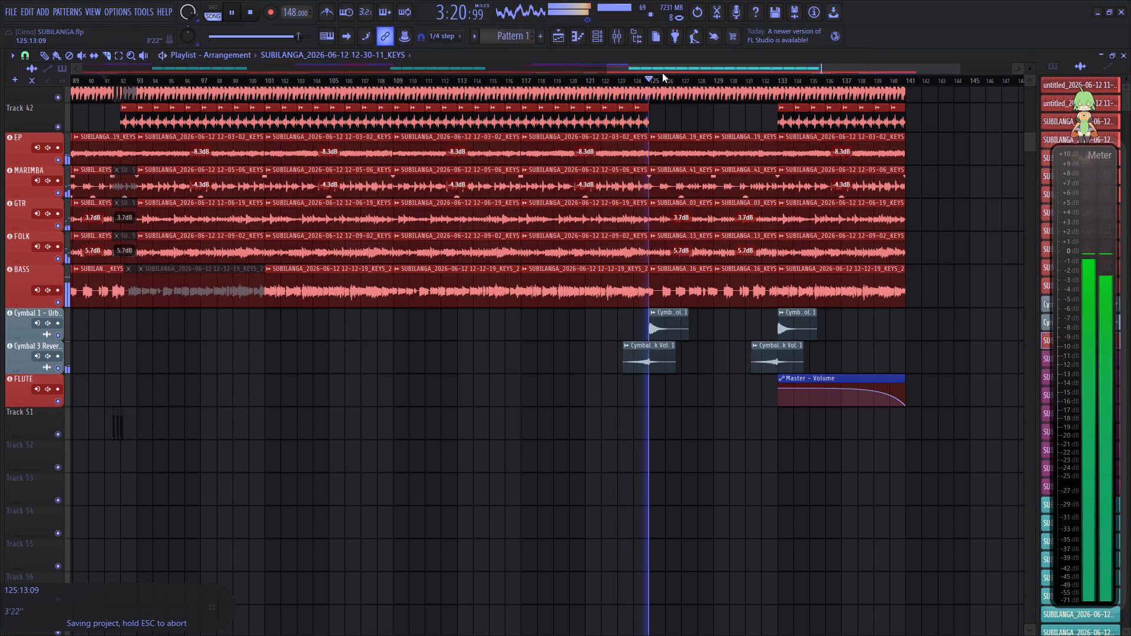
# Listen through the closing section from bar 125 and the master volume fade-out from bar 133, and pause playback.
pyautogui.moveTo(667, 66); pyautogui.dragTo(682, 65)
pyautogui.click(617, 34)
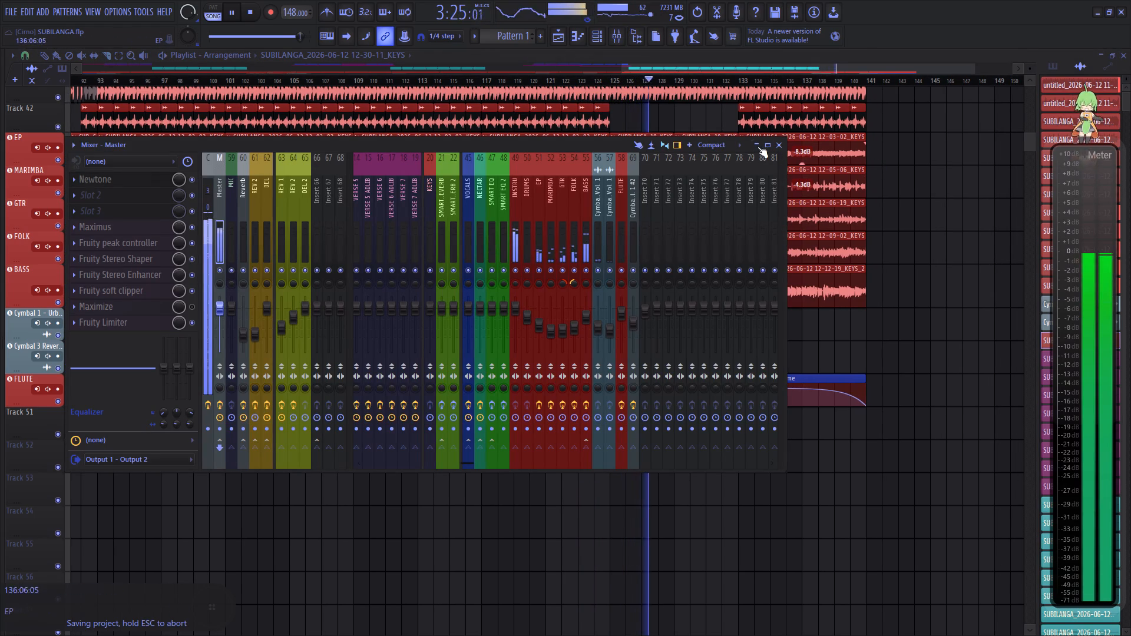
pyautogui.click(781, 144)
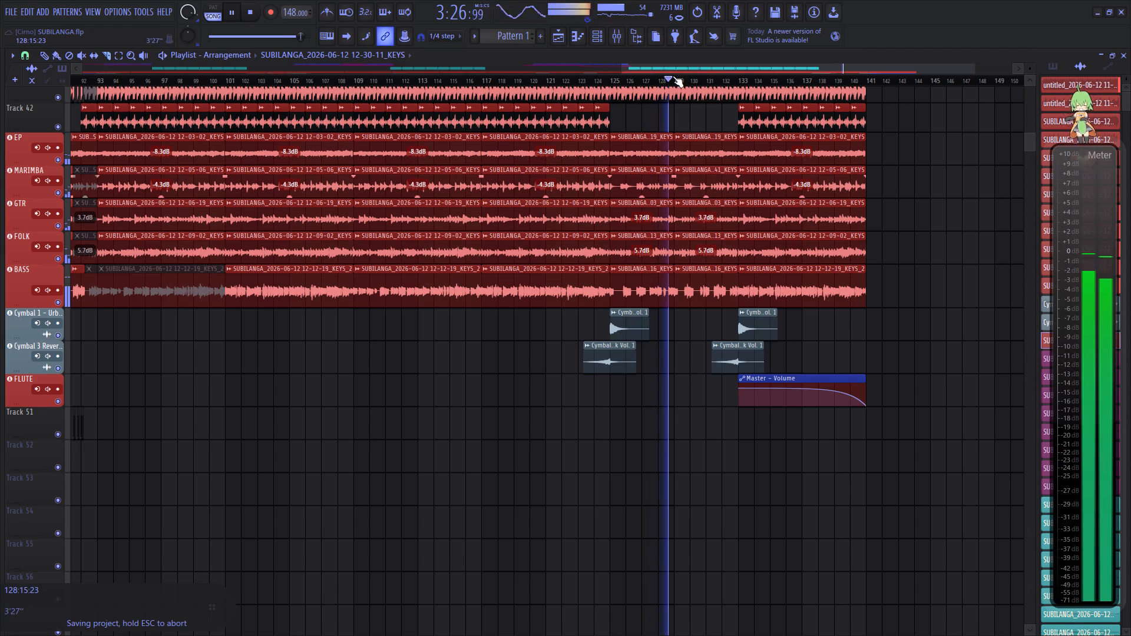
pyautogui.moveTo(676, 68); pyautogui.dragTo(711, 60)
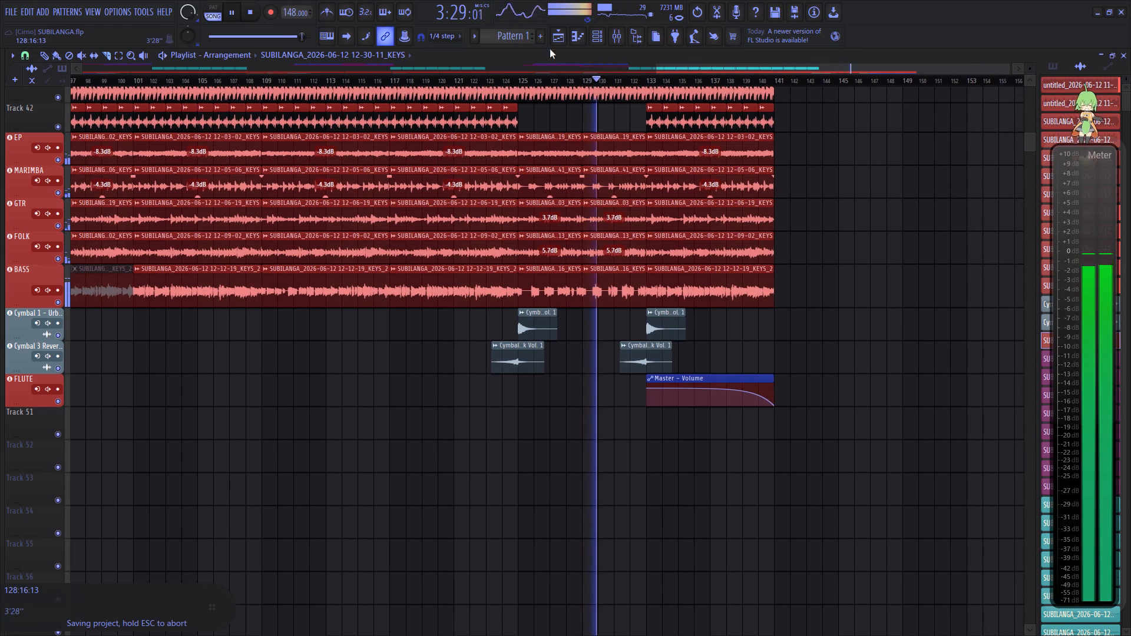
pyautogui.click(8, 8)
pyautogui.click(22, 65)
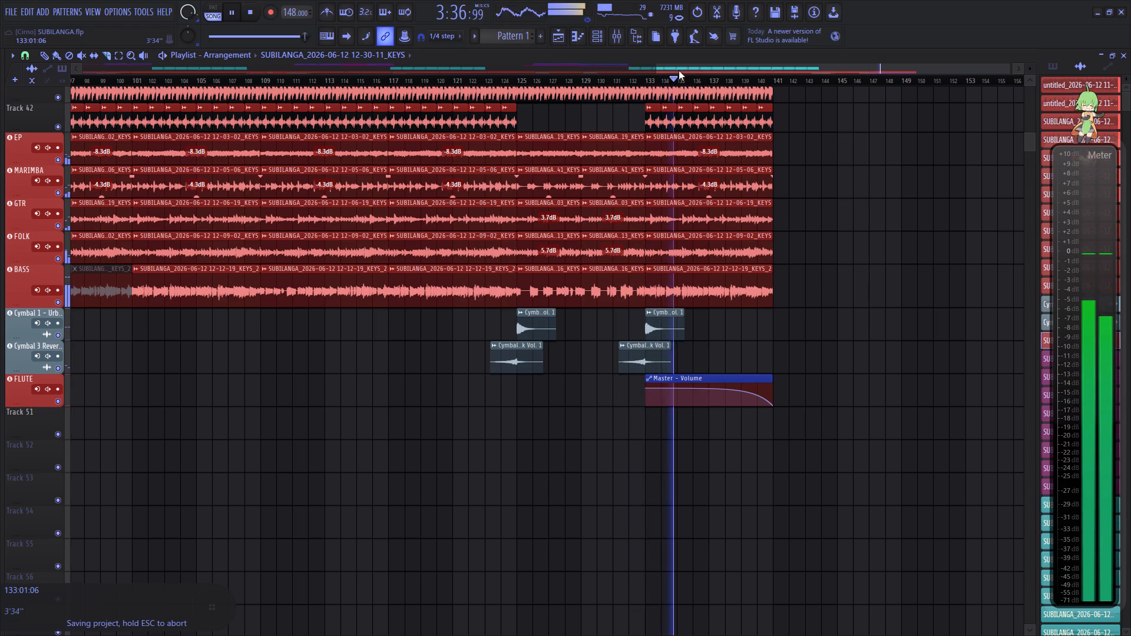
pyautogui.moveTo(686, 69); pyautogui.dragTo(722, 64)
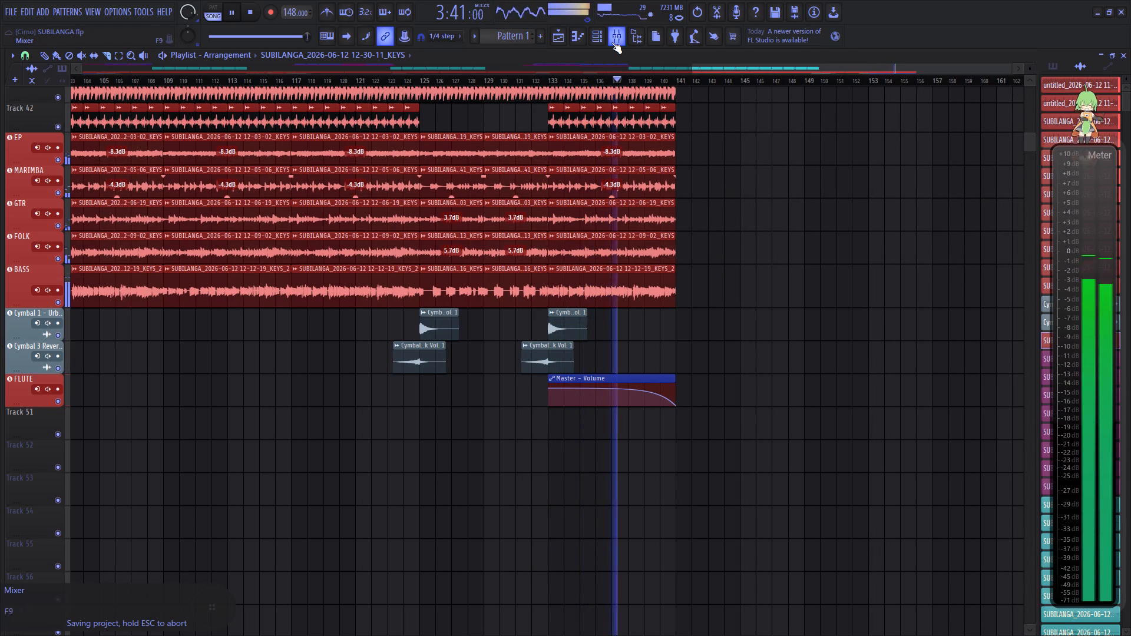
pyautogui.moveTo(724, 70); pyautogui.dragTo(758, 67)
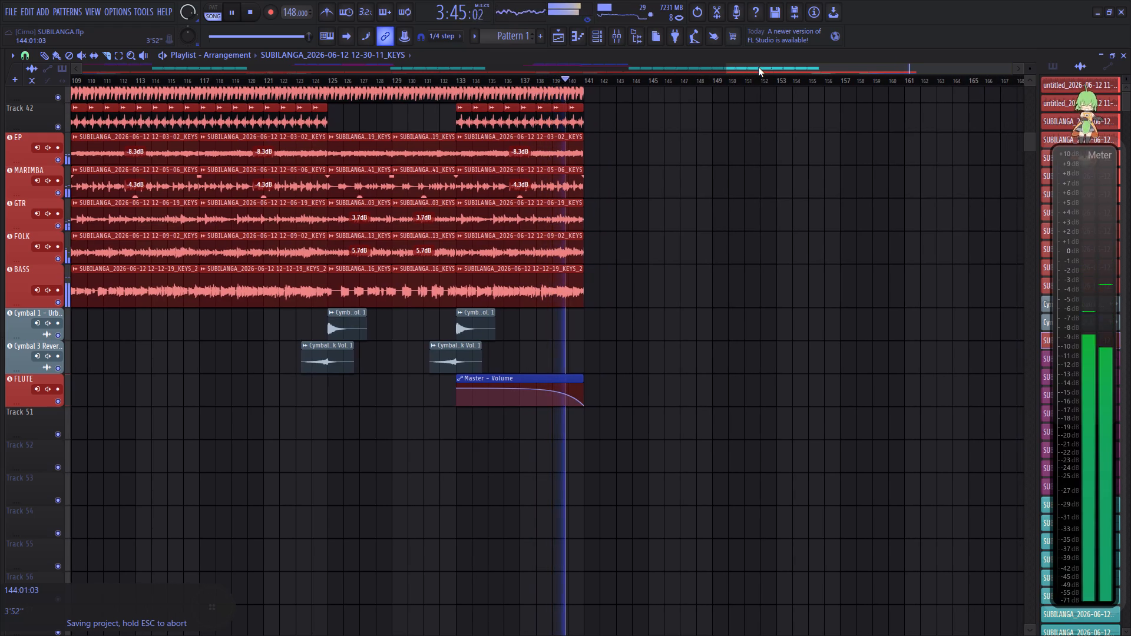
pyautogui.moveTo(758, 67); pyautogui.dragTo(218, 44)
pyautogui.click(256, 9)
# Add the main and featured artist names before "- KREPTONATE PRODUCTION" in the project credits' author entry.
pyautogui.click(116, 11)
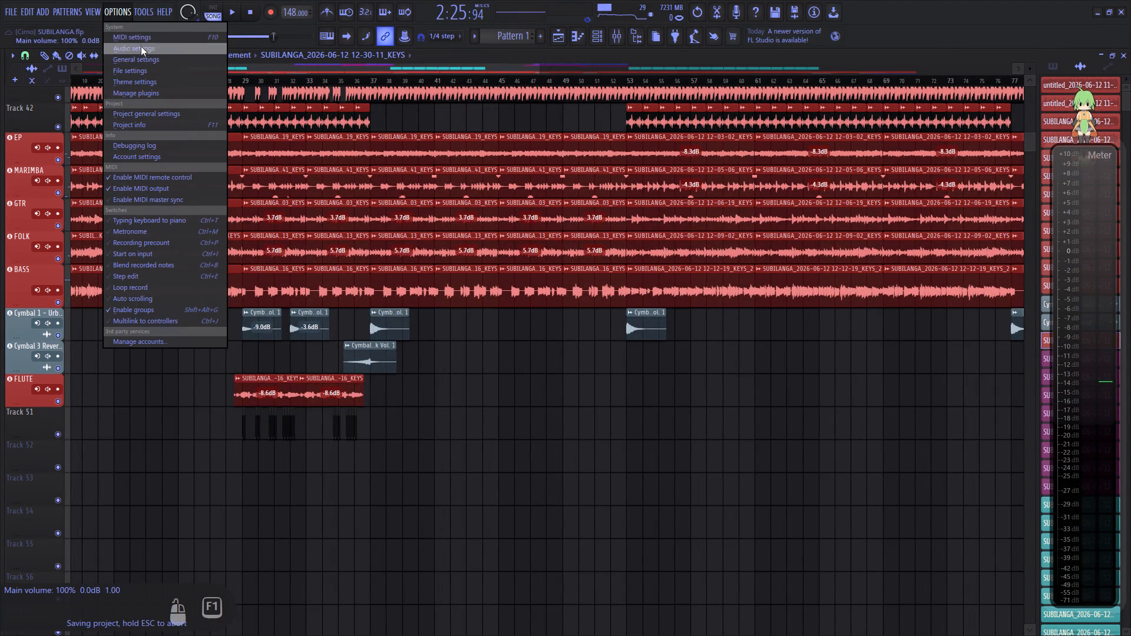
pyautogui.click(151, 53)
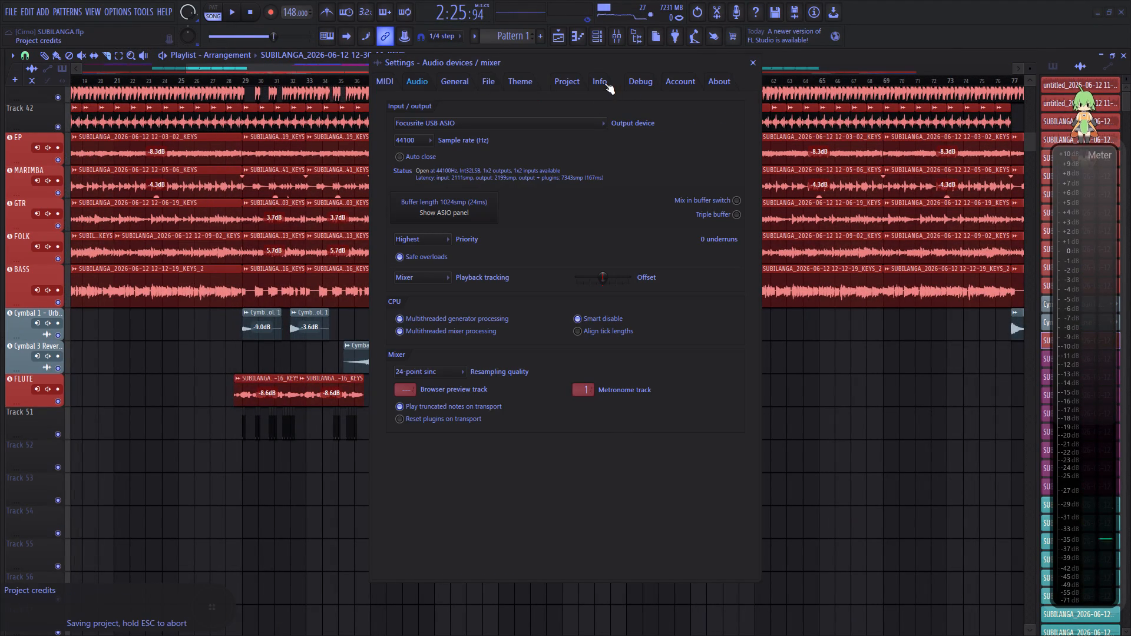
pyautogui.click(604, 83)
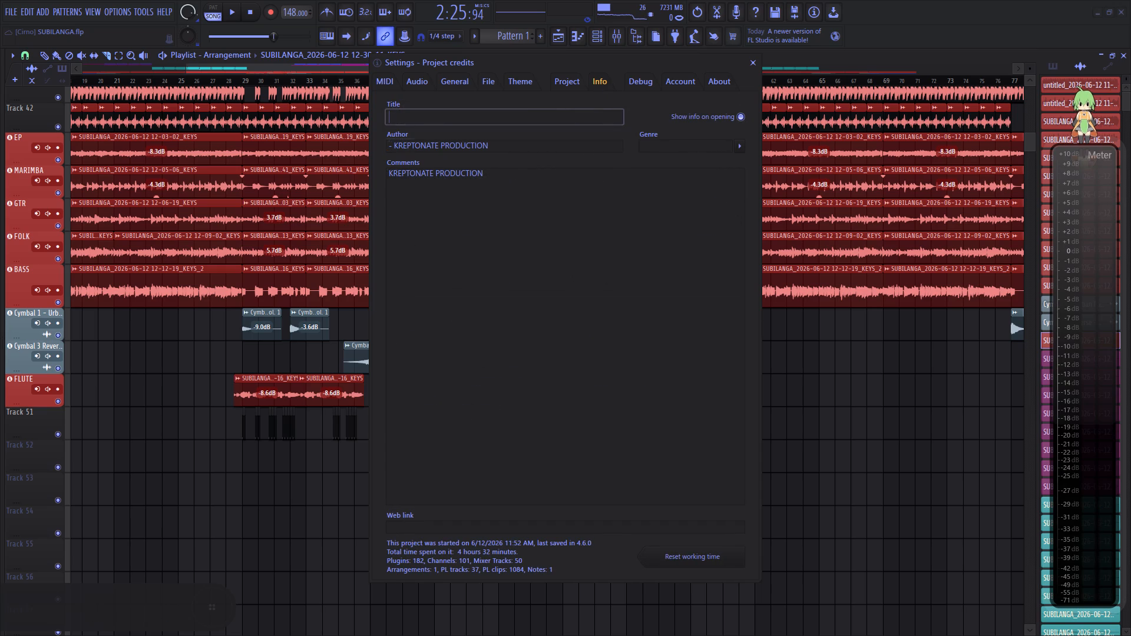
pyautogui.click(388, 145)
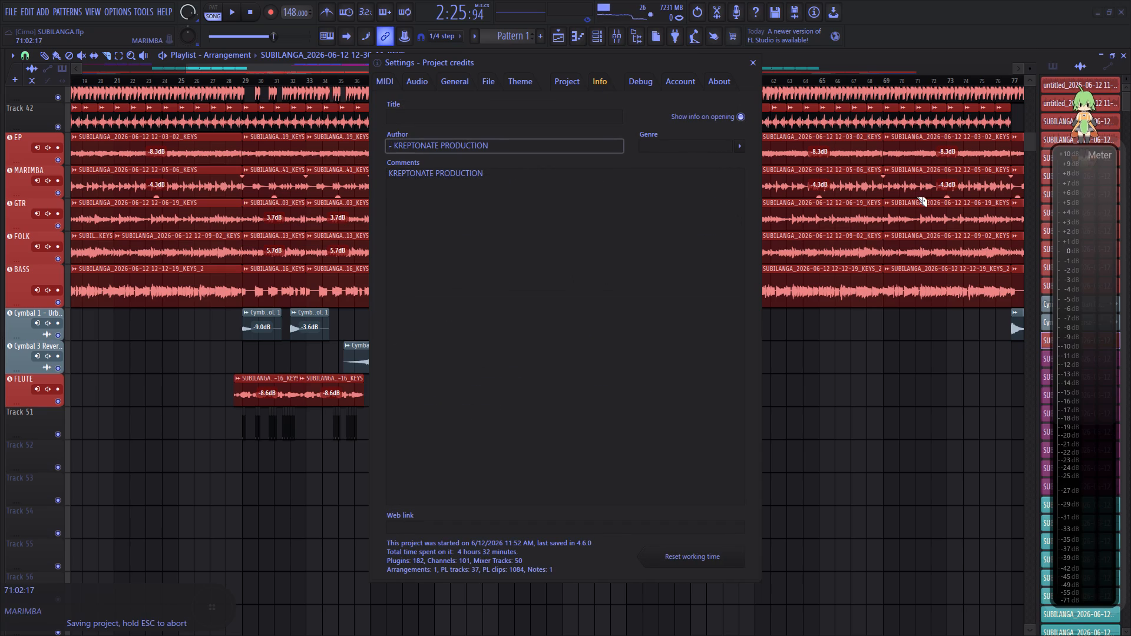
pyautogui.press('Left')
pyautogui.press('Left')
pyautogui.press('Left')
pyautogui.press('Left')
pyautogui.press('Left')
pyautogui.press('e')
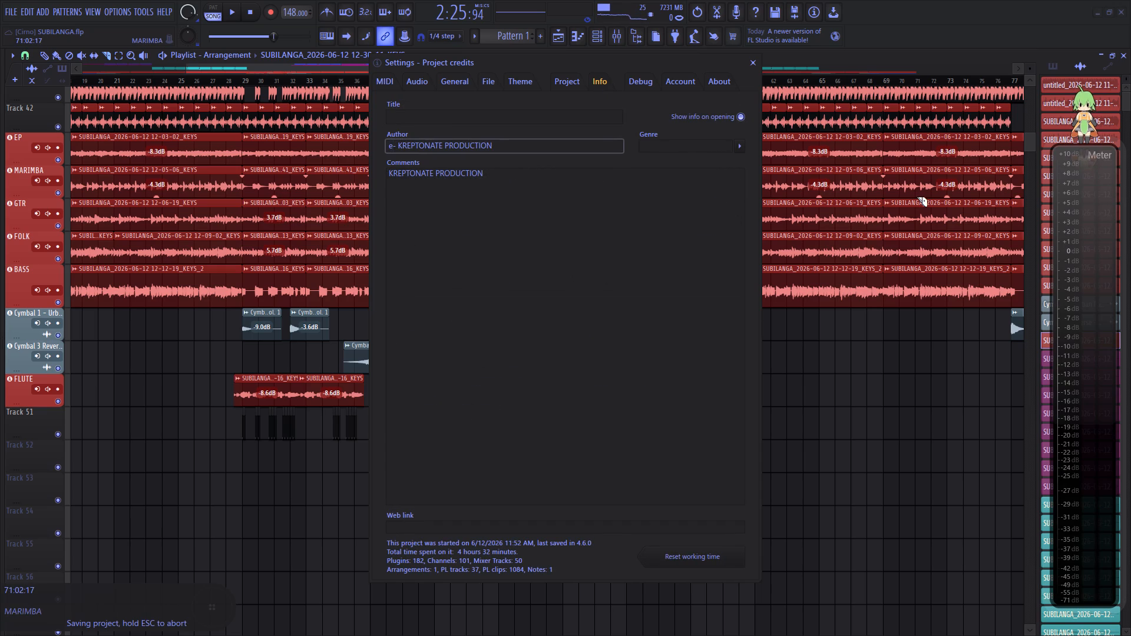
pyautogui.press('BackSpace')
pyautogui.press('e')
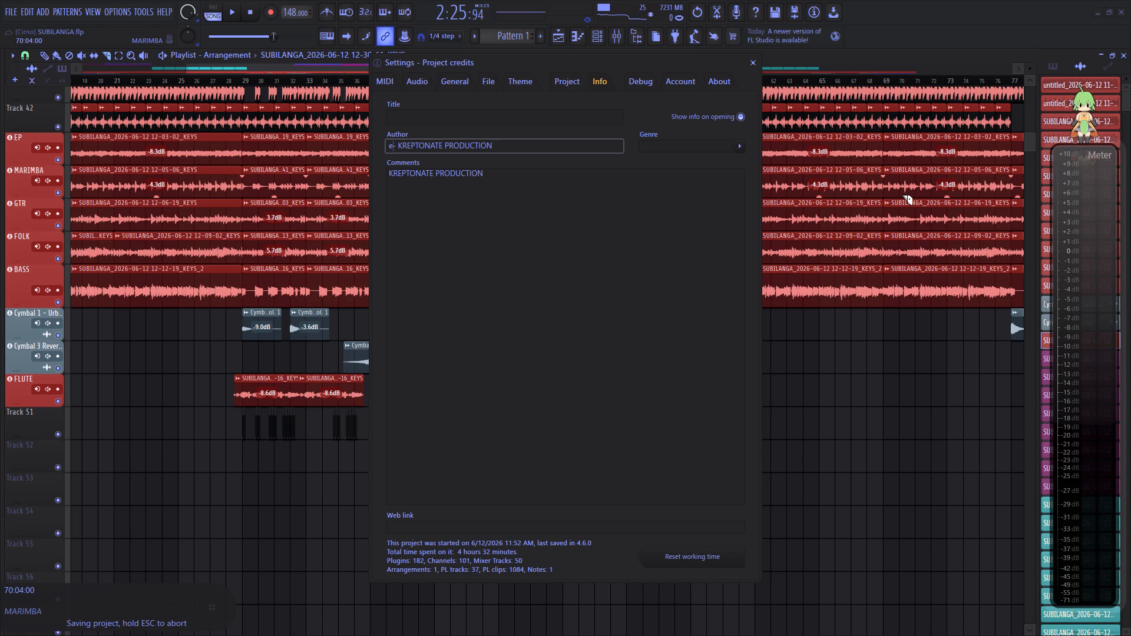
pyautogui.press('BackSpace')
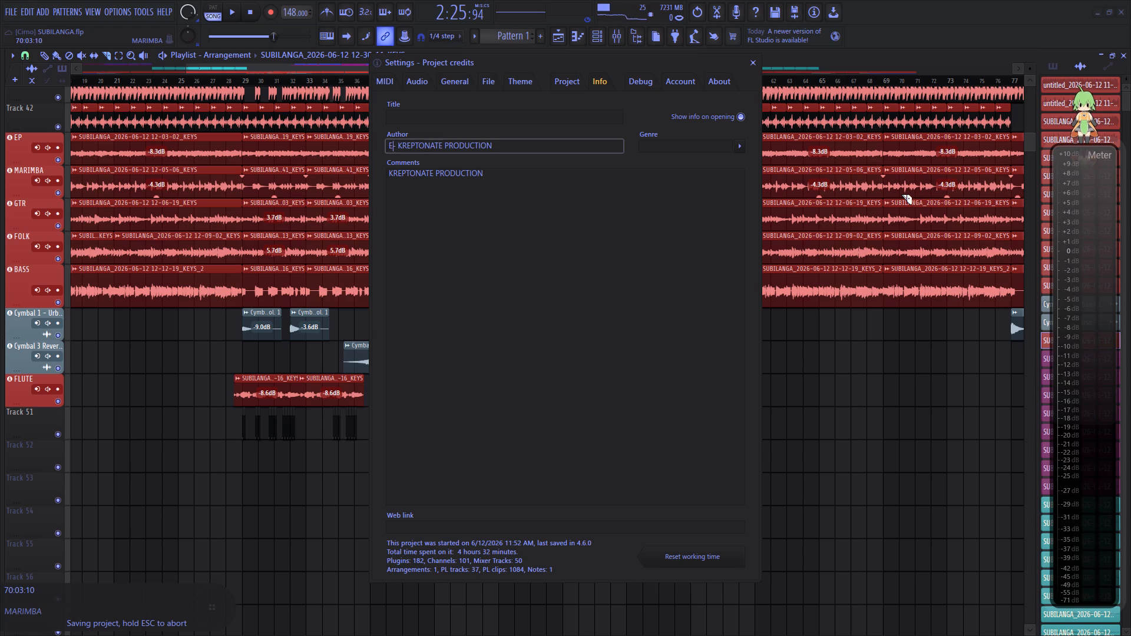
pyautogui.press('v')
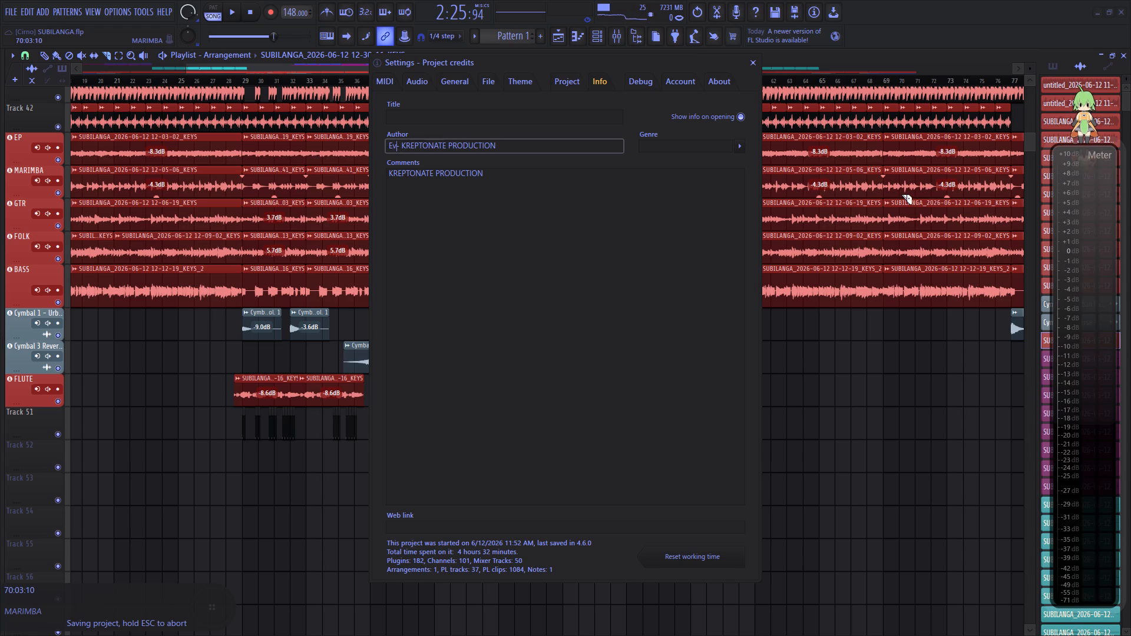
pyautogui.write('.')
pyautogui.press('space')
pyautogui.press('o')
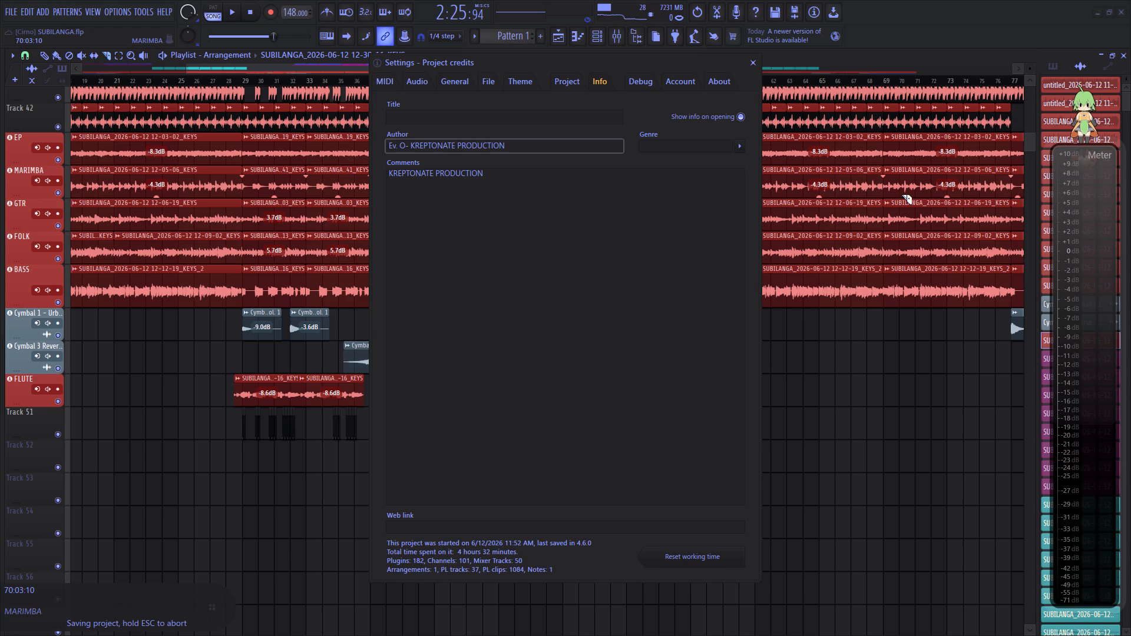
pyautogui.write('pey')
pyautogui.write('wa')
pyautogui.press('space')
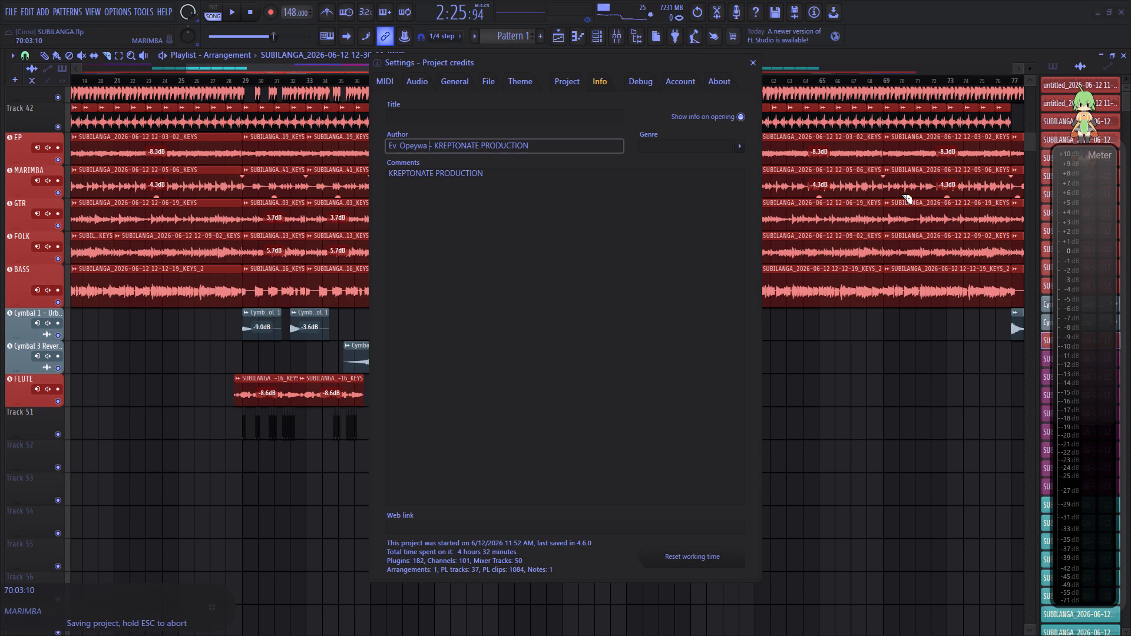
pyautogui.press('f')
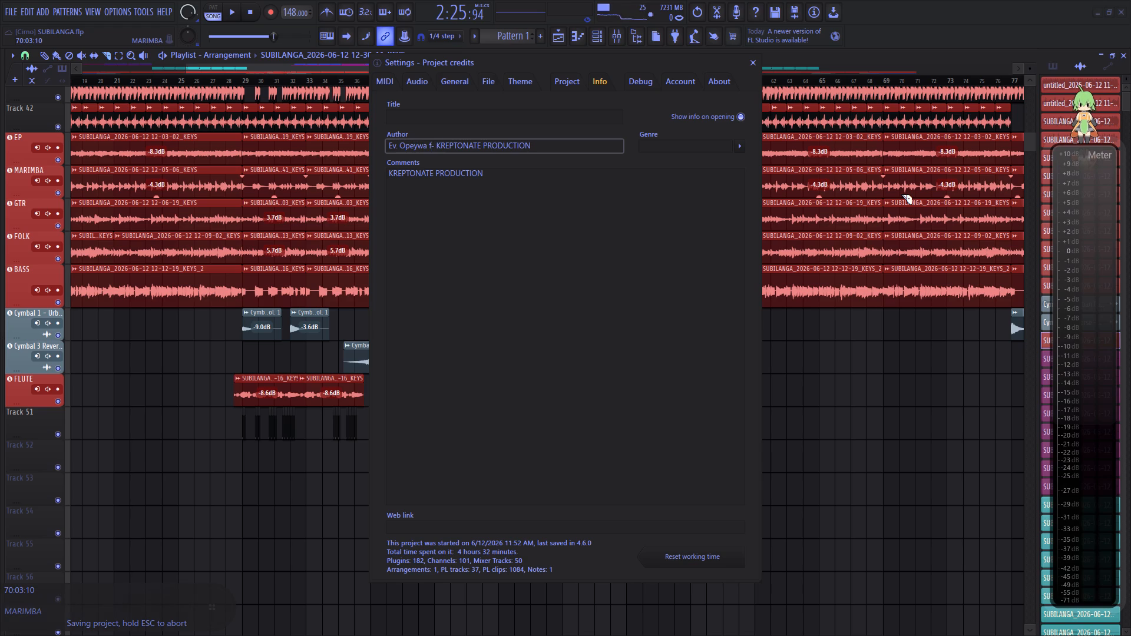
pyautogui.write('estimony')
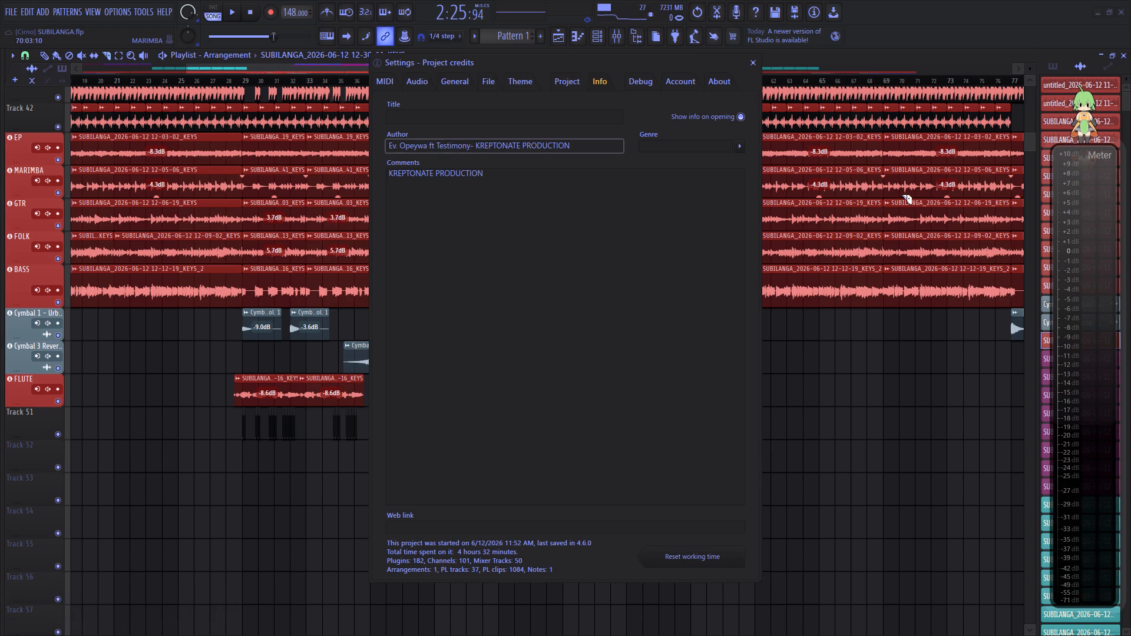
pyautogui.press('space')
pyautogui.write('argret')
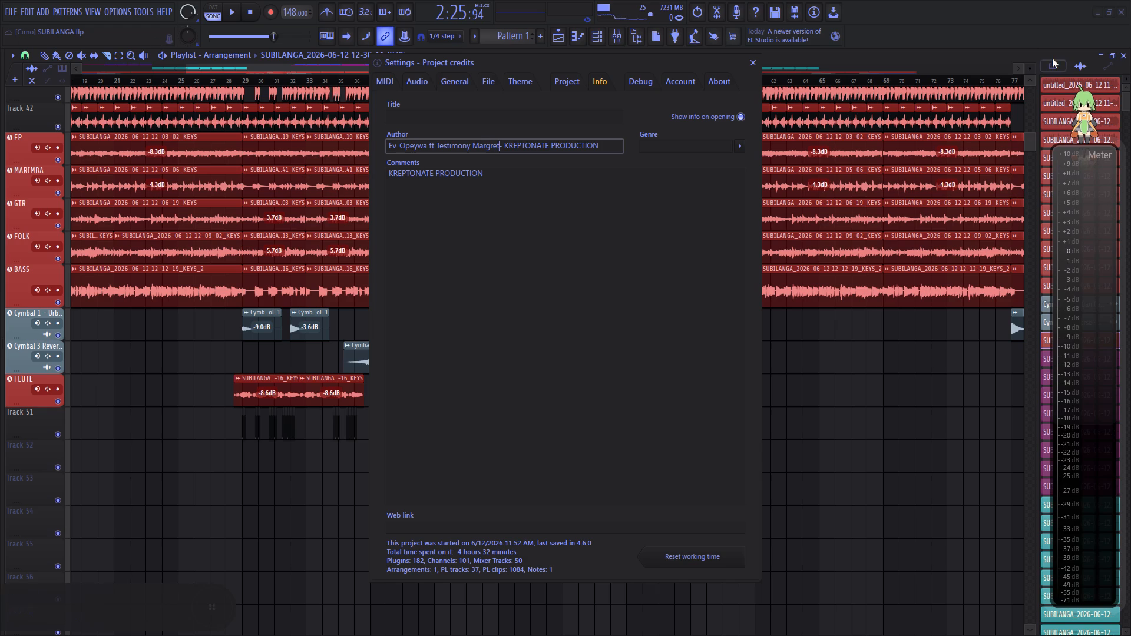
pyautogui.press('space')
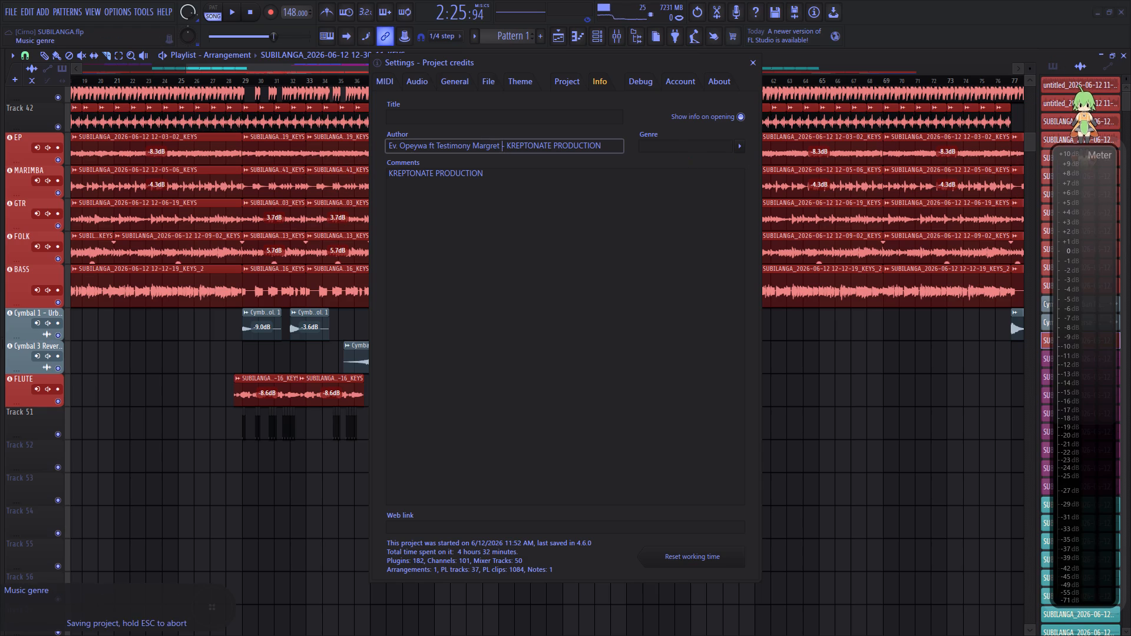
# Set the project credits' genre to Gospel and the title to SUBILANGA.
pyautogui.click(712, 146)
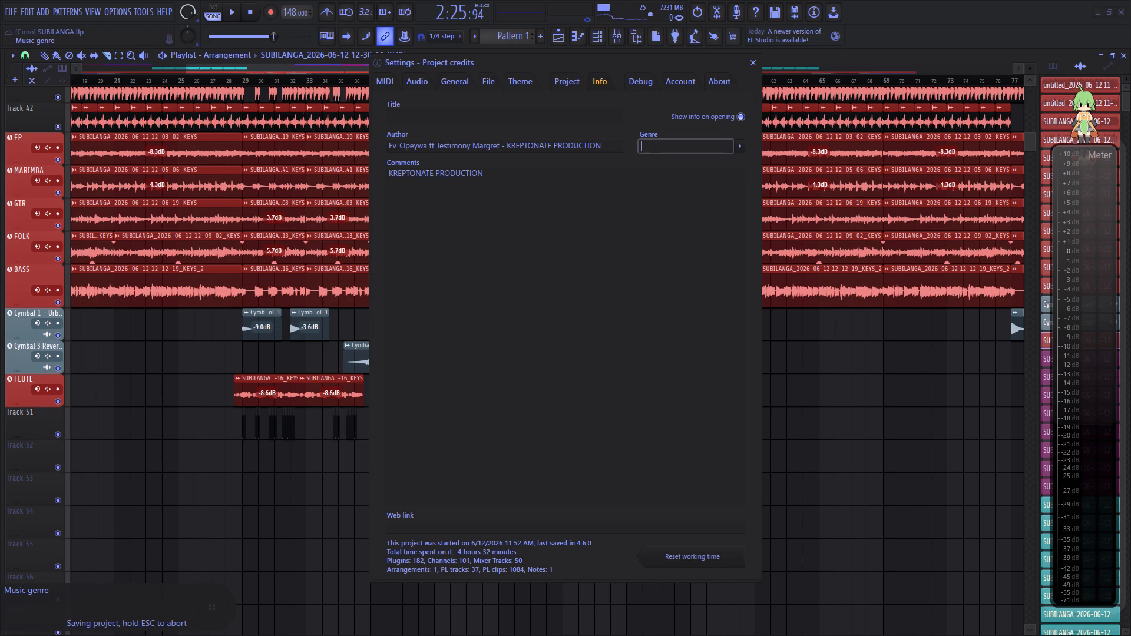
pyautogui.write('ospel')
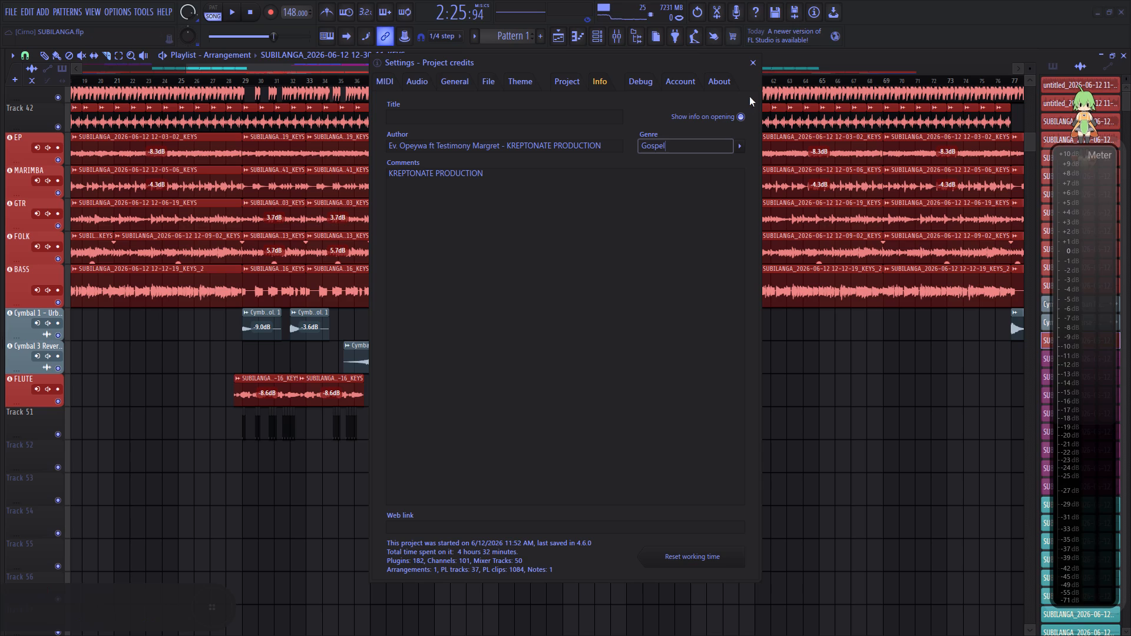
pyautogui.click(525, 123)
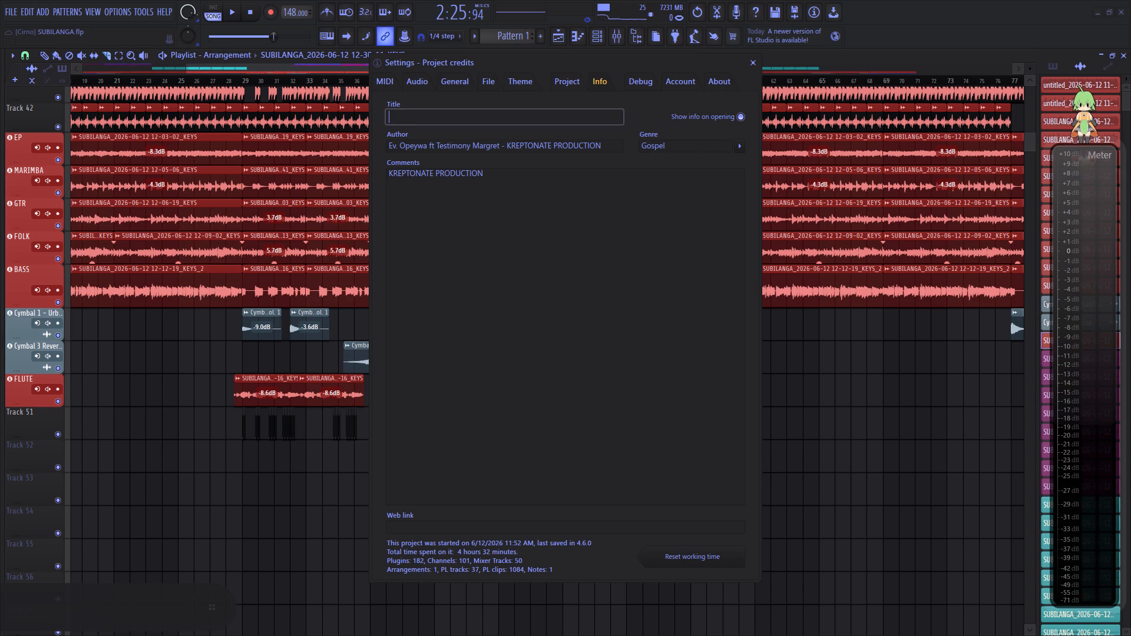
pyautogui.write('SUBILANGA')
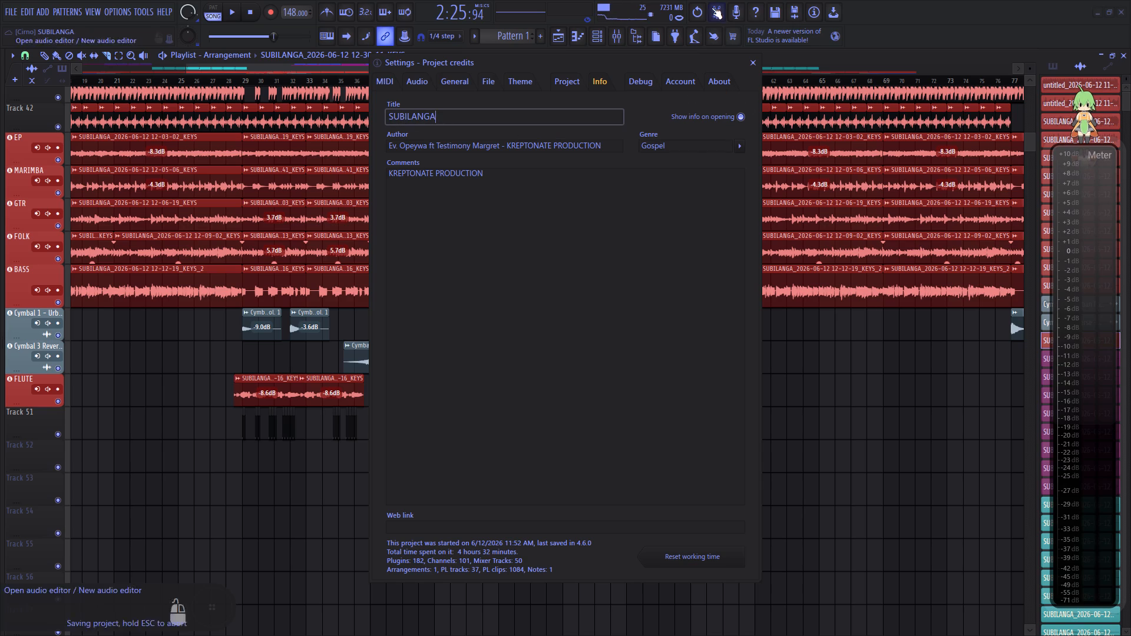
pyautogui.click(753, 67)
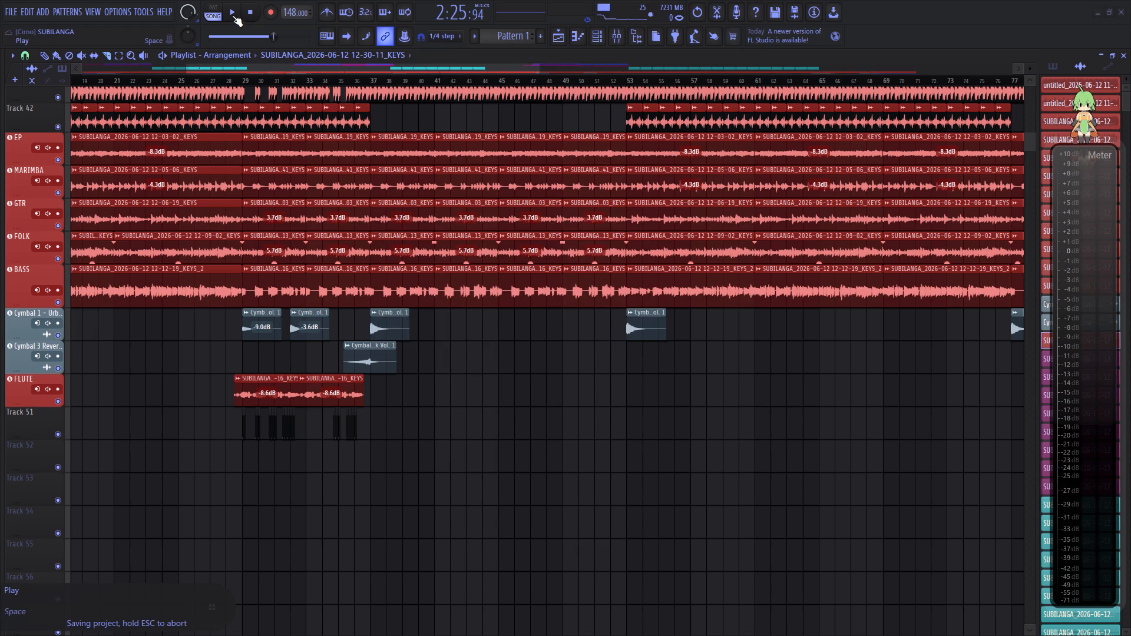
# Restart SUBILANGA from the beginning and listen to the intro while viewing the instrument, chorus and verse tracks.
pyautogui.click(232, 15)
pyautogui.moveTo(275, 38); pyautogui.dragTo(764, 62)
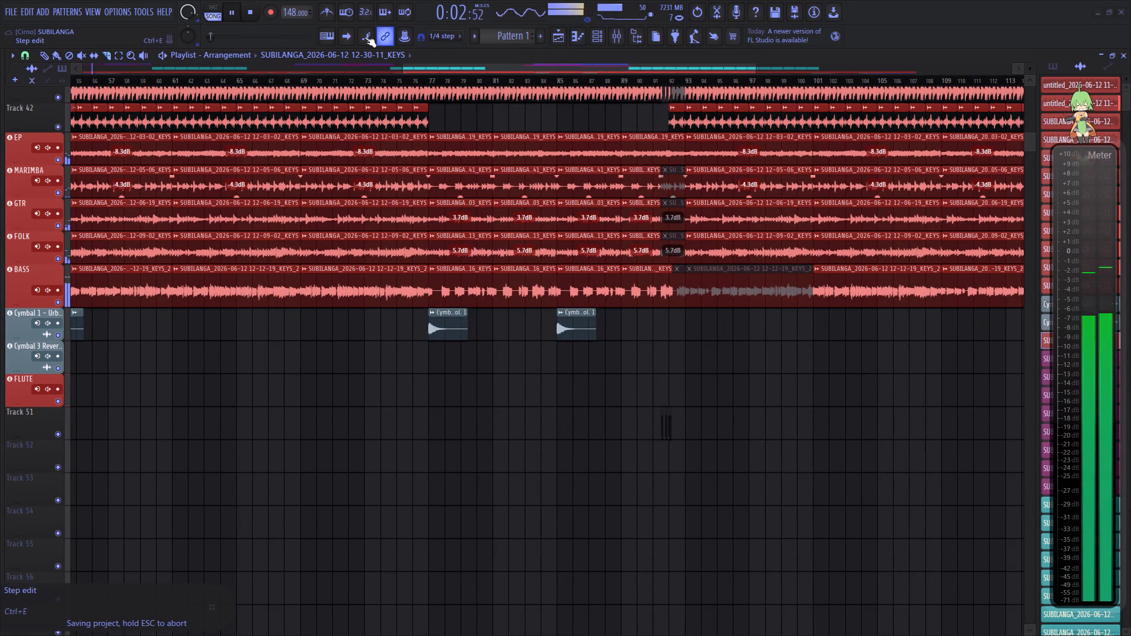
pyautogui.click(348, 37)
pyautogui.click(348, 37)
pyautogui.scroll(8, 196, 247)
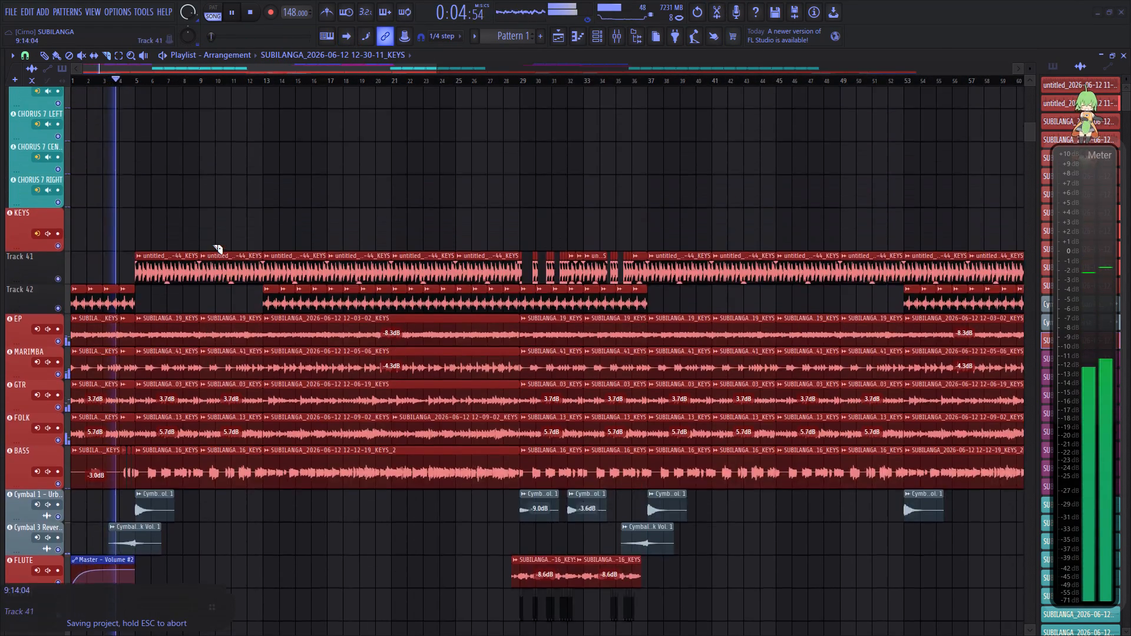
pyautogui.scroll(15, 212, 244)
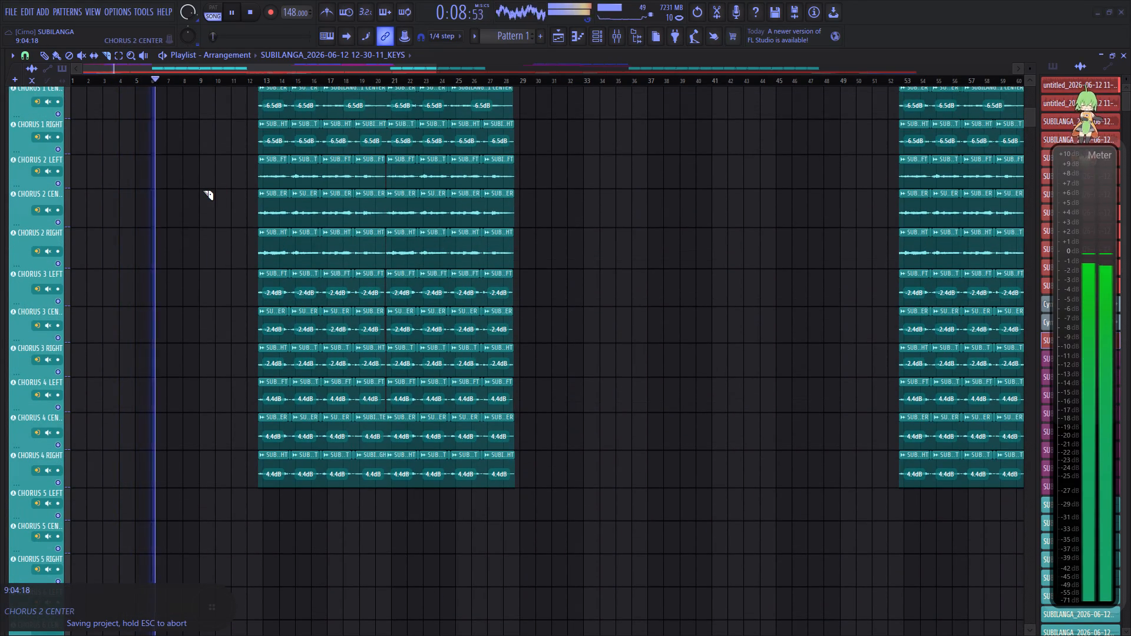
pyautogui.scroll(14, 207, 179)
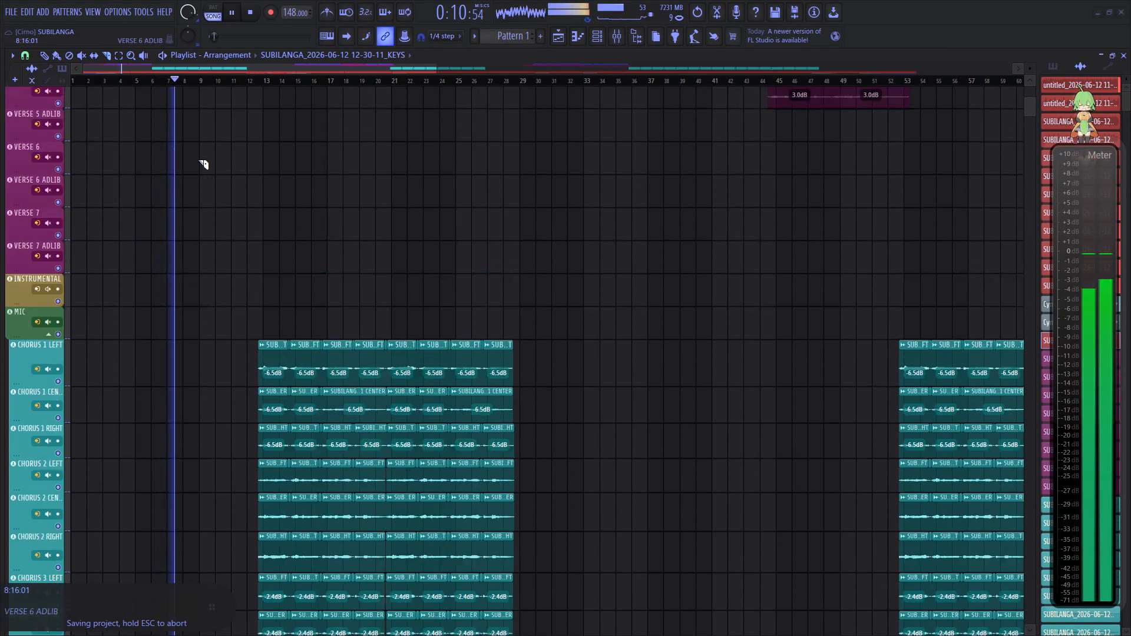
pyautogui.scroll(2, 198, 160)
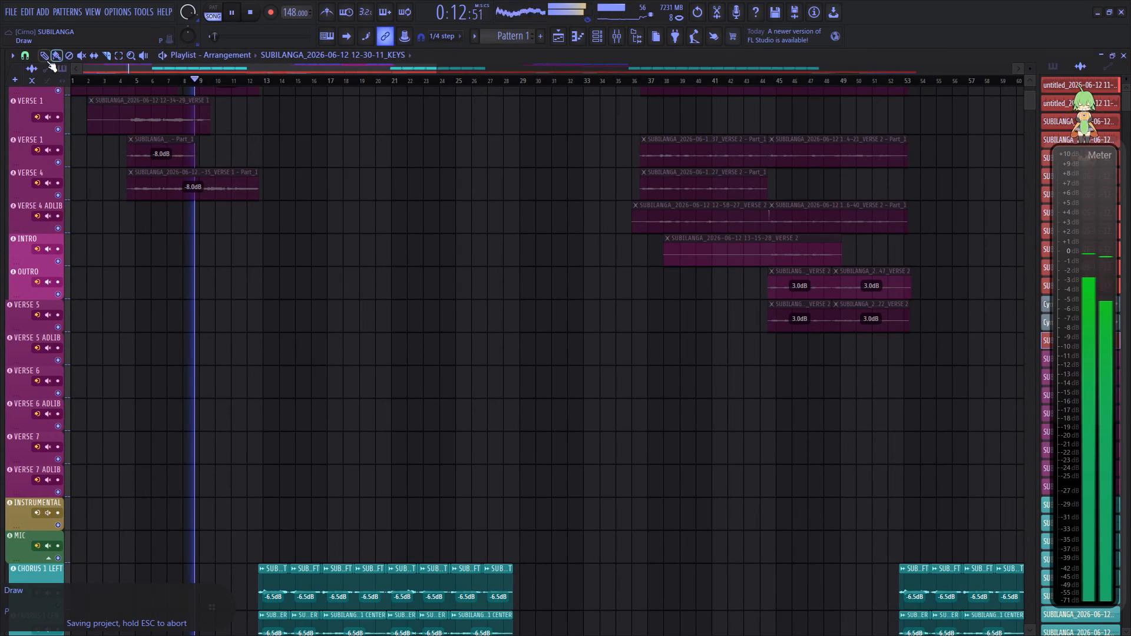
# Switch the playlist to the Paint tool.
pyautogui.click(55, 55)
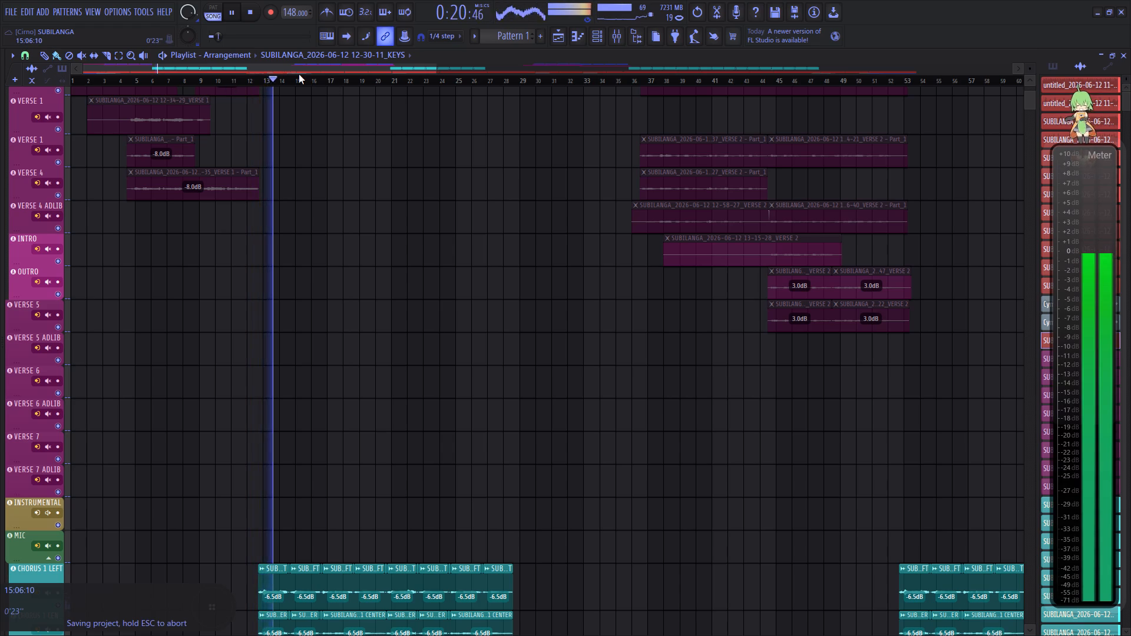
# Listen through verse 2 from bar 37 and the second chorus from bar 53, following the vocal tracks.
pyautogui.scroll(-3, 299, 74)
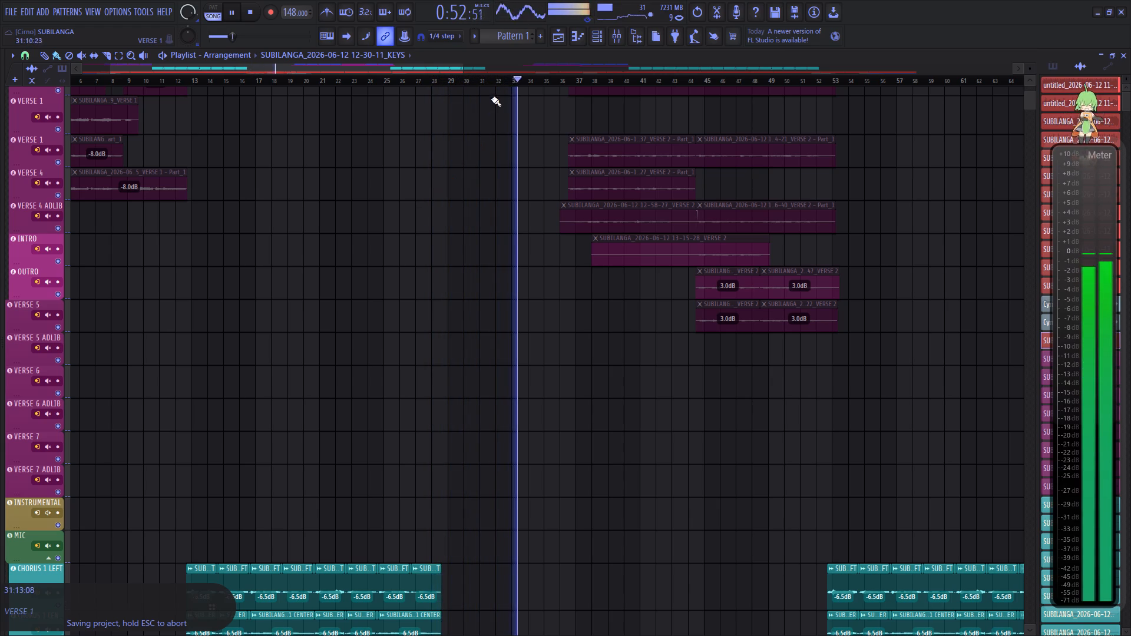
pyautogui.moveTo(429, 68); pyautogui.dragTo(454, 79)
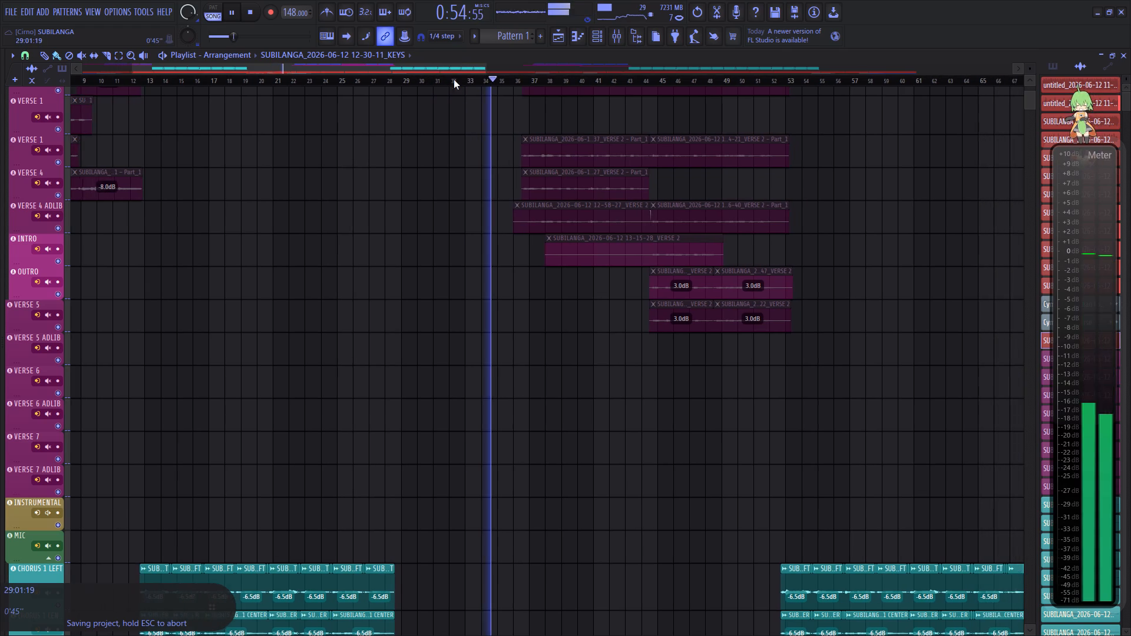
pyautogui.moveTo(454, 79); pyautogui.dragTo(495, 74)
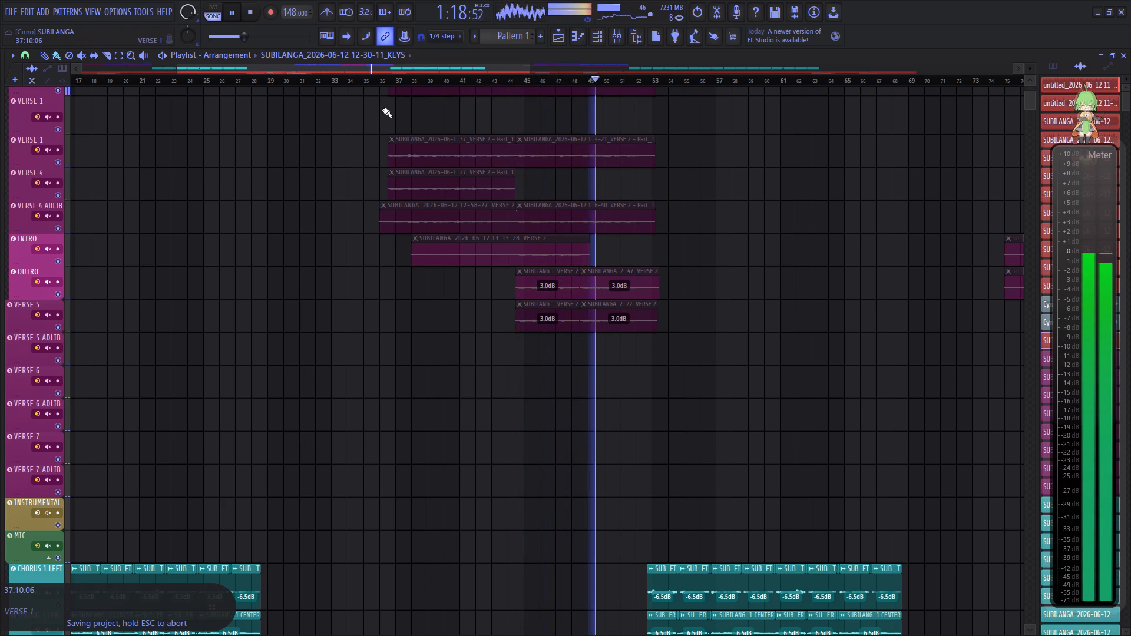
pyautogui.moveTo(502, 71); pyautogui.dragTo(567, 80)
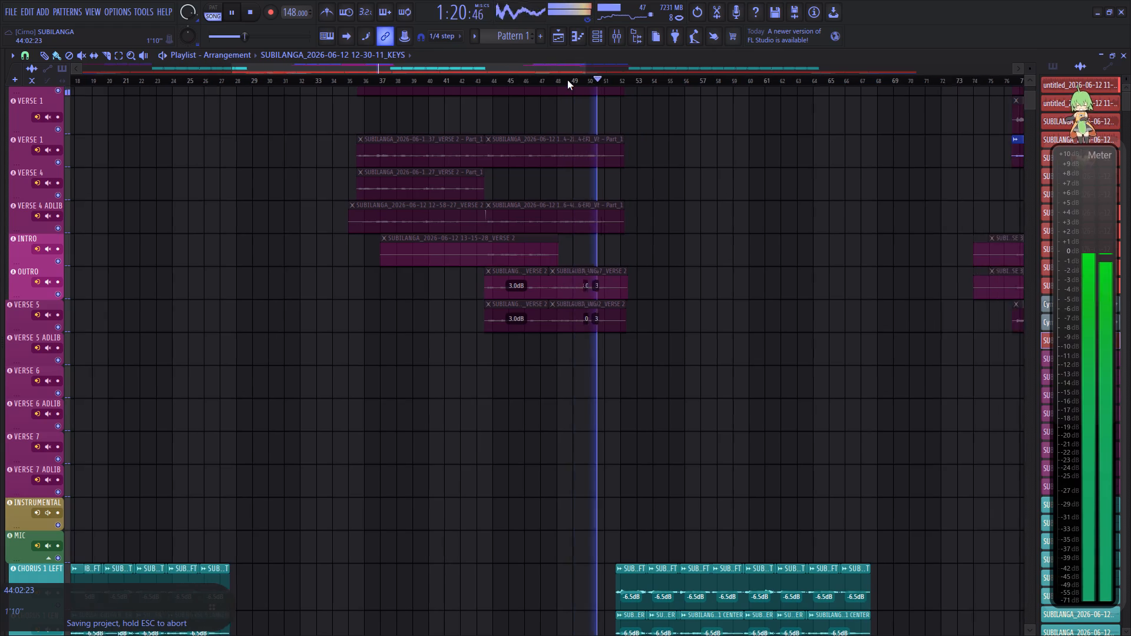
pyautogui.moveTo(567, 80); pyautogui.dragTo(569, 79)
pyautogui.scroll(8, 606, 190)
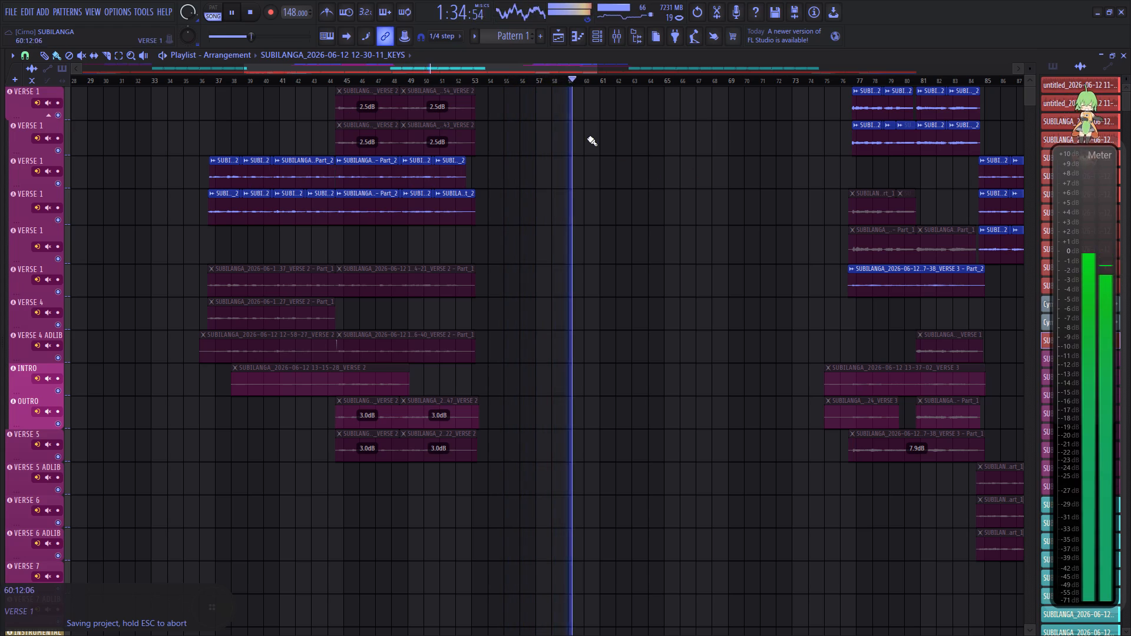
pyautogui.moveTo(514, 67); pyautogui.dragTo(580, 69)
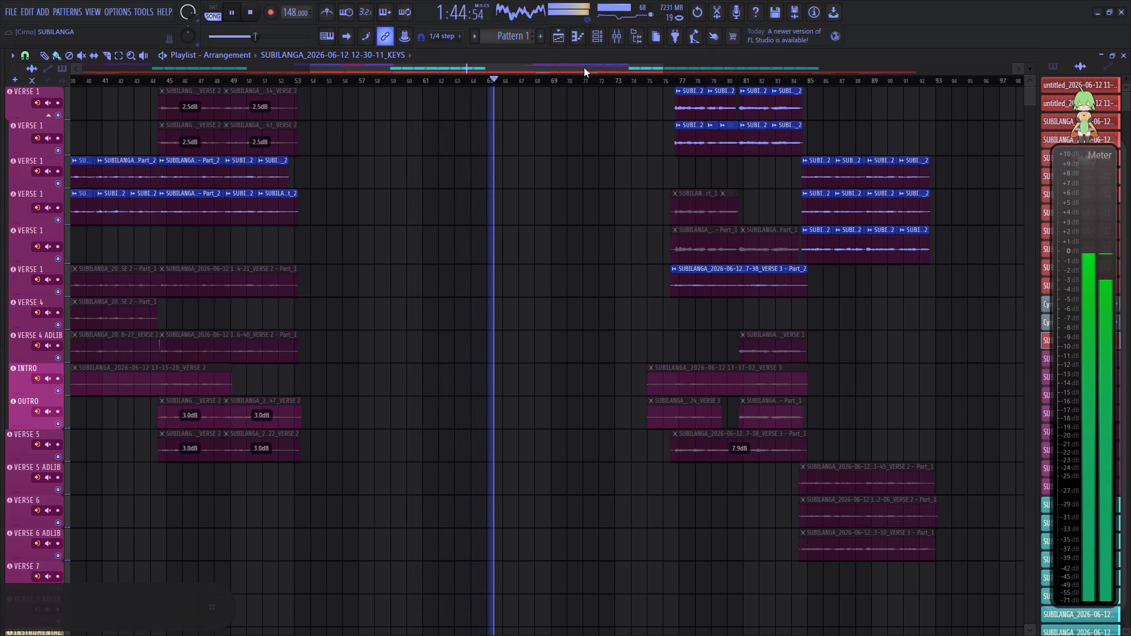
pyautogui.moveTo(593, 69); pyautogui.dragTo(629, 61)
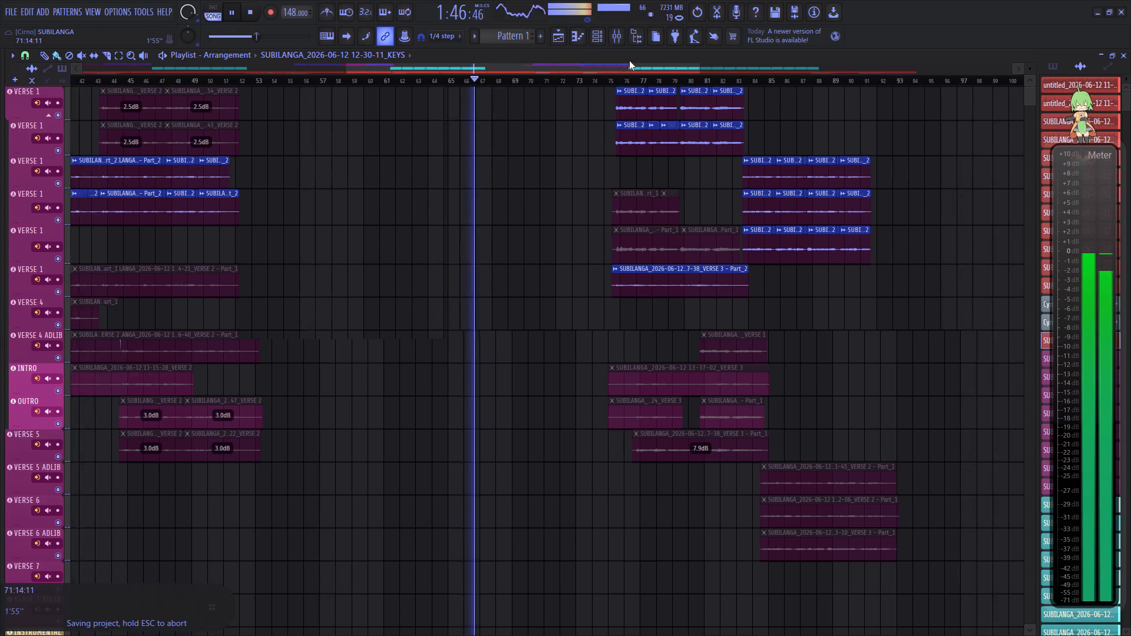
pyautogui.moveTo(629, 61); pyautogui.dragTo(630, 62)
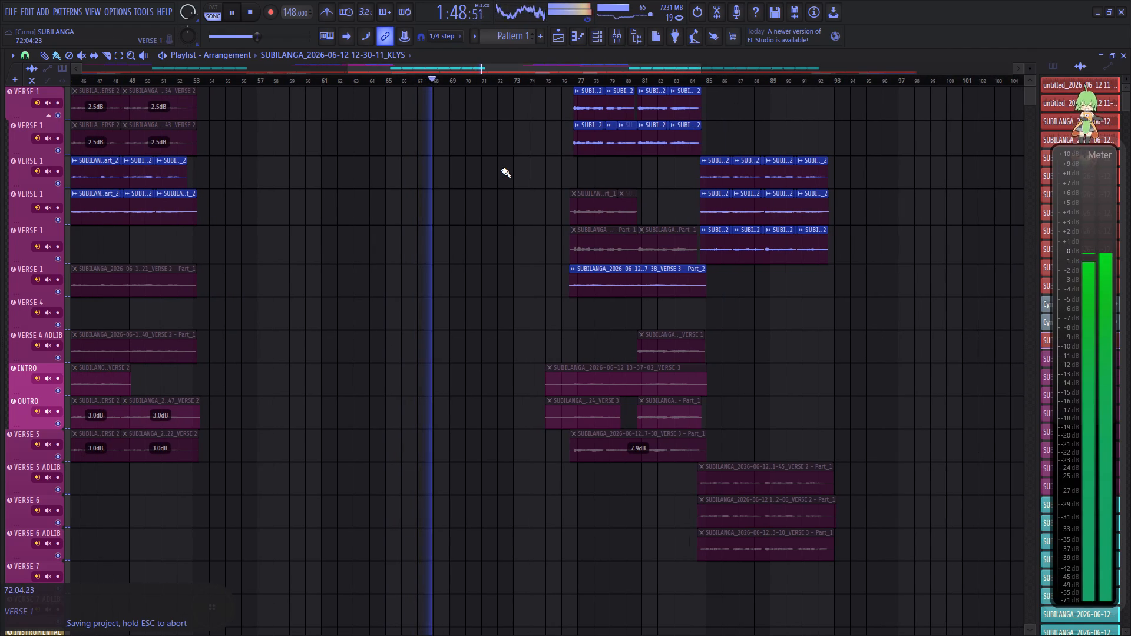
pyautogui.scroll(-2, 501, 170)
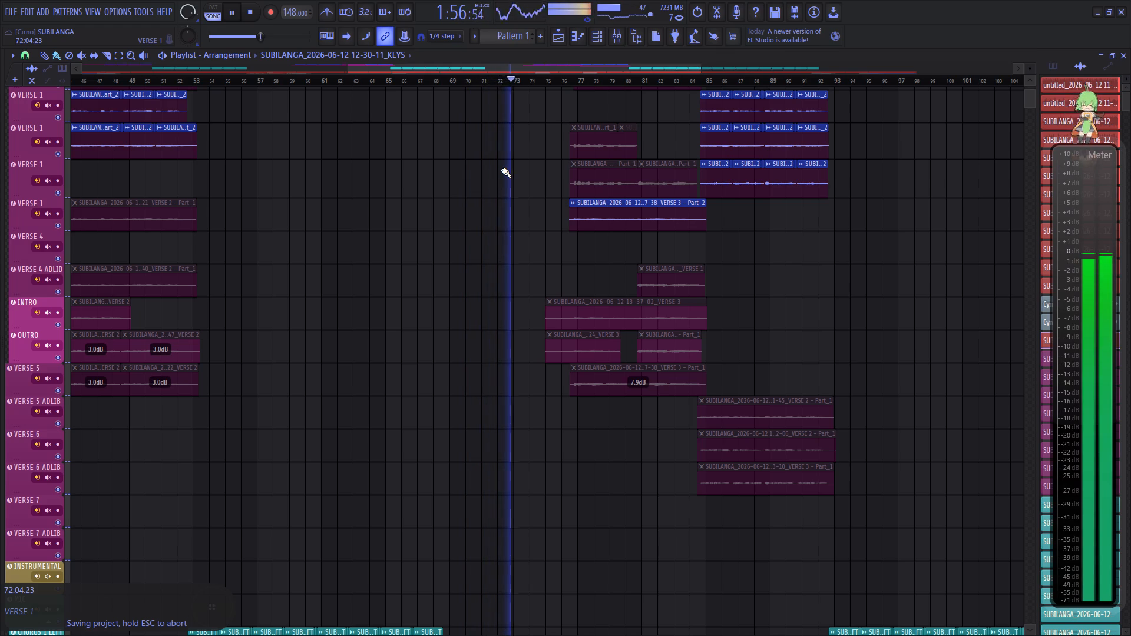
# Listen through the verse 3 vocals from bar 77 and into the final chorus from bar 93.
pyautogui.moveTo(530, 64); pyautogui.dragTo(559, 67)
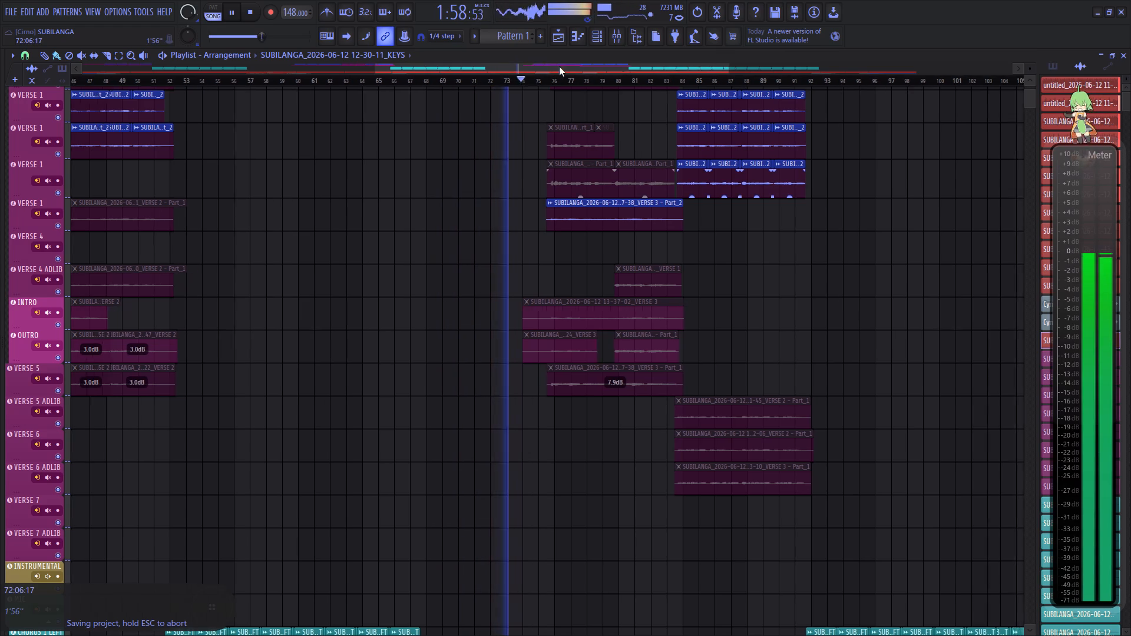
pyautogui.moveTo(559, 67); pyautogui.dragTo(588, 68)
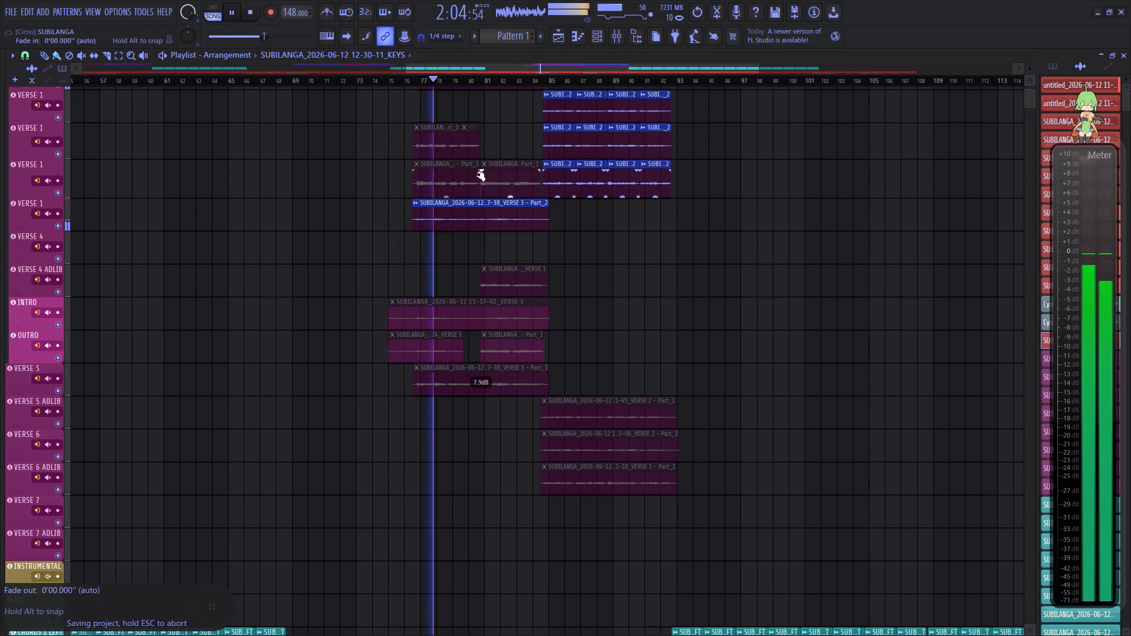
pyautogui.moveTo(553, 62); pyautogui.dragTo(592, 65)
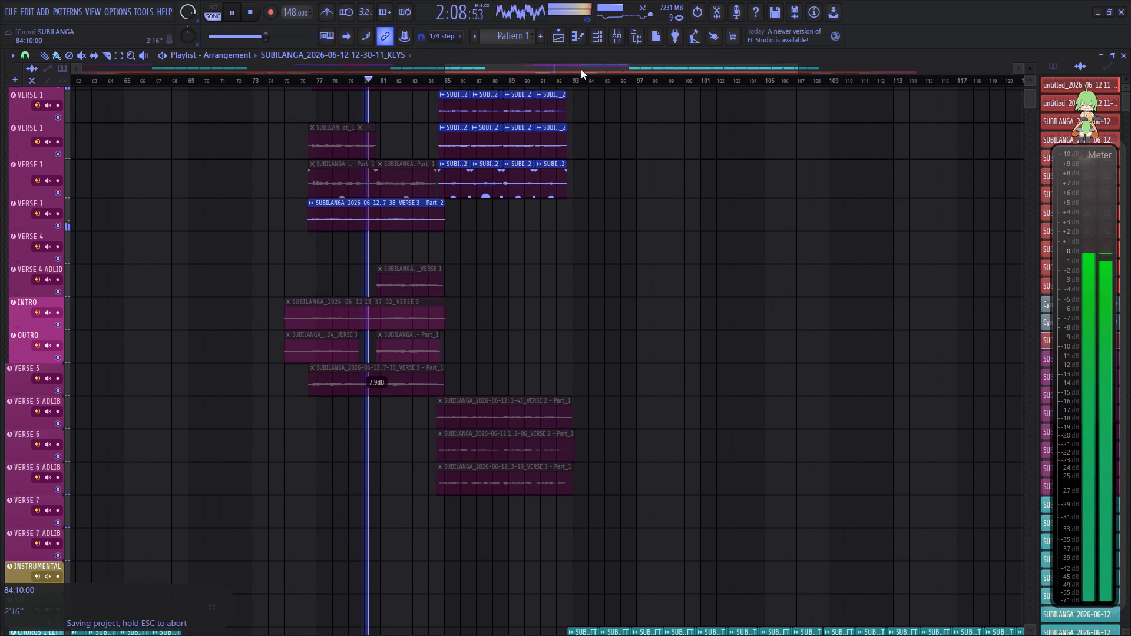
pyautogui.moveTo(580, 69); pyautogui.dragTo(627, 66)
pyautogui.scroll(-3, 322, 249)
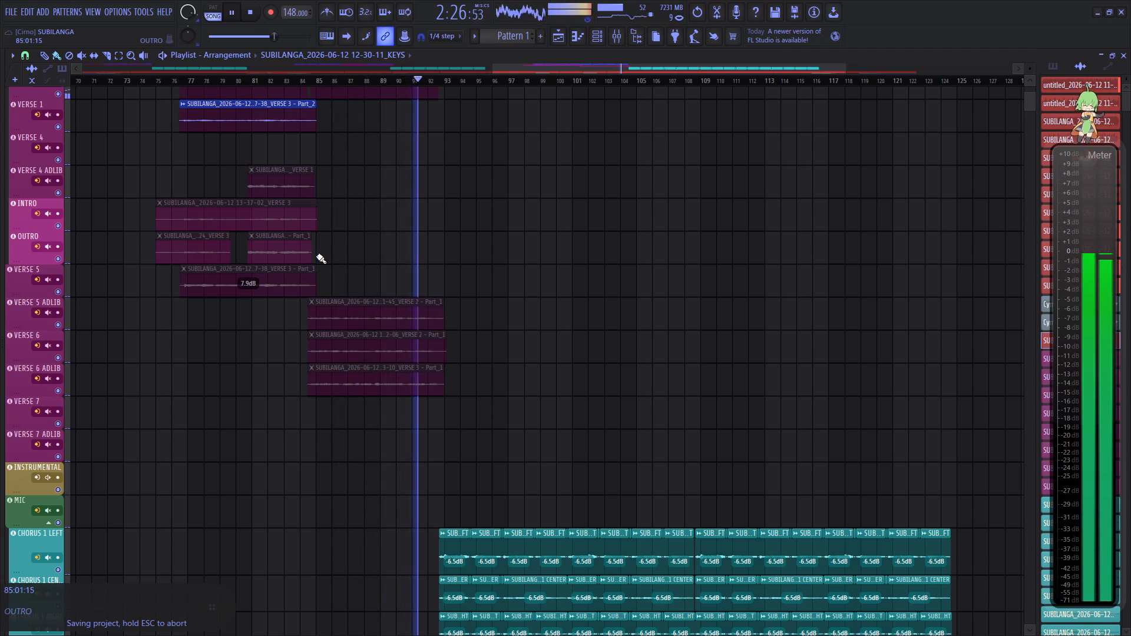
pyautogui.moveTo(542, 62); pyautogui.dragTo(580, 57)
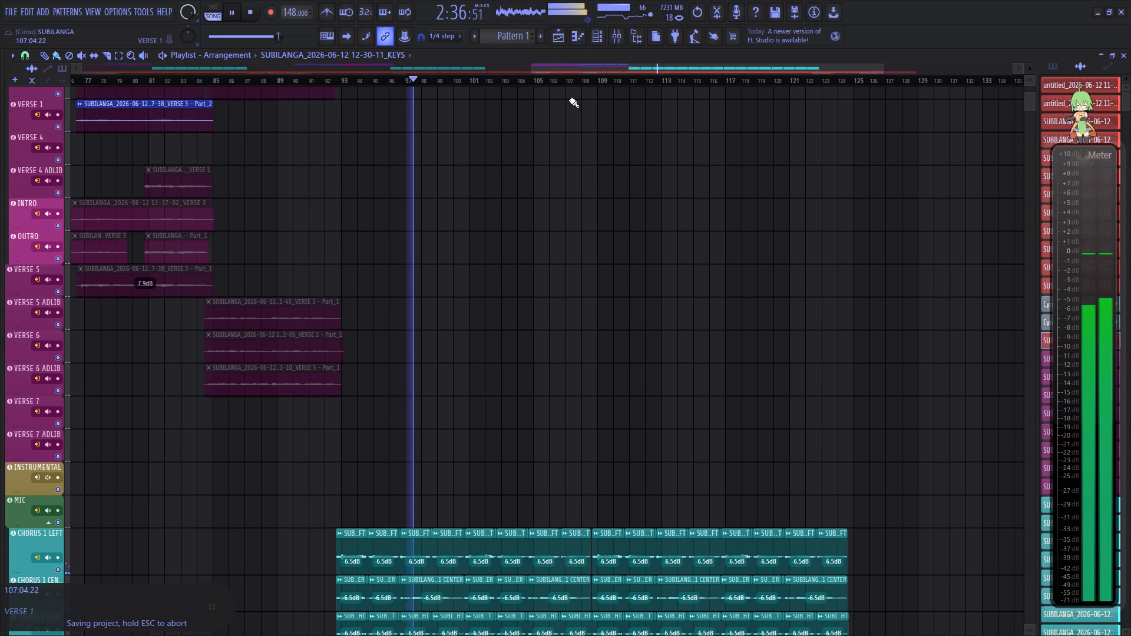
pyautogui.scroll(-5, 571, 184)
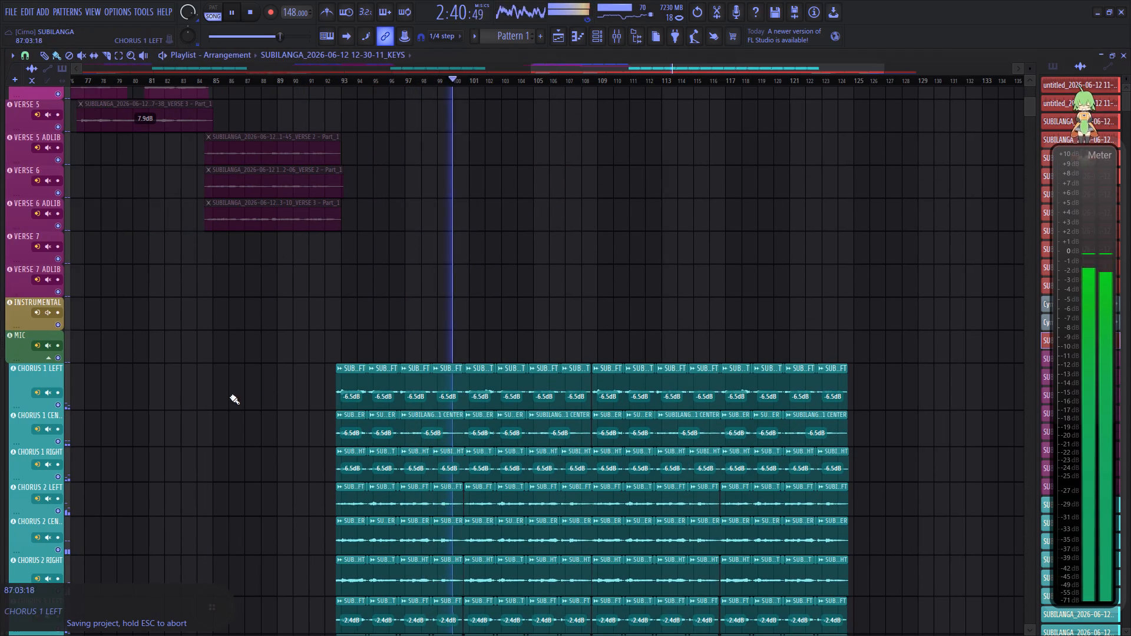
# Reduce the height of the CHORUS 1 LEFT track in the playlist.
pyautogui.moveTo(32, 405); pyautogui.dragTo(38, 389)
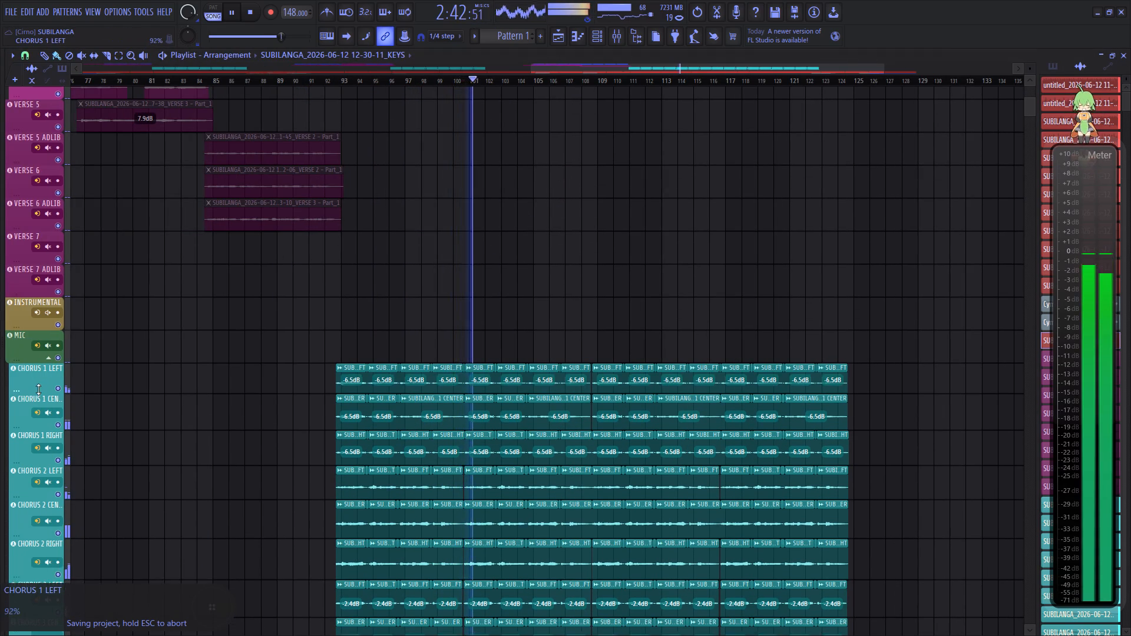
pyautogui.moveTo(38, 389); pyautogui.dragTo(38, 393)
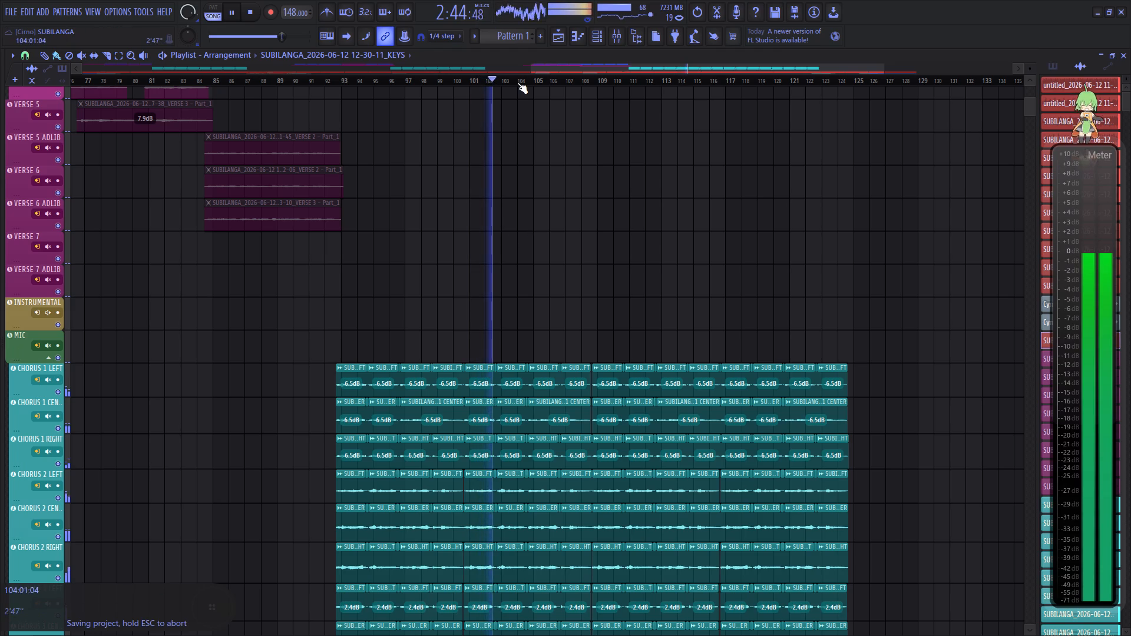
# Listen through the final chorus up to bar 125, following the chorus and instrument tracks.
pyautogui.moveTo(597, 68); pyautogui.dragTo(687, 67)
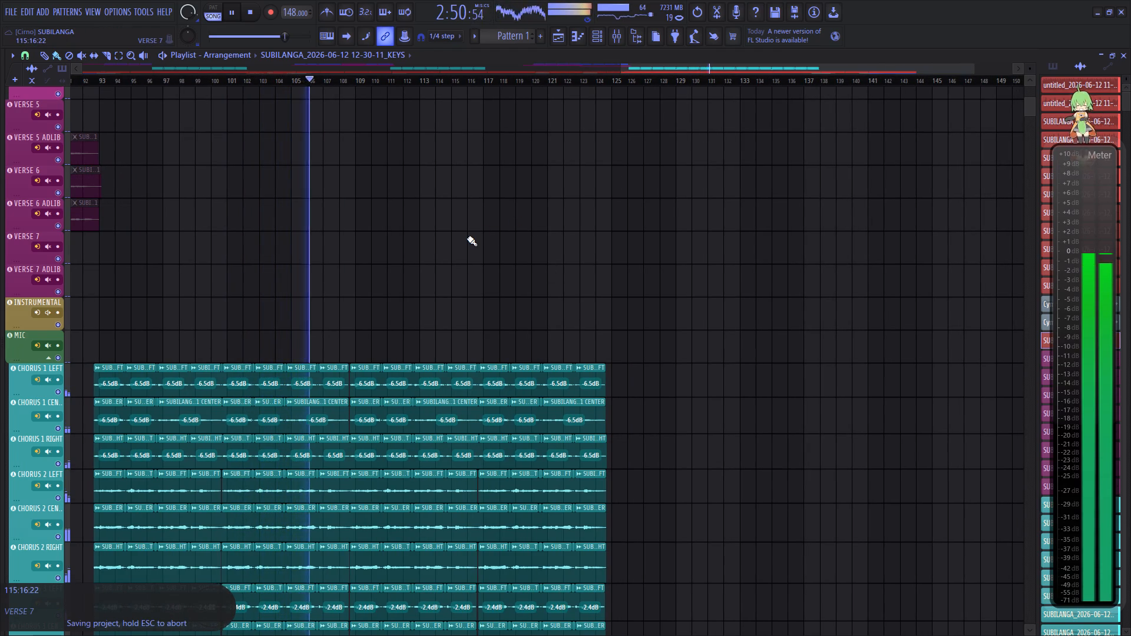
pyautogui.moveTo(683, 67); pyautogui.dragTo(693, 69)
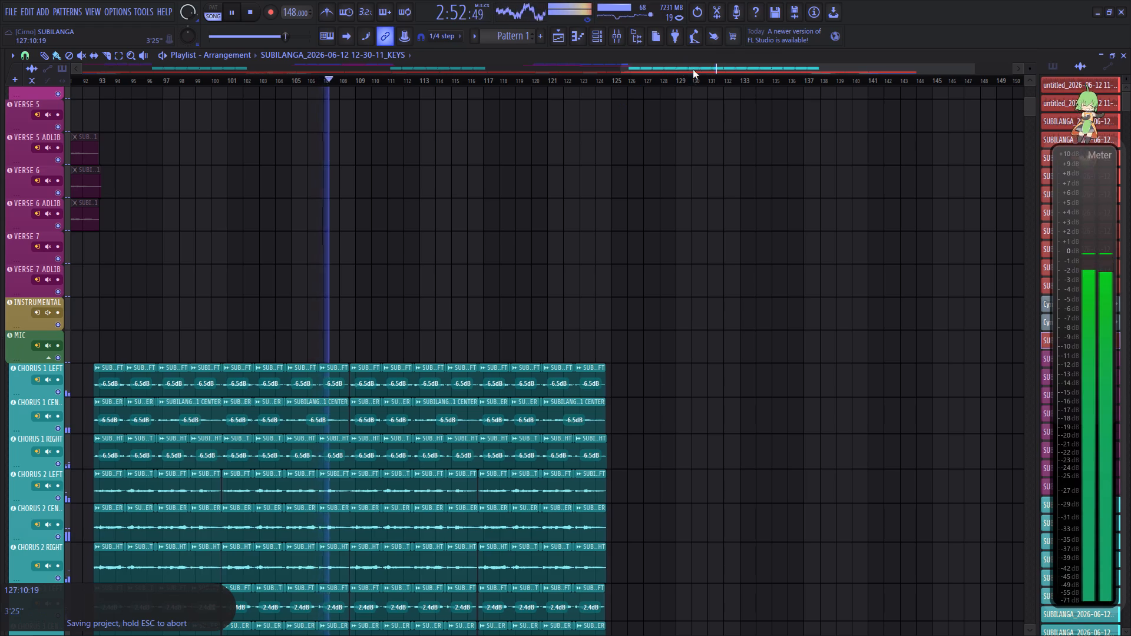
pyautogui.moveTo(693, 69); pyautogui.dragTo(753, 68)
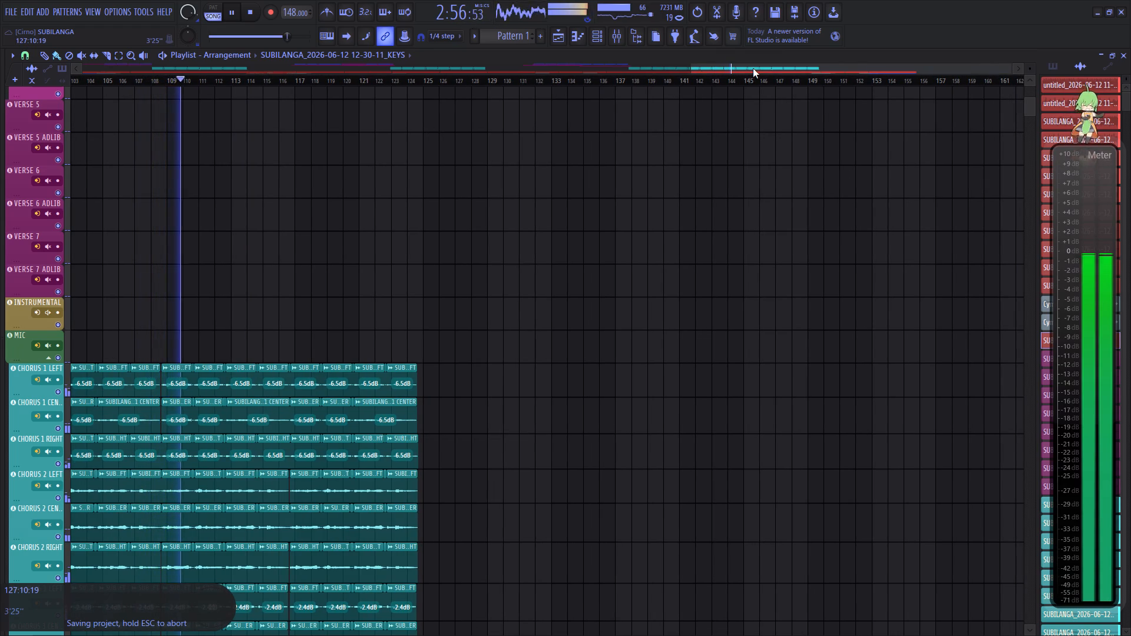
pyautogui.moveTo(760, 68); pyautogui.dragTo(733, 69)
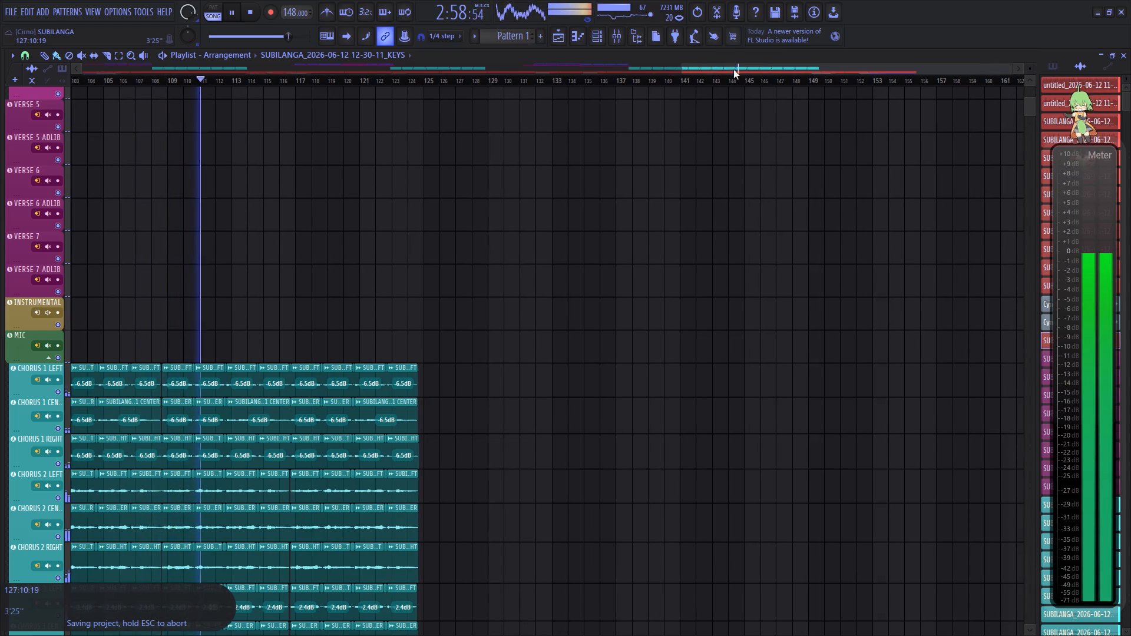
pyautogui.moveTo(733, 69); pyautogui.dragTo(722, 67)
pyautogui.scroll(-14, 448, 217)
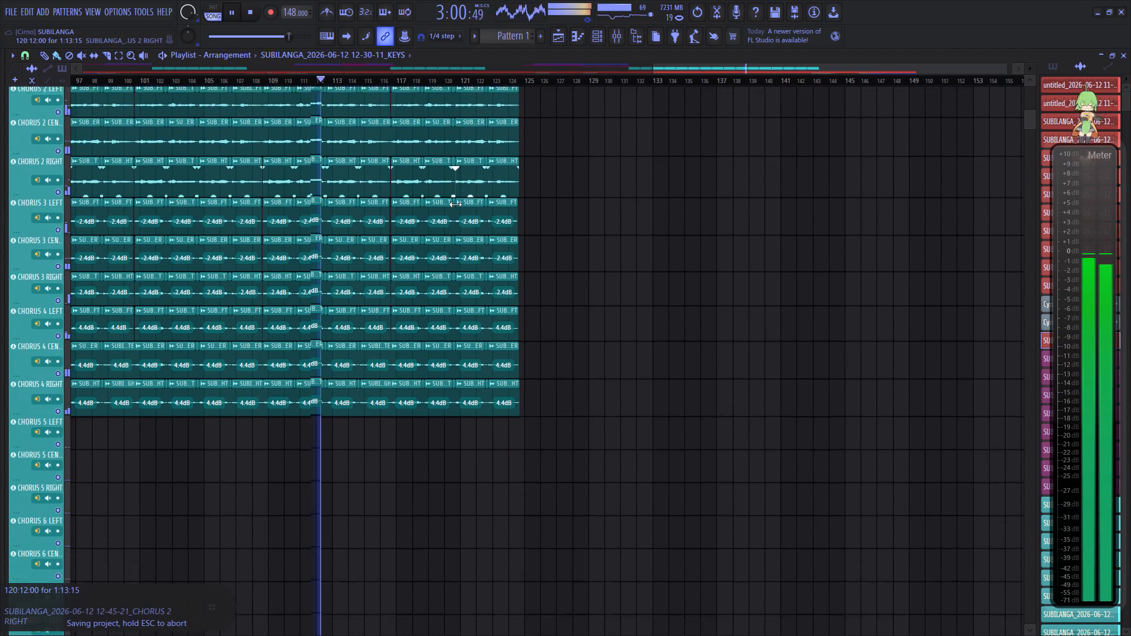
pyautogui.scroll(-9, 455, 204)
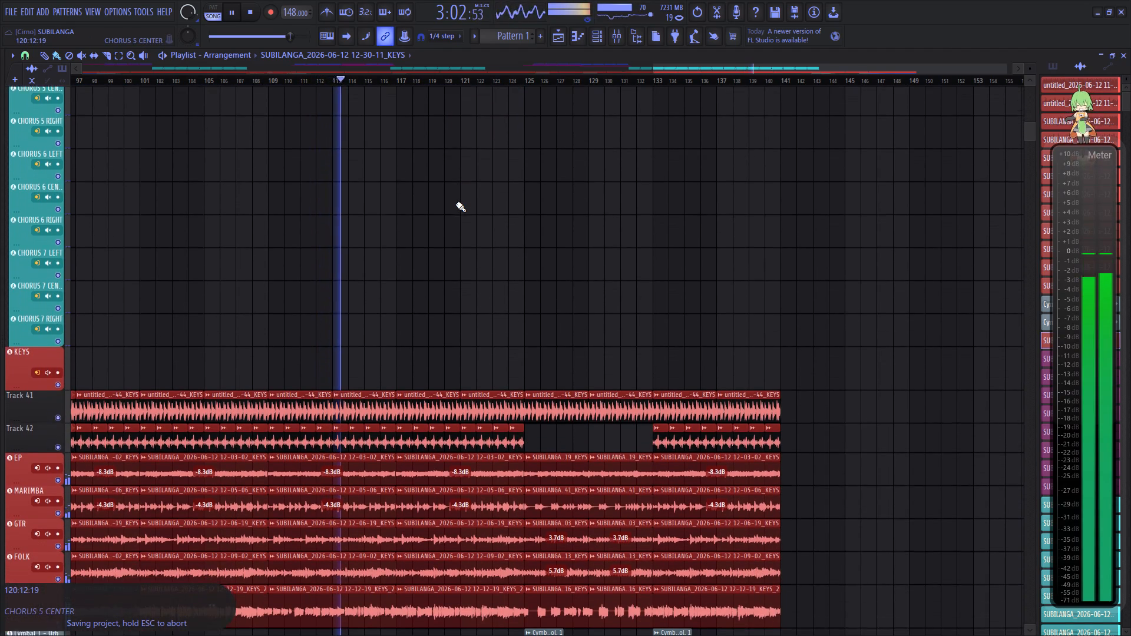
pyautogui.scroll(-4, 456, 204)
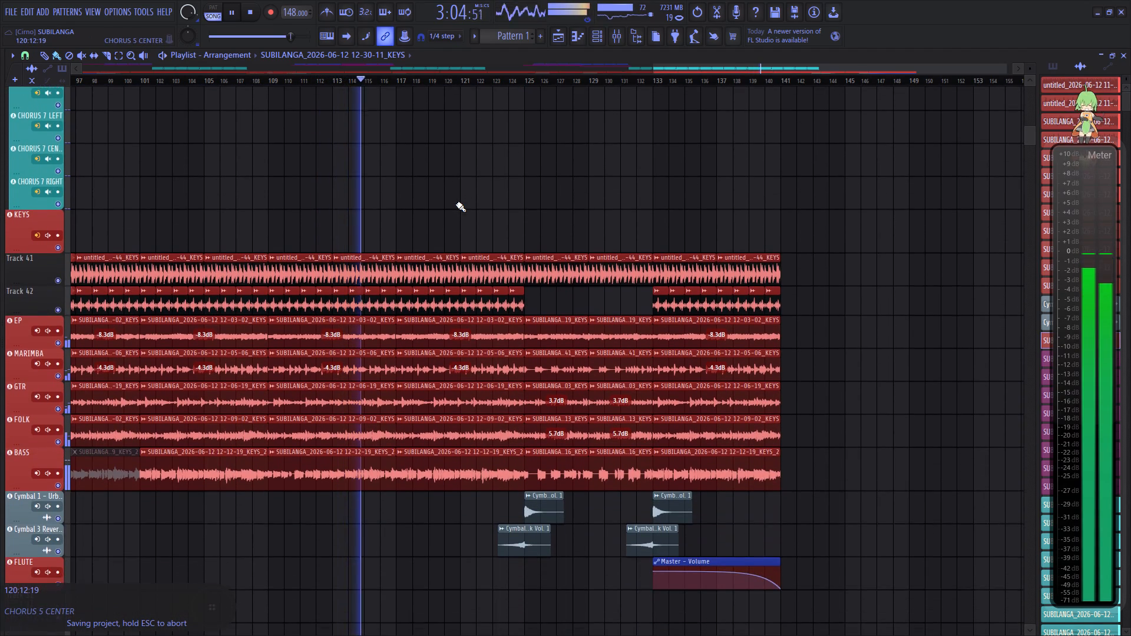
pyautogui.scroll(-2, 456, 204)
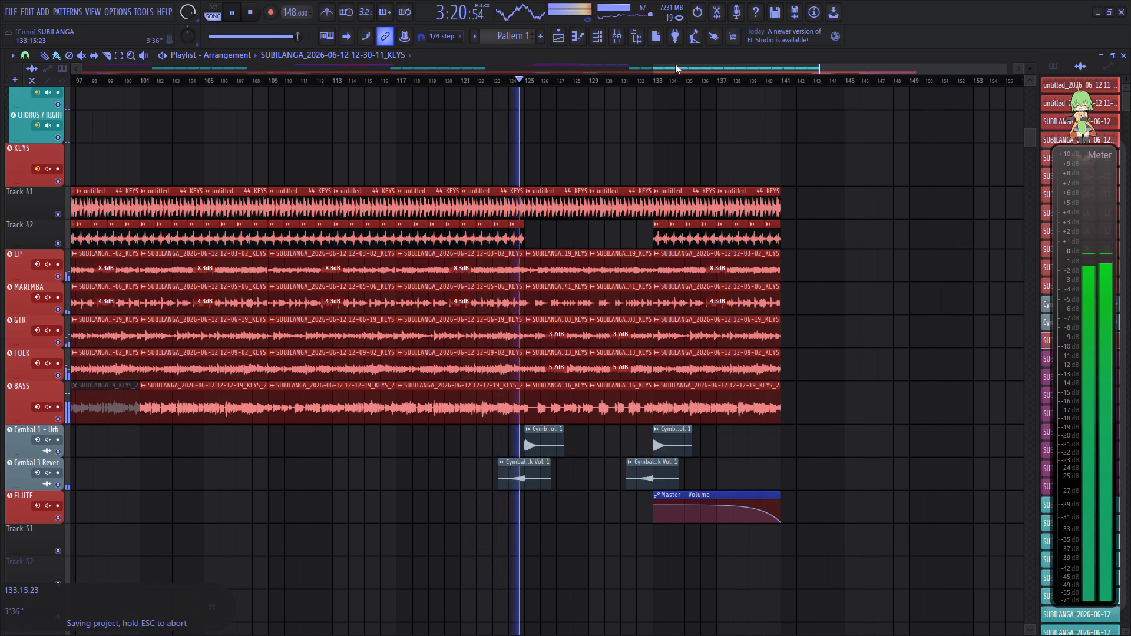
# Listen through the instrumental ending from bar 125 into the Master - Volume fade-out at bar 133.
pyautogui.moveTo(675, 64); pyautogui.dragTo(717, 67)
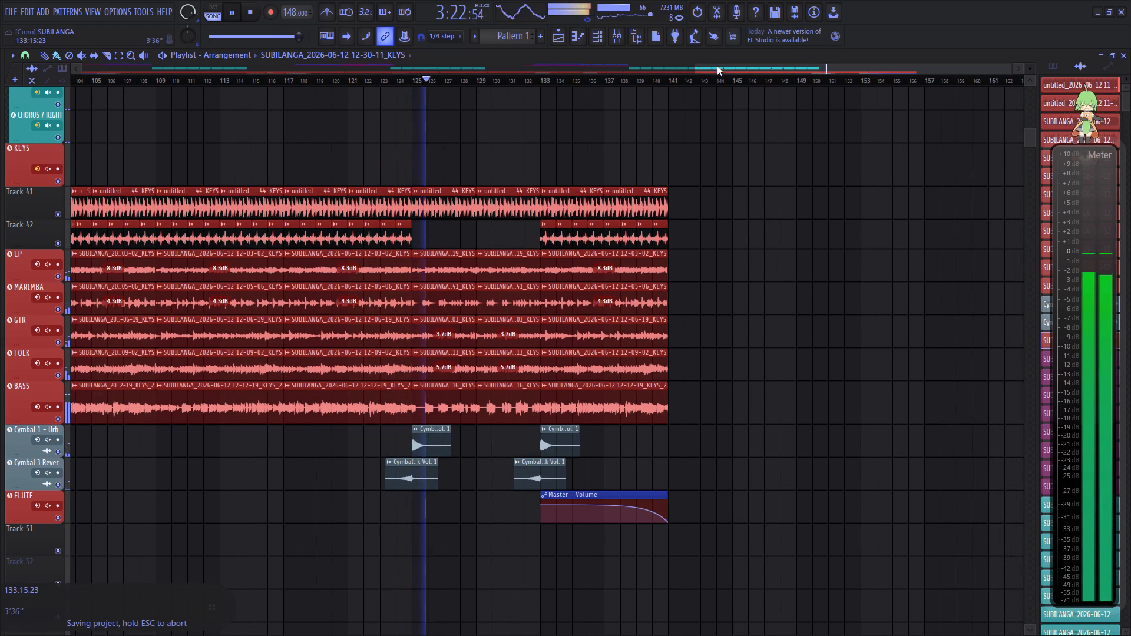
pyautogui.moveTo(720, 67); pyautogui.dragTo(733, 64)
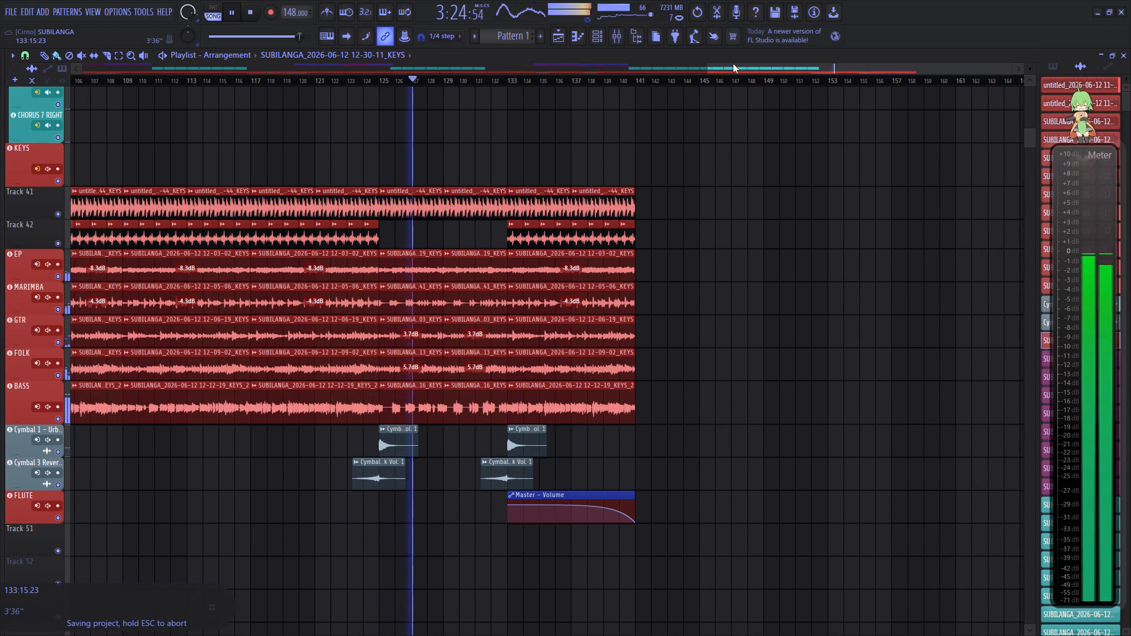
pyautogui.moveTo(733, 64); pyautogui.dragTo(773, 64)
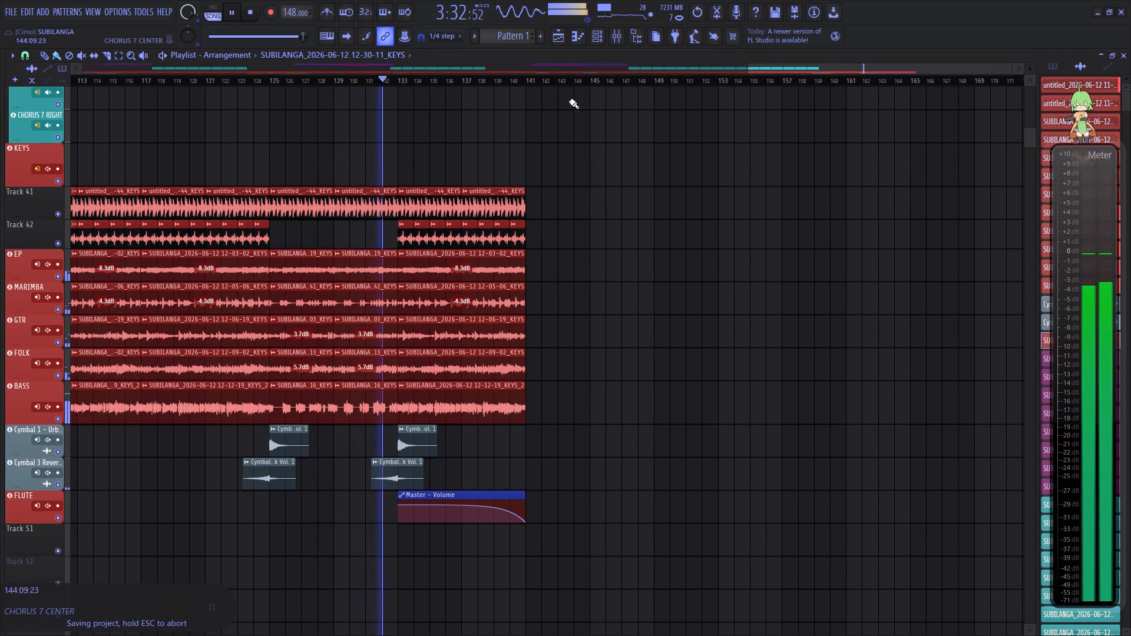
pyautogui.scroll(3, 452, 80)
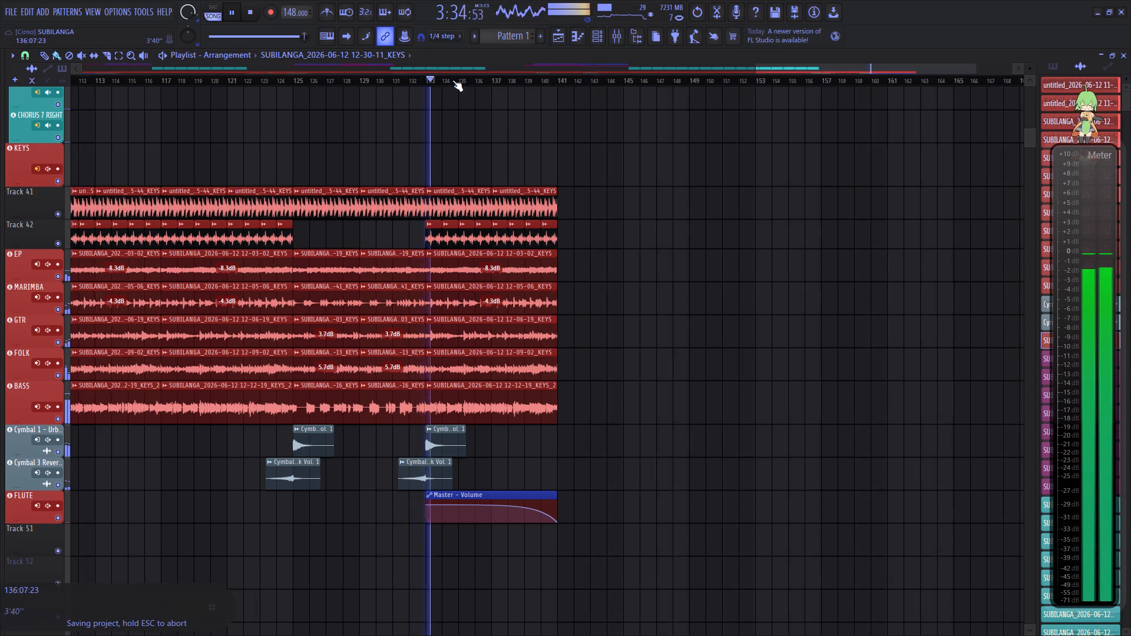
pyautogui.scroll(5, 452, 80)
pyautogui.scroll(-4, 658, 78)
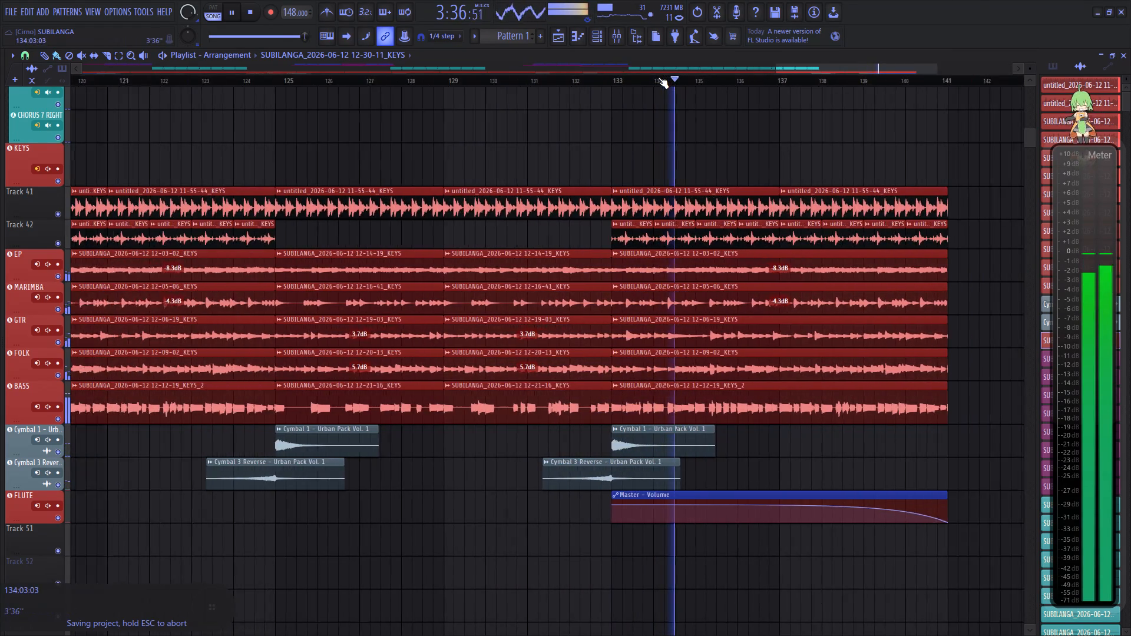
pyautogui.scroll(-2, 658, 77)
# Lower the gain of the Track 42 clips in the outro, bars 133 to 141, to about -3.9 dB, and make Track 42 taller.
pyautogui.keyDown('ctrl'); pyautogui.moveTo(826, 233); pyautogui.dragTo(639, 234); pyautogui.keyUp('ctrl')
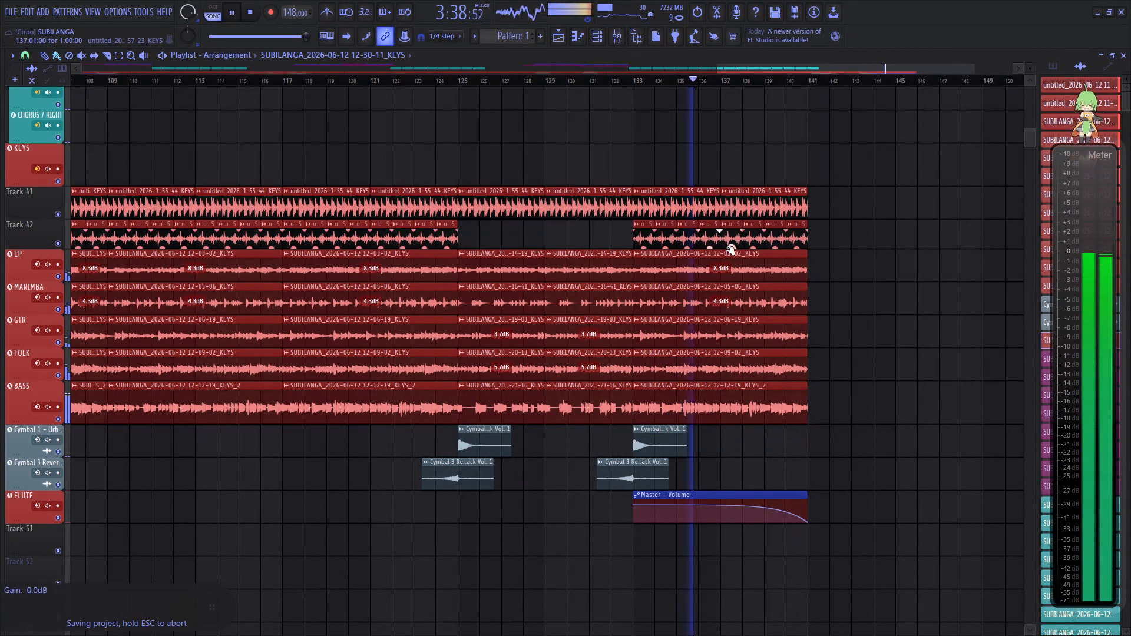
pyautogui.moveTo(709, 244); pyautogui.dragTo(712, 282)
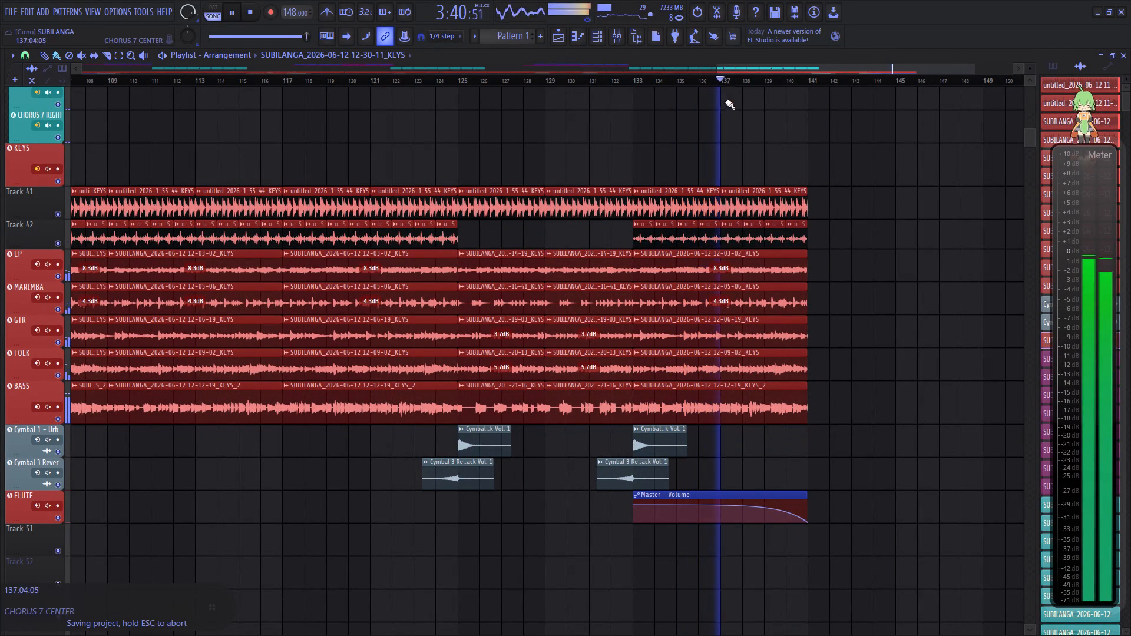
pyautogui.scroll(14, 735, 75)
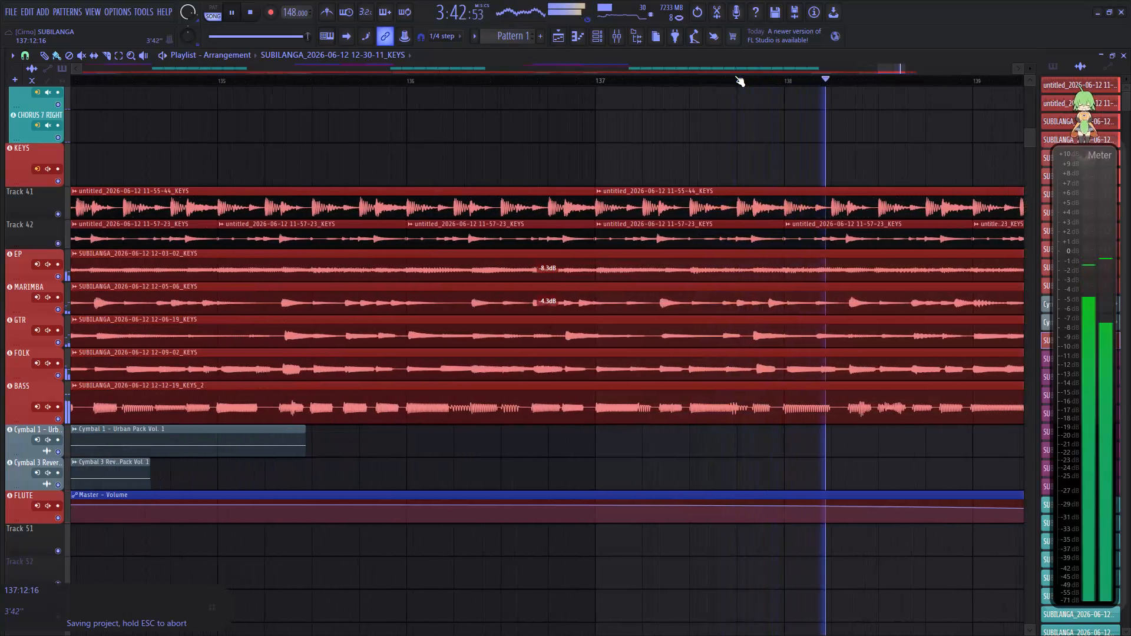
pyautogui.scroll(7, 738, 82)
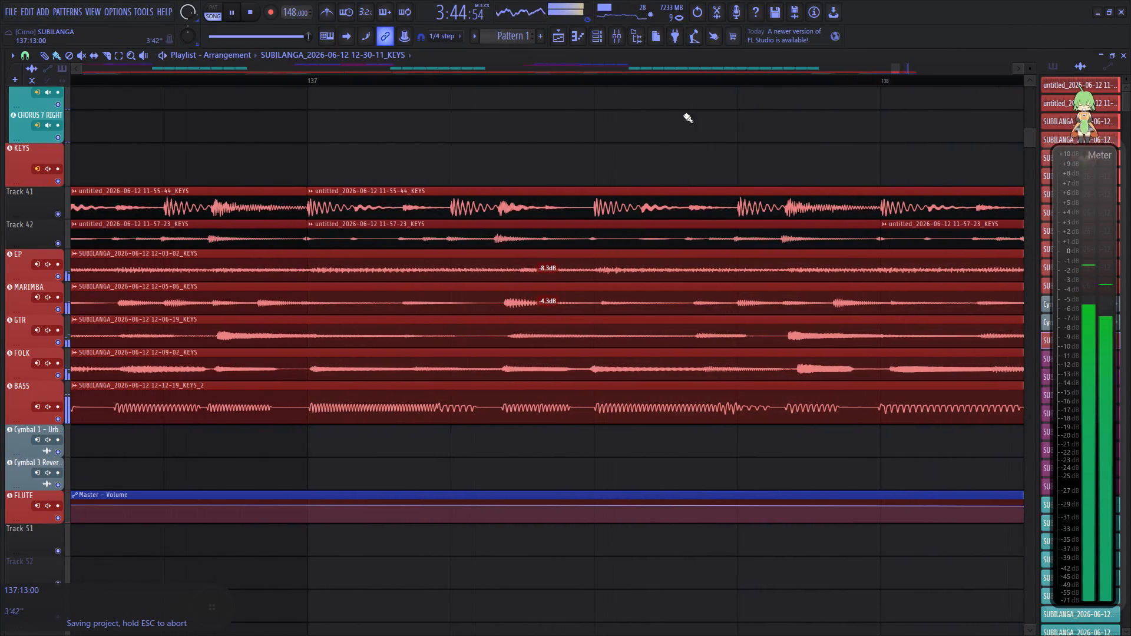
pyautogui.moveTo(42, 242); pyautogui.dragTo(45, 261)
pyautogui.press('space')
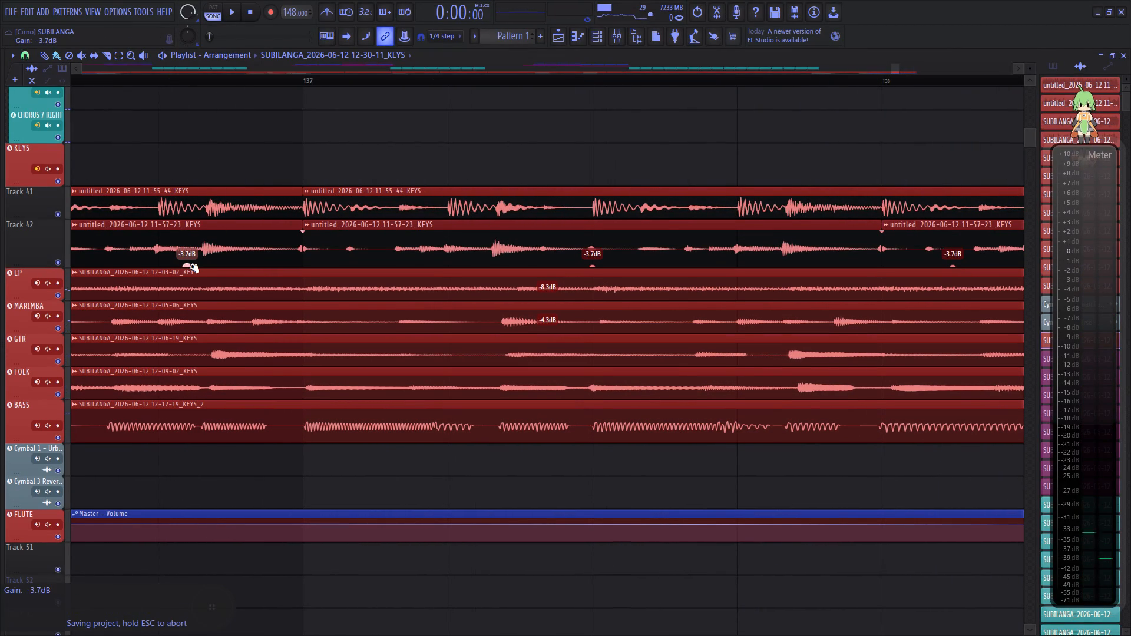
pyautogui.click(190, 267)
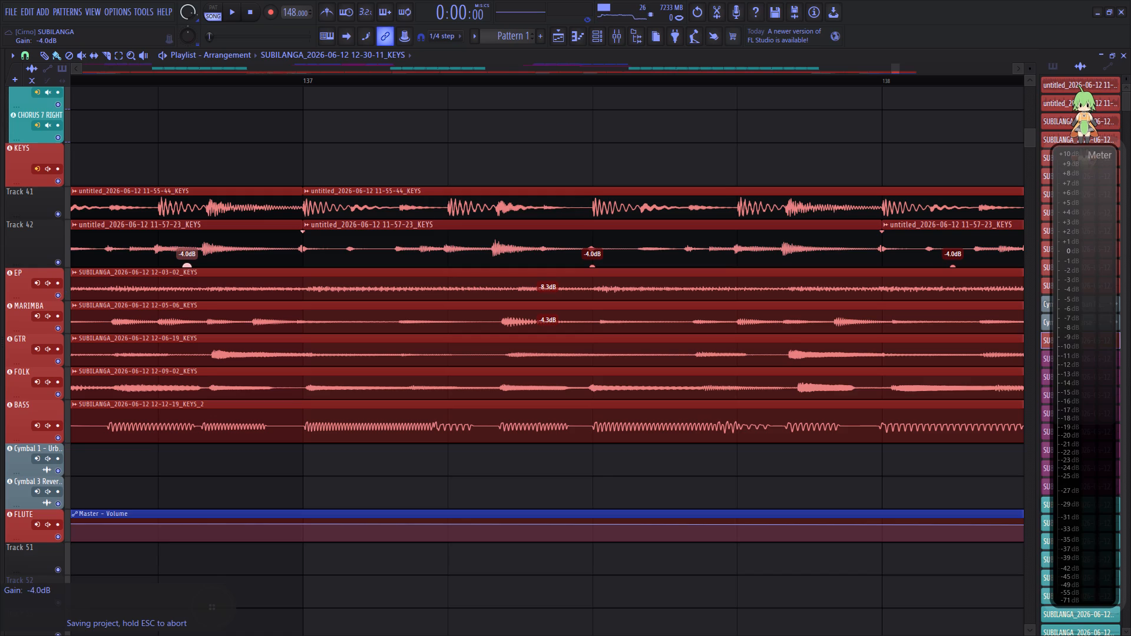
# Extend the end of the Master - Volume automation clip about a quarter bar past the start of bar 141.
pyautogui.scroll(-18, 340, 81)
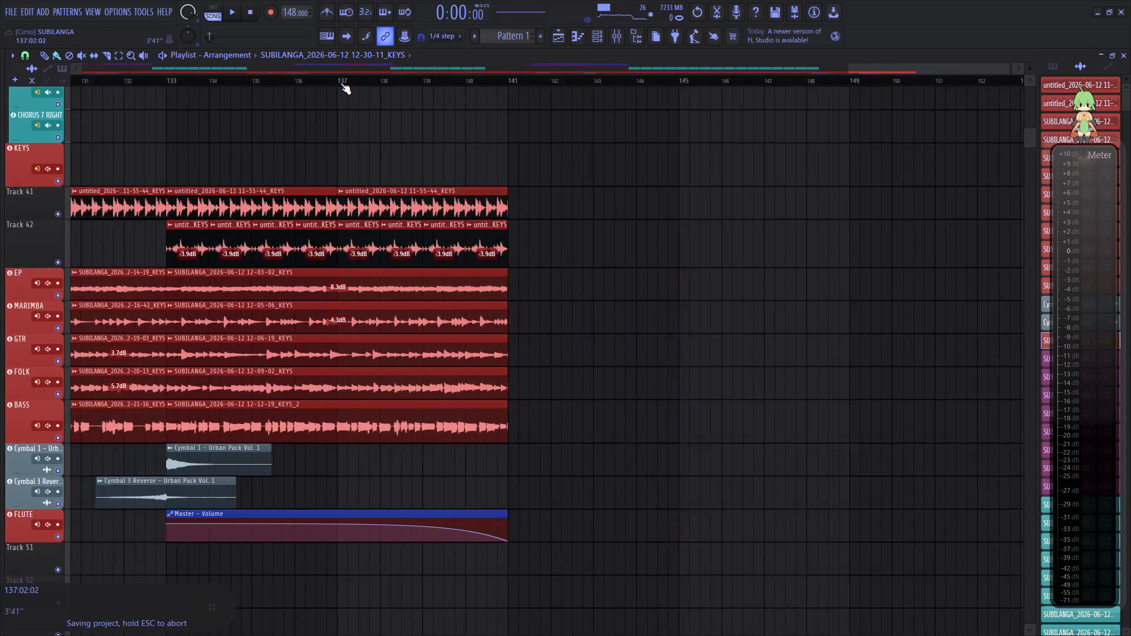
pyautogui.click(462, 81)
pyautogui.scroll(13, 482, 78)
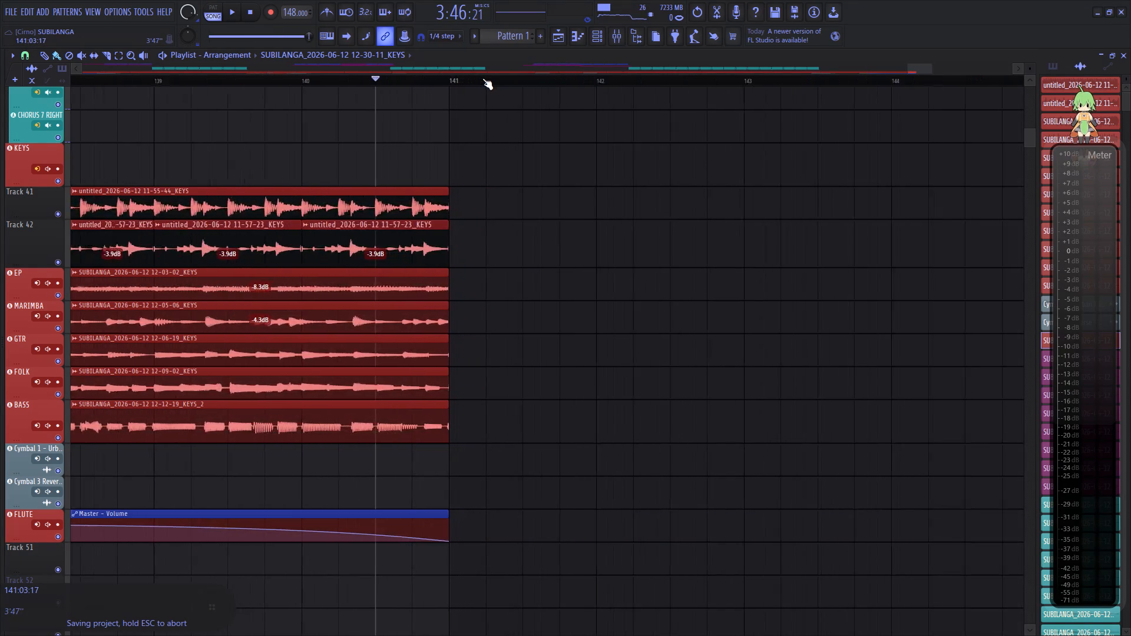
pyautogui.scroll(3, 482, 78)
pyautogui.moveTo(379, 210); pyautogui.dragTo(394, 214)
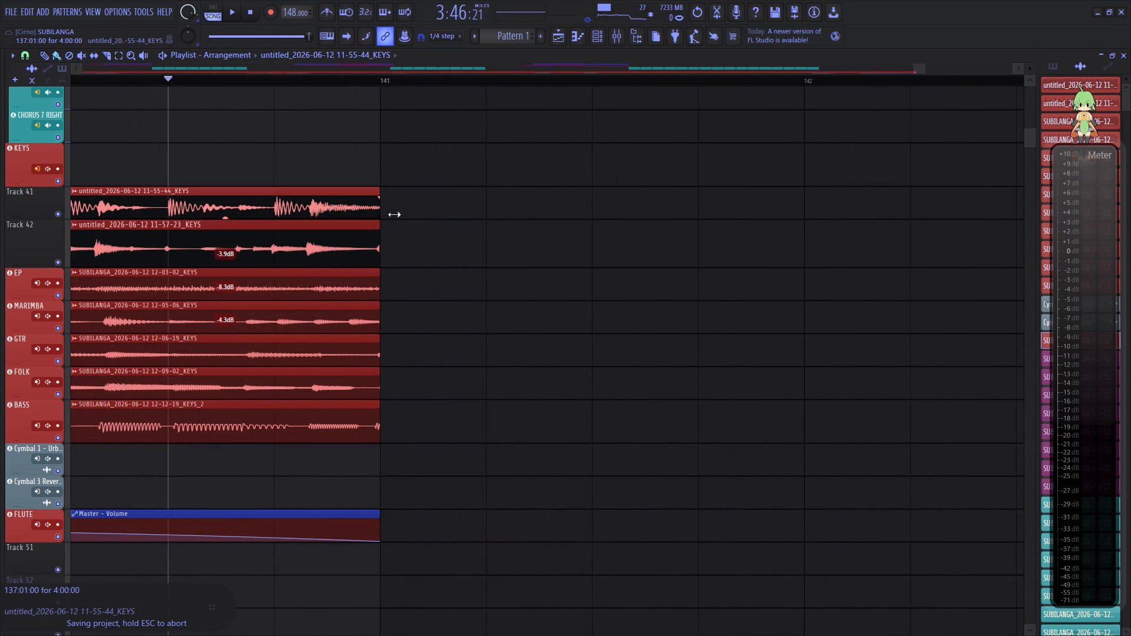
pyautogui.moveTo(394, 214); pyautogui.dragTo(387, 220)
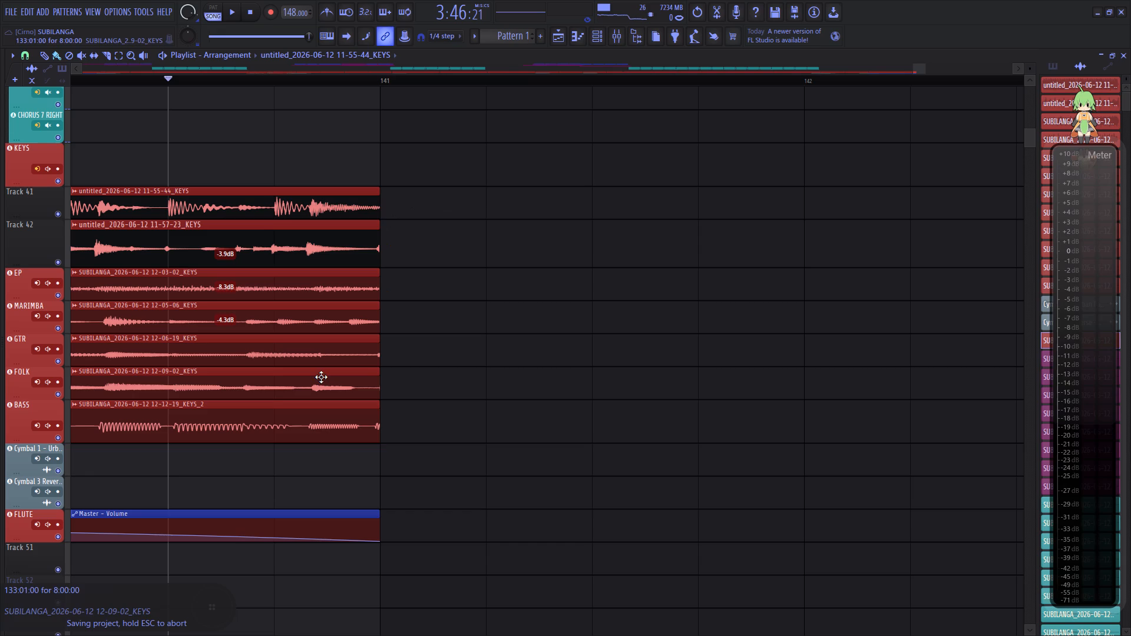
pyautogui.moveTo(378, 516); pyautogui.dragTo(434, 513)
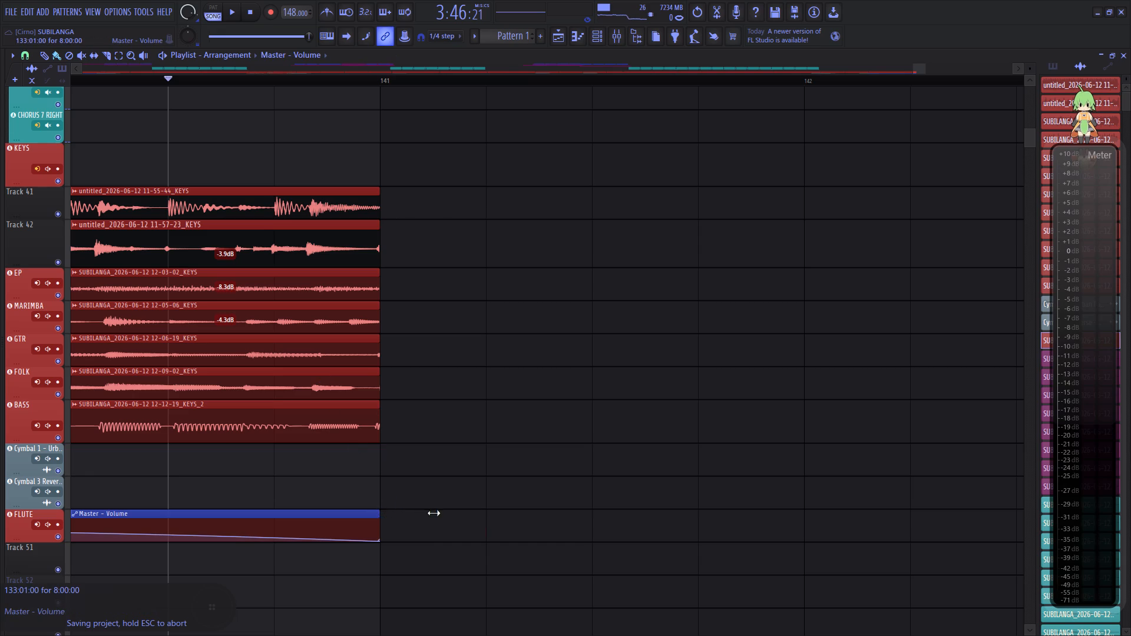
pyautogui.moveTo(434, 513); pyautogui.dragTo(453, 517)
# Play the end of the fade-out from about bar 140 to check how the song closes.
pyautogui.scroll(-5, 468, 79)
pyautogui.press('space')
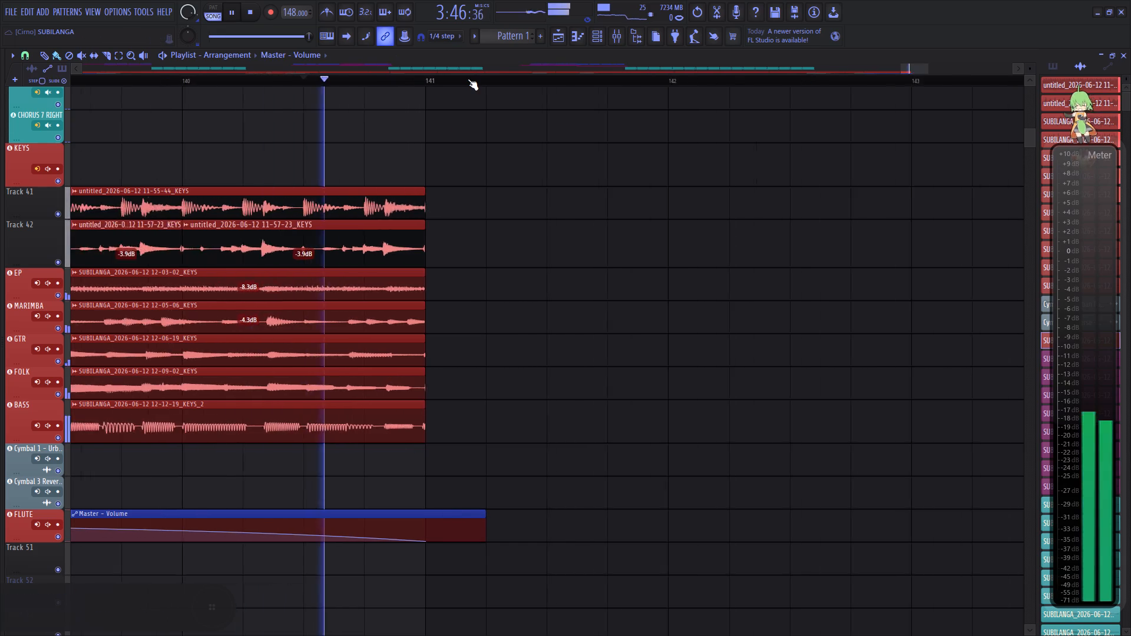
pyautogui.scroll(-12, 468, 79)
# Save the project and stop playback.
pyautogui.hotkey('ctrl', 's')
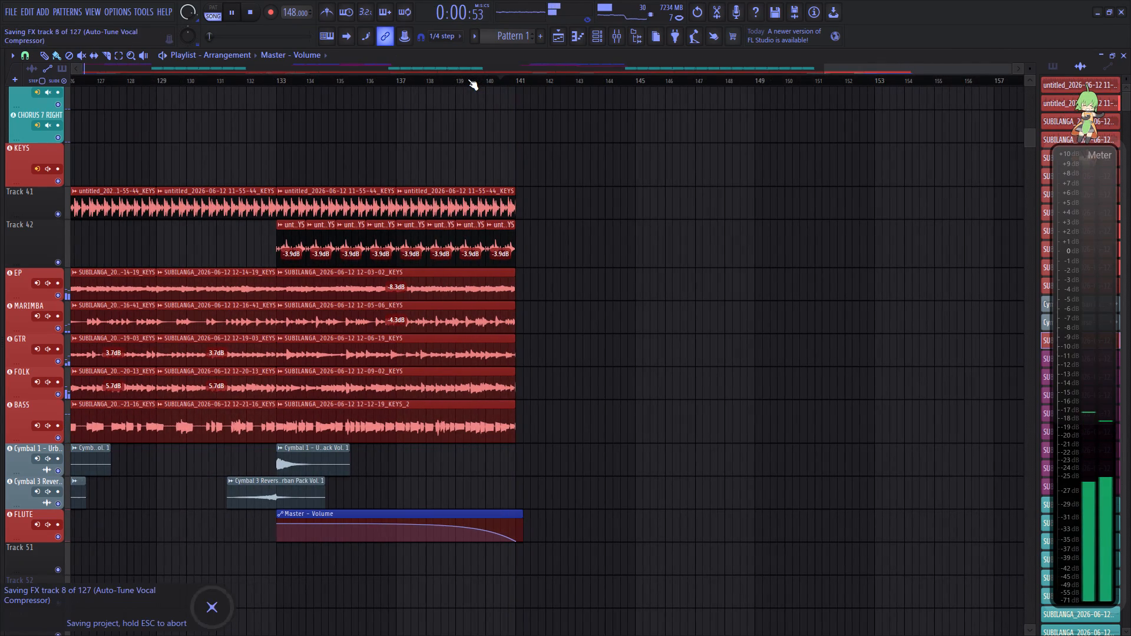
pyautogui.press('space')
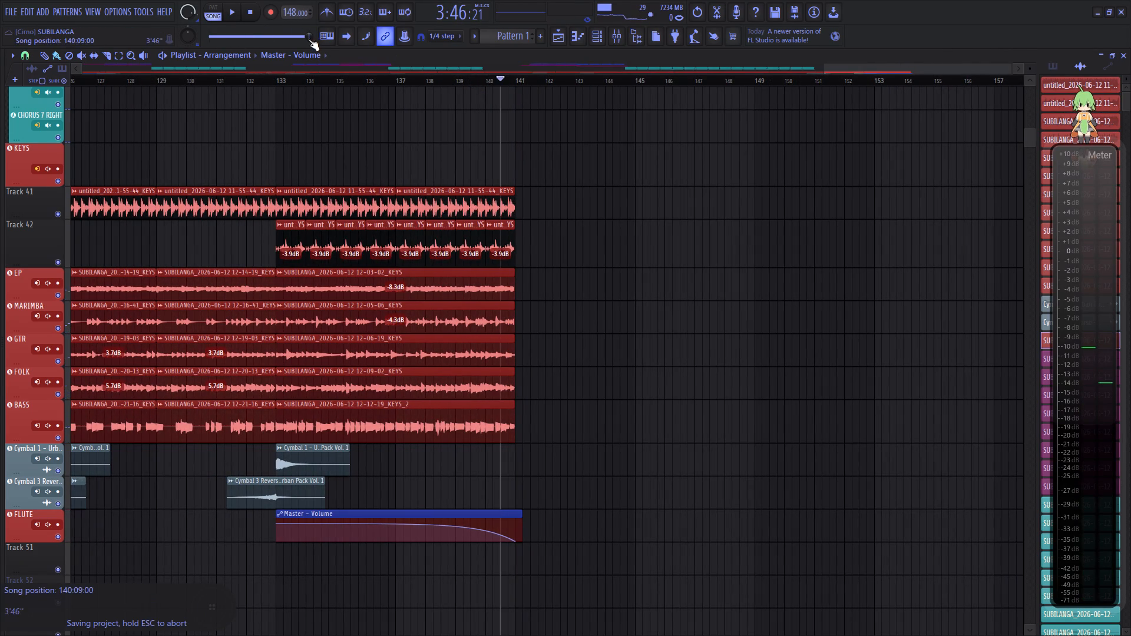
# Export the full song as SUBILANGA.mp3 into the SUBILANGA folder and start rendering at 320 kbps.
pyautogui.moveTo(309, 39); pyautogui.dragTo(918, 86)
pyautogui.click(15, 11)
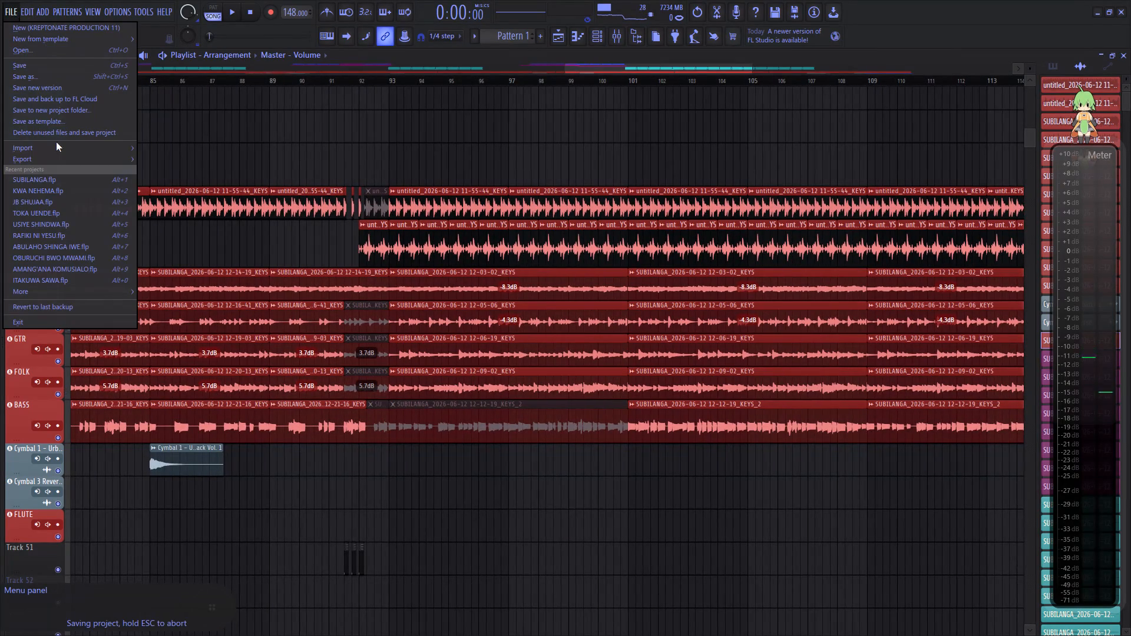
pyautogui.click(59, 158)
pyautogui.click(215, 180)
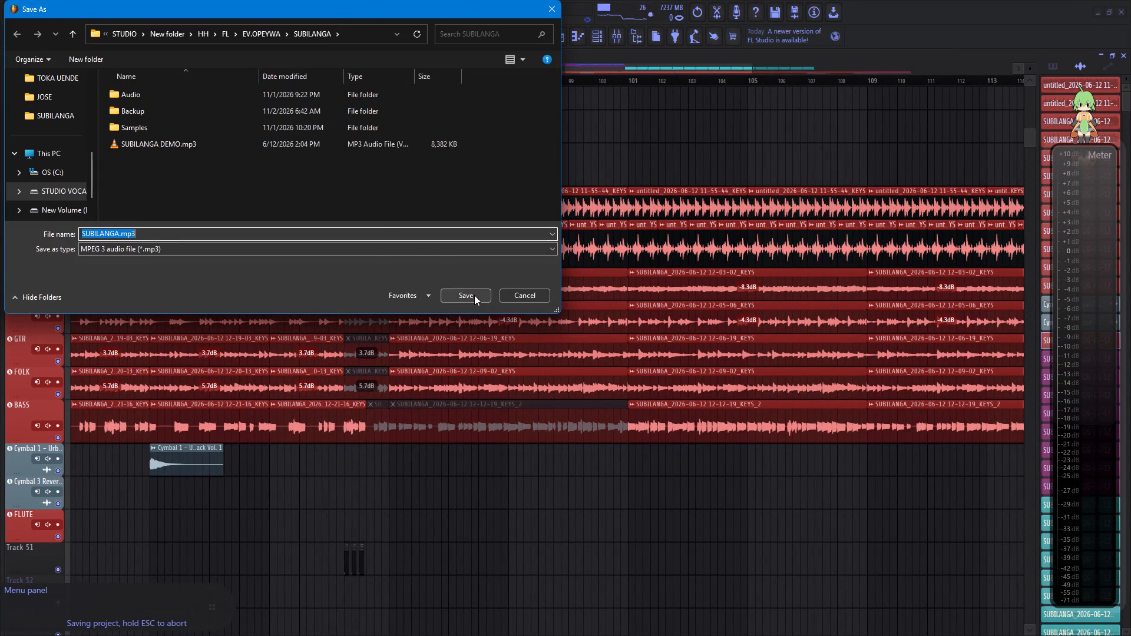
pyautogui.click(474, 295)
pyautogui.click(664, 480)
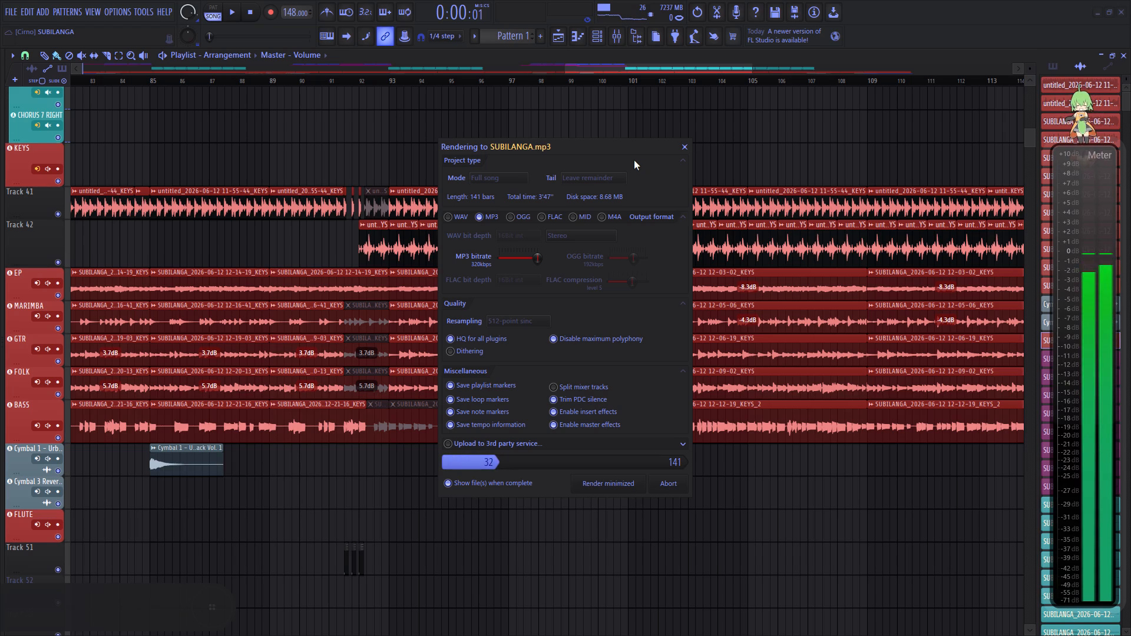
pyautogui.click(629, 147)
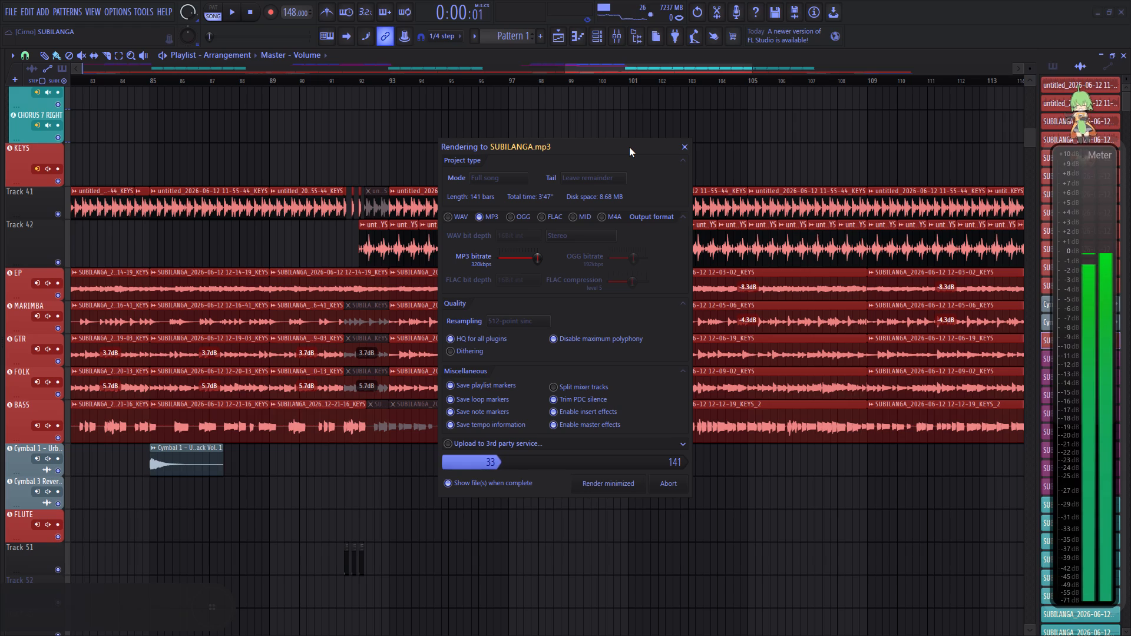
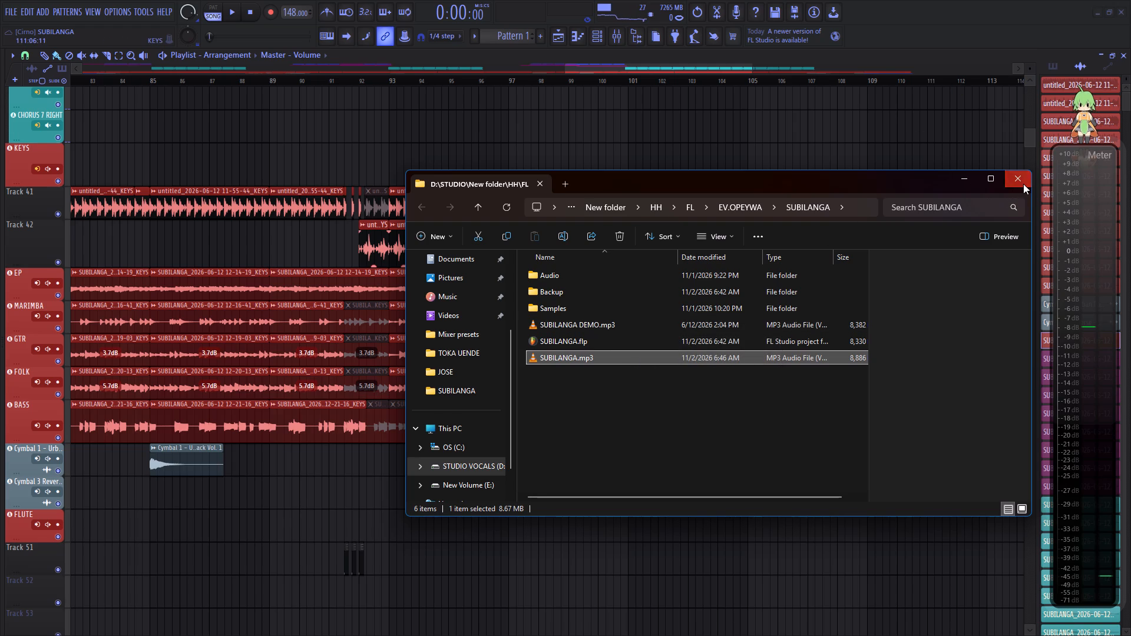
# Close FL Studio with the SUBILANGA project, leaving the project's folder window open.
pyautogui.click(1119, 17)
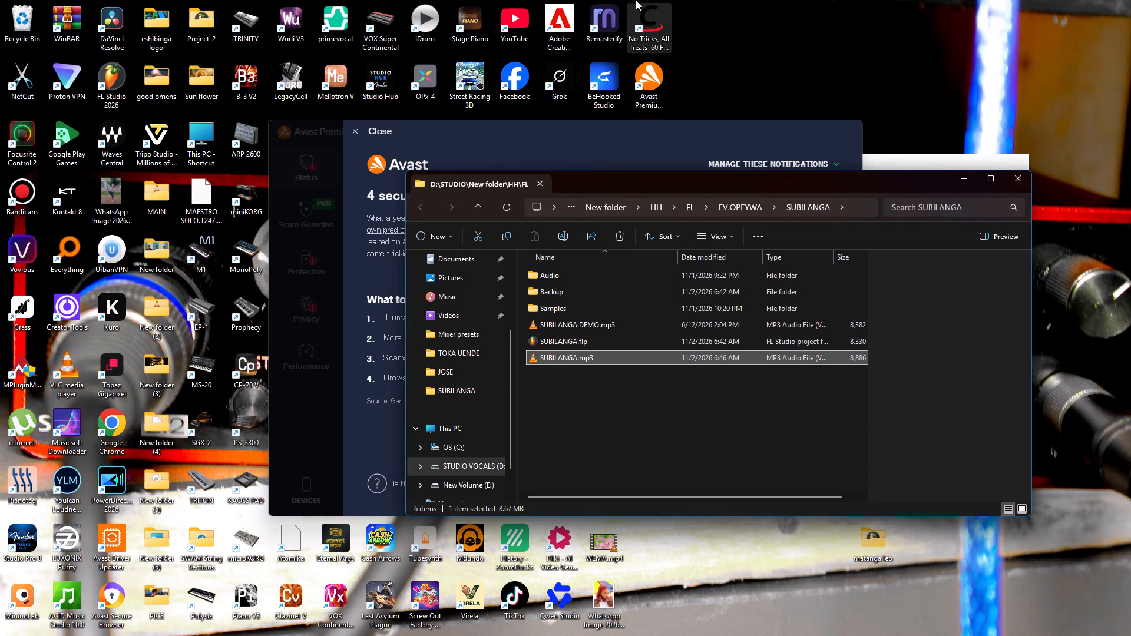
# Switch to Avast Premium Security, dismiss the 2026 security trends notice and close the antivirus window.
pyautogui.click(688, 148)
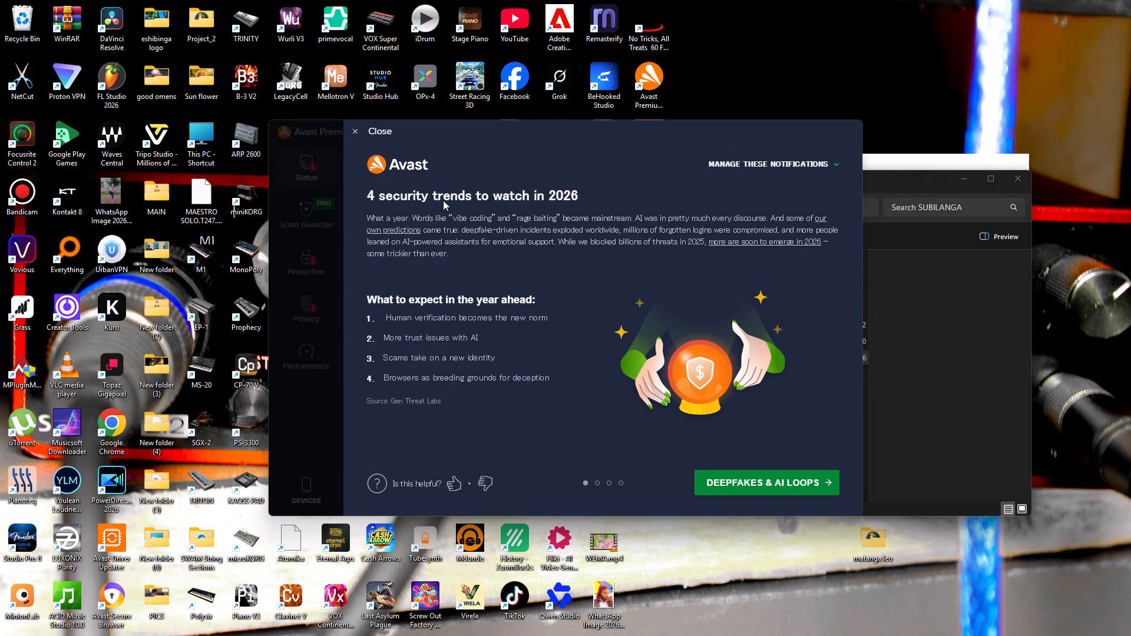
pyautogui.click(358, 132)
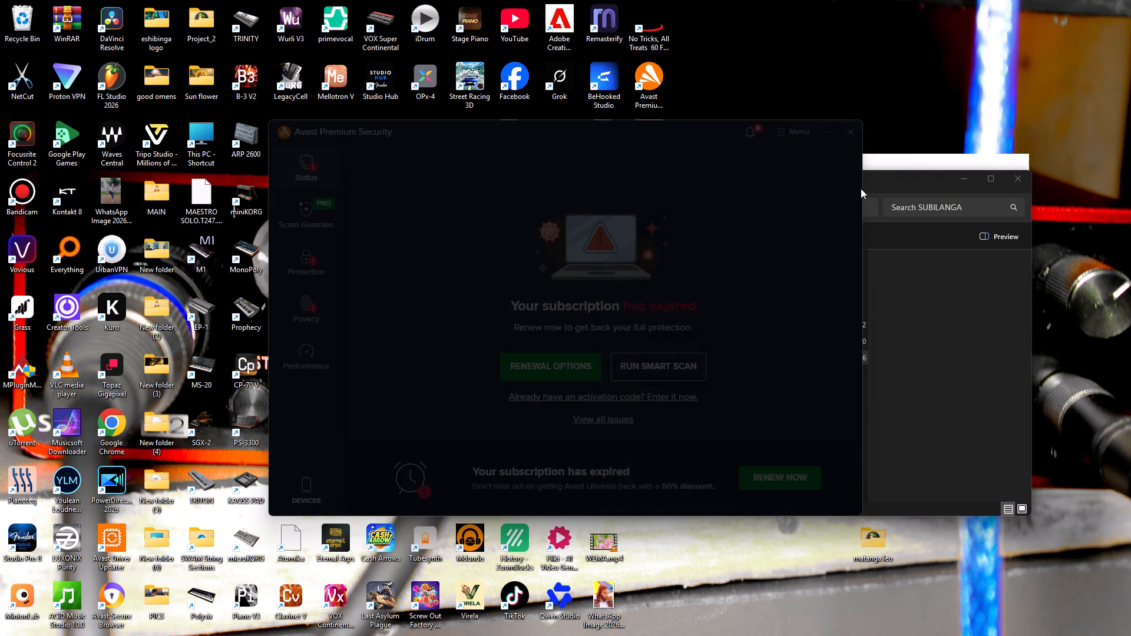
pyautogui.click(854, 138)
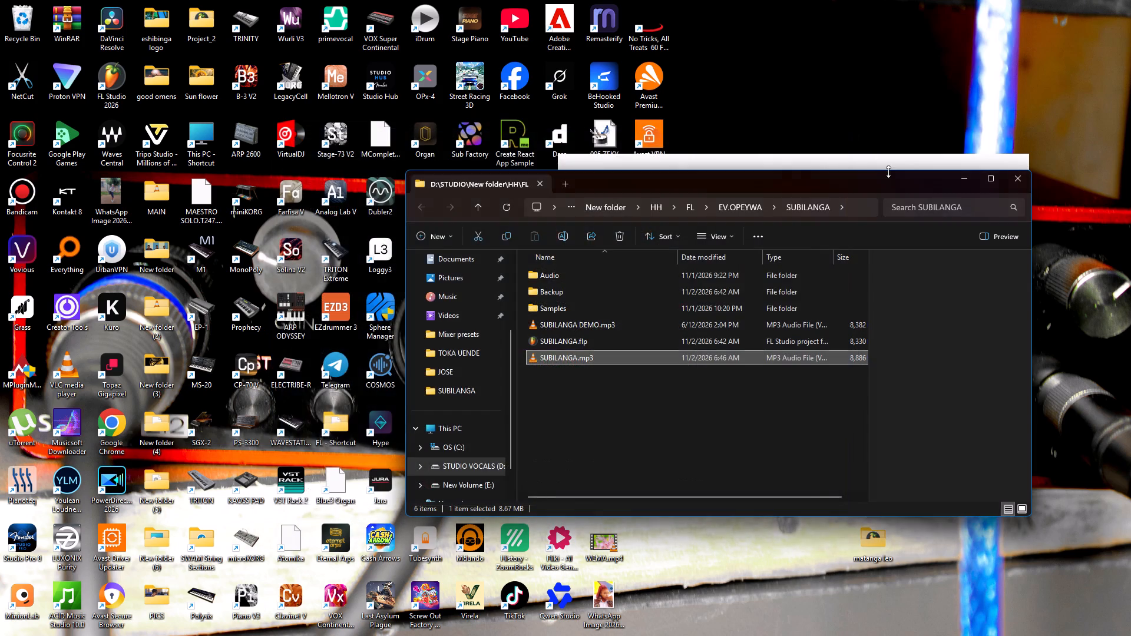